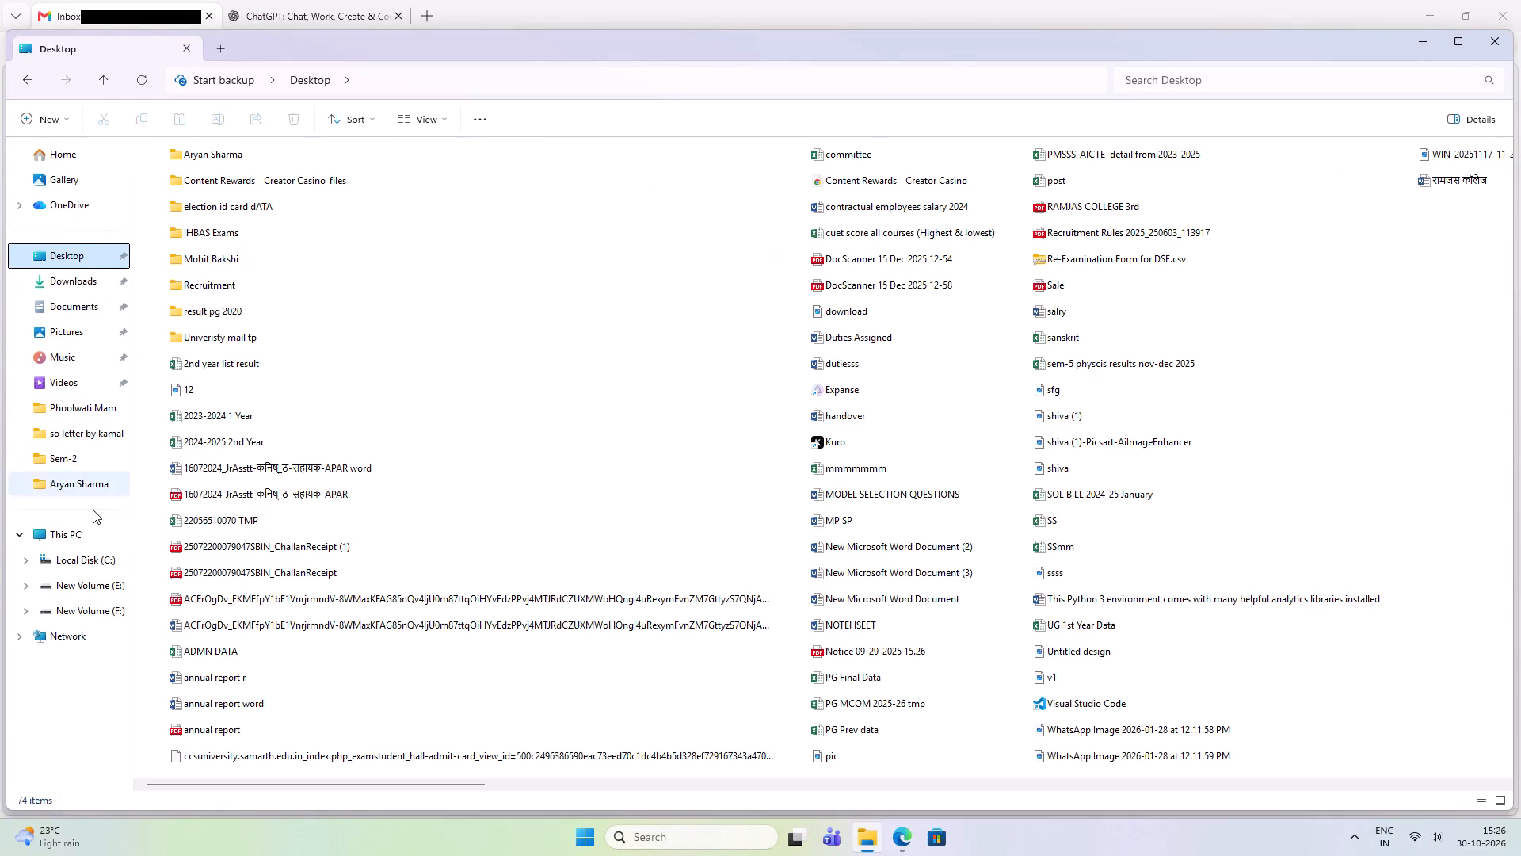
Open the Phoolwati Mam folder on the New Volume (E:) drive.
{"action": "left_click", "coordinate": [90, 580]}
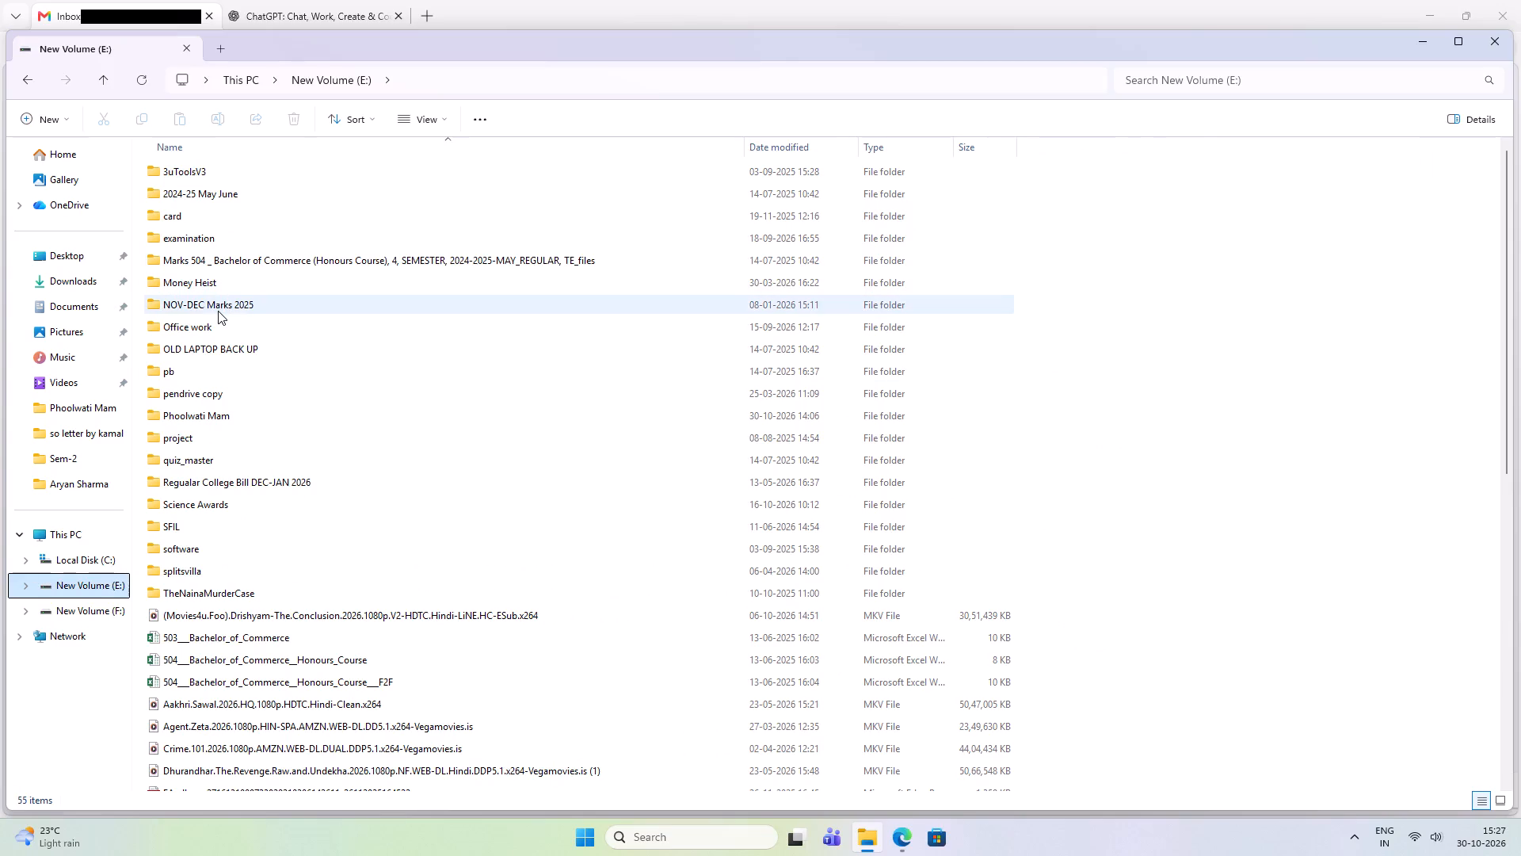
{"action": "double_click", "coordinate": [203, 281]}
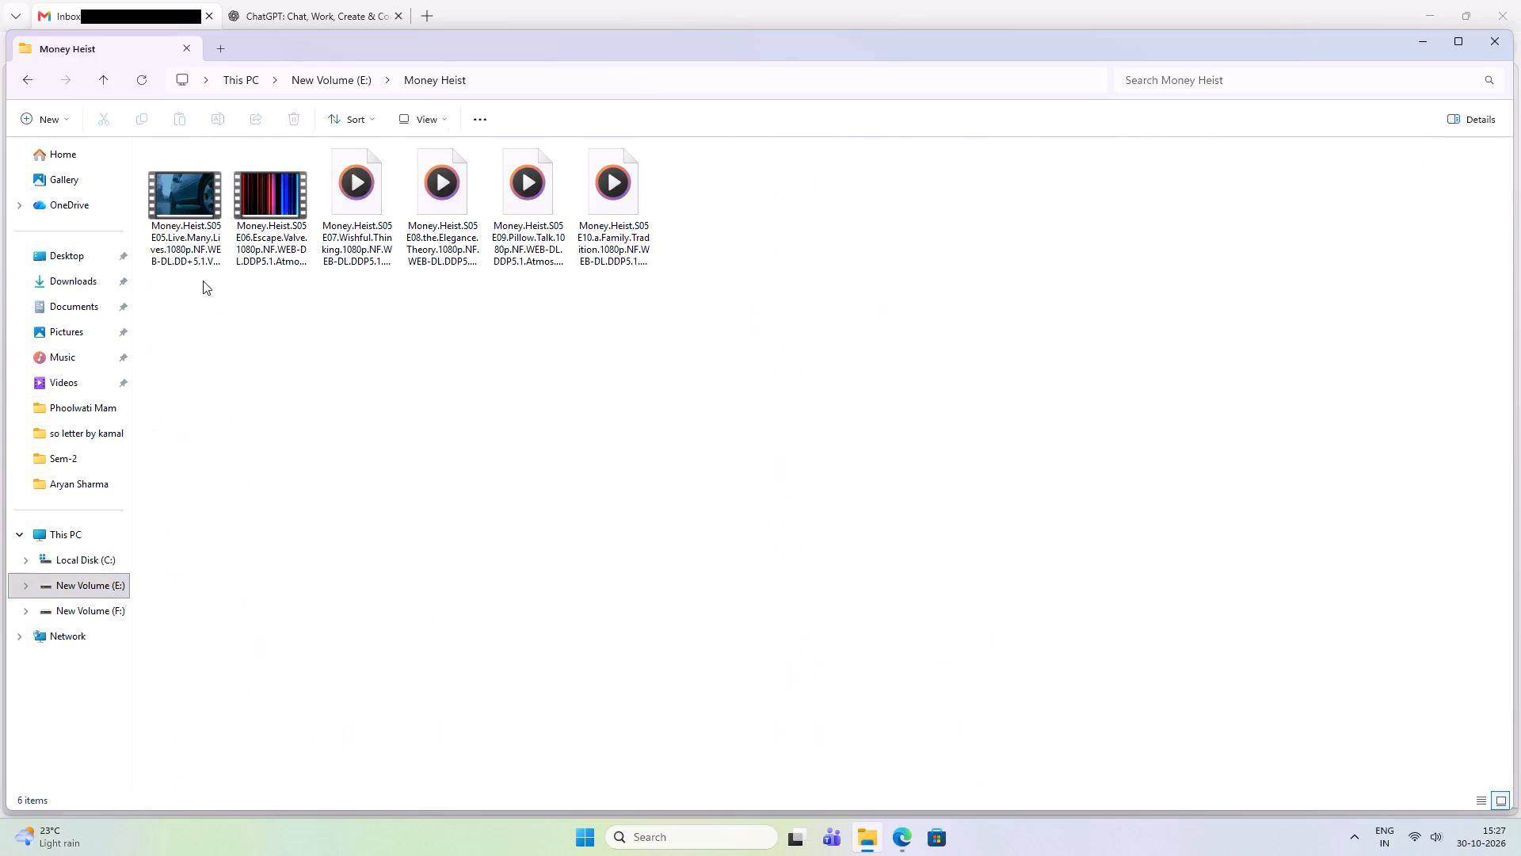
{"action": "left_click", "coordinate": [33, 76]}
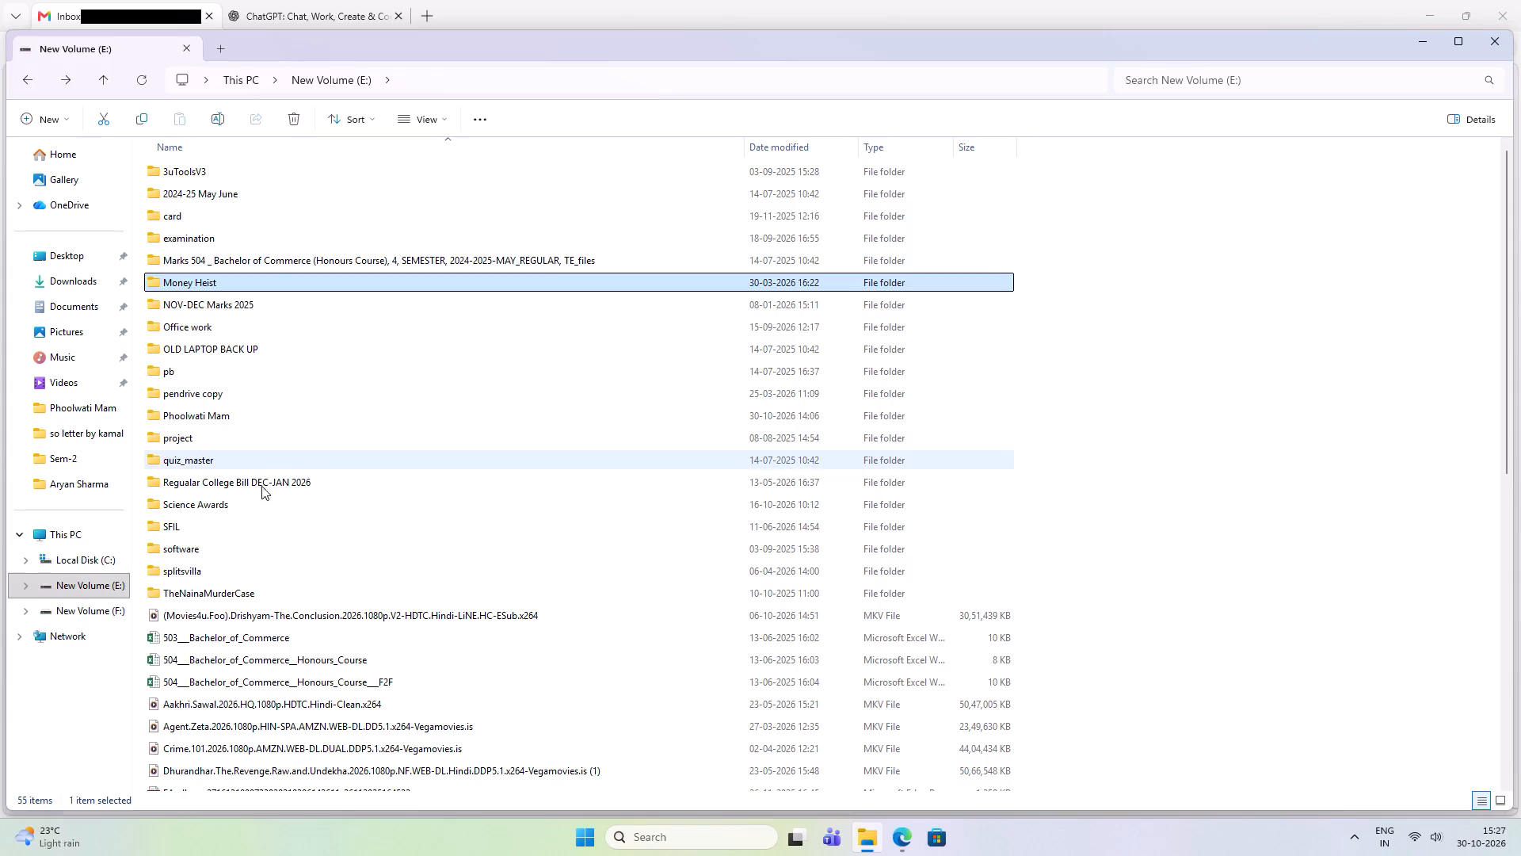
{"action": "double_click", "coordinate": [226, 410]}
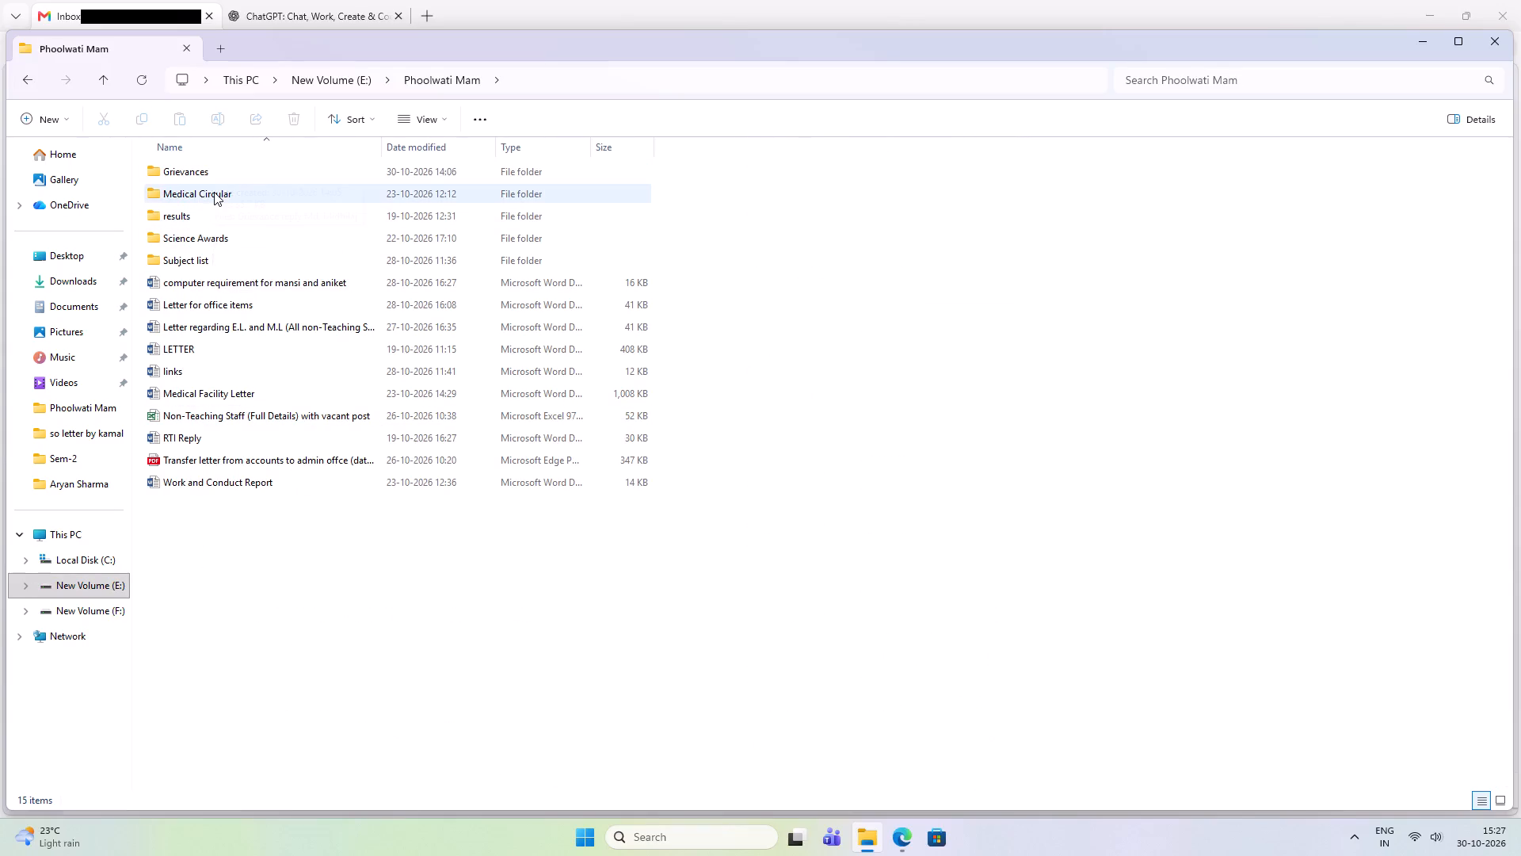
Check the contents of the Medical Circular folder and return to the Phoolwati Mam folder.
{"action": "left_click", "coordinate": [187, 222]}
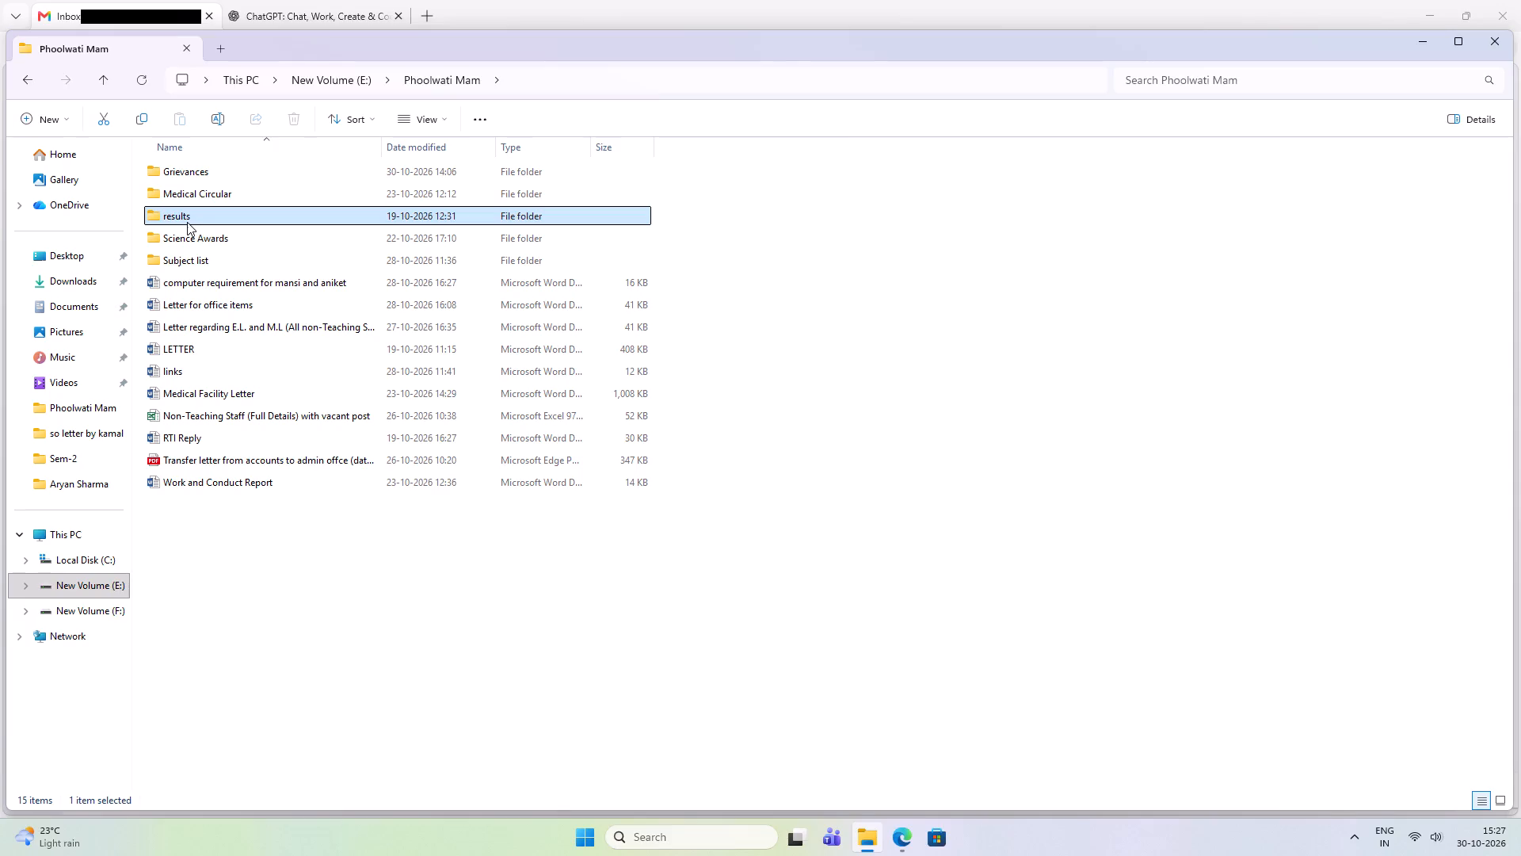
{"action": "left_click", "coordinate": [239, 195]}
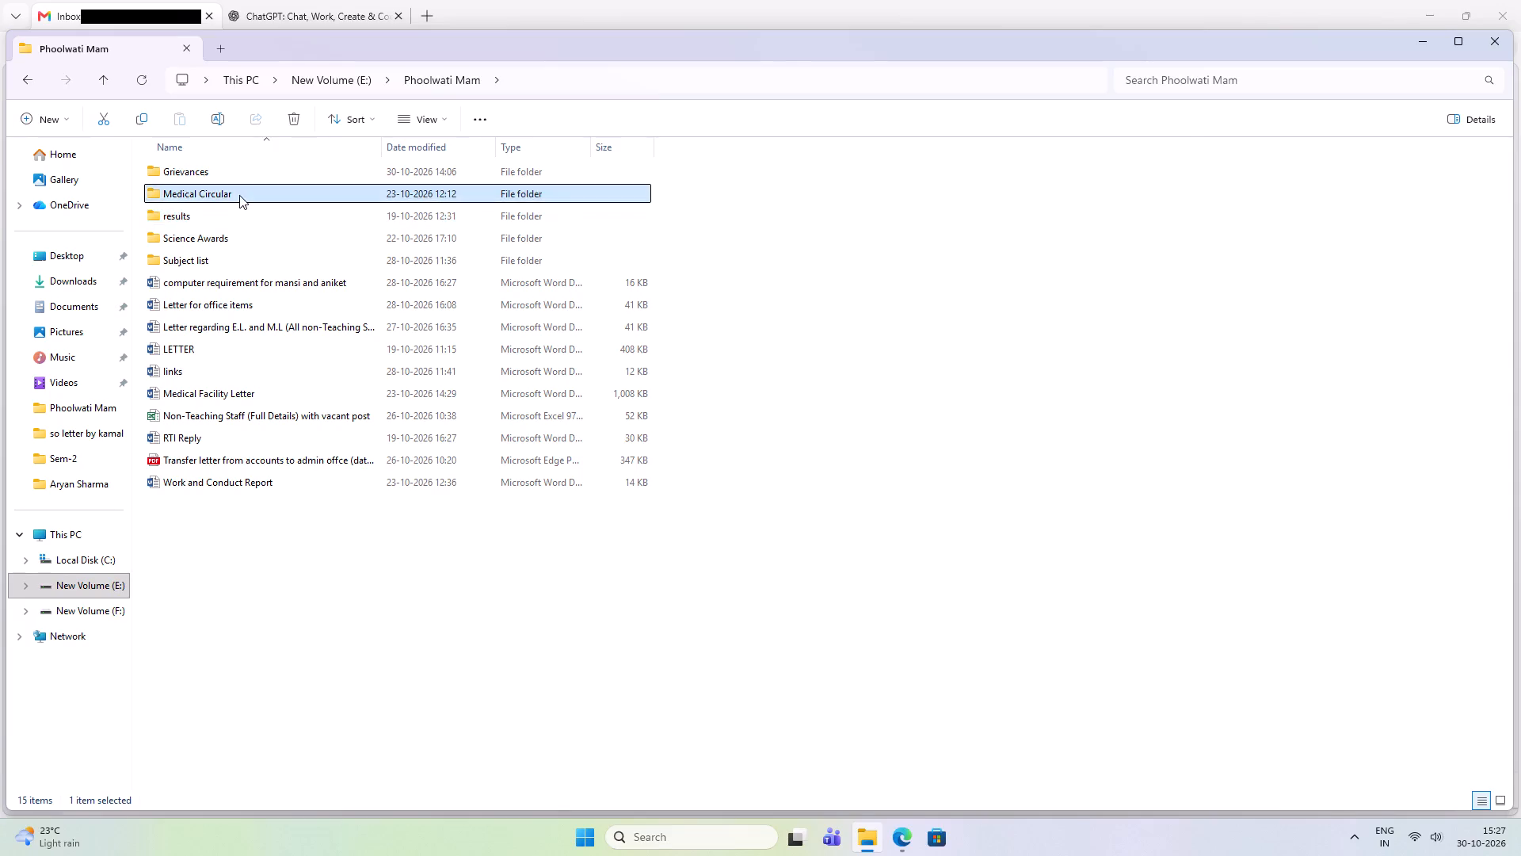
{"action": "left_click", "coordinate": [239, 195]}
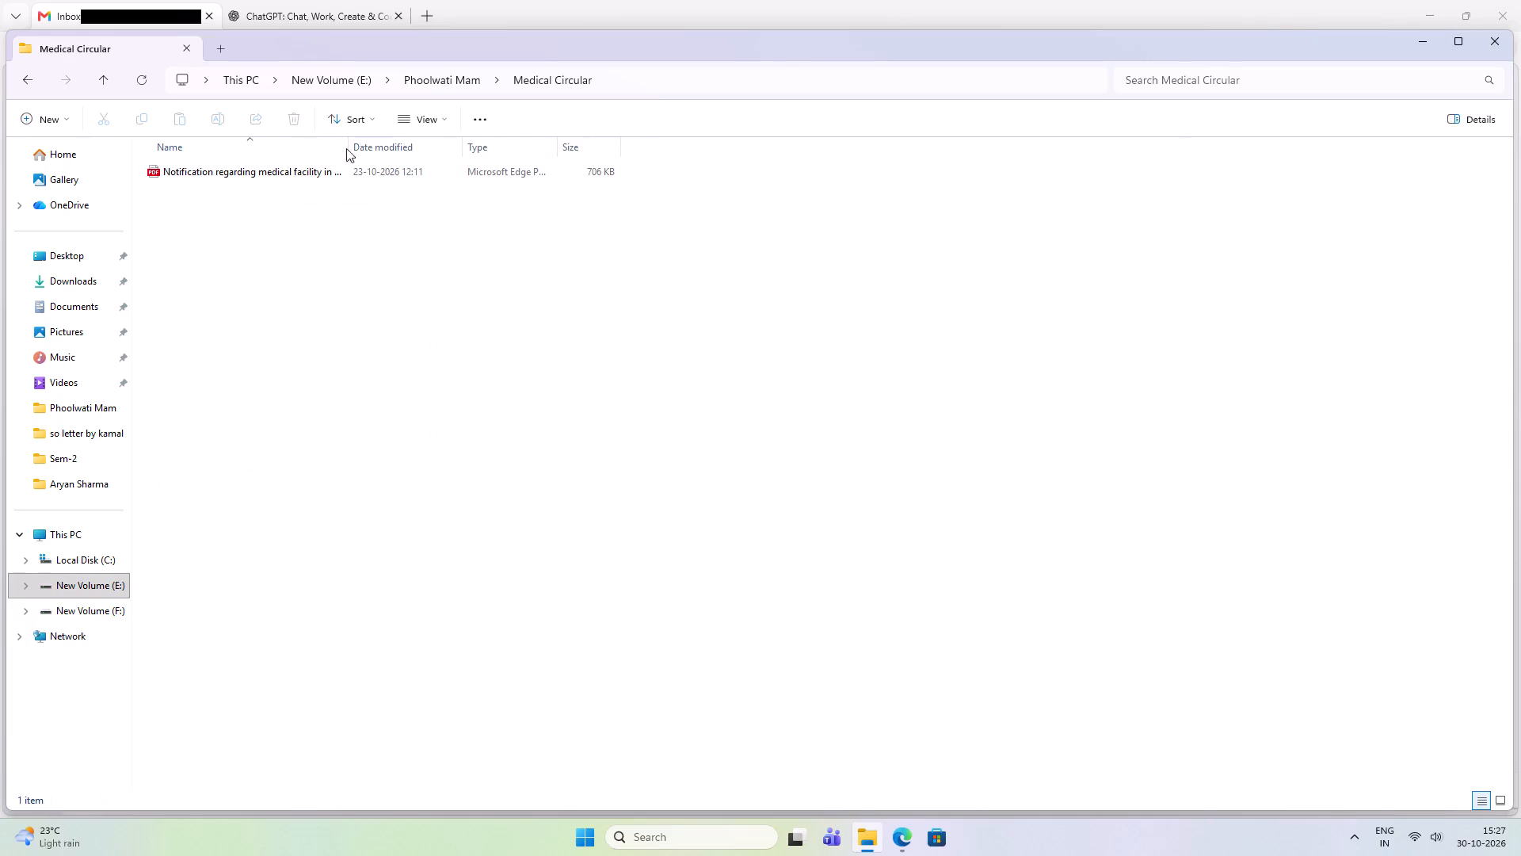
{"action": "left_click_drag", "start_coordinate": [350, 143], "coordinate": [447, 154]}
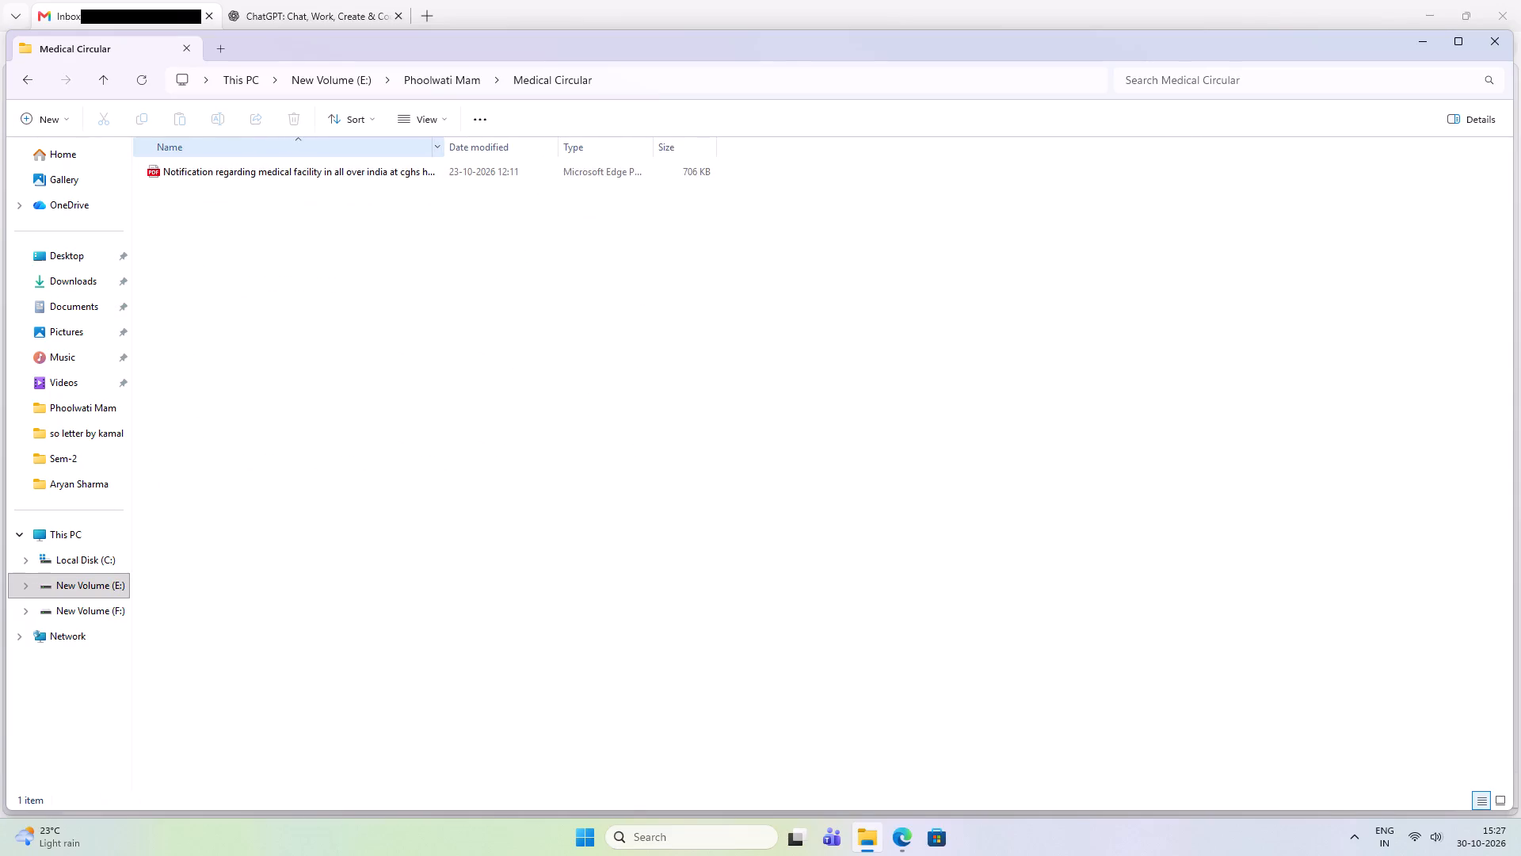
{"action": "left_click_drag", "start_coordinate": [447, 154], "coordinate": [368, 161]}
{"action": "left_click", "coordinate": [111, 81]}
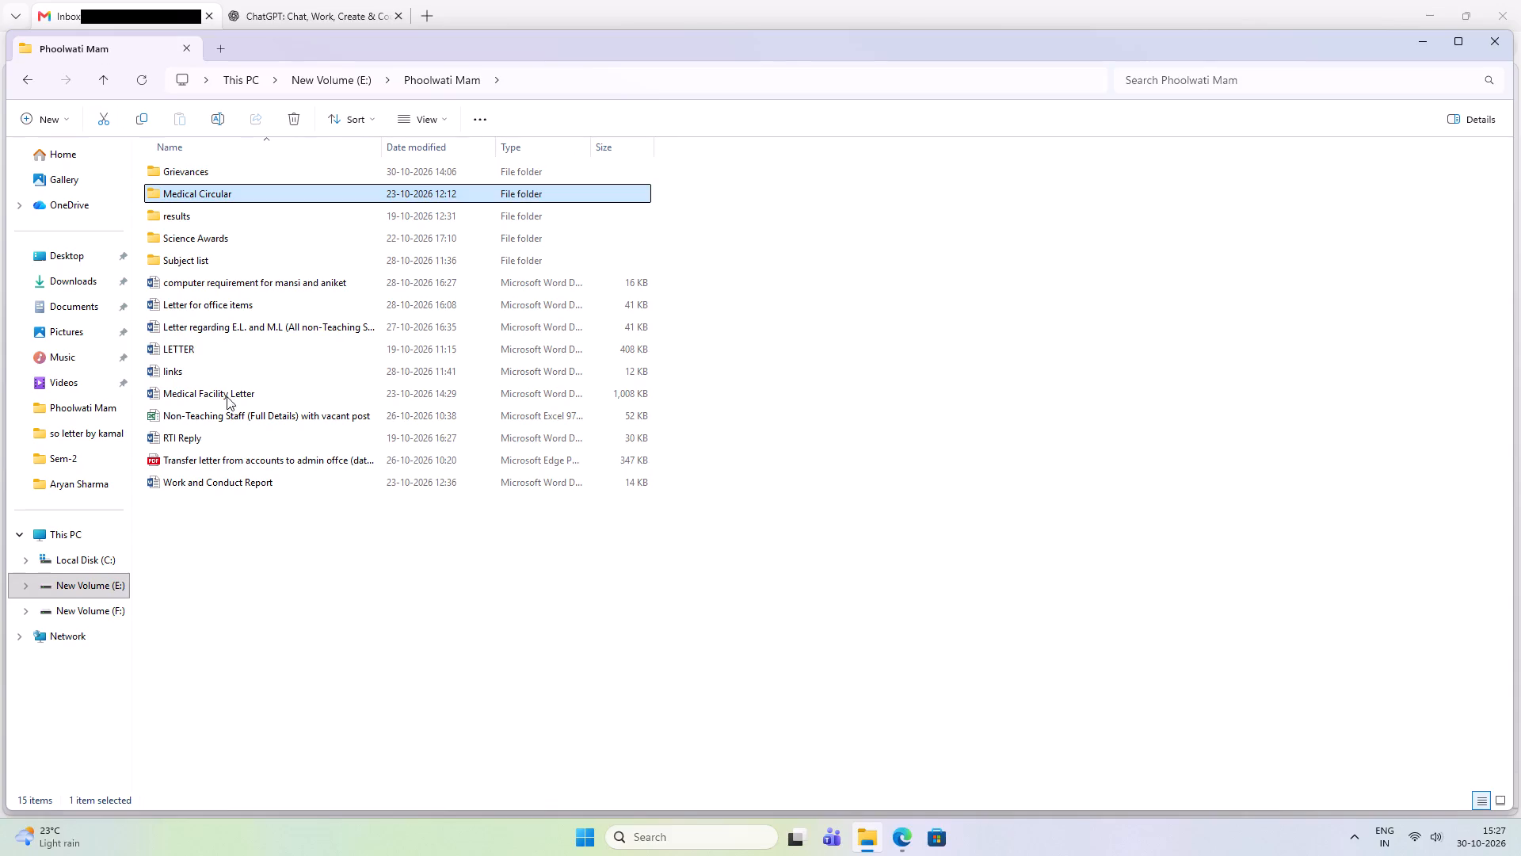
{"action": "left_click_drag", "start_coordinate": [228, 392], "coordinate": [234, 361]}
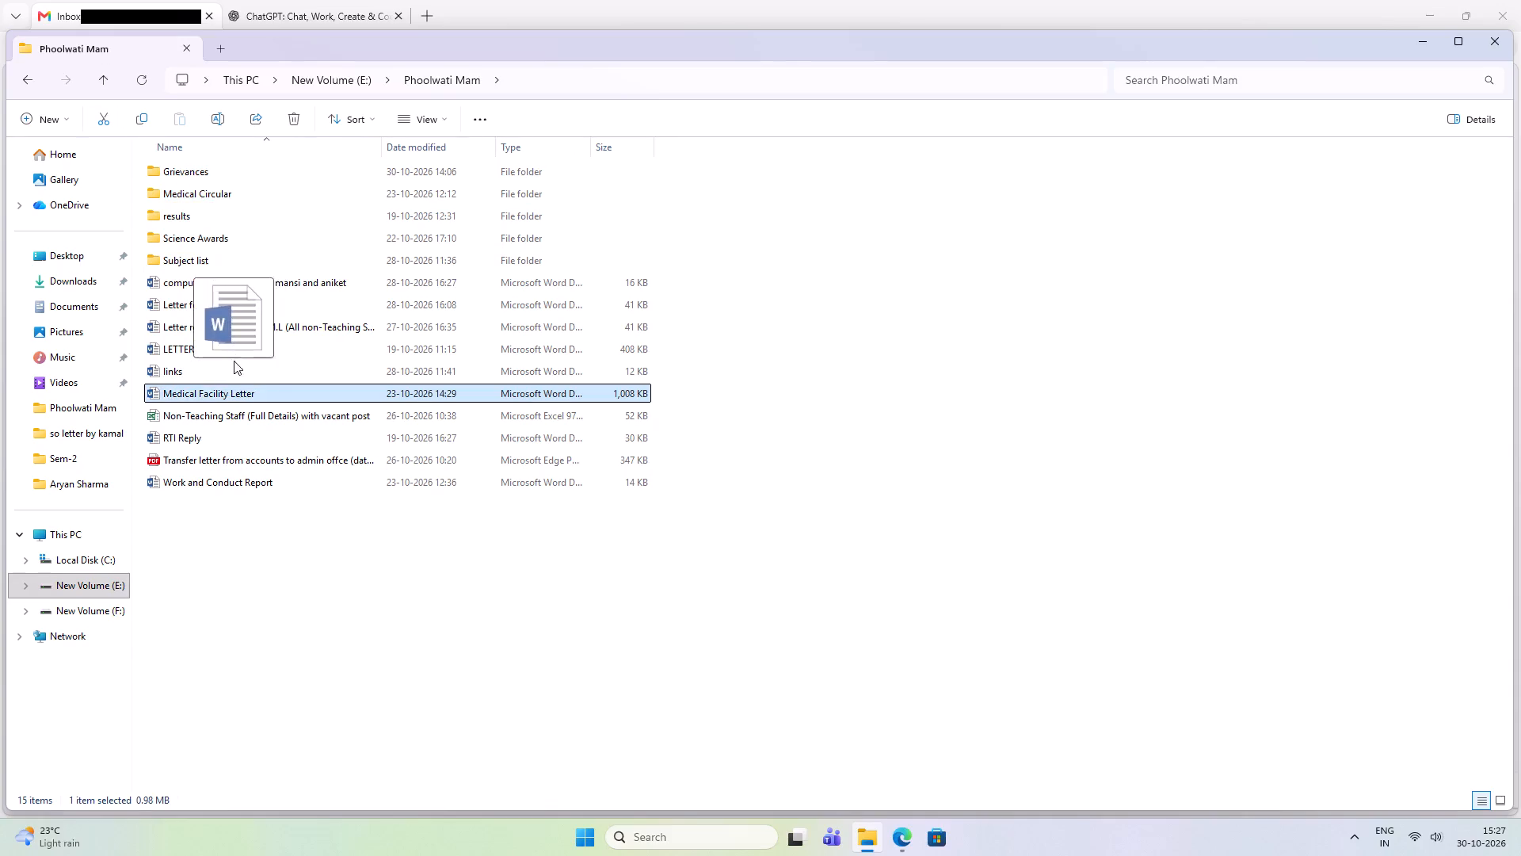
{"action": "left_click_drag", "start_coordinate": [234, 361], "coordinate": [231, 412]}
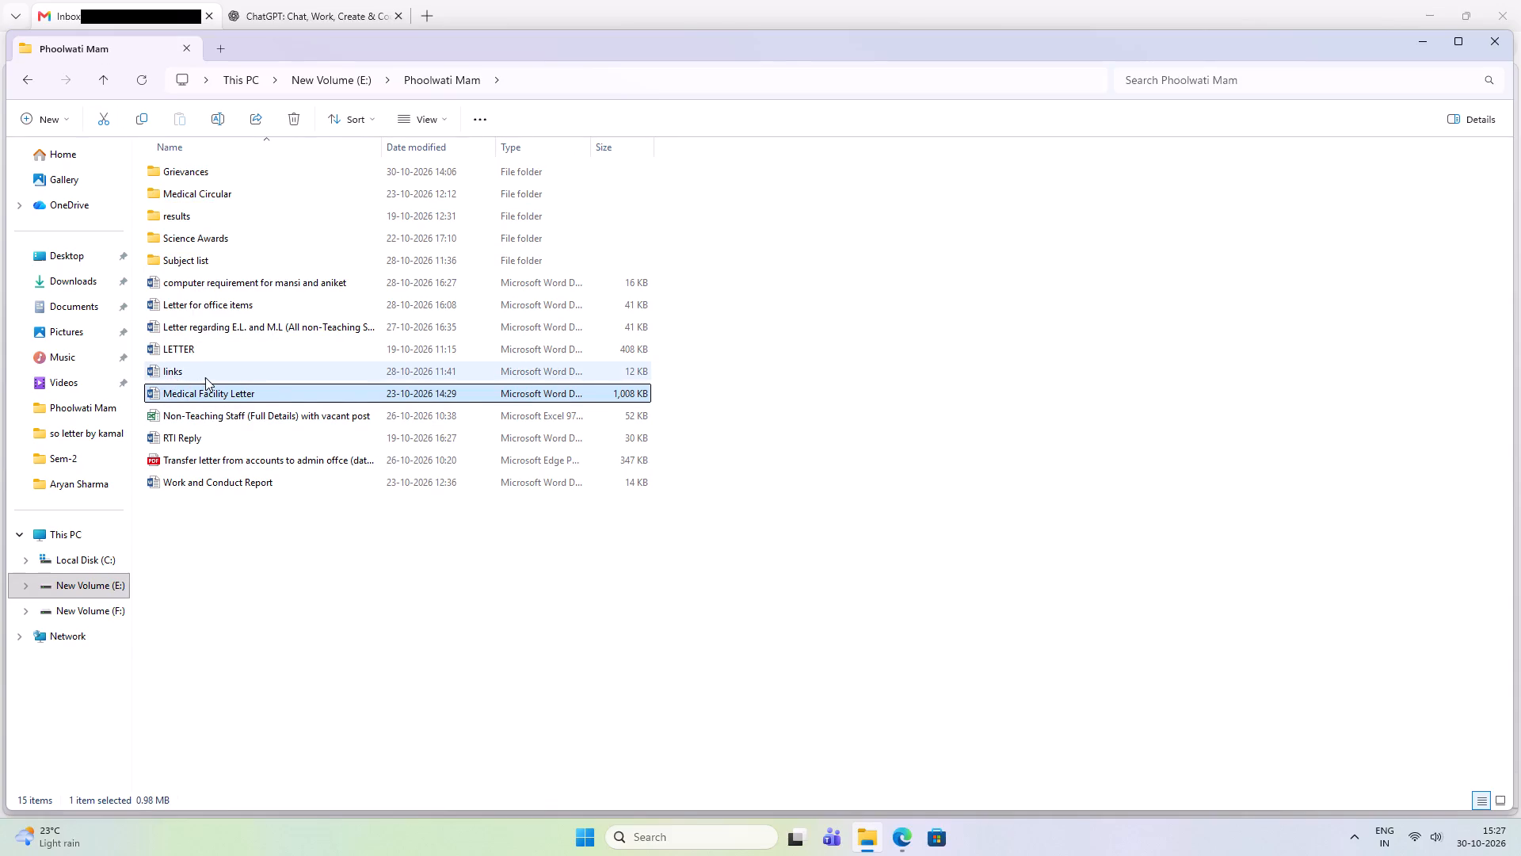
Rename the Medical Circular folder as "Medical Circular and letter".
{"action": "left_click", "coordinate": [173, 190]}
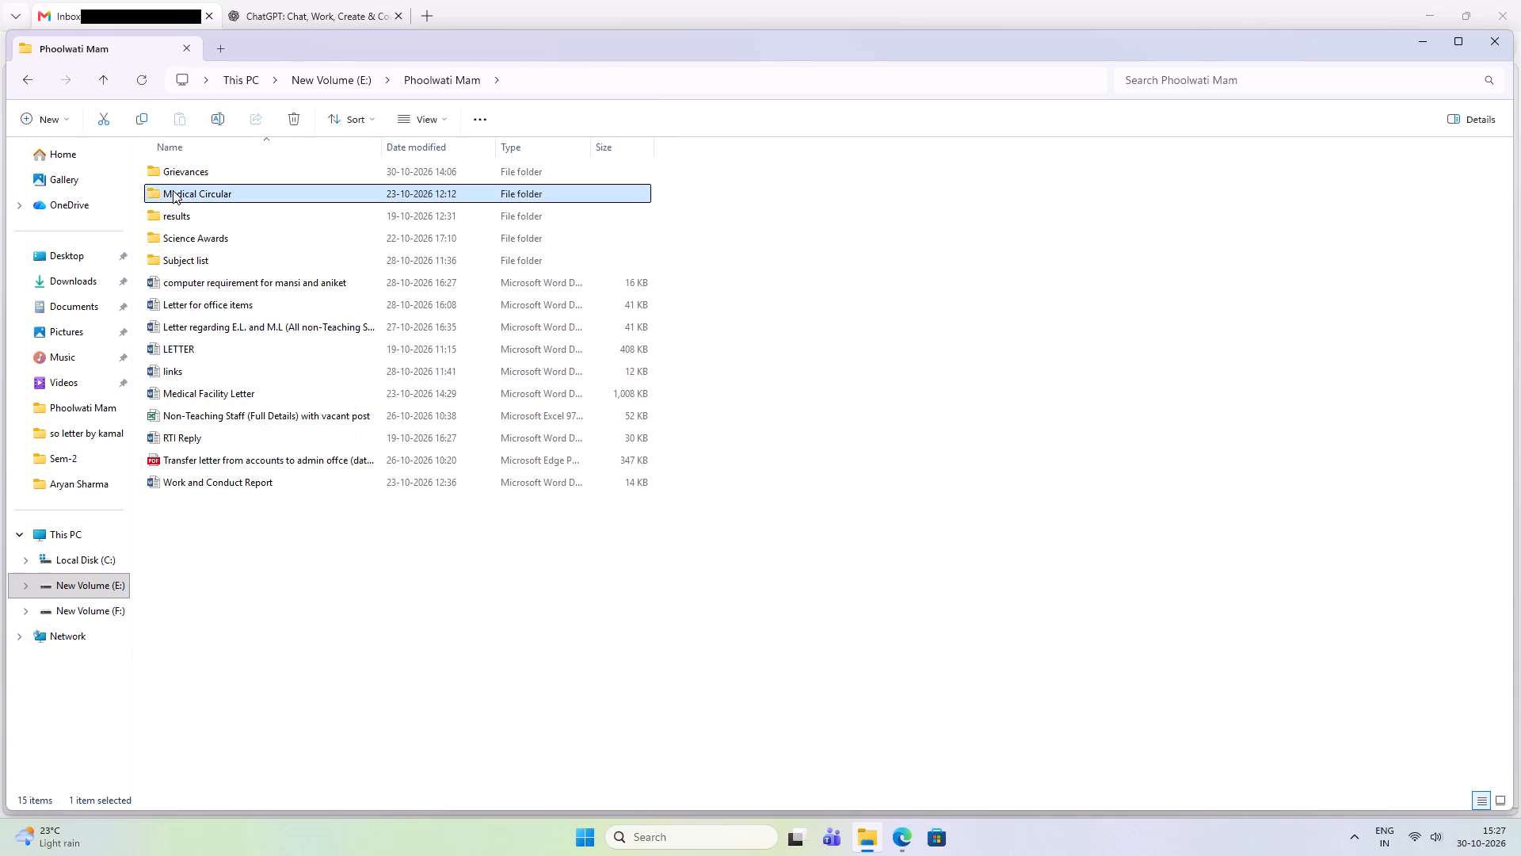
{"action": "right_click", "coordinate": [173, 190]}
{"action": "left_click", "coordinate": [225, 499]}
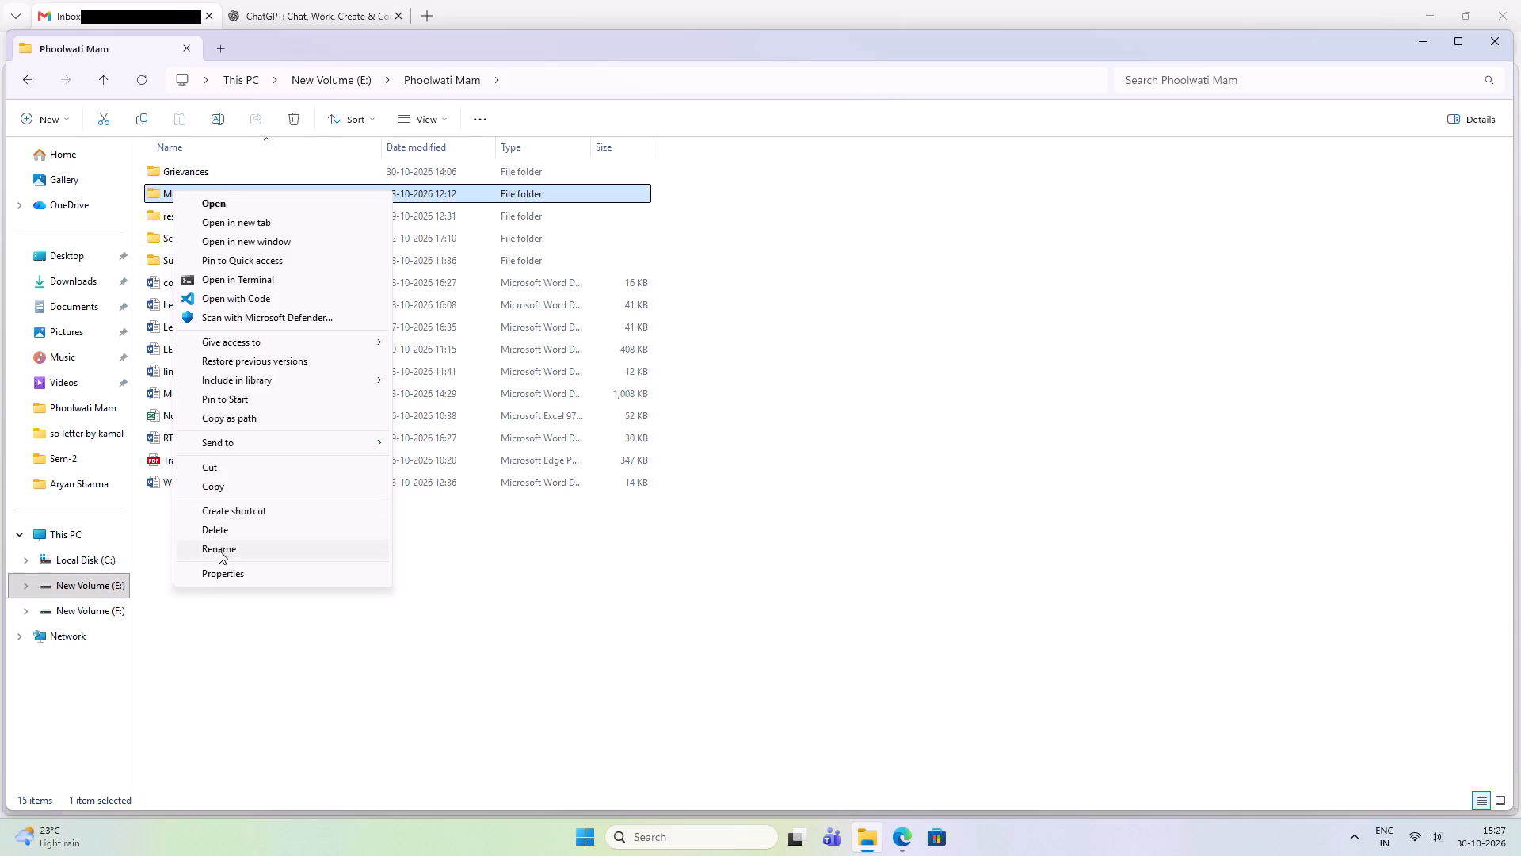
{"action": "left_click", "coordinate": [217, 553]}
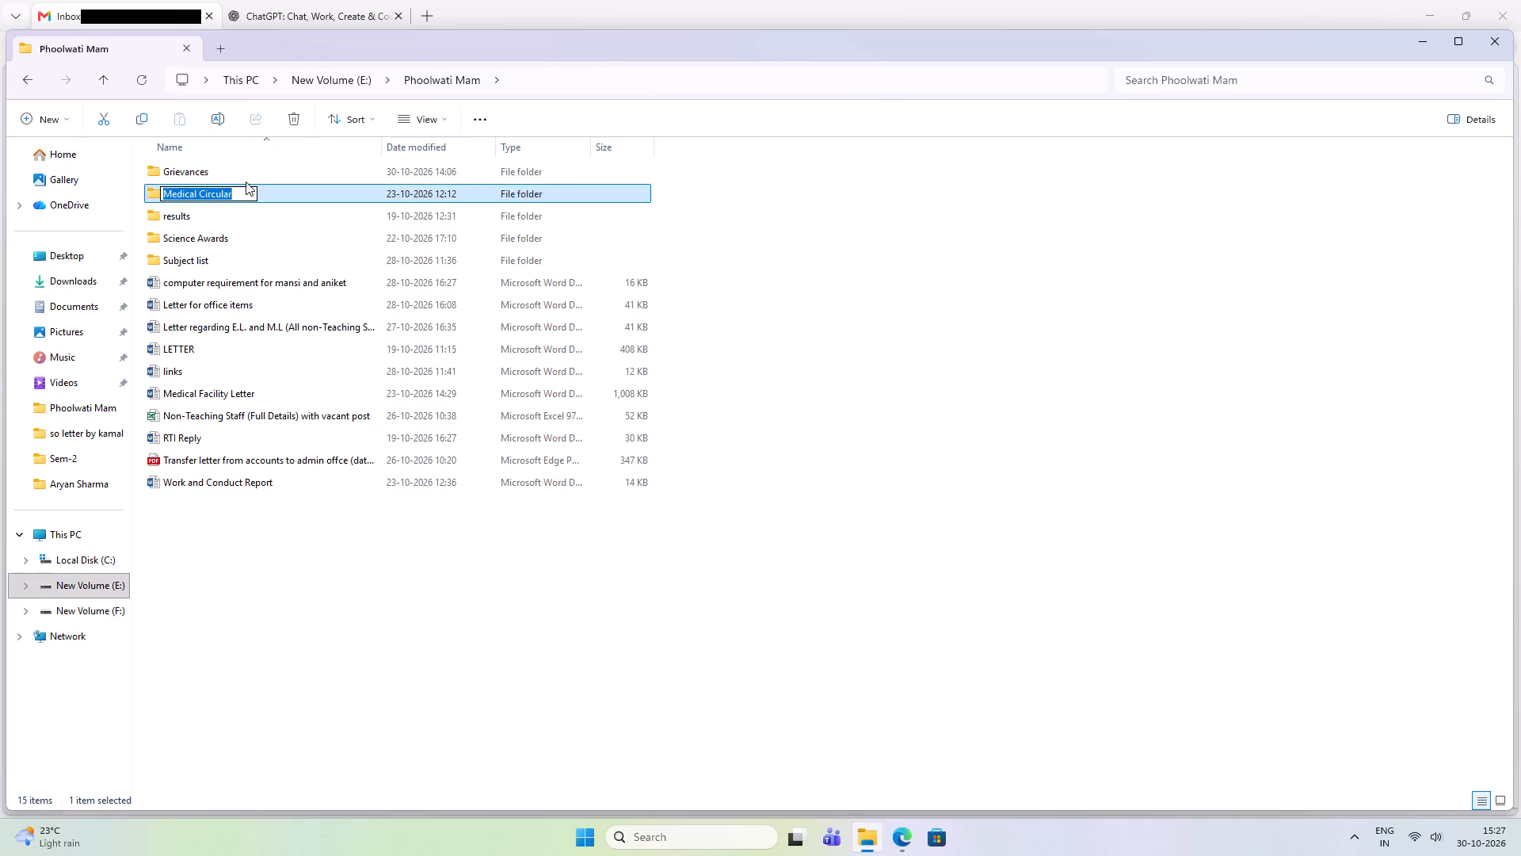
{"action": "left_click", "coordinate": [236, 196]}
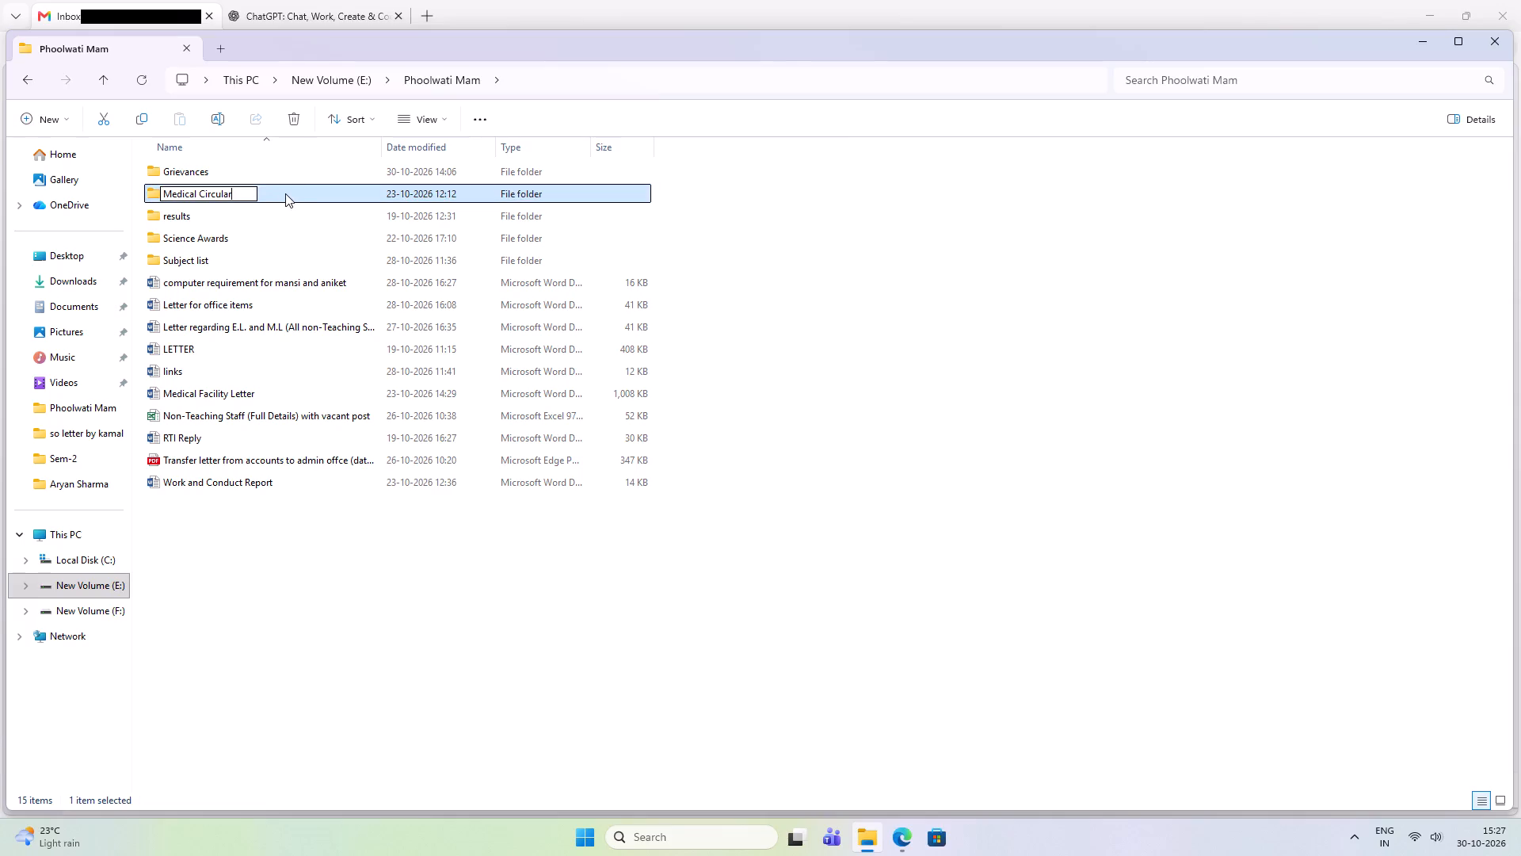
{"action": "key", "text": "space"}
{"action": "type", "text": "and letter"}
{"action": "key", "text": "space"}
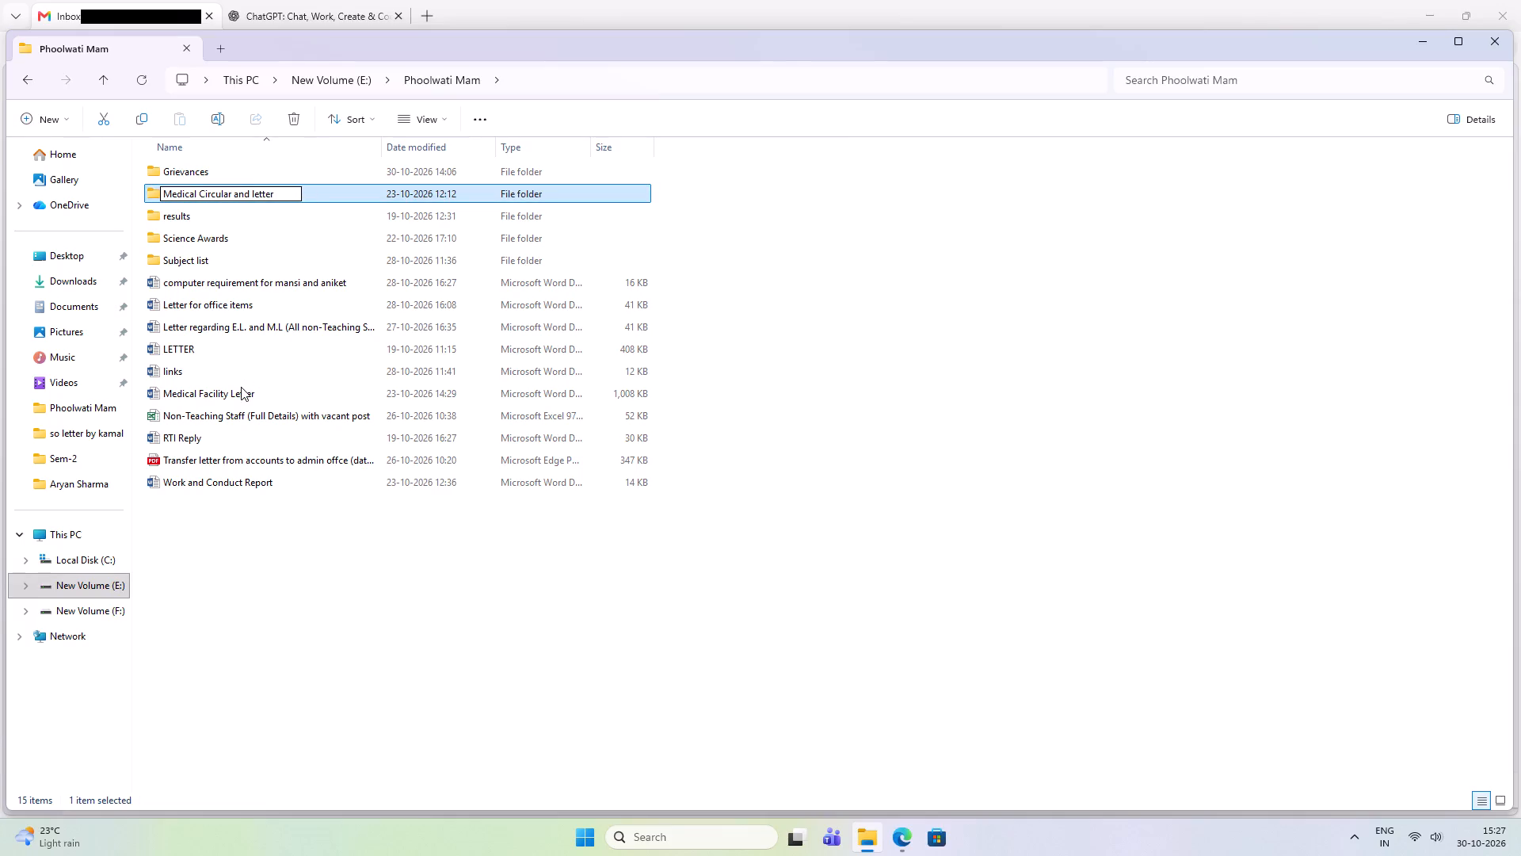
Move the Medical Facility Letter file into the "Medical Circular and letter" folder and return to the parent folder.
{"action": "left_click", "coordinate": [241, 387]}
{"action": "key", "text": "ctrl+x"}
{"action": "double_click", "coordinate": [228, 194]}
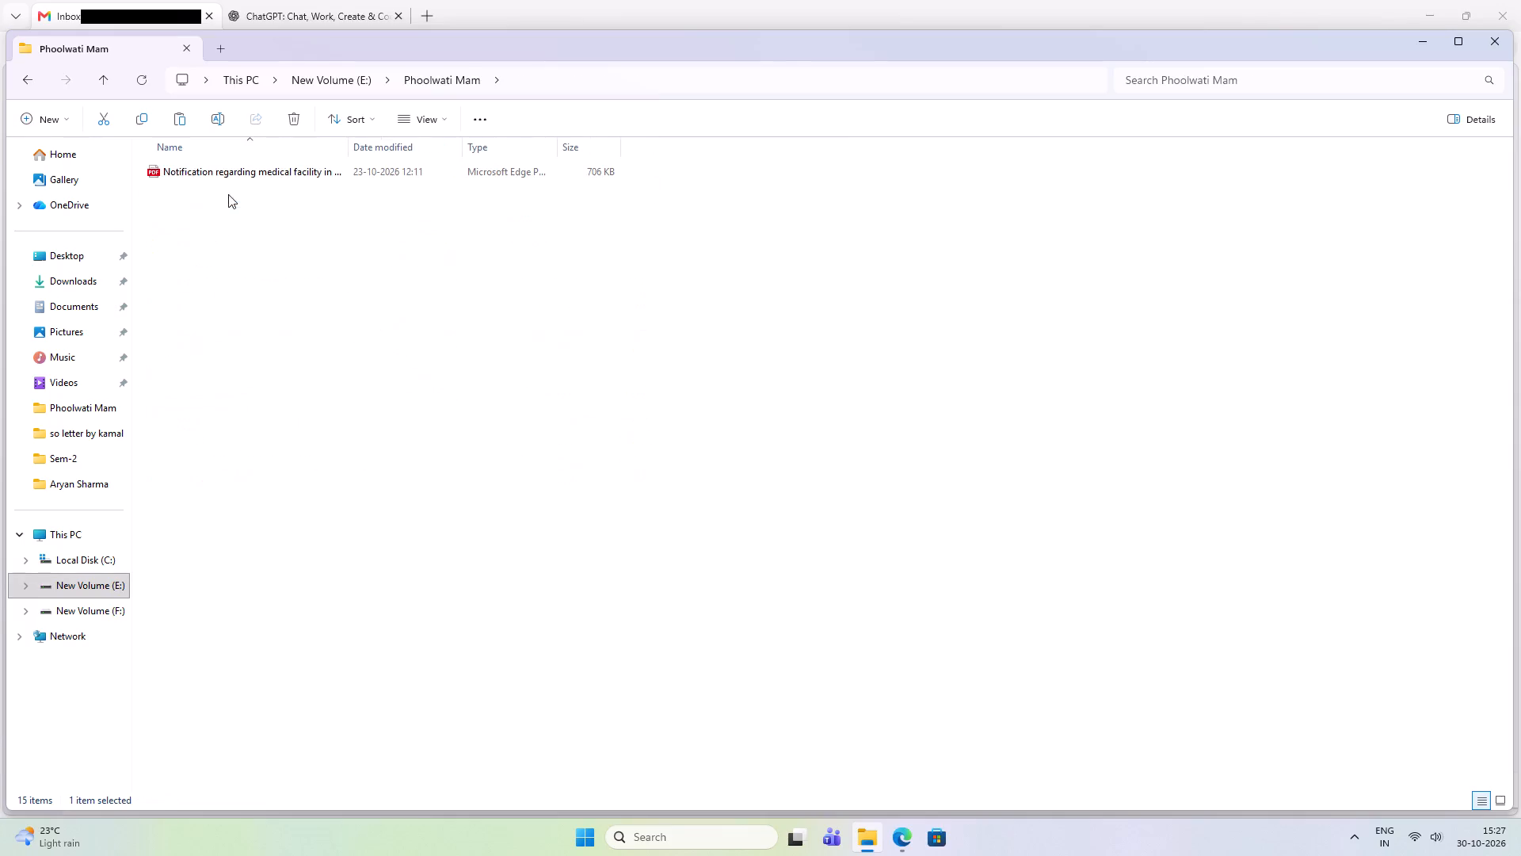
{"action": "key", "text": "ctrl+v"}
{"action": "left_click", "coordinate": [302, 317]}
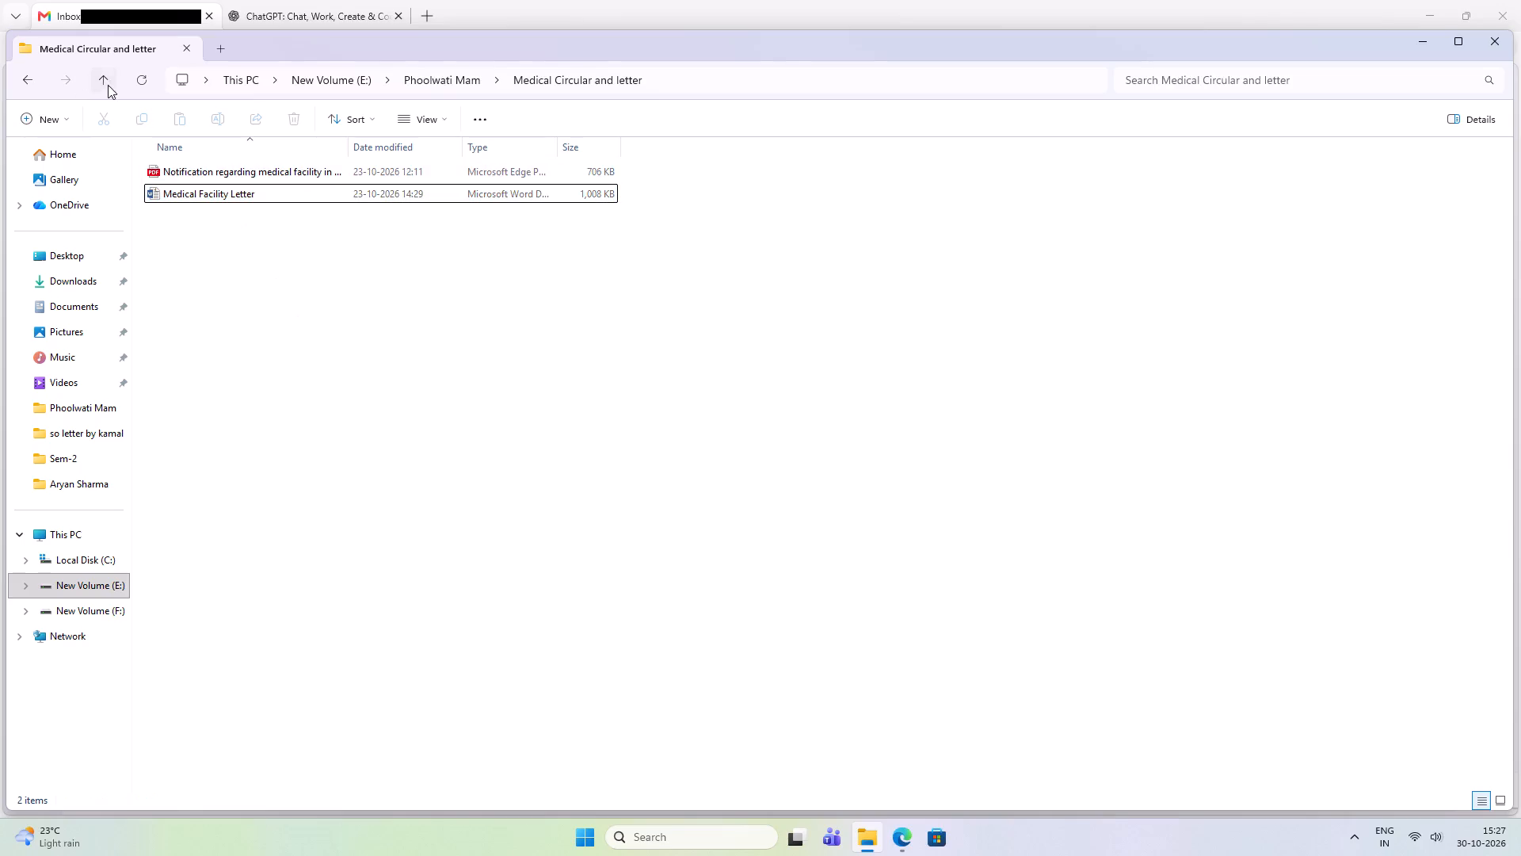
{"action": "left_click", "coordinate": [108, 85]}
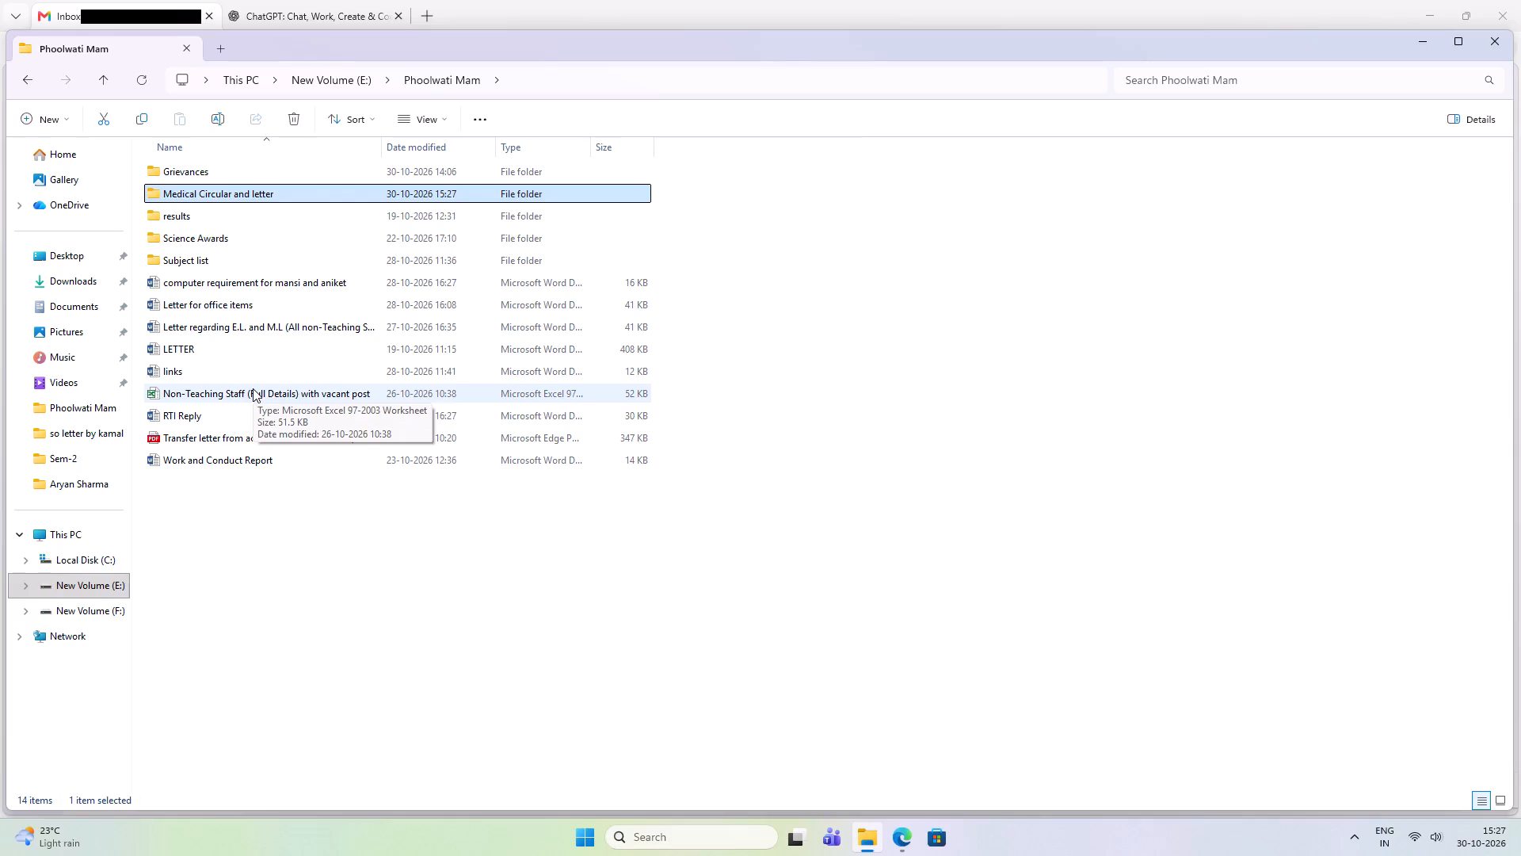
Create a new folder in Phoolwati Mam named "Note sheet for leave record for parmanent staff".
{"action": "right_click", "coordinate": [294, 499]}
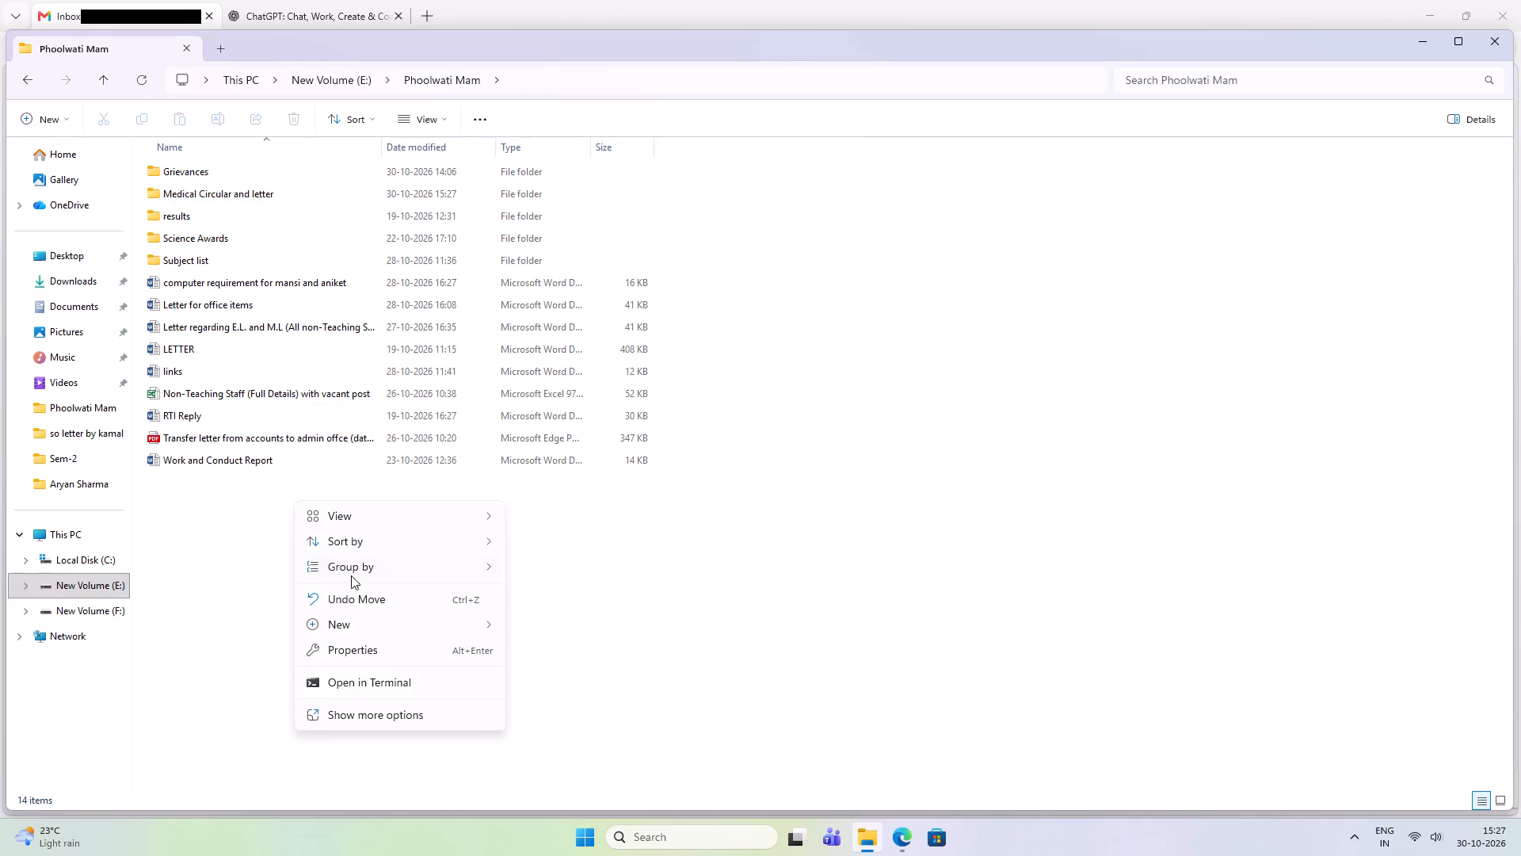
{"action": "left_click", "coordinate": [364, 615]}
{"action": "left_click", "coordinate": [602, 375]}
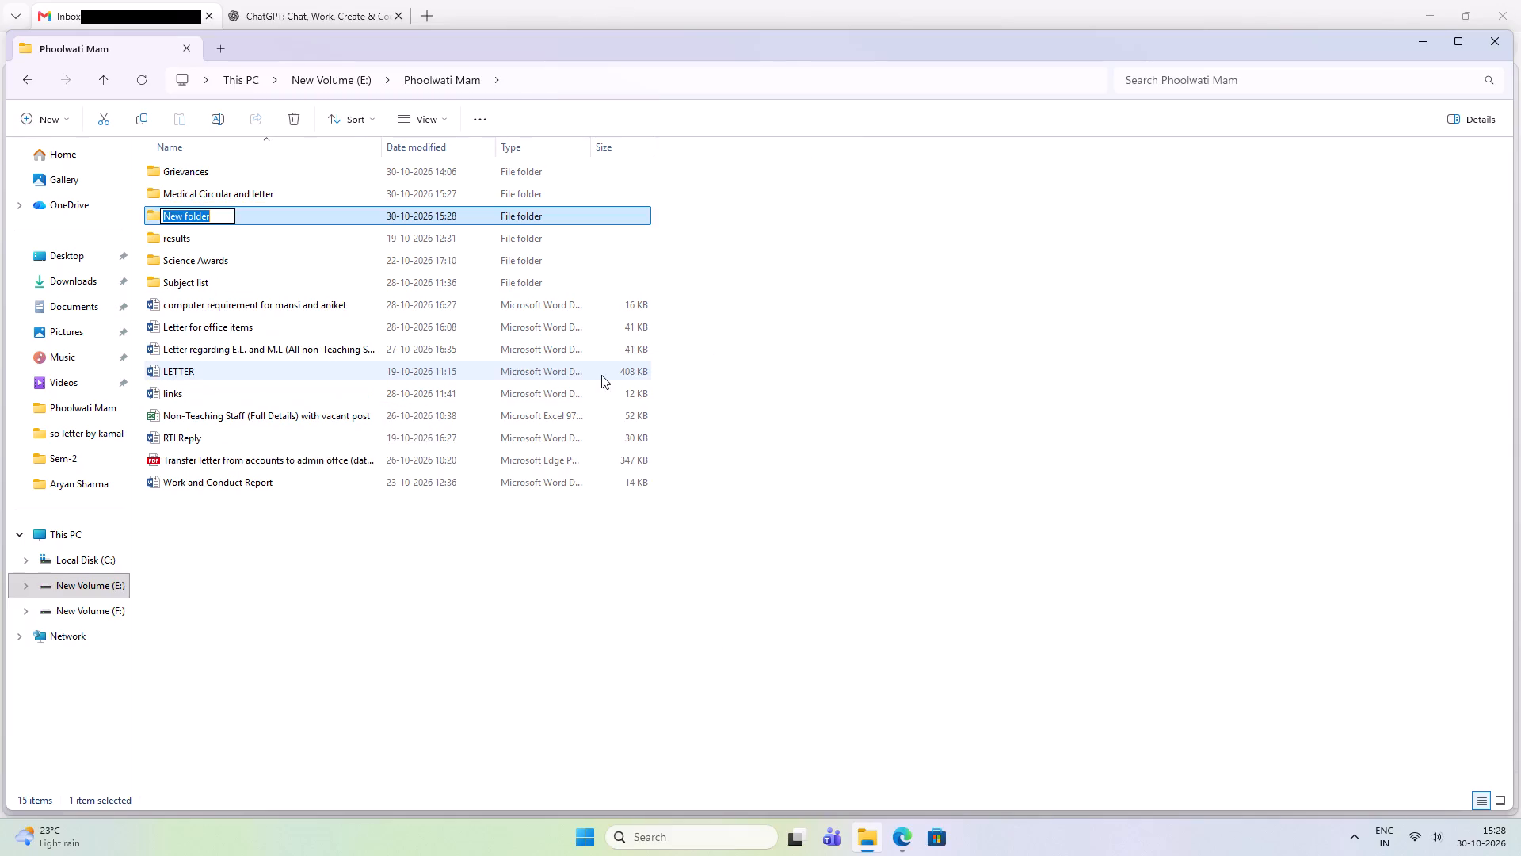
{"action": "type", "text": "NBo"}
{"action": "key", "text": "BackSpace"}
{"action": "key", "text": "BackSpace"}
{"action": "type", "text": "ote sheet fopr"}
{"action": "key", "text": "space"}
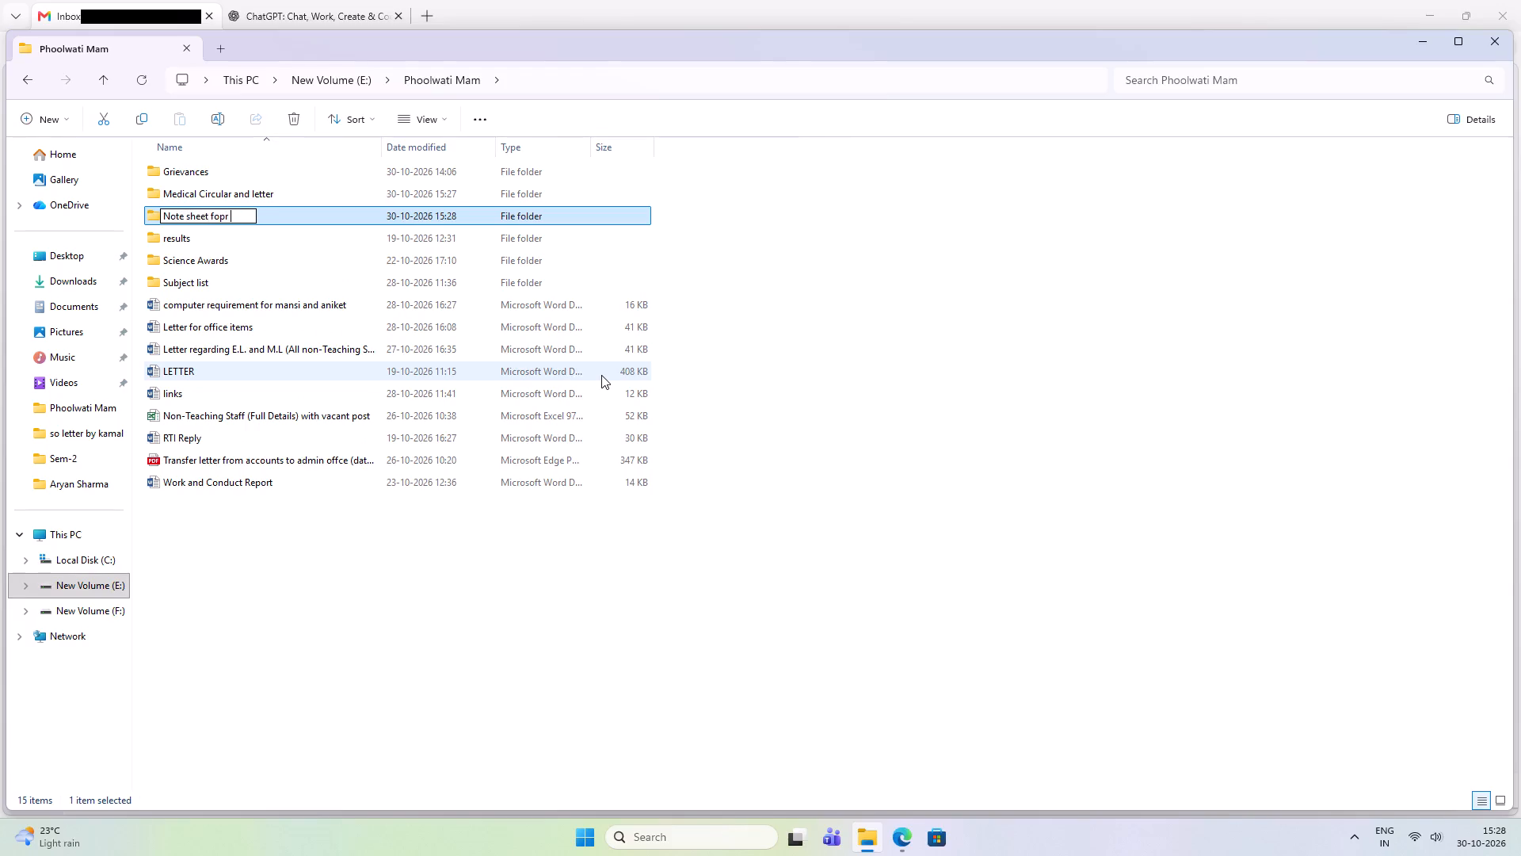
{"action": "key", "text": "BackSpace"}
{"action": "key", "text": "BackSpace"}
{"action": "key", "text": "BackSpace"}
{"action": "type", "text": "r leave reocrd"}
{"action": "key", "text": "space"}
{"action": "key", "text": "BackSpace"}
{"action": "key", "text": "BackSpace"}
{"action": "key", "text": "BackSpace"}
{"action": "key", "text": "BackSpace"}
{"action": "key", "text": "BackSpace"}
{"action": "type", "text": "cord"}
{"action": "key", "text": "space"}
{"action": "key", "text": "f"}
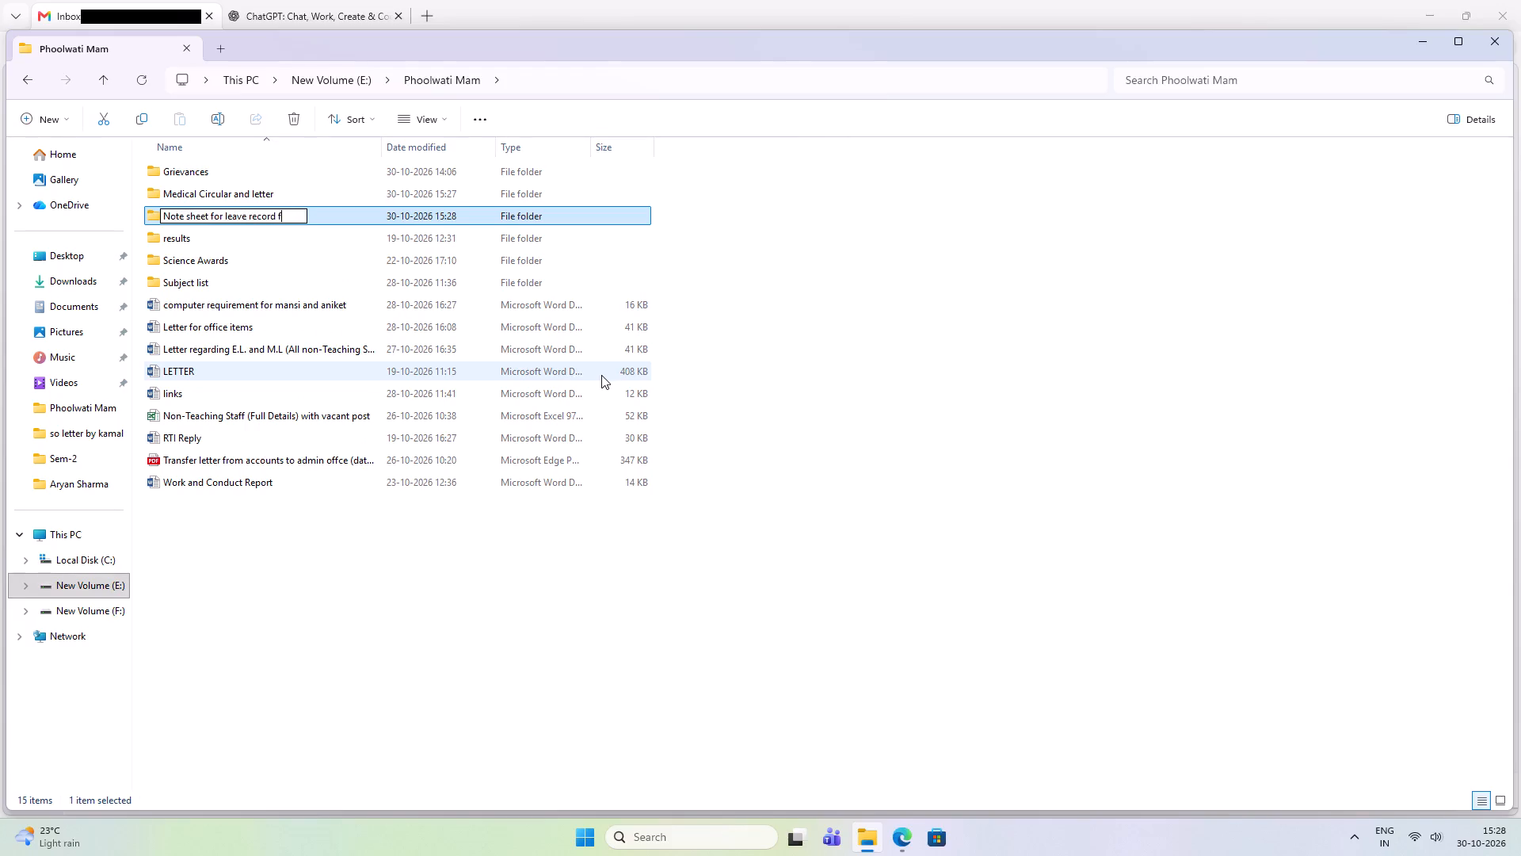
{"action": "key", "text": "BackSpace"}
{"action": "key", "text": "o"}
{"action": "key", "text": "BackSpace"}
{"action": "type", "text": "for parmane"}
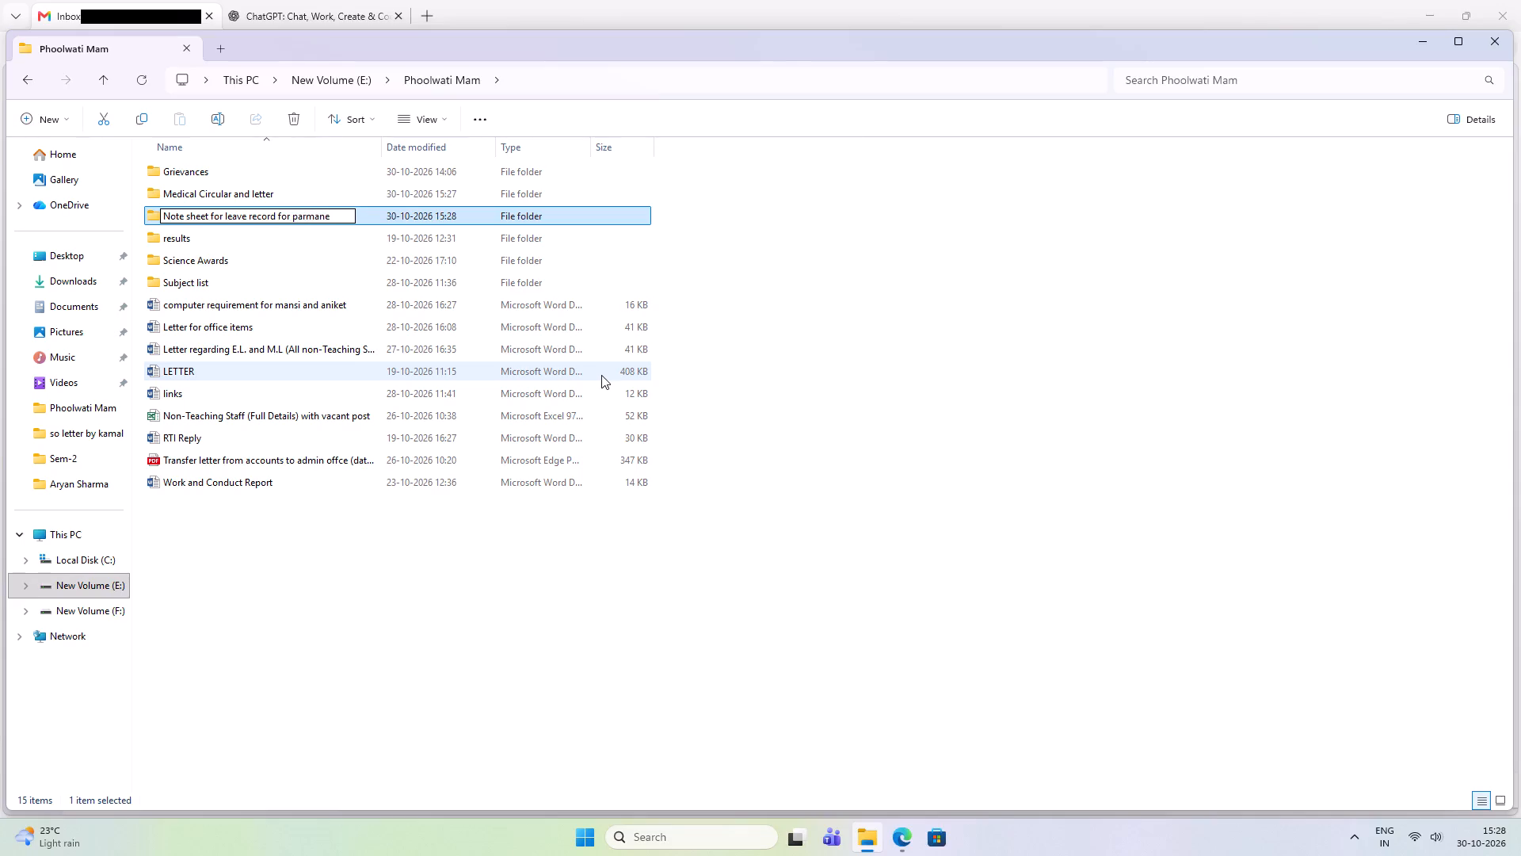
{"action": "type", "text": "nt staff"}
{"action": "key", "text": "Return"}
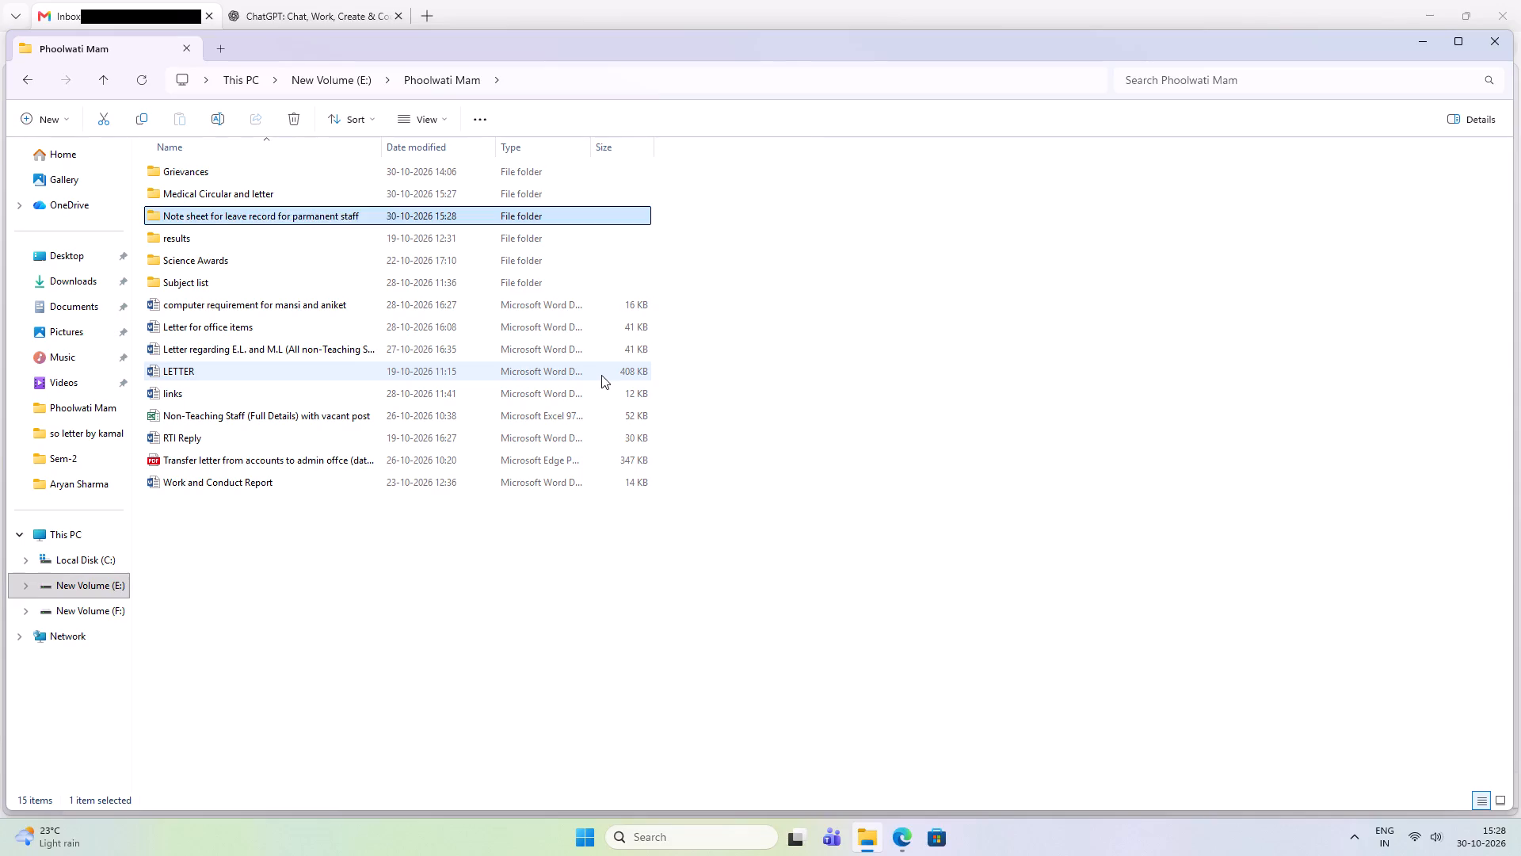
Move the "Letter regarding E.L. and M.L" document into the new leave record folder and return to the parent folder.
{"action": "left_click", "coordinate": [240, 358]}
{"action": "left_click", "coordinate": [242, 348]}
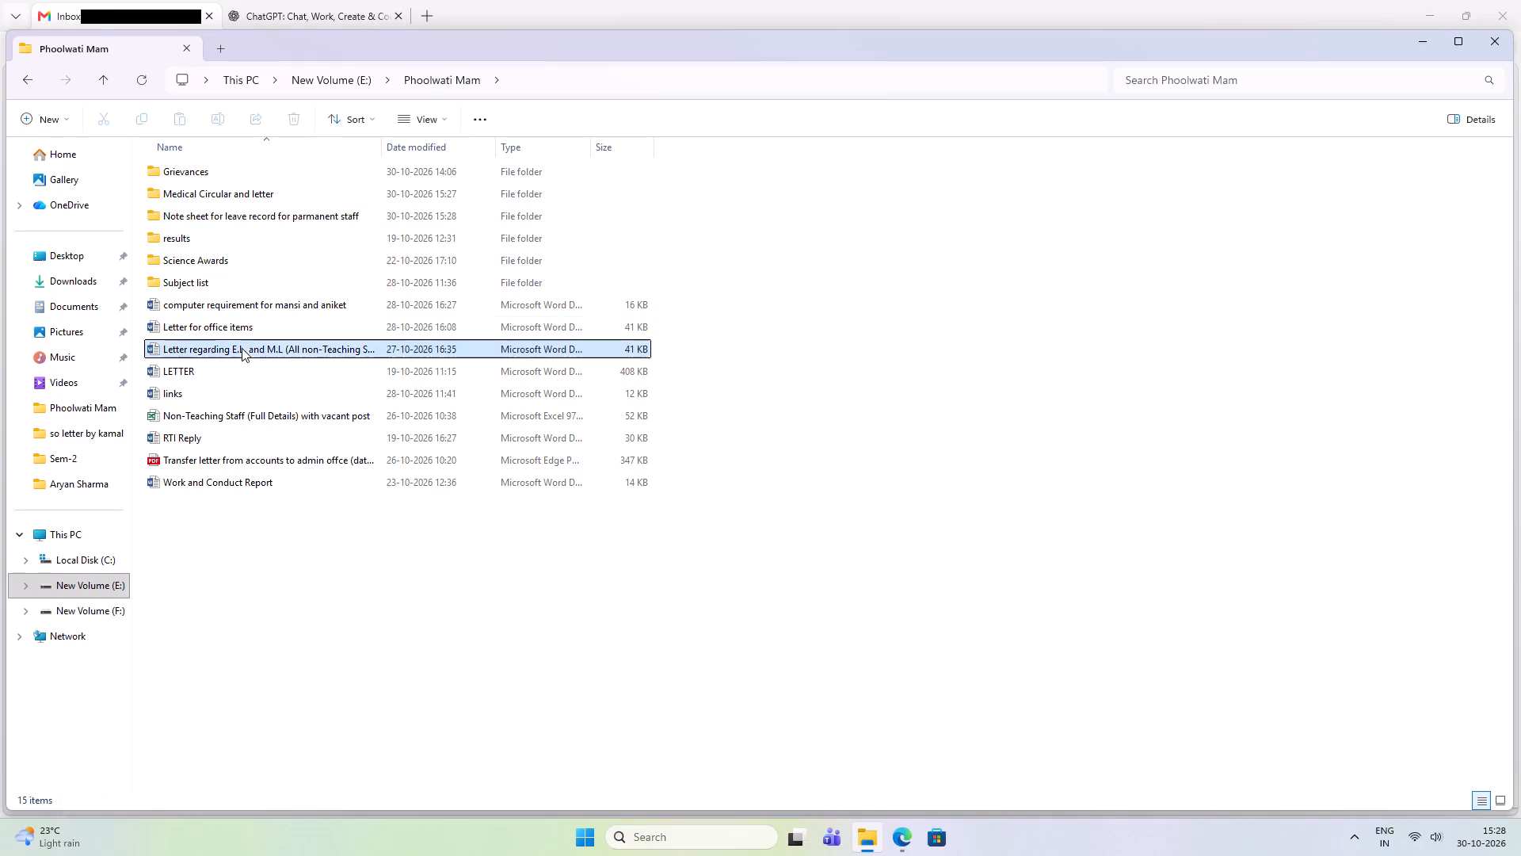
{"action": "key", "text": "ctrl+x"}
{"action": "double_click", "coordinate": [265, 217]}
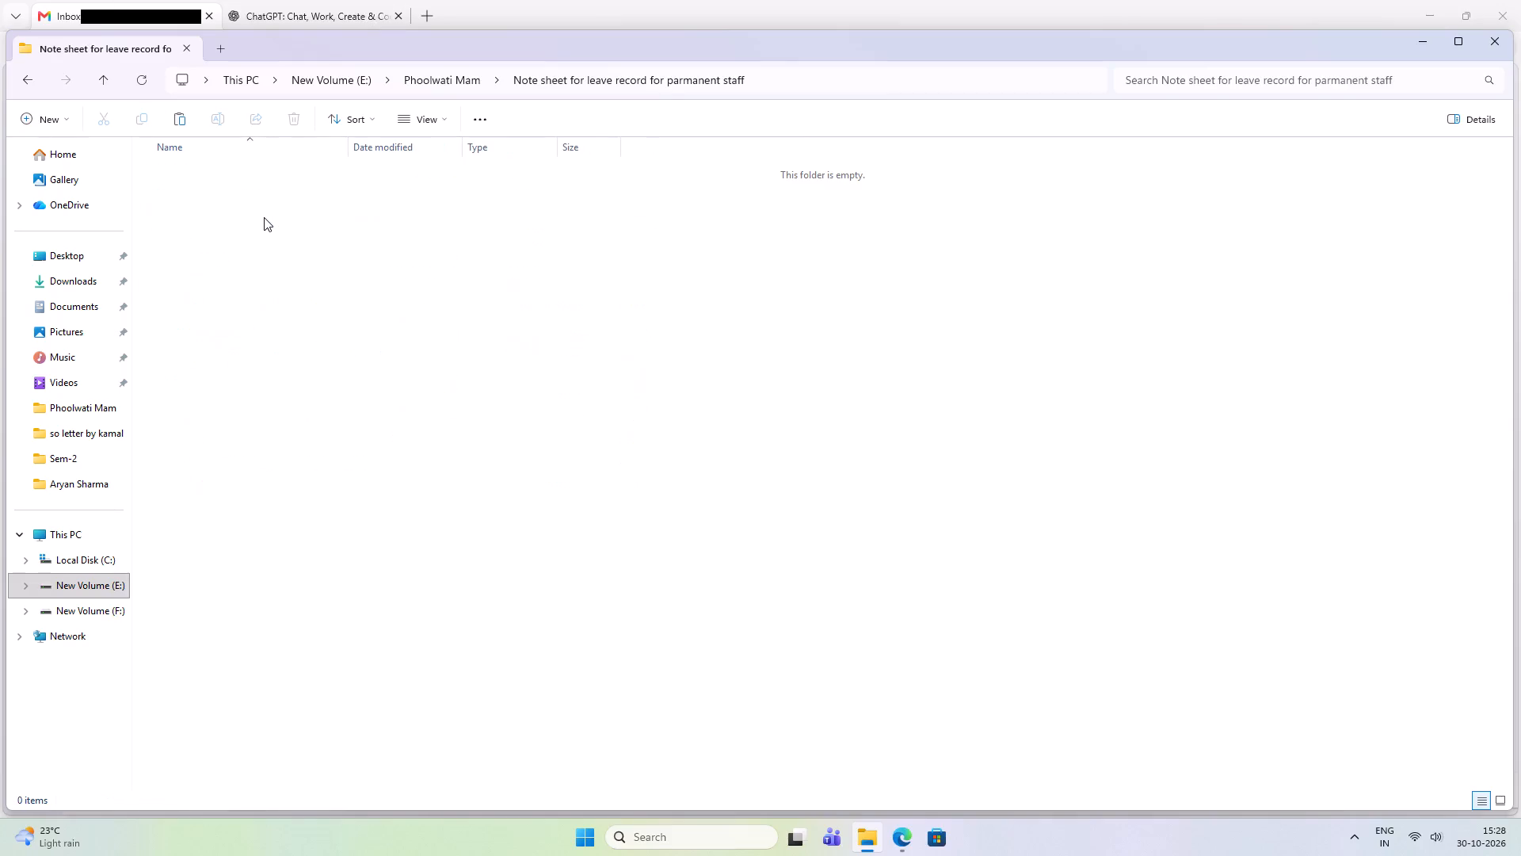
{"action": "key", "text": "ctrl+v"}
{"action": "left_click", "coordinate": [106, 81]}
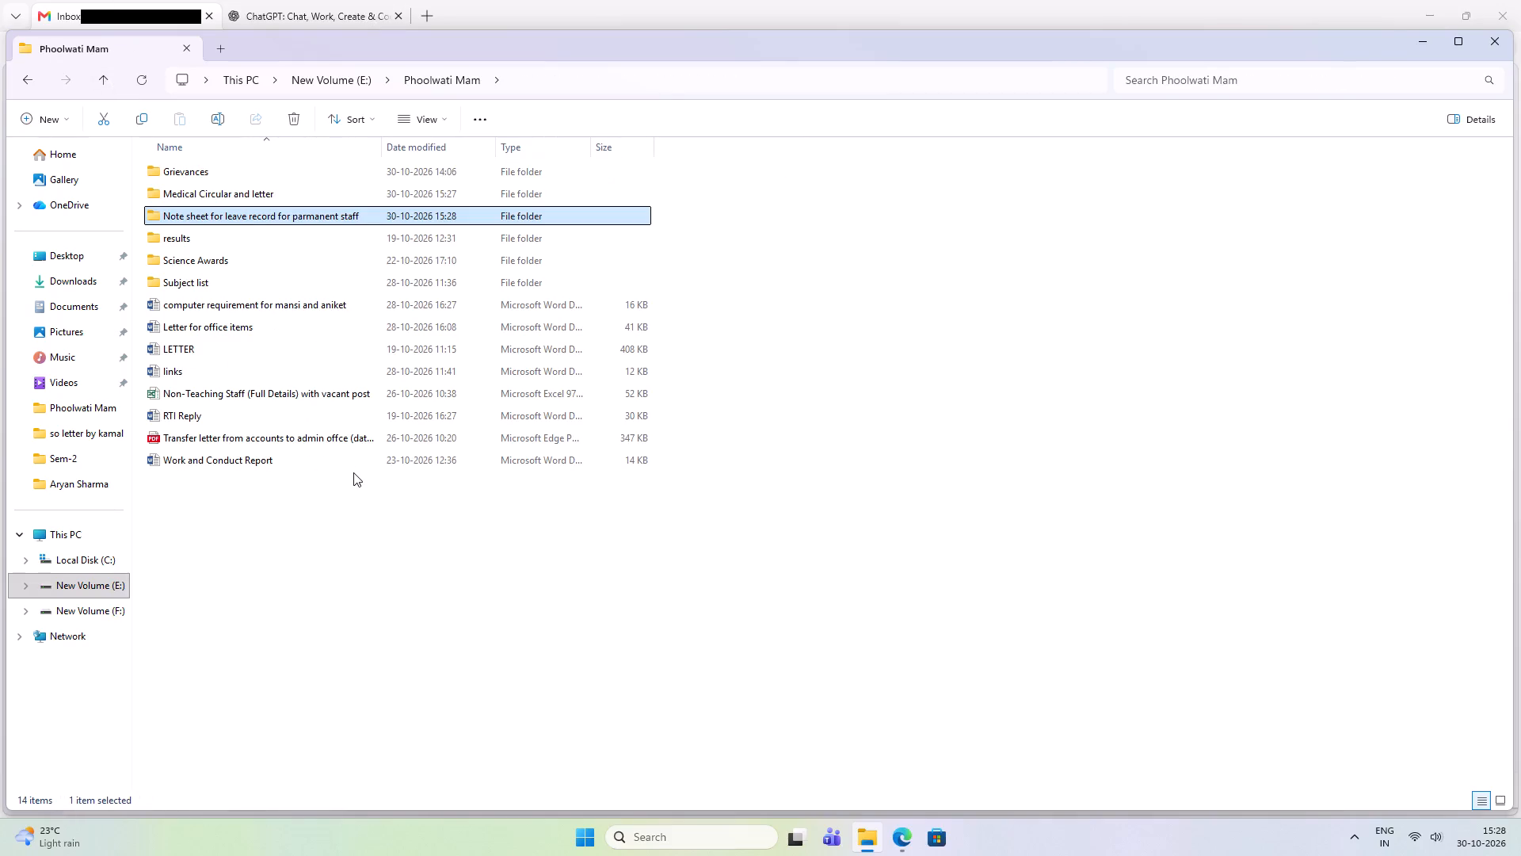
Open the "Letter for office items" document in Word and look through its letters on both pages.
{"action": "left_click", "coordinate": [169, 349]}
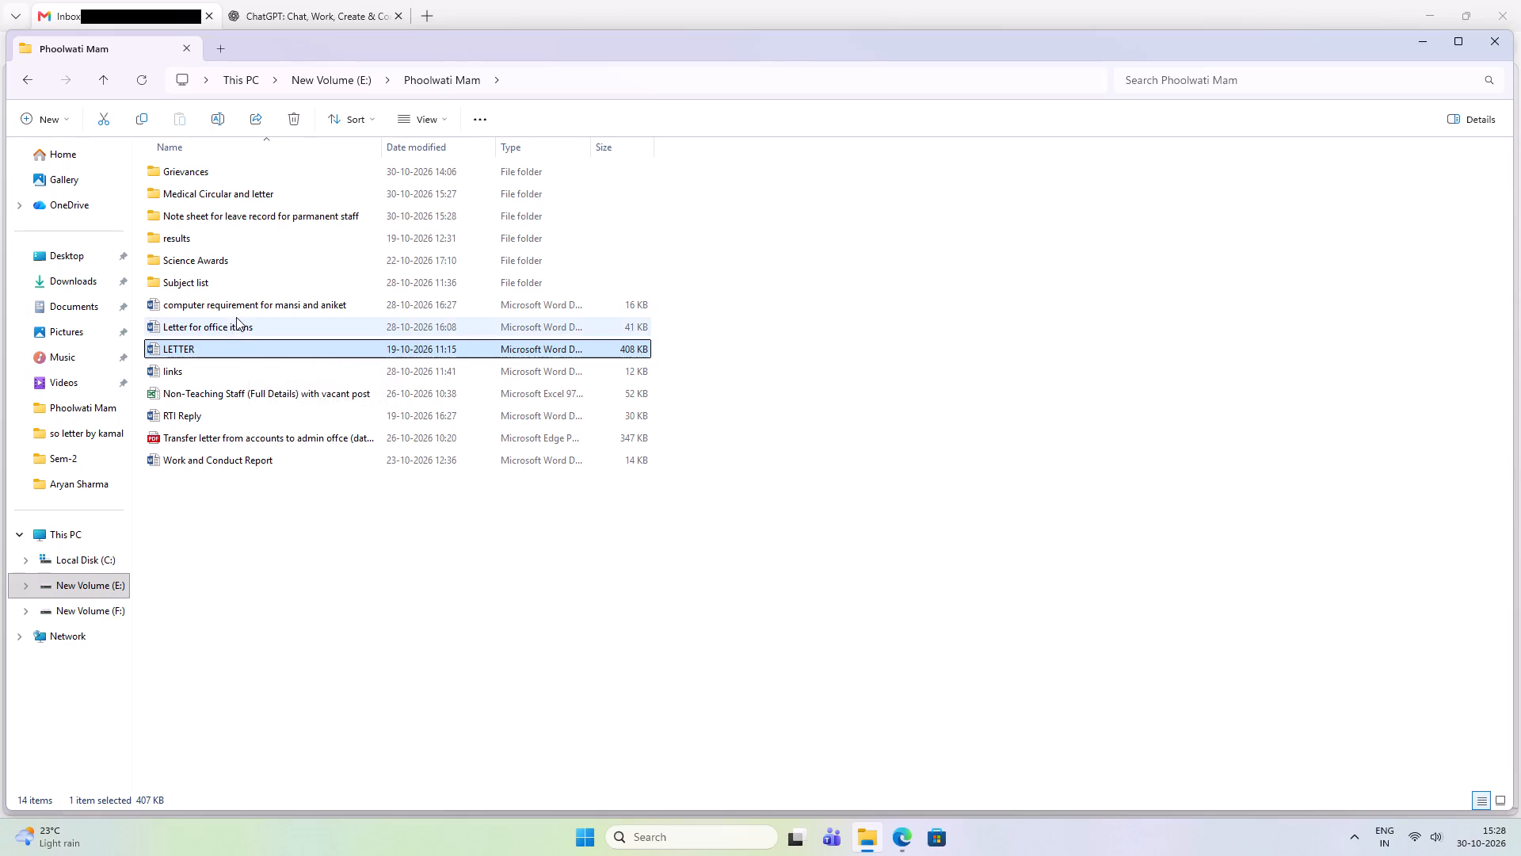
{"action": "double_click", "coordinate": [231, 327]}
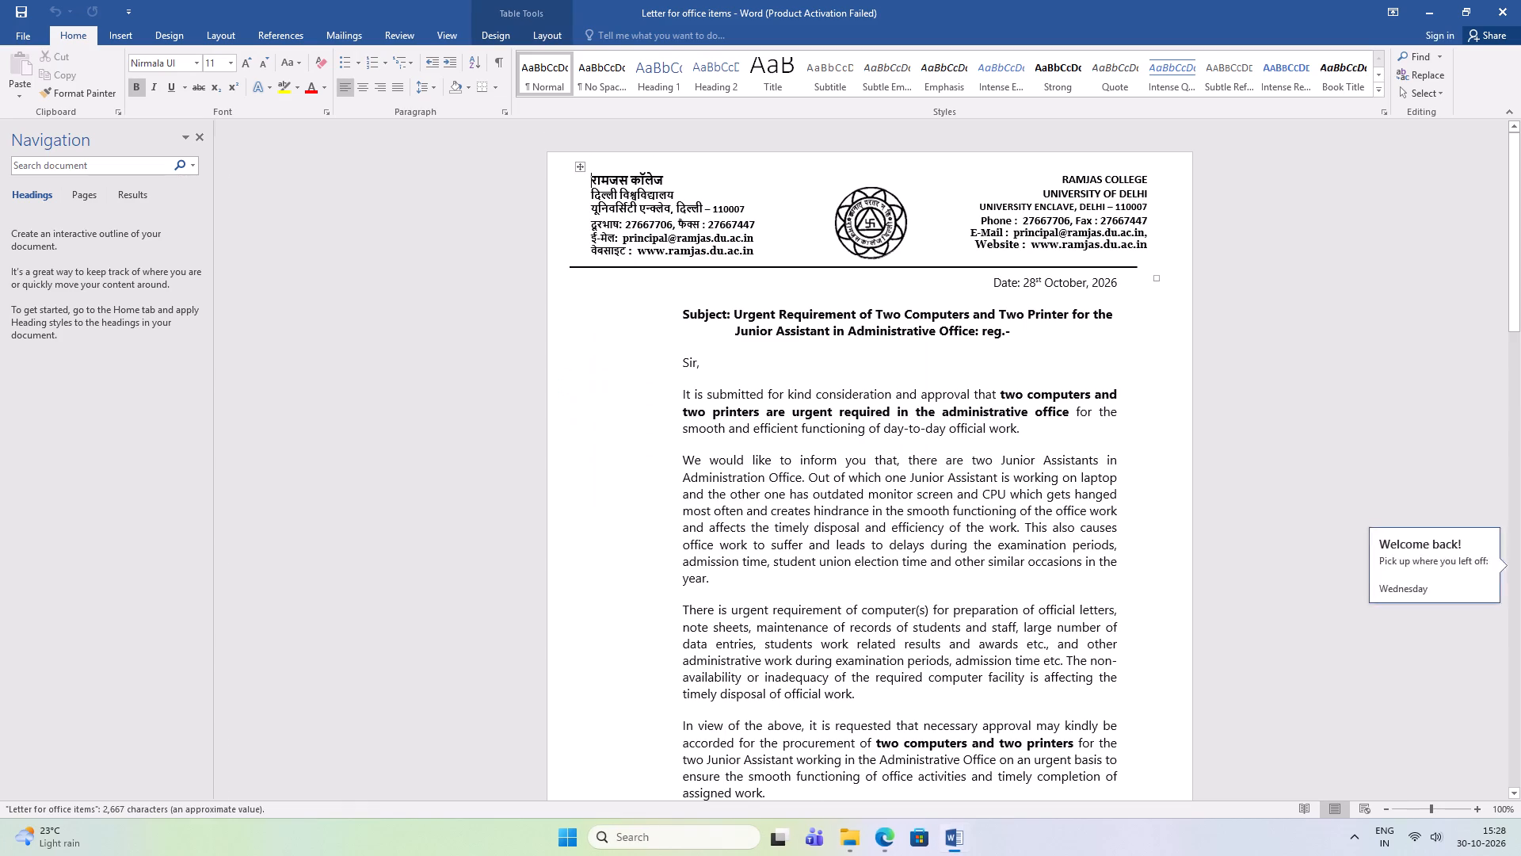
{"action": "scroll", "coordinate": [989, 446], "scroll_direction": "down", "scroll_amount": 20}
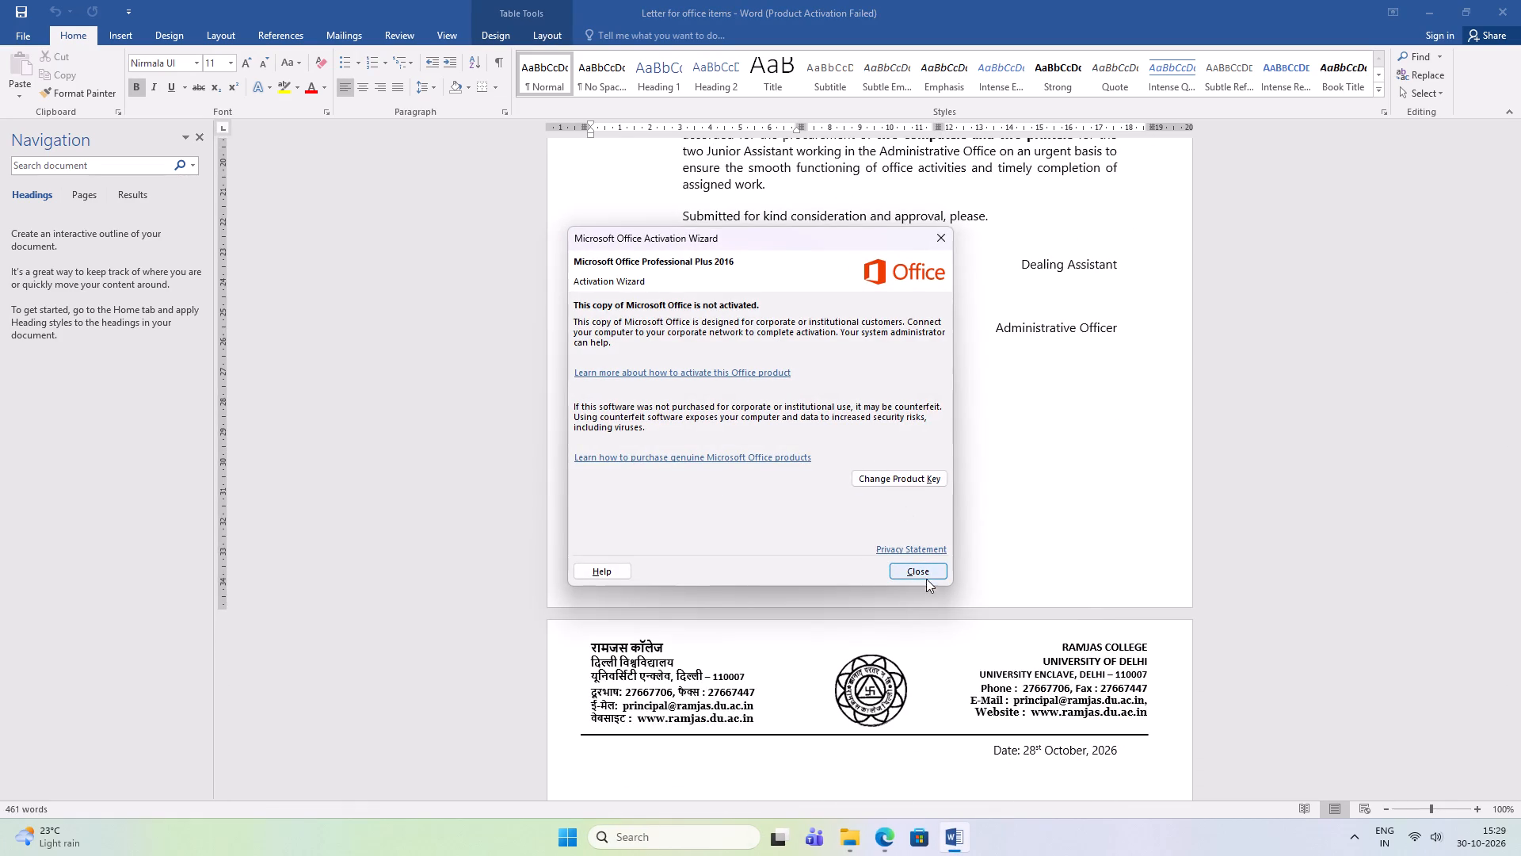
{"action": "left_click", "coordinate": [928, 571]}
{"action": "scroll", "coordinate": [921, 504], "scroll_direction": "up", "scroll_amount": 11}
{"action": "scroll", "coordinate": [913, 497], "scroll_direction": "down", "scroll_amount": 7}
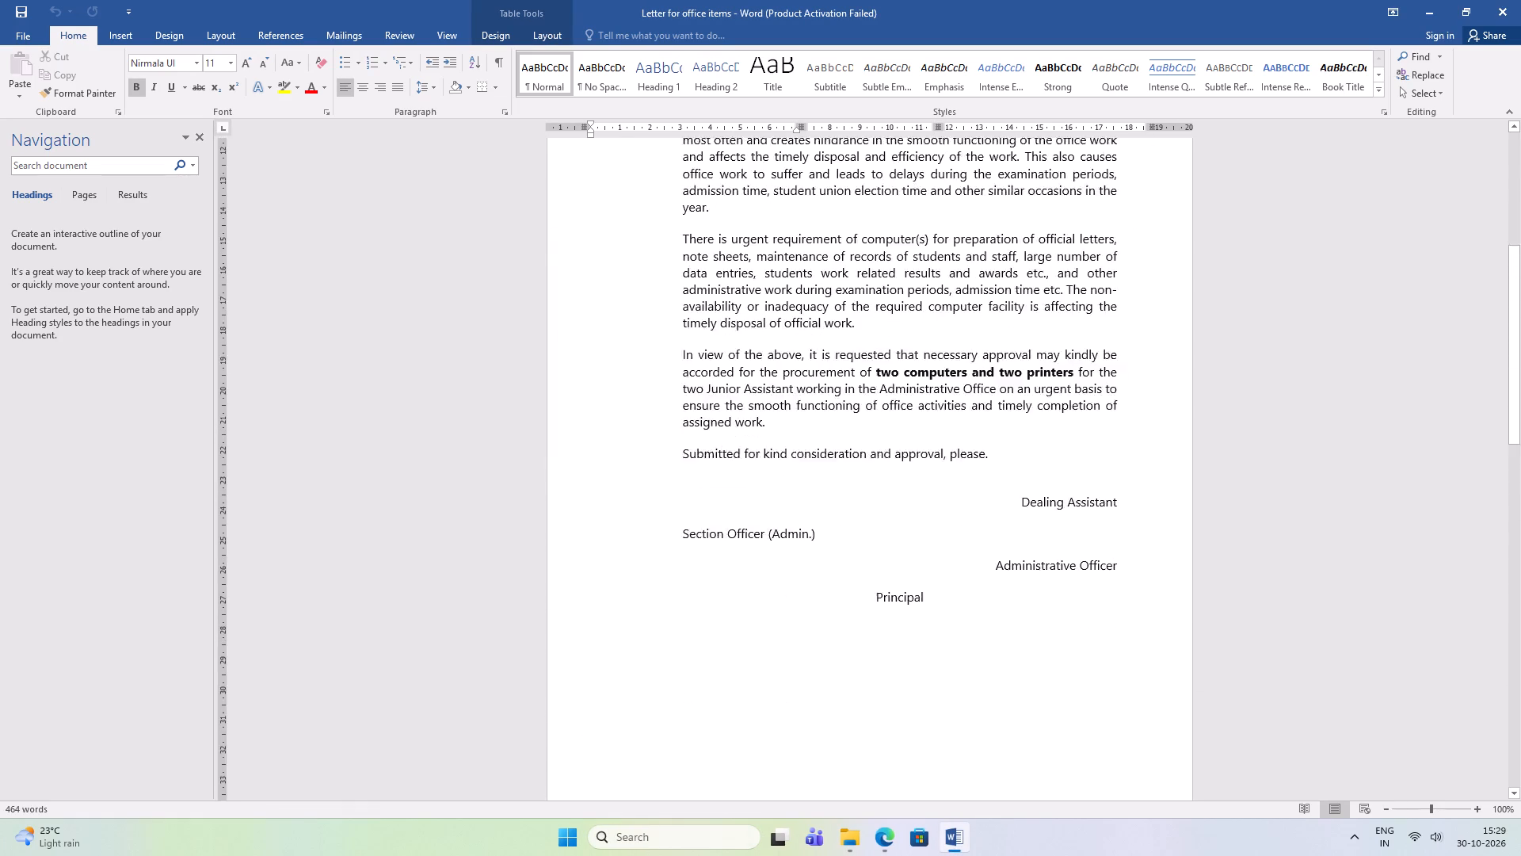
{"action": "scroll", "coordinate": [910, 498], "scroll_direction": "down", "scroll_amount": 12}
{"action": "scroll", "coordinate": [936, 489], "scroll_direction": "up", "scroll_amount": 5}
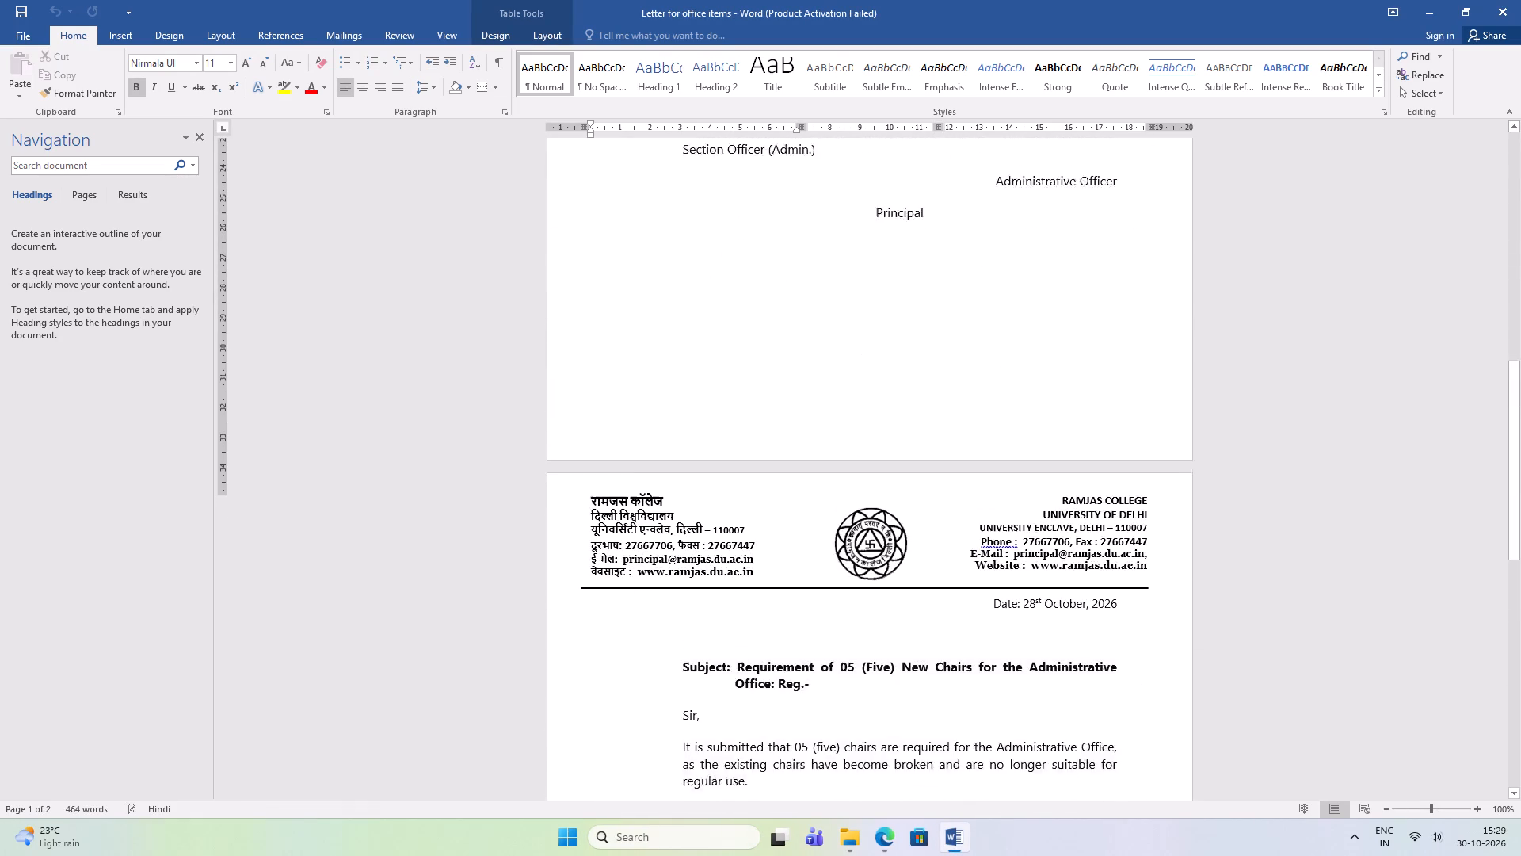
Close the office items letter and create a new folder named "I-Card" in Phoolwati Mam.
{"action": "left_click", "coordinate": [1512, 9]}
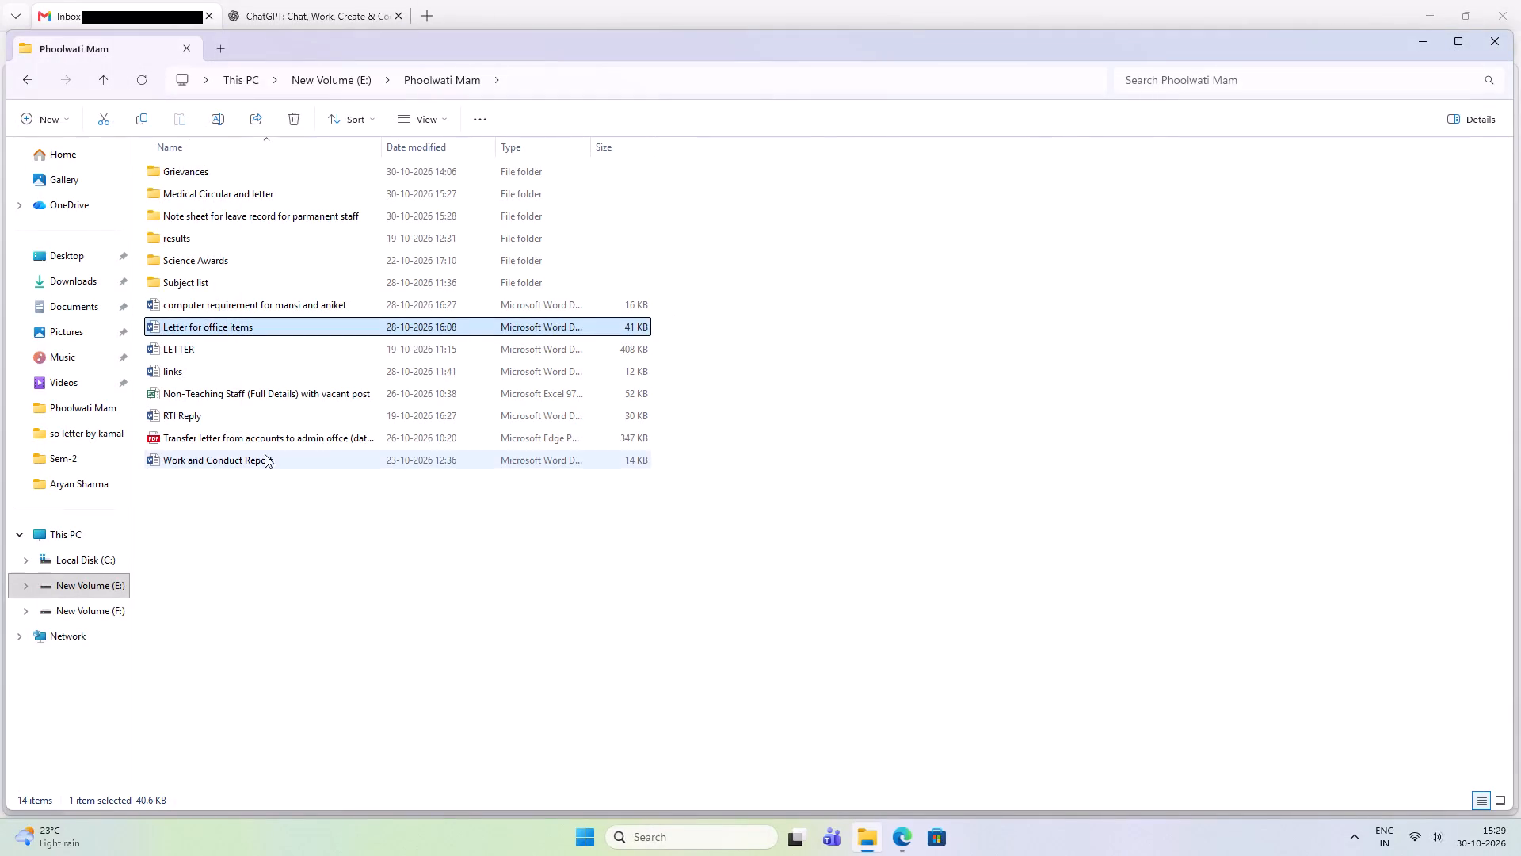
{"action": "left_click", "coordinate": [291, 510]}
{"action": "right_click", "coordinate": [280, 487]}
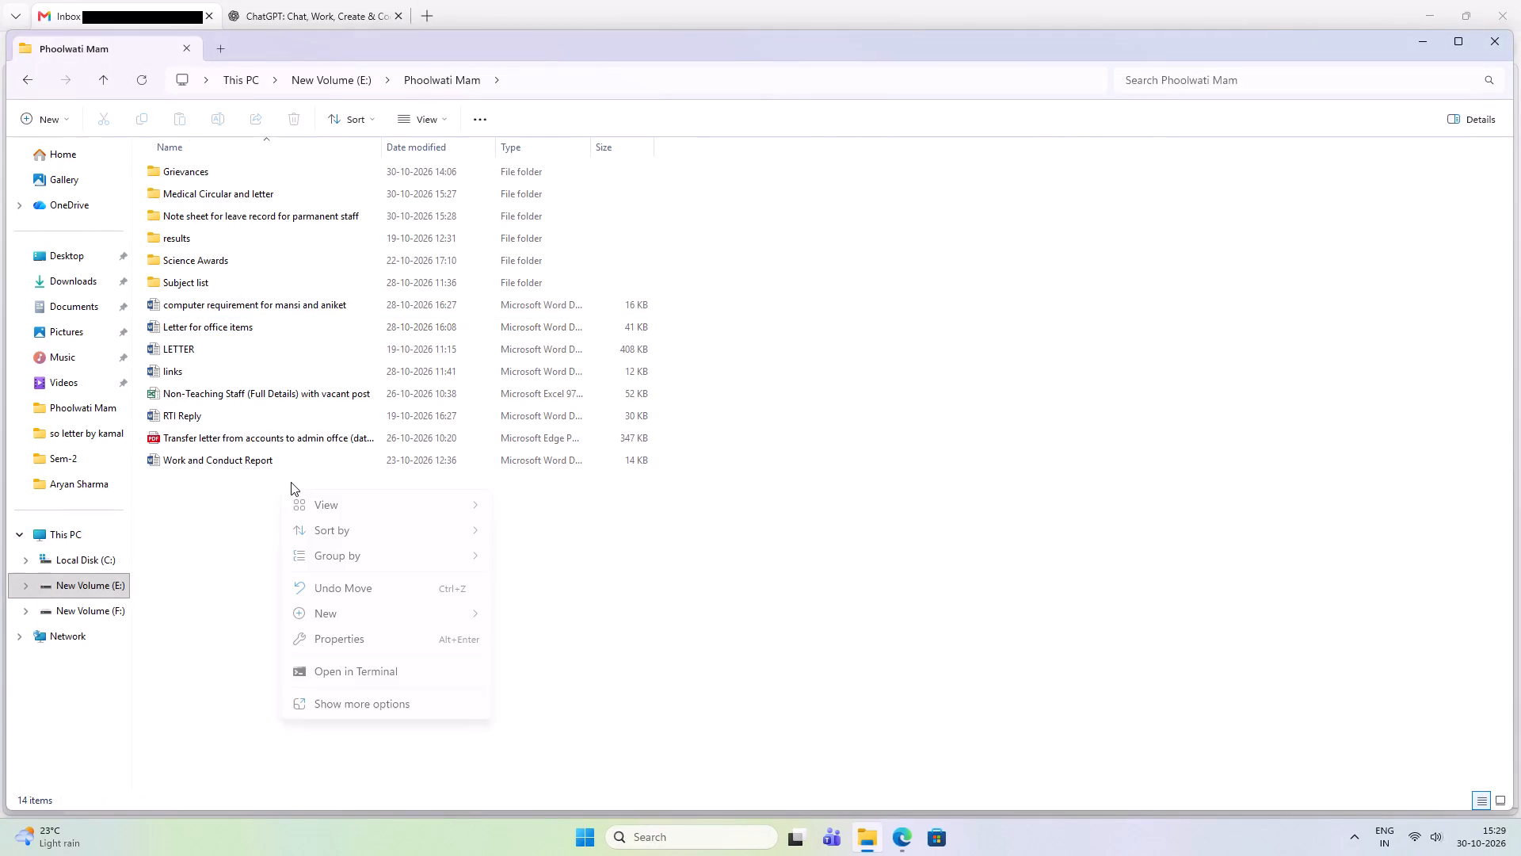
{"action": "left_click", "coordinate": [367, 619]}
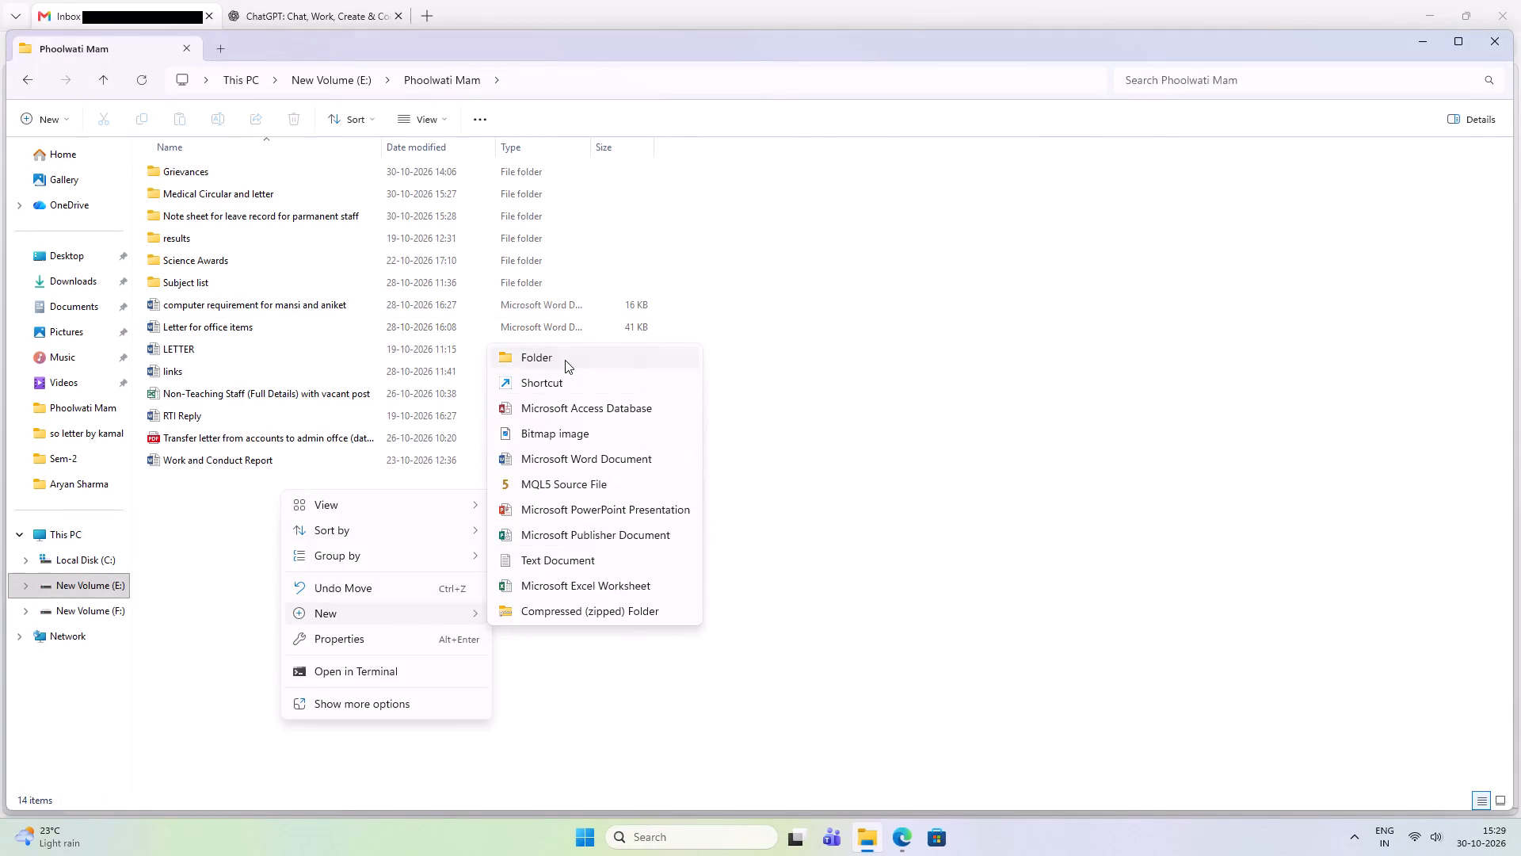
{"action": "left_click", "coordinate": [565, 360]}
{"action": "type", "text": "I-Cr"}
{"action": "key", "text": "BackSpace"}
{"action": "type", "text": "ard"}
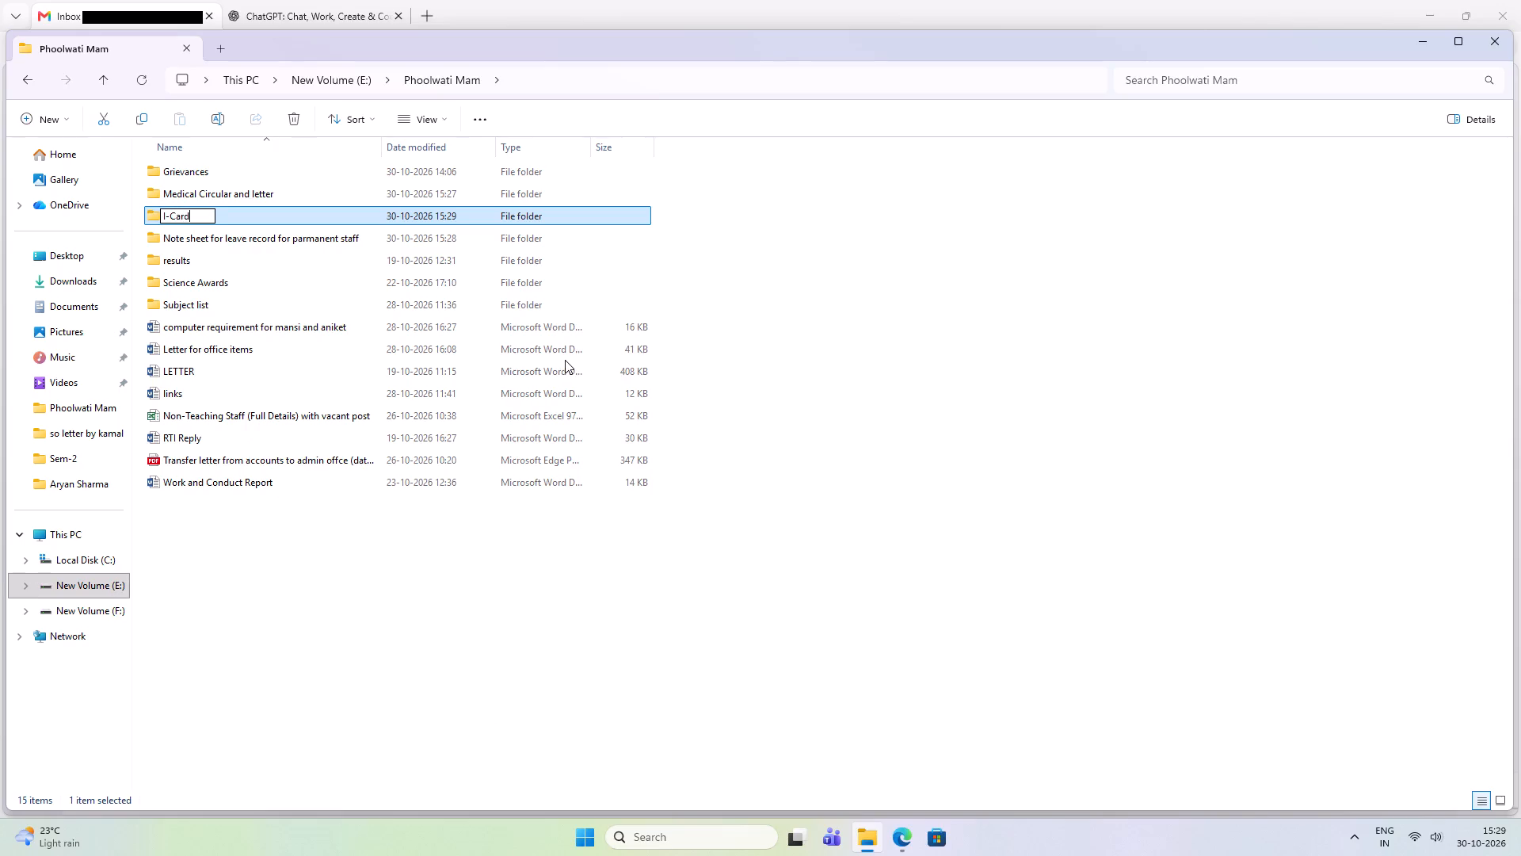
{"action": "key", "text": "Return"}
Open the "LETTER" document in Word to check its first page and close it again.
{"action": "double_click", "coordinate": [212, 376]}
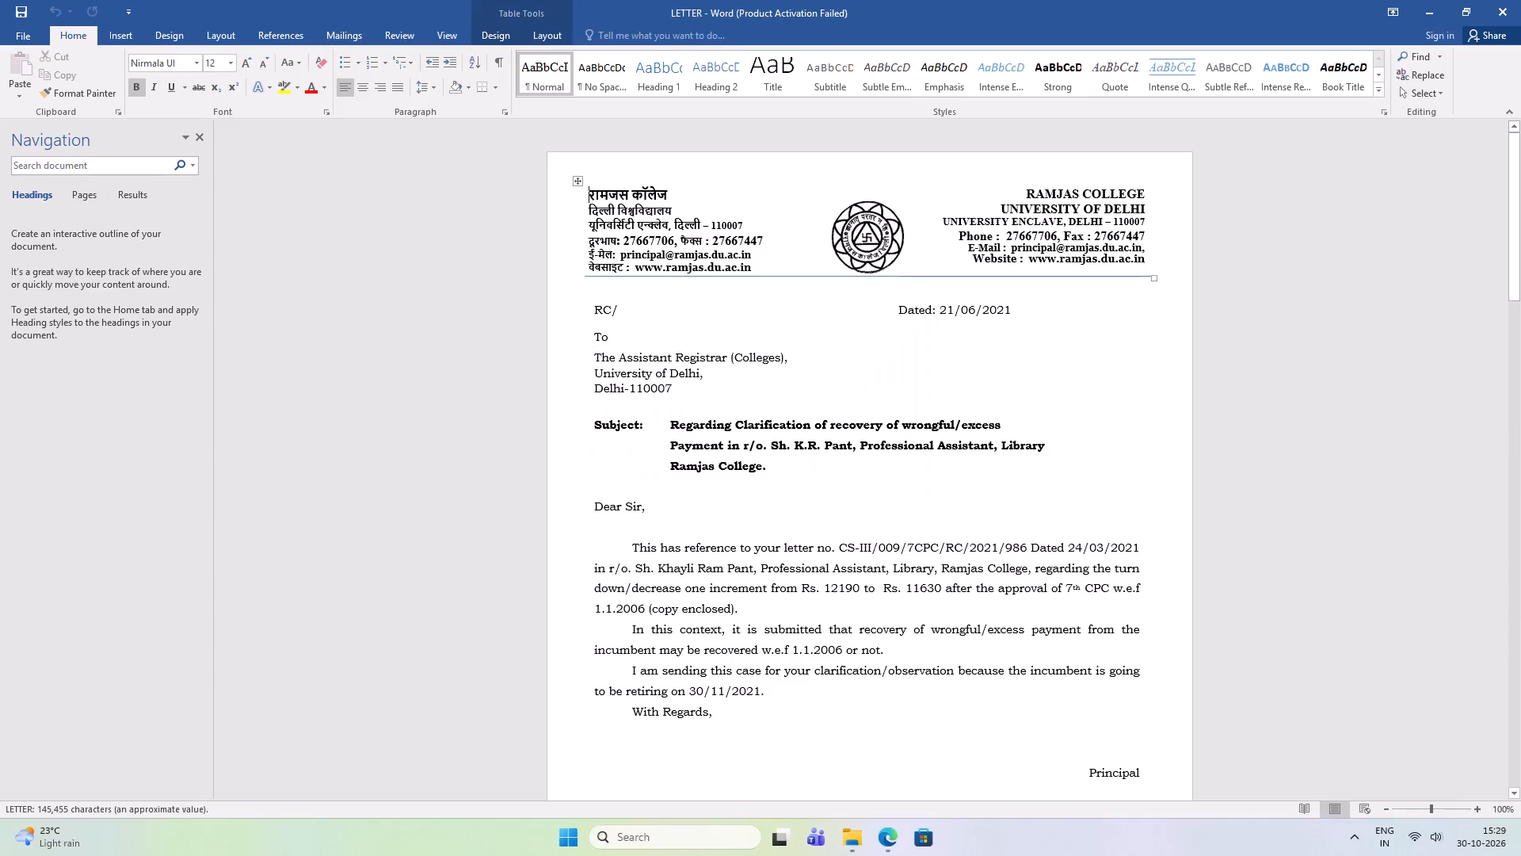
{"action": "left_click", "coordinate": [926, 569]}
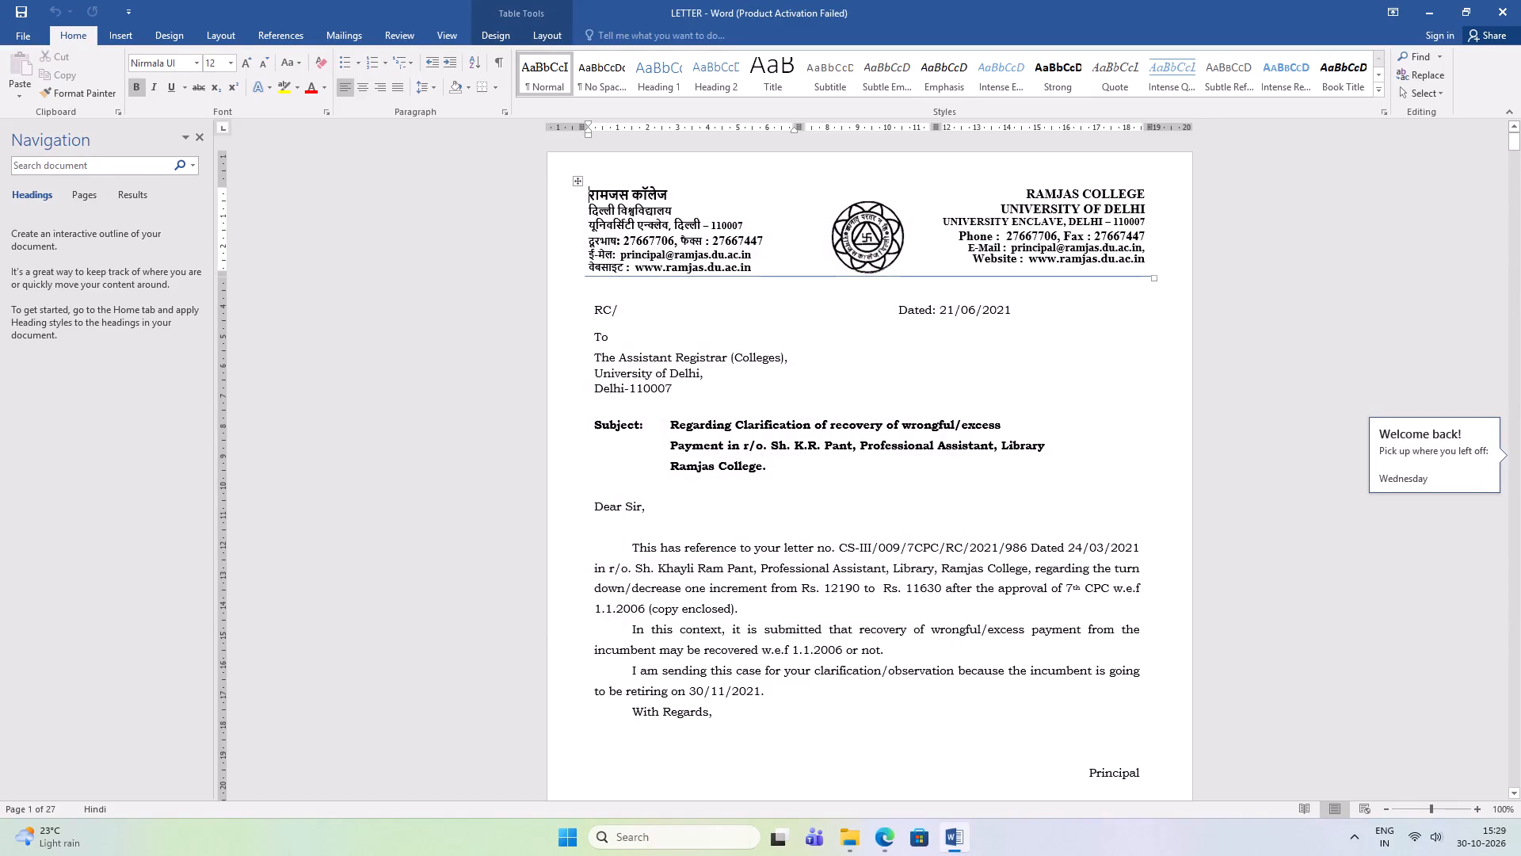
{"action": "left_click", "coordinate": [1507, 9]}
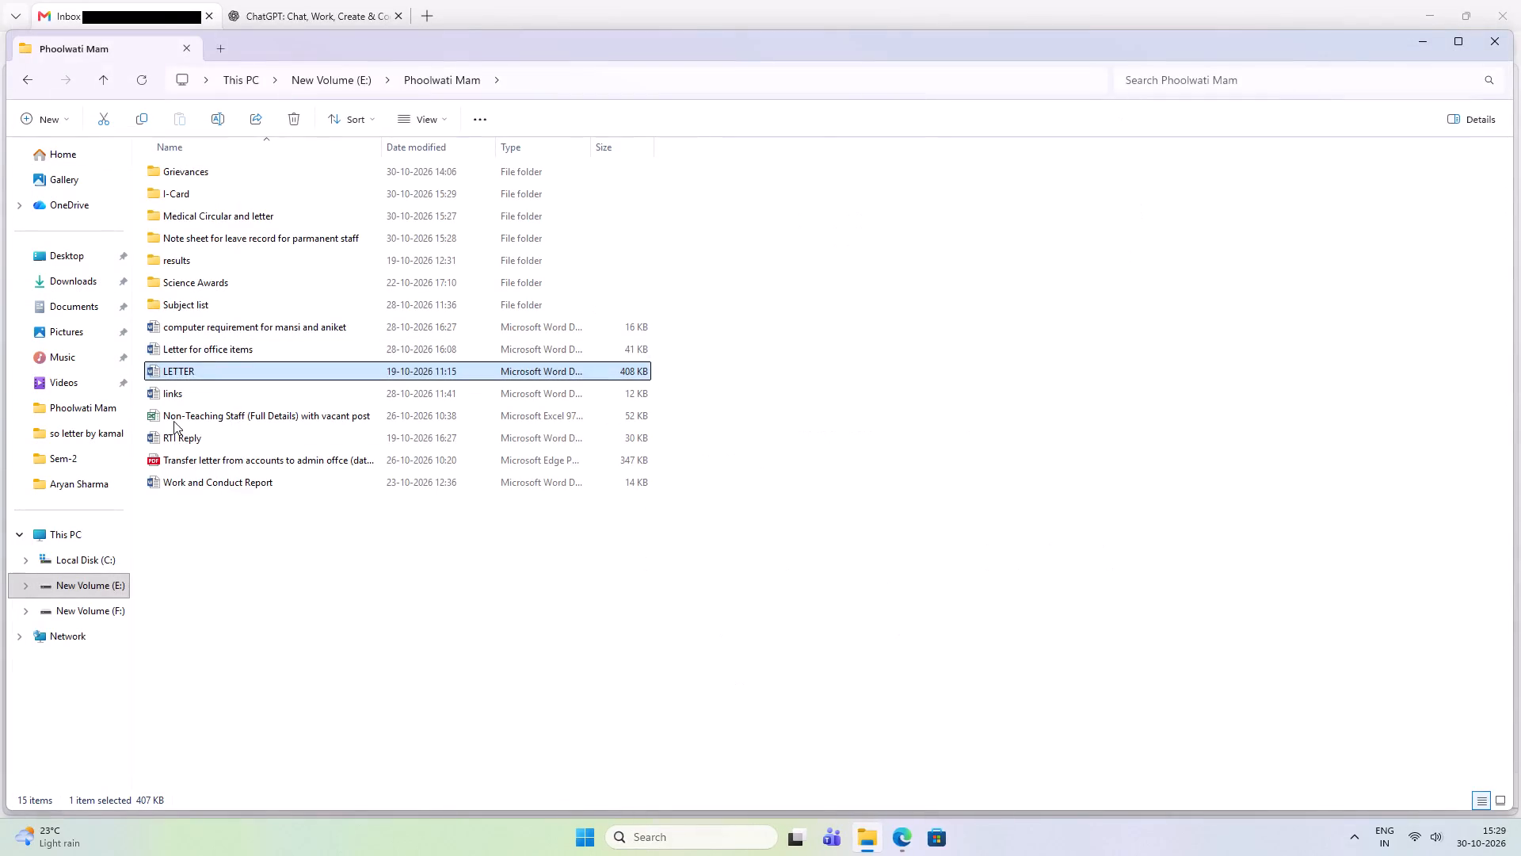
Copy the entire first letter of "Letter for office items", including the letterhead, into a new blank document and close the original.
{"action": "double_click", "coordinate": [240, 350]}
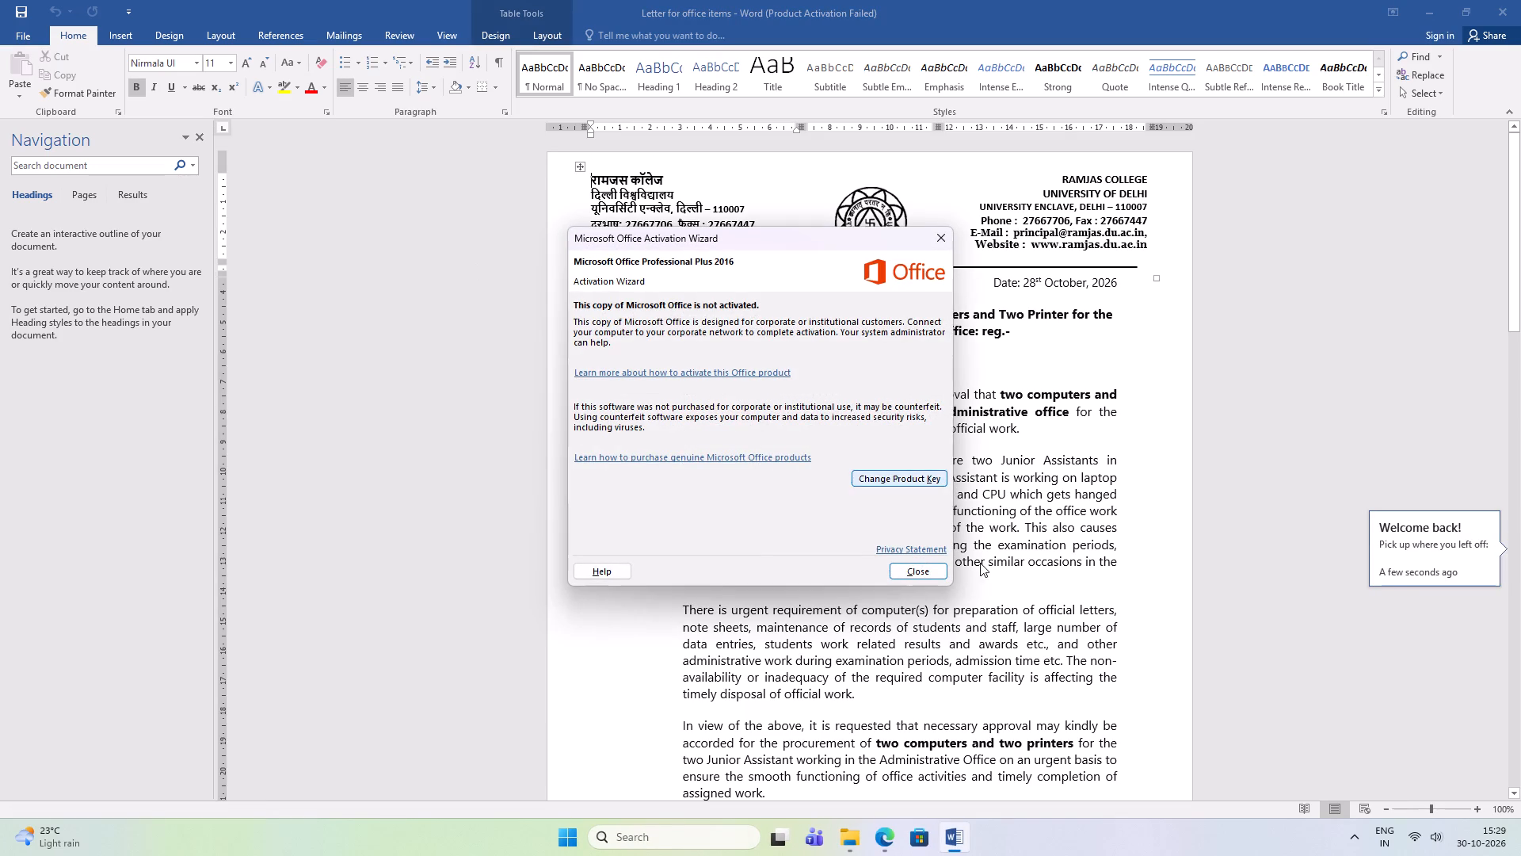
{"action": "left_click", "coordinate": [927, 576]}
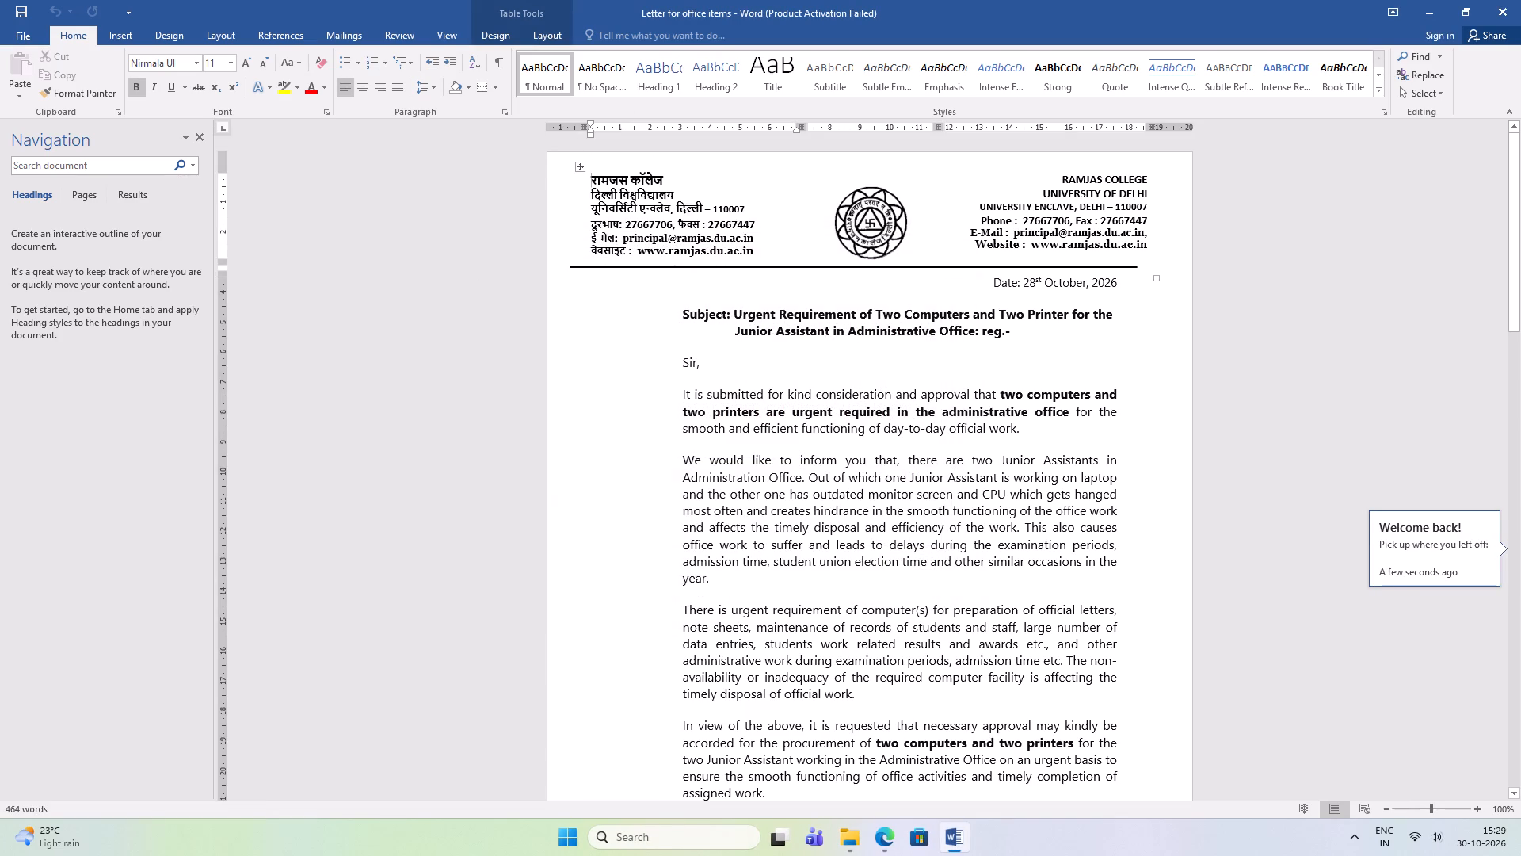
{"action": "left_click_drag", "start_coordinate": [589, 174], "coordinate": [1090, 583]}
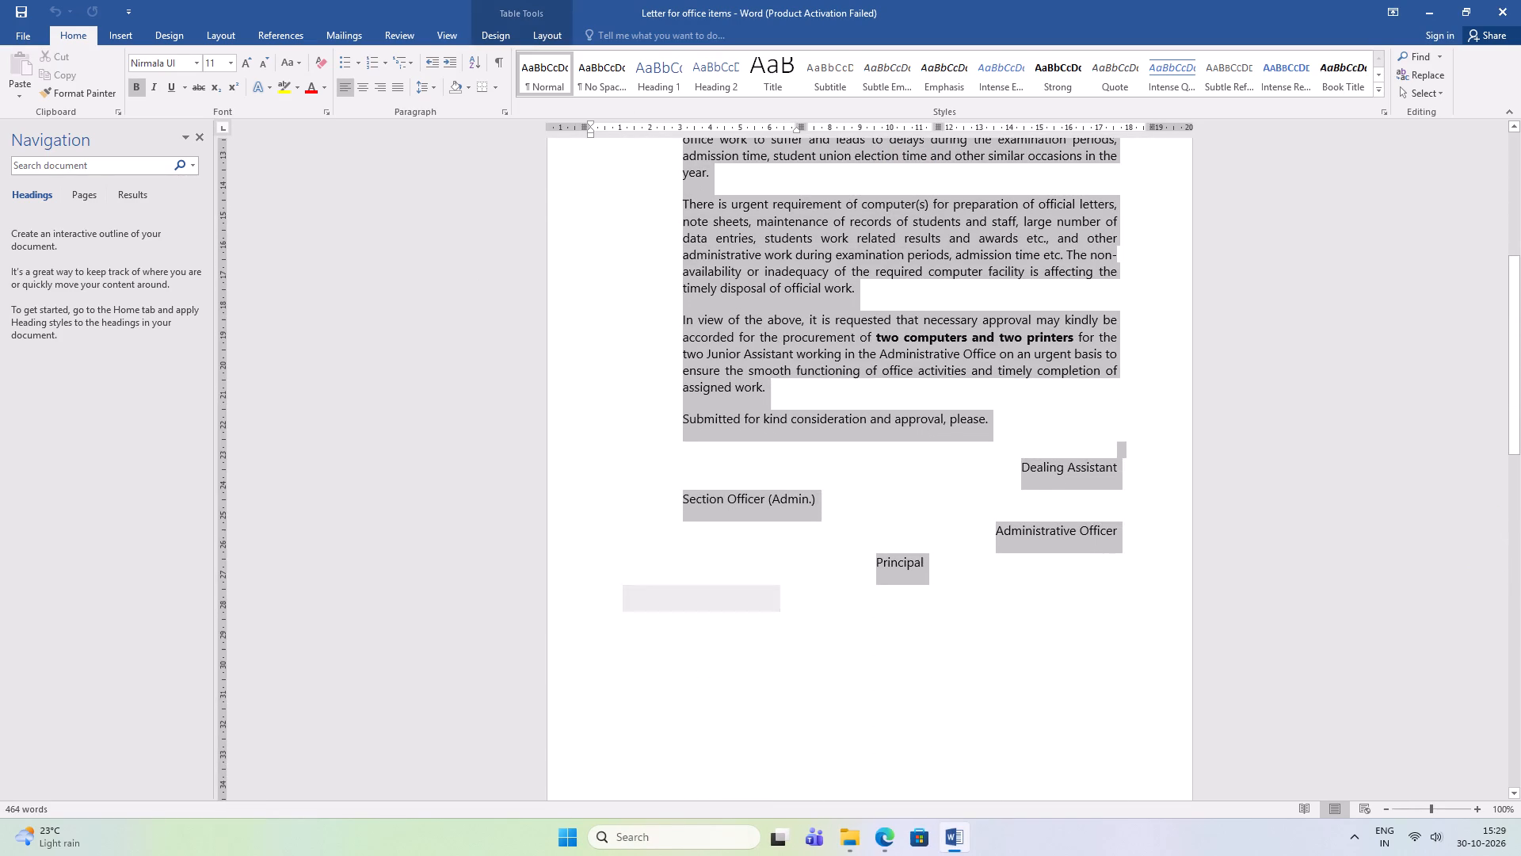
{"action": "left_click_drag", "start_coordinate": [1090, 583], "coordinate": [1090, 581]}
{"action": "key", "text": "ctrl+c"}
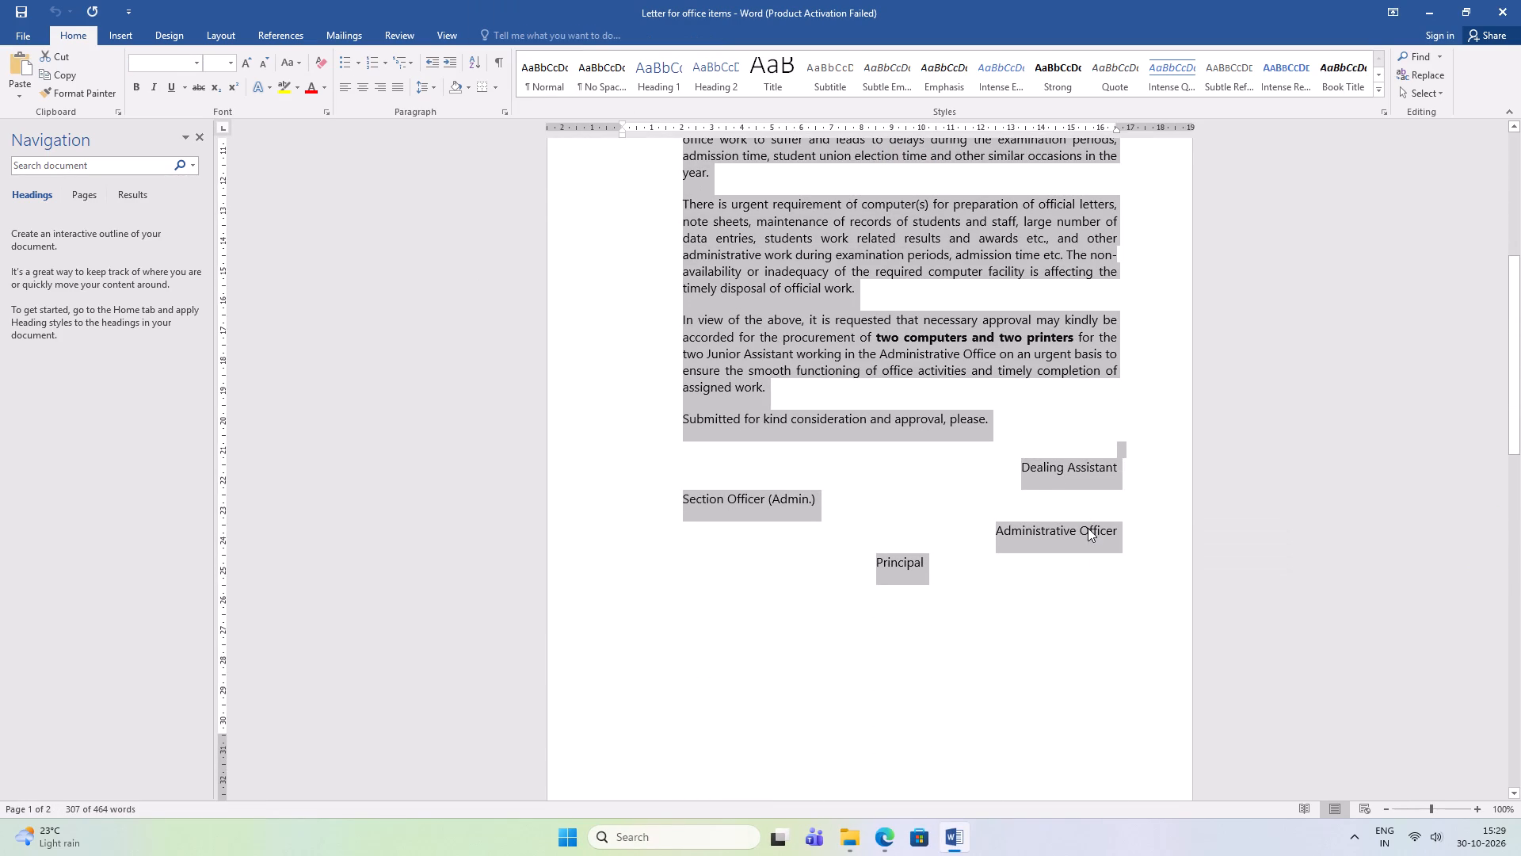
{"action": "key", "text": "ctrl+n"}
{"action": "key", "text": "ctrl+v"}
{"action": "key", "text": "alt+Tab"}
{"action": "left_click", "coordinate": [1519, 0]}
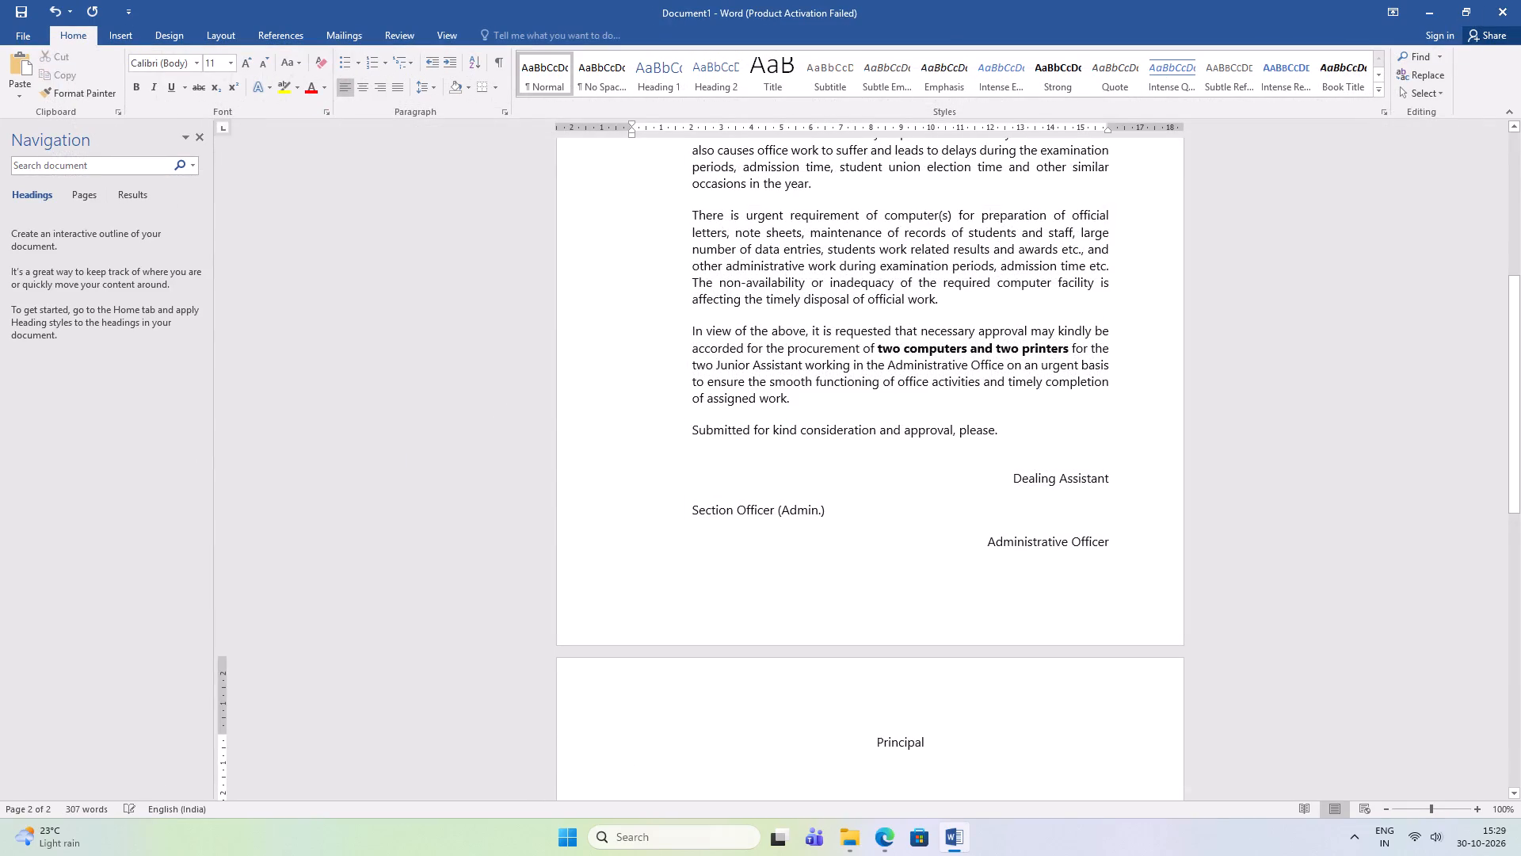
Change the letter's date to 30th October, 2026, keeping the ordinal suffix "th" in superscript.
{"action": "scroll", "coordinate": [879, 571], "scroll_direction": "up", "scroll_amount": 15}
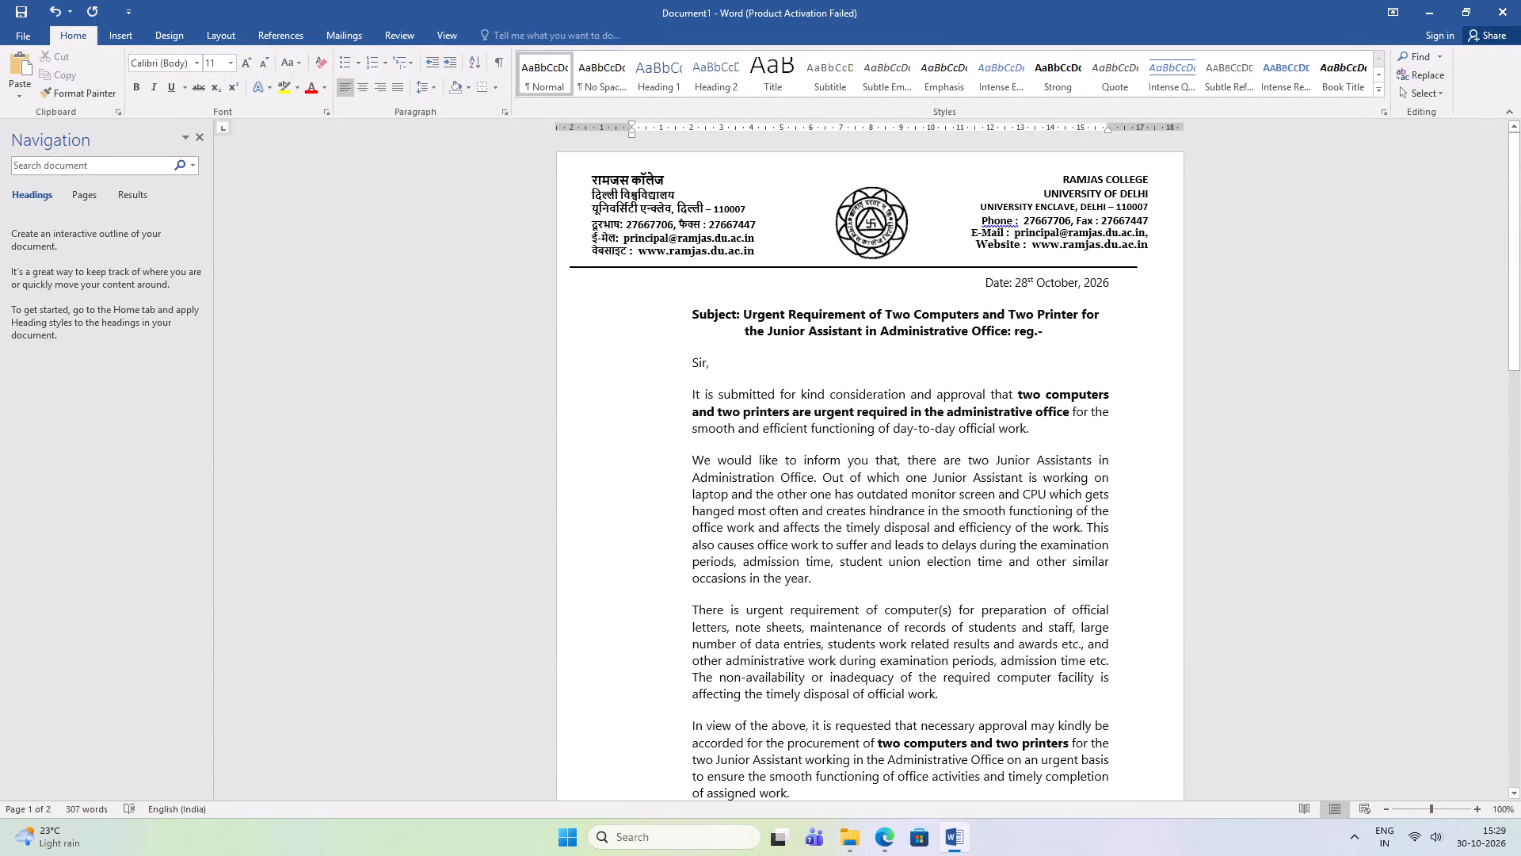
{"action": "left_click", "coordinate": [1026, 282]}
{"action": "key", "text": "BackSpace"}
{"action": "key", "text": "BackSpace"}
{"action": "type", "text": "30"}
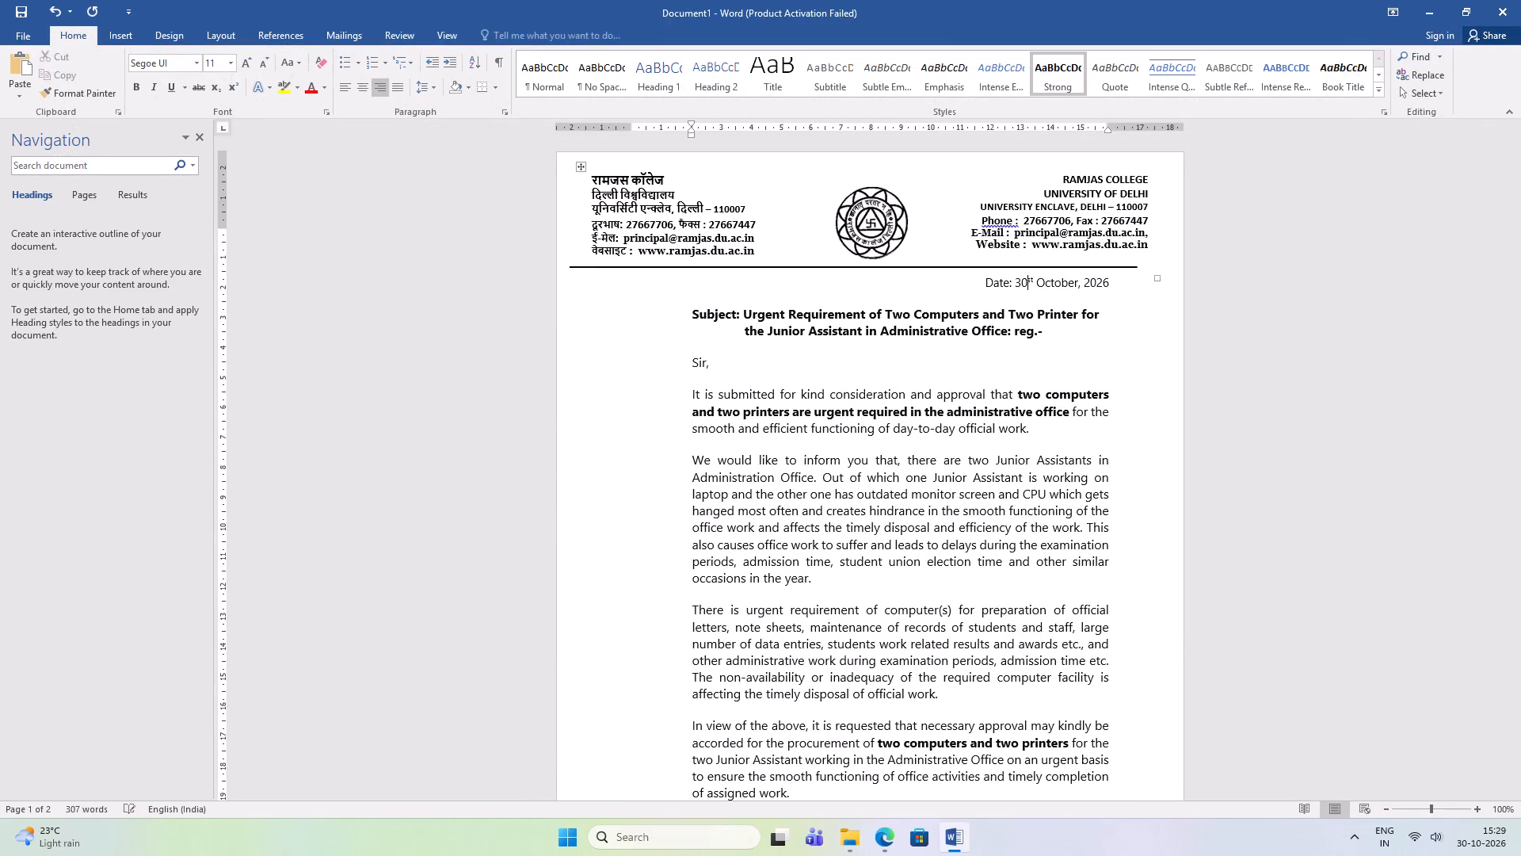
{"action": "key", "text": "Right"}
{"action": "key", "text": "Right"}
{"action": "key", "text": "Right"}
{"action": "key", "text": "Left"}
{"action": "key", "text": "Left"}
{"action": "type", "text": "th"}
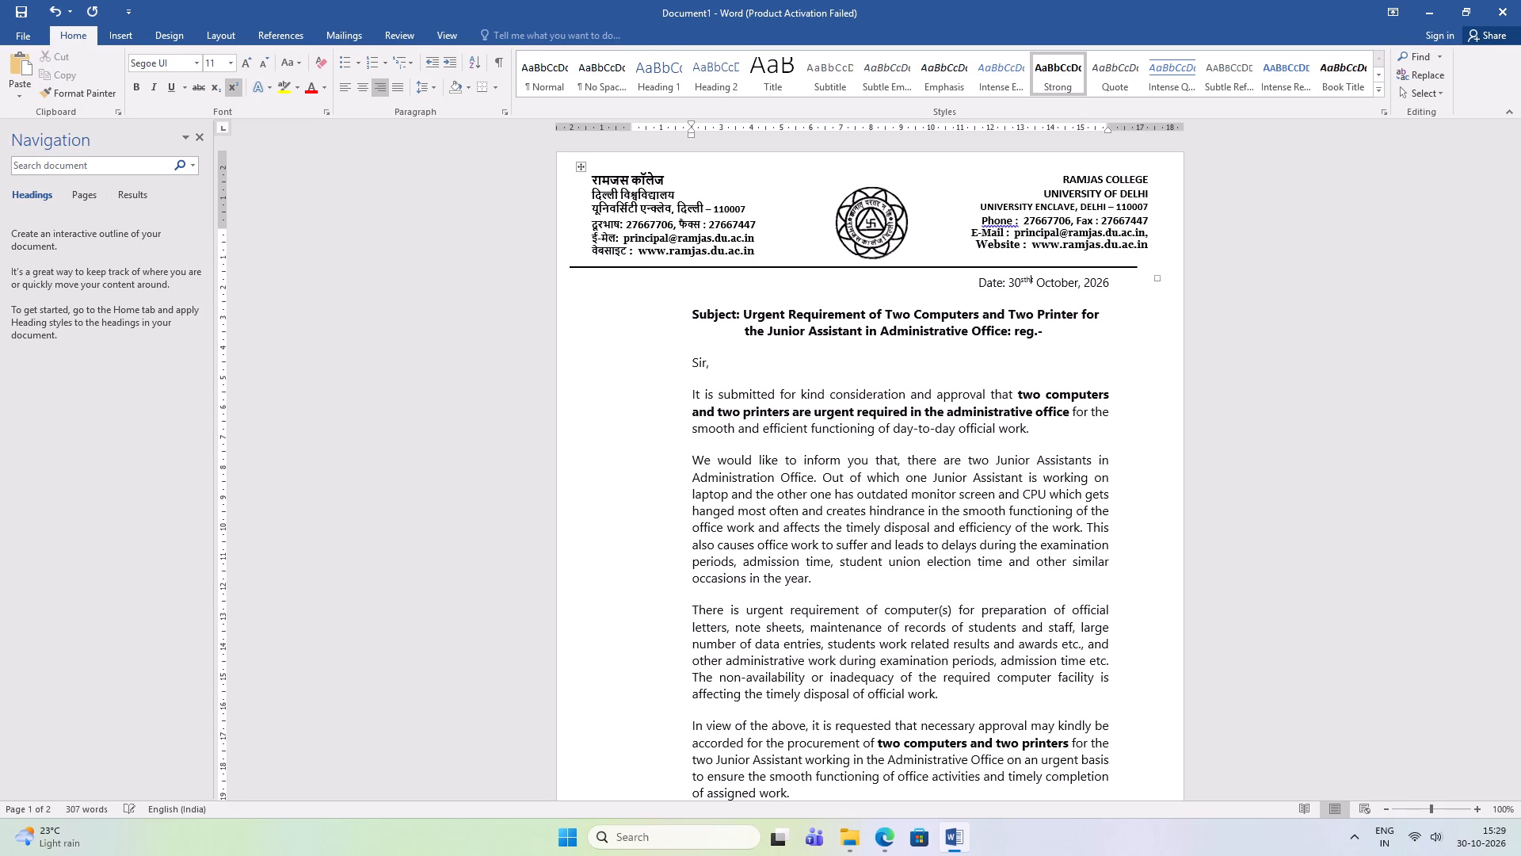
{"action": "key", "text": "Left"}
{"action": "key", "text": "Left"}
{"action": "key", "text": "Left"}
{"action": "key", "text": "Delete"}
{"action": "key", "text": "Right"}
{"action": "key", "text": "Right"}
{"action": "key", "text": "Right"}
{"action": "key", "text": "BackSpace"}
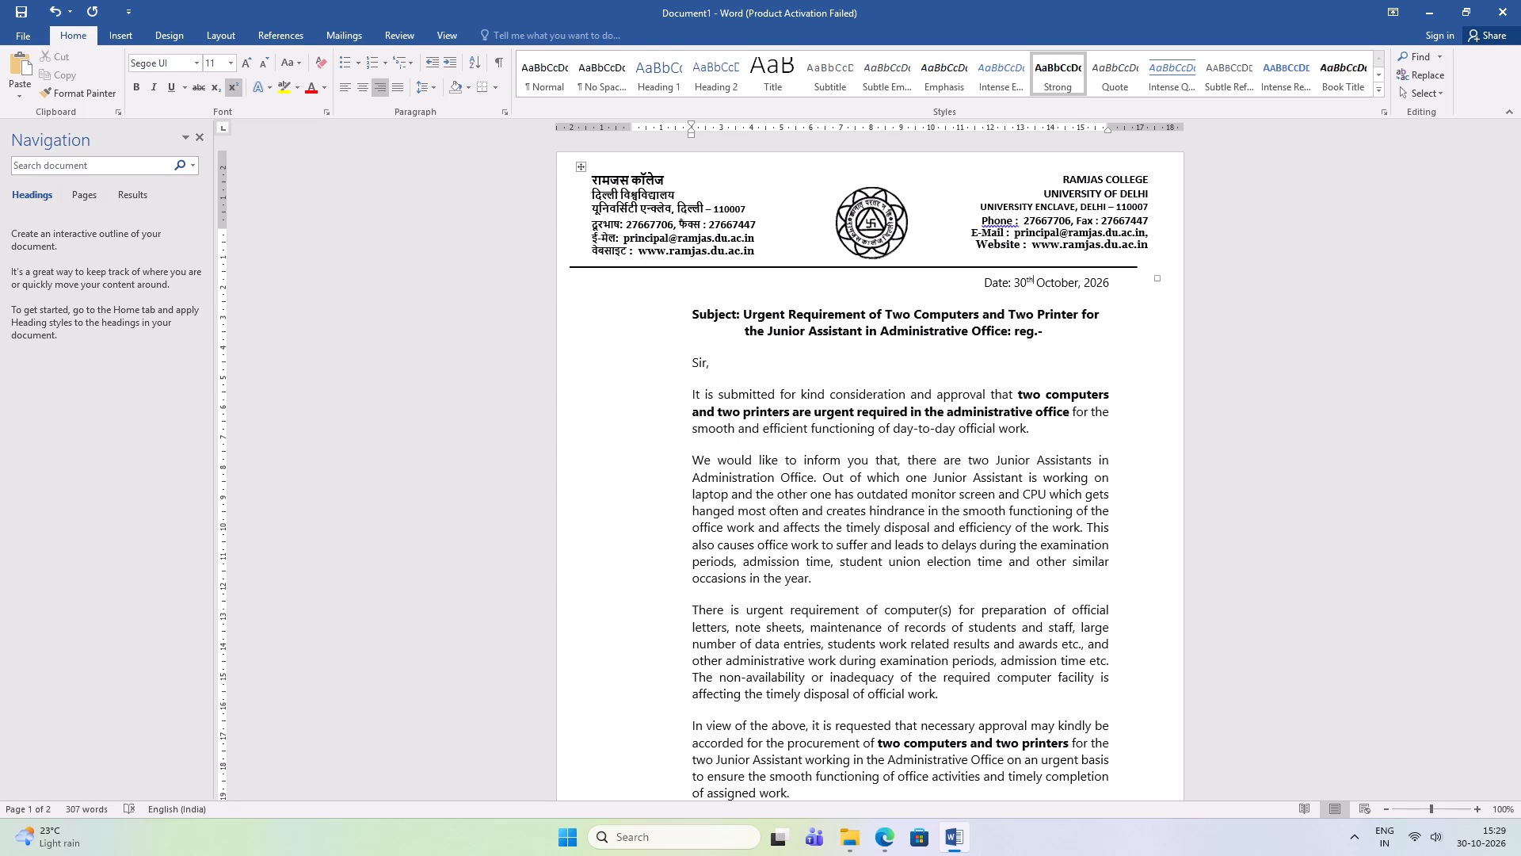
Start saving the new document and browse to the I-Card folder inside Phoolwati Mam on New Volume (E:).
{"action": "key", "text": "ctrl+s"}
{"action": "left_click", "coordinate": [40, 26]}
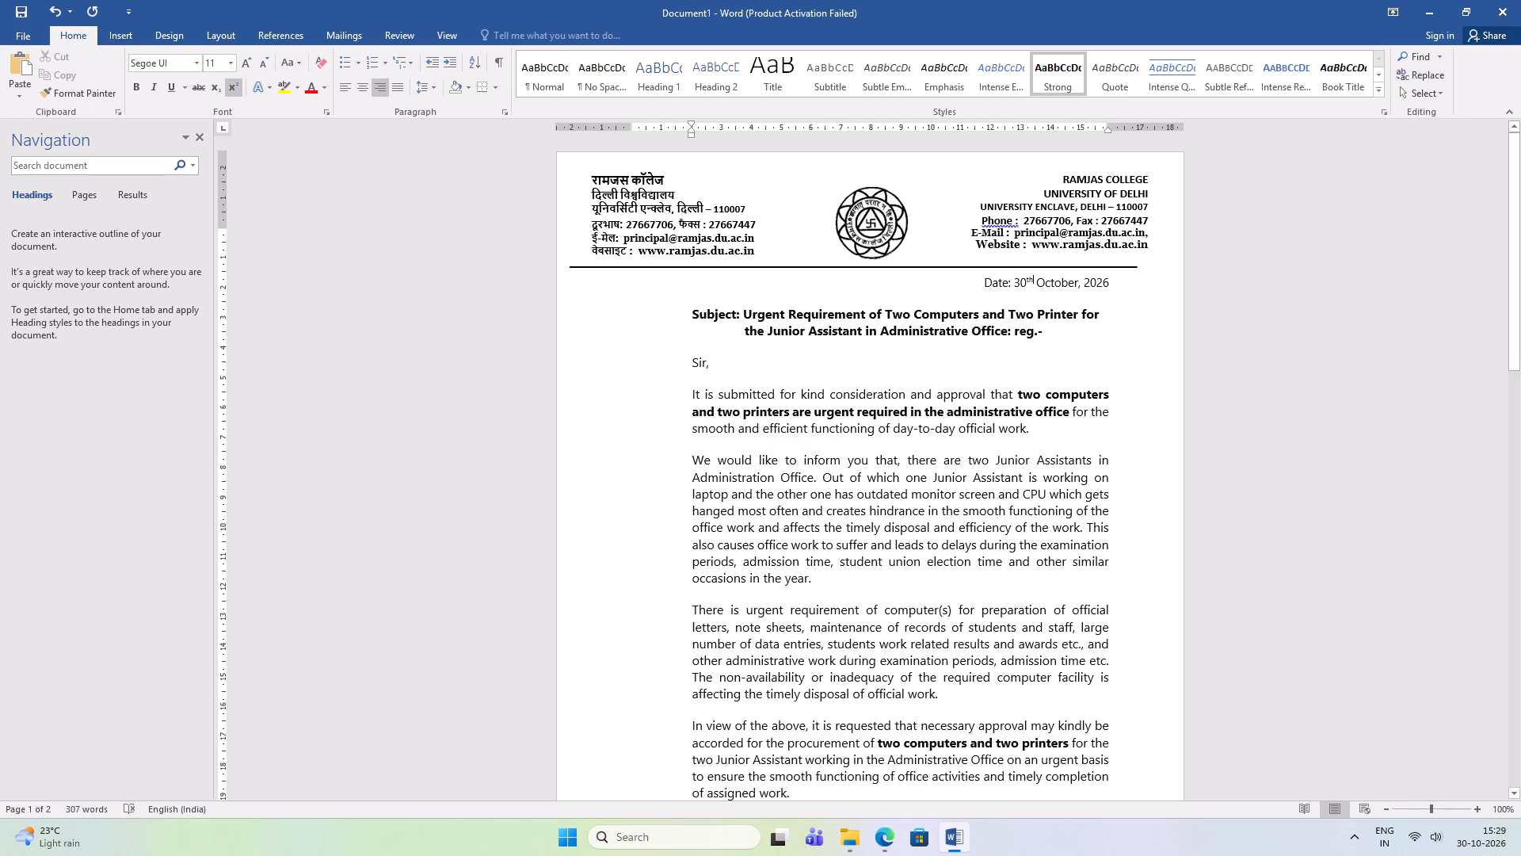
{"action": "key", "text": "ctrl+s"}
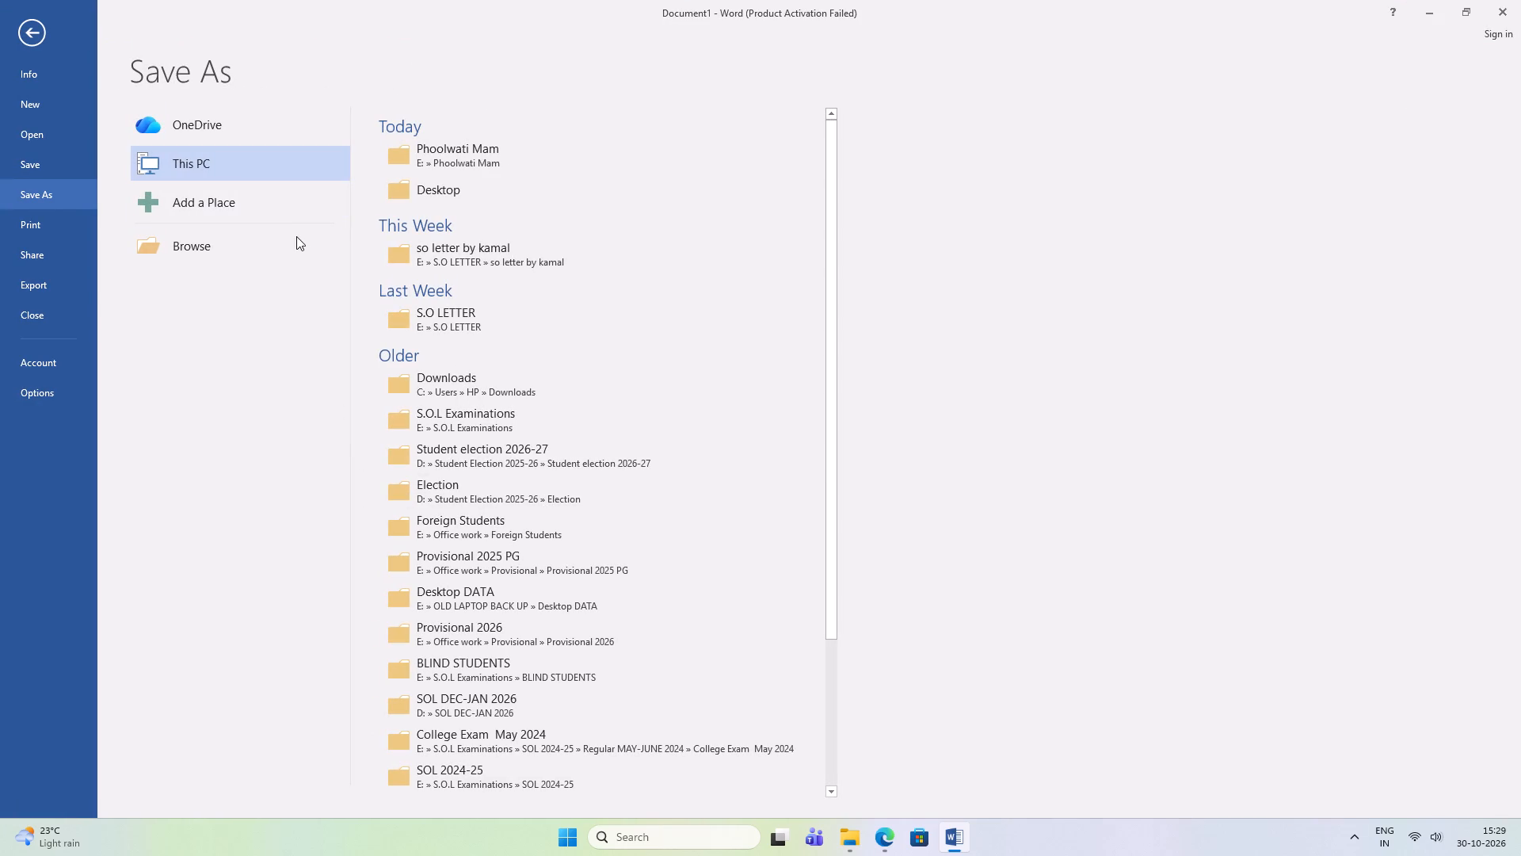
{"action": "left_click", "coordinate": [468, 193]}
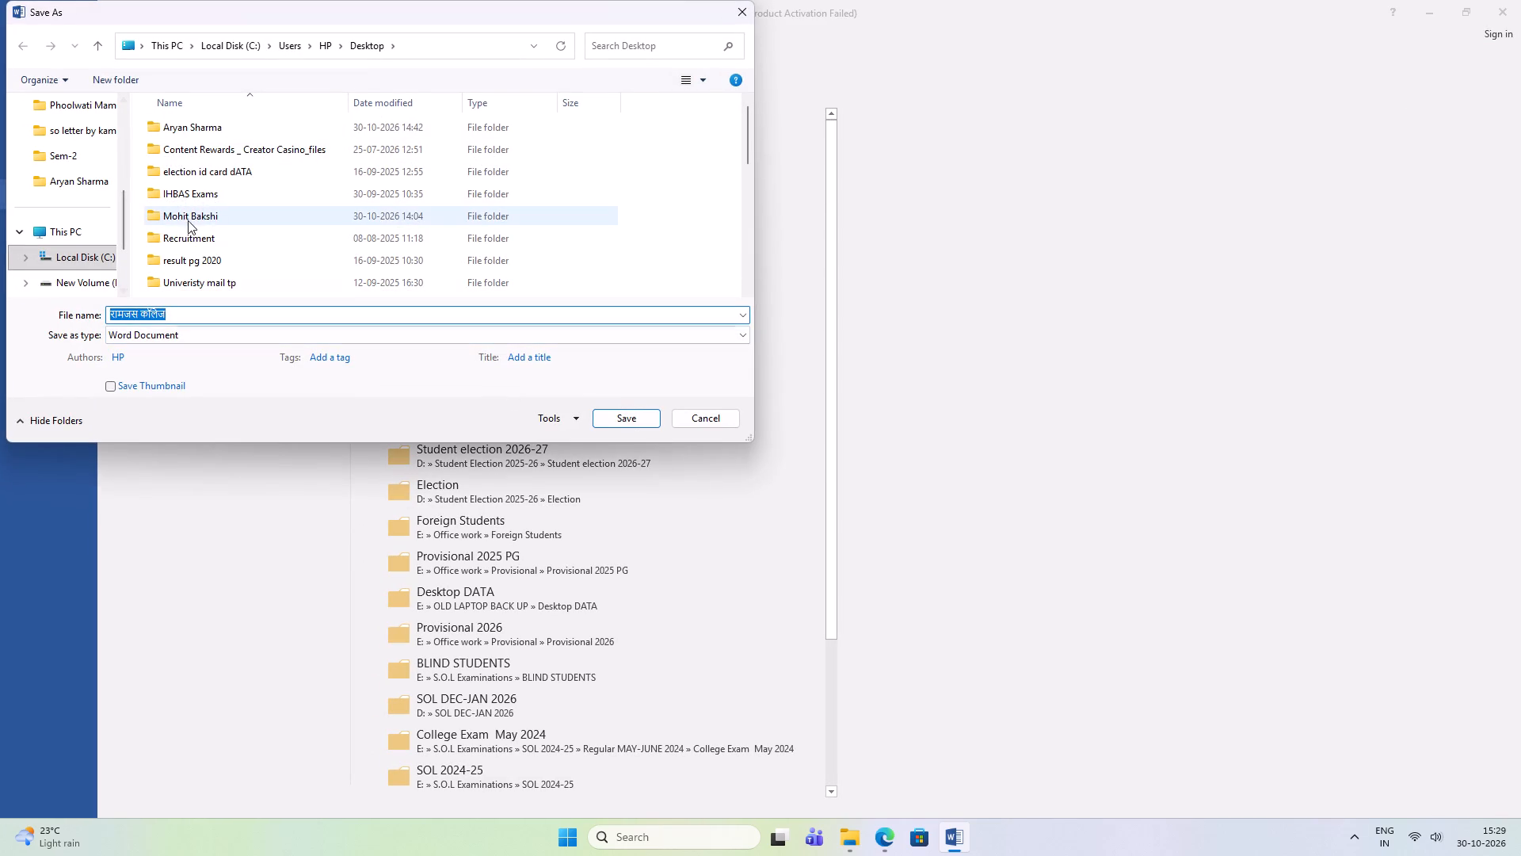
{"action": "scroll", "coordinate": [196, 235], "scroll_direction": "down", "scroll_amount": 2}
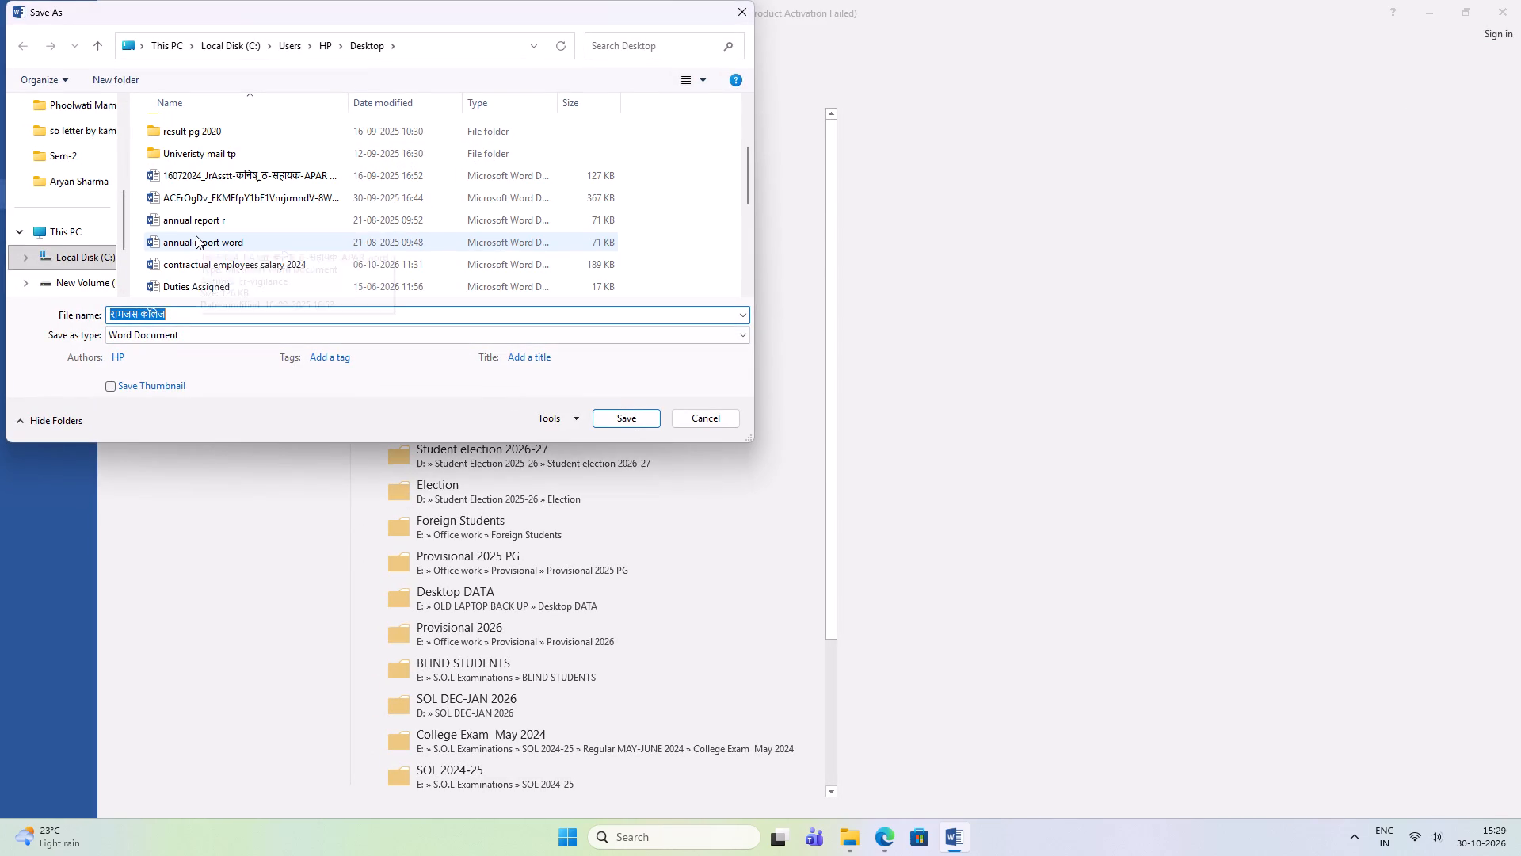
{"action": "scroll", "coordinate": [196, 235], "scroll_direction": "up", "scroll_amount": 3}
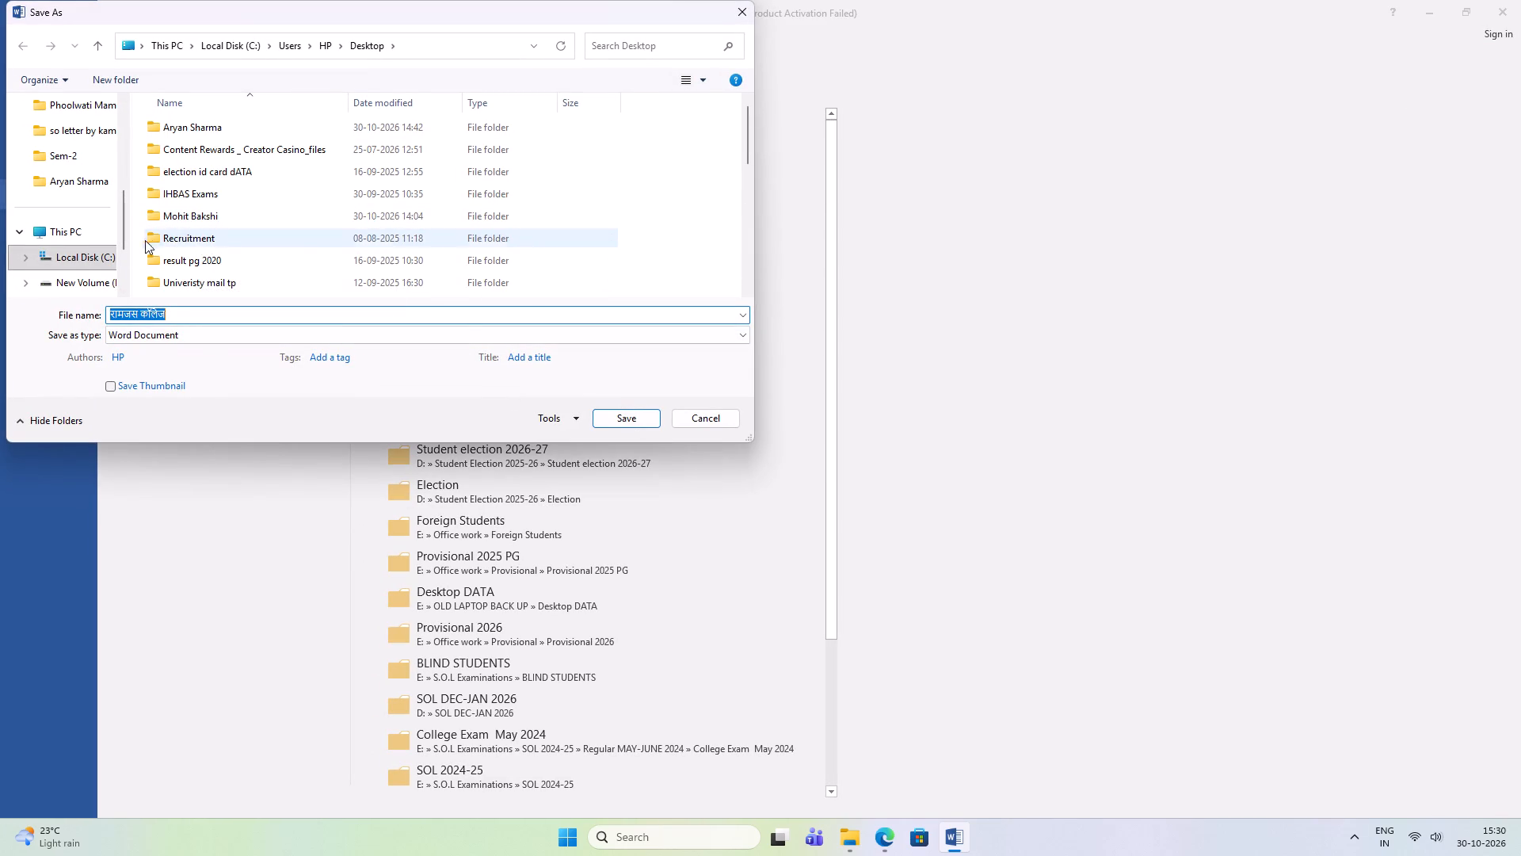
{"action": "left_click", "coordinate": [94, 231]}
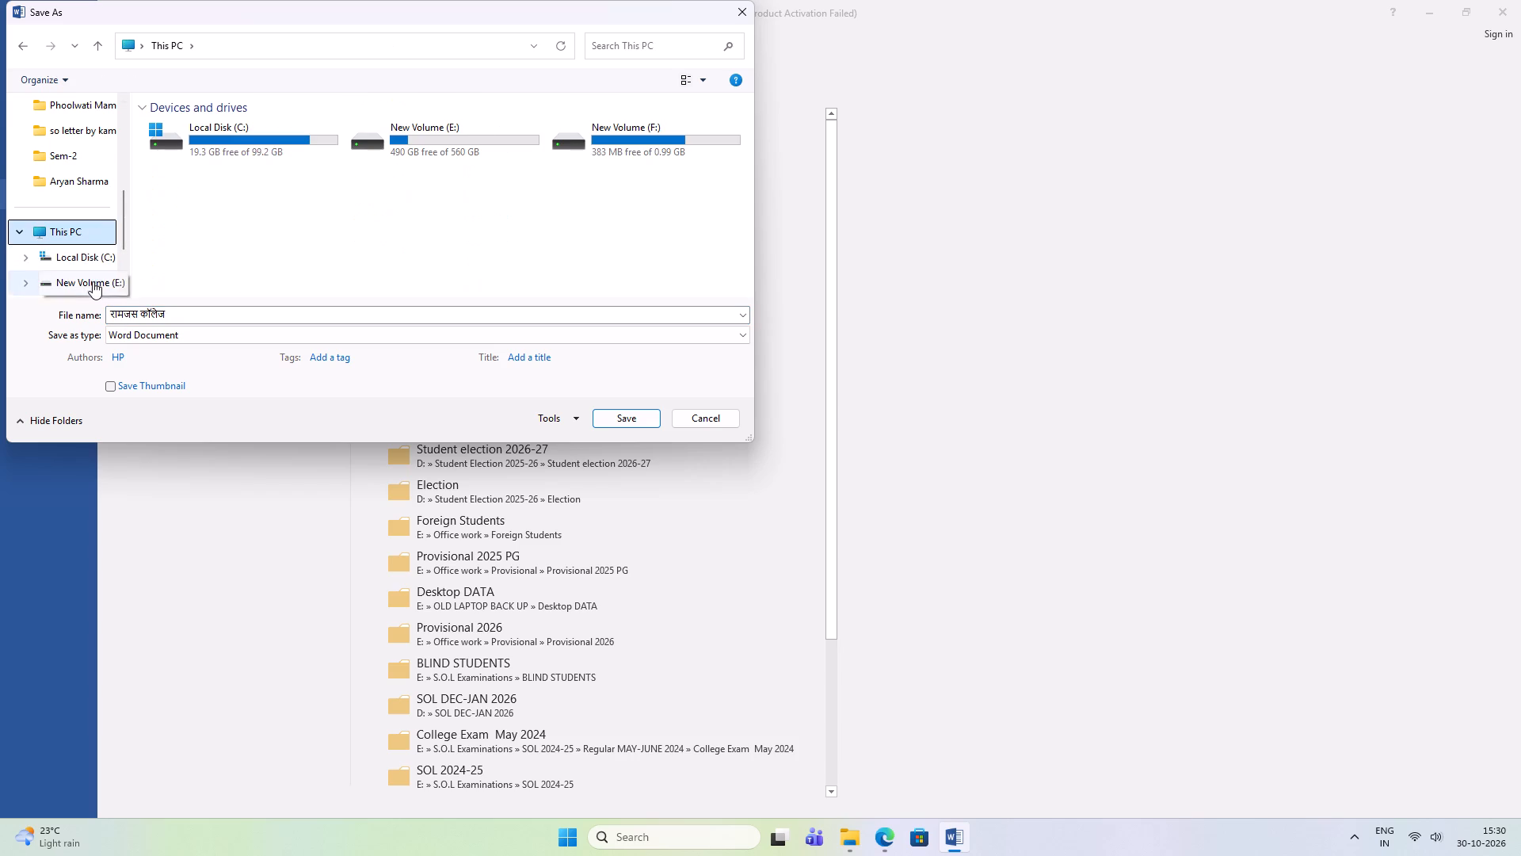
{"action": "scroll", "coordinate": [93, 281], "scroll_direction": "down", "scroll_amount": 1}
{"action": "left_click", "coordinate": [90, 212]}
{"action": "left_click", "coordinate": [117, 201]}
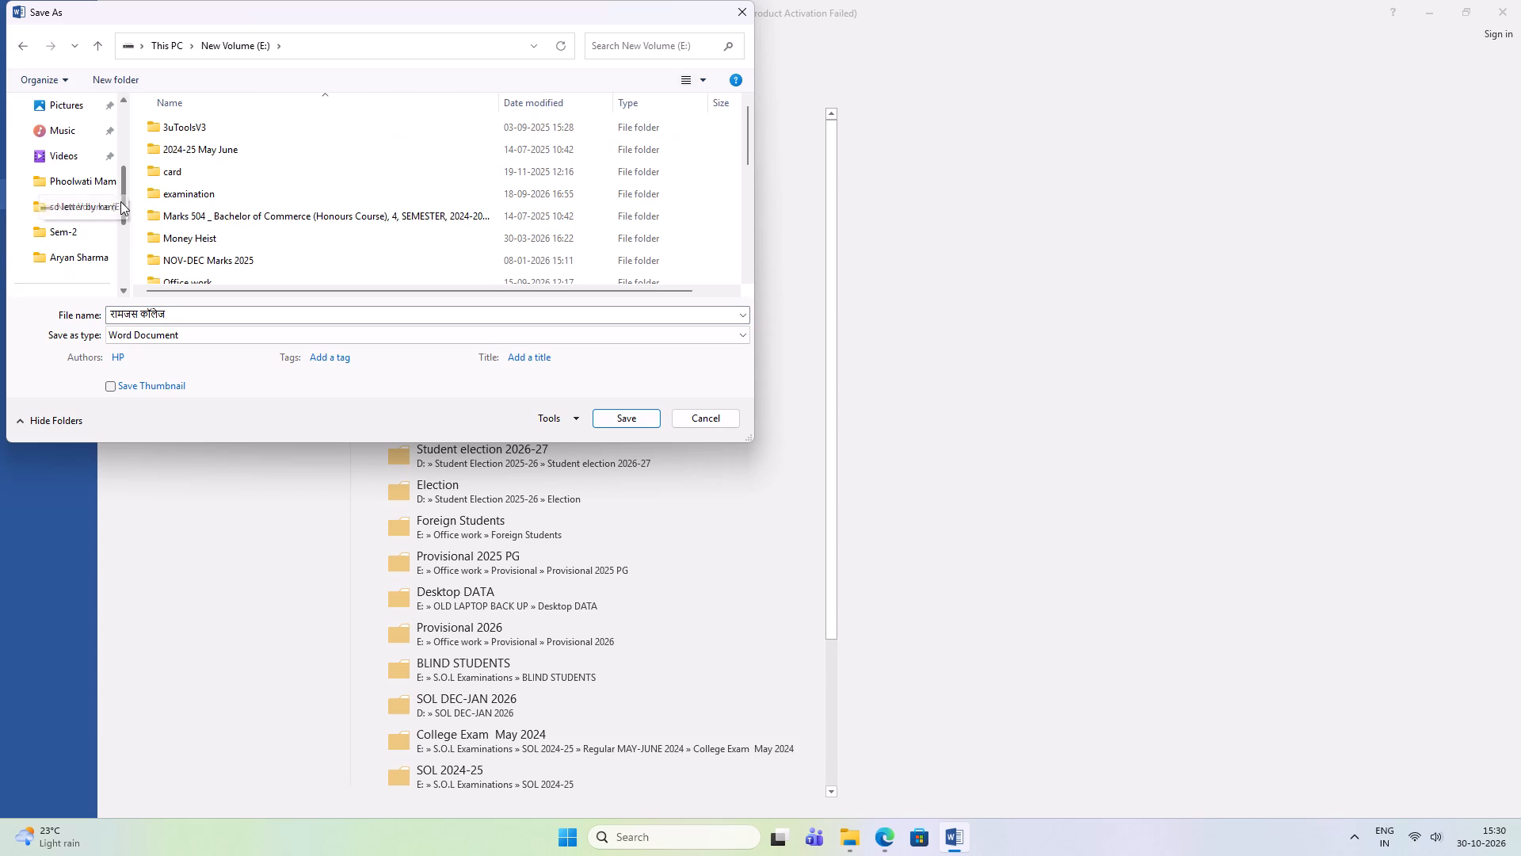
{"action": "scroll", "coordinate": [215, 224], "scroll_direction": "down", "scroll_amount": 4}
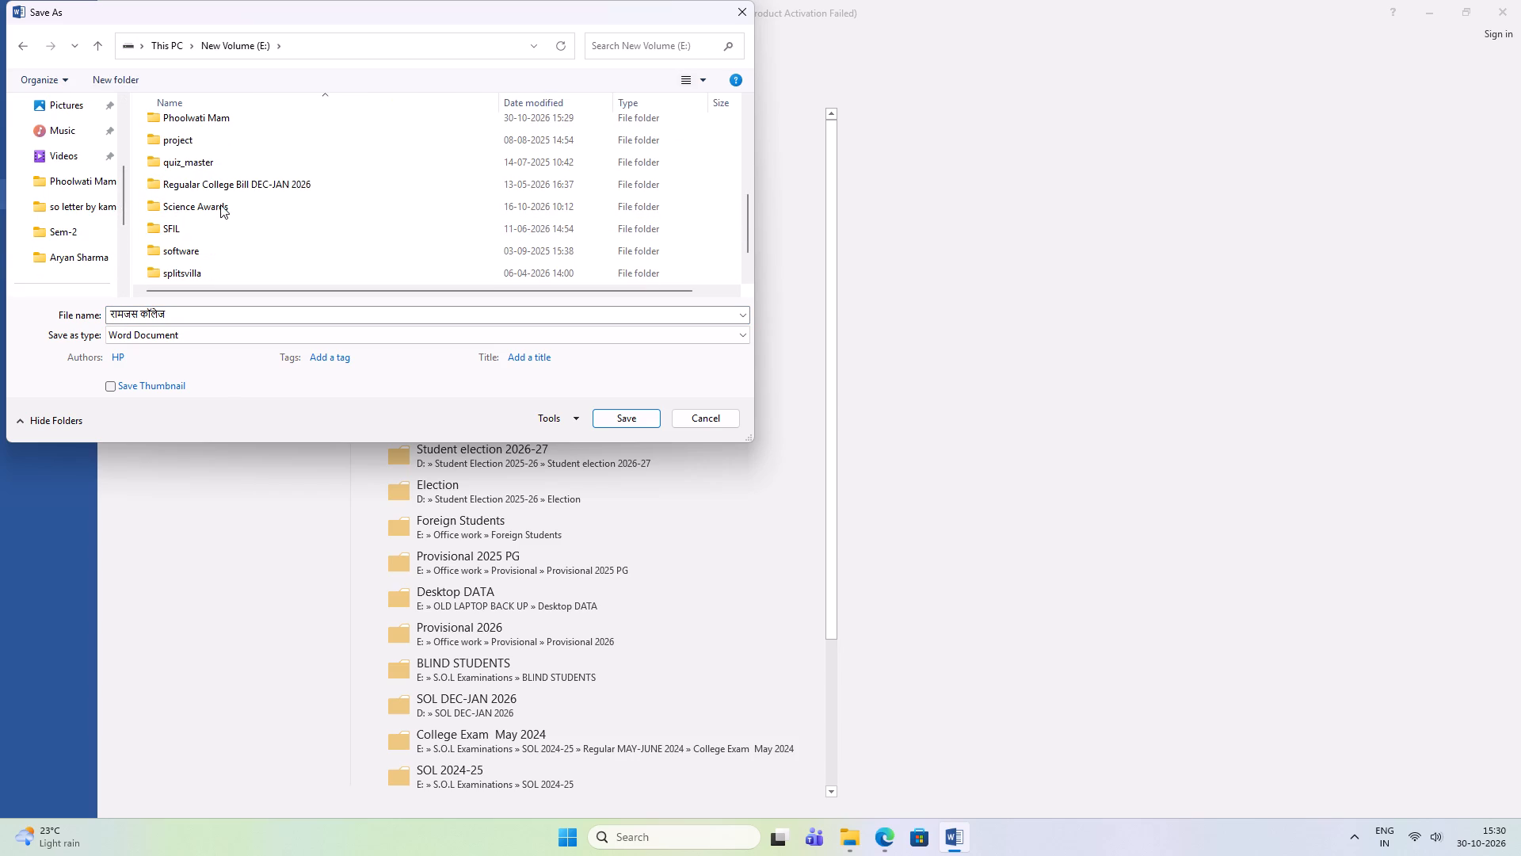
{"action": "double_click", "coordinate": [230, 117]}
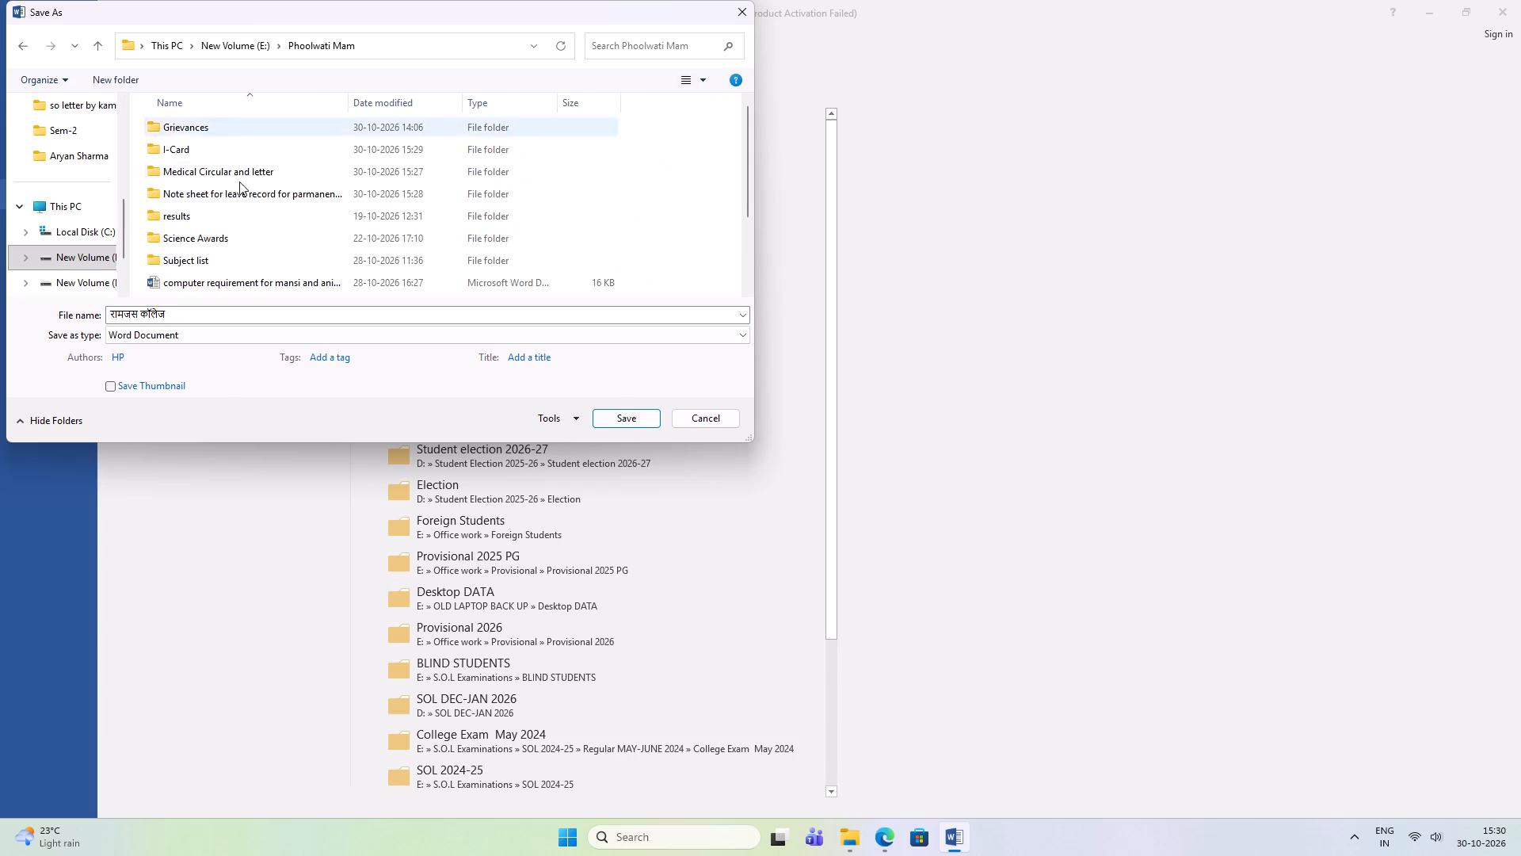
{"action": "double_click", "coordinate": [185, 146]}
Name the file "Status report for College I-Card 2026-27" and save it as a Word document in the I-Card folder.
{"action": "left_click", "coordinate": [197, 313]}
{"action": "type", "text": "Status"}
{"action": "key", "text": "space"}
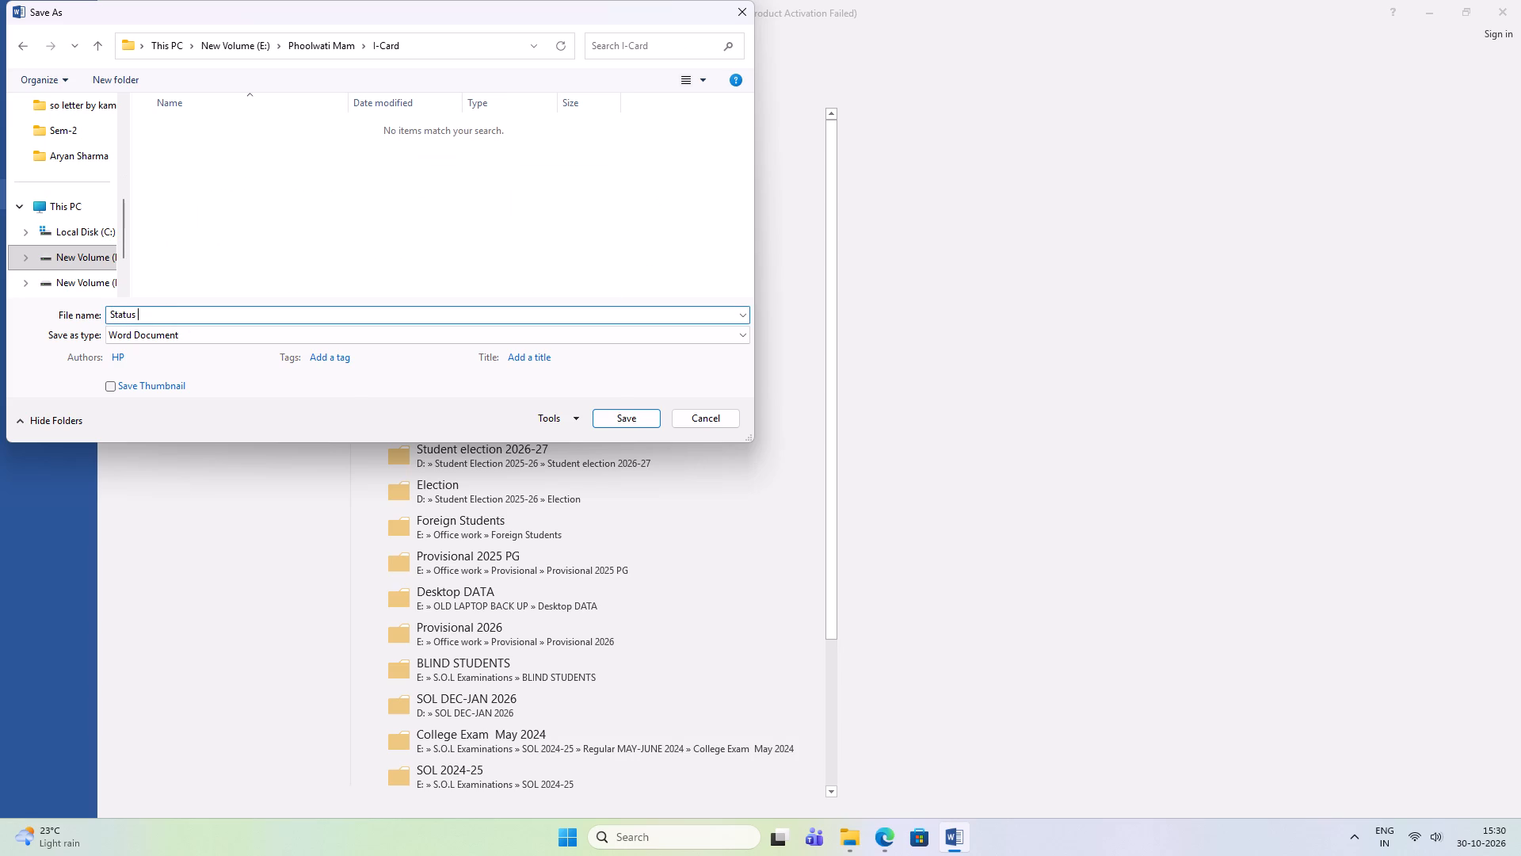
{"action": "type", "text": "report"}
{"action": "key", "text": "space"}
{"action": "type", "text": "fo"}
{"action": "key", "text": "space"}
{"action": "key", "text": "BackSpace"}
{"action": "type", "text": "r College"}
{"action": "key", "text": "space"}
{"action": "type", "text": "I-Card"}
{"action": "key", "text": "space"}
{"action": "type", "text": "2025-2"}
{"action": "key", "text": "BackSpace"}
{"action": "key", "text": "BackSpace"}
{"action": "key", "text": "BackSpace"}
{"action": "type", "text": "6-27"}
{"action": "left_click", "coordinate": [612, 412]}
{"action": "scroll", "coordinate": [1017, 386], "scroll_direction": "down", "scroll_amount": 5}
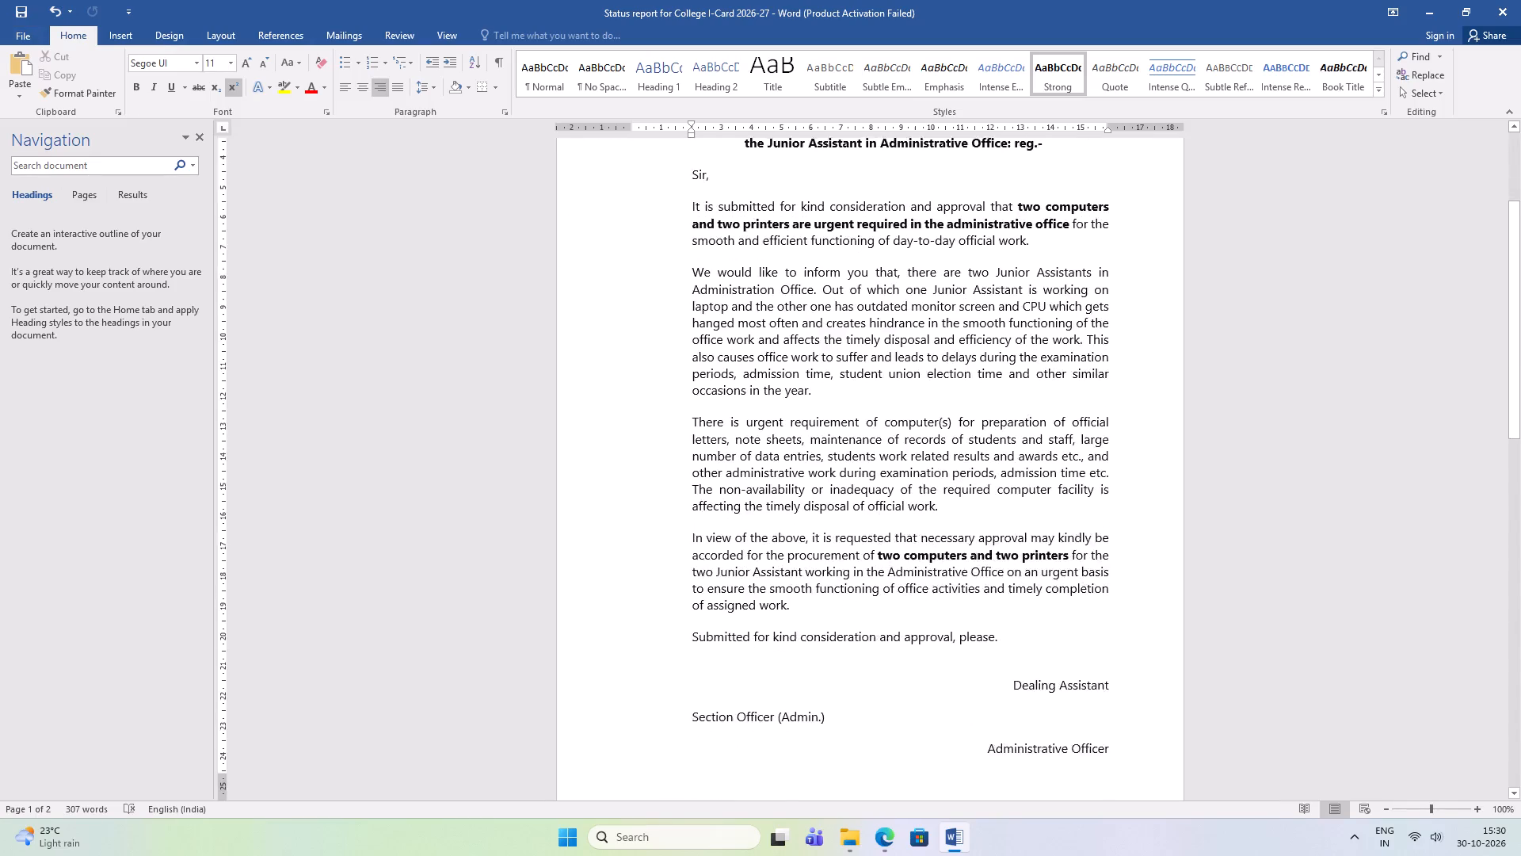
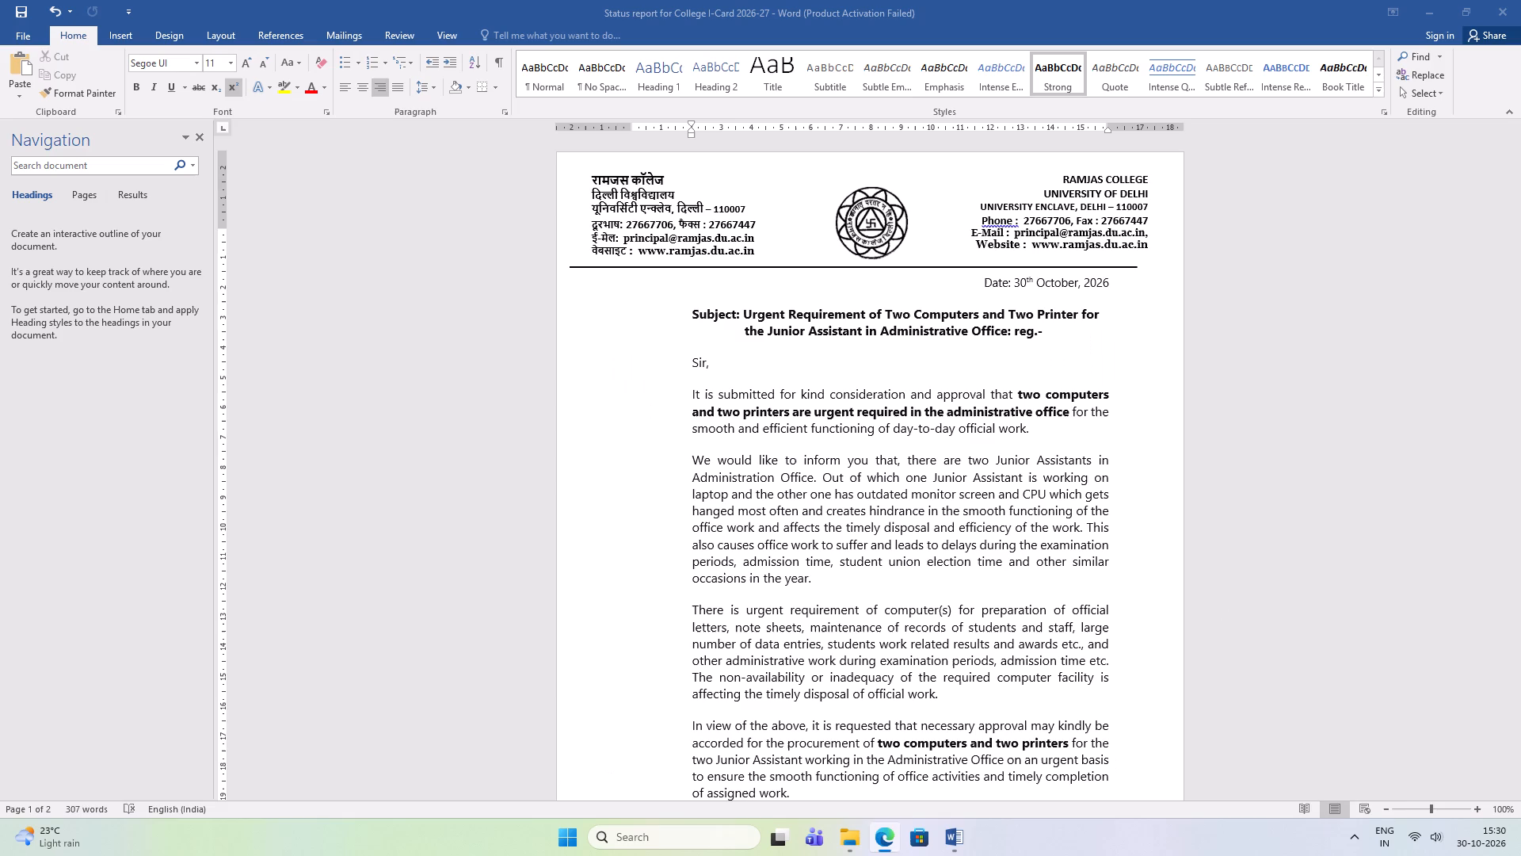
Replace the subject wording before "reg.-" with the copied title "Status Report Regarding Printing and Receipt of I-Cards".
{"action": "left_click_drag", "start_coordinate": [693, 314], "coordinate": [964, 318]}
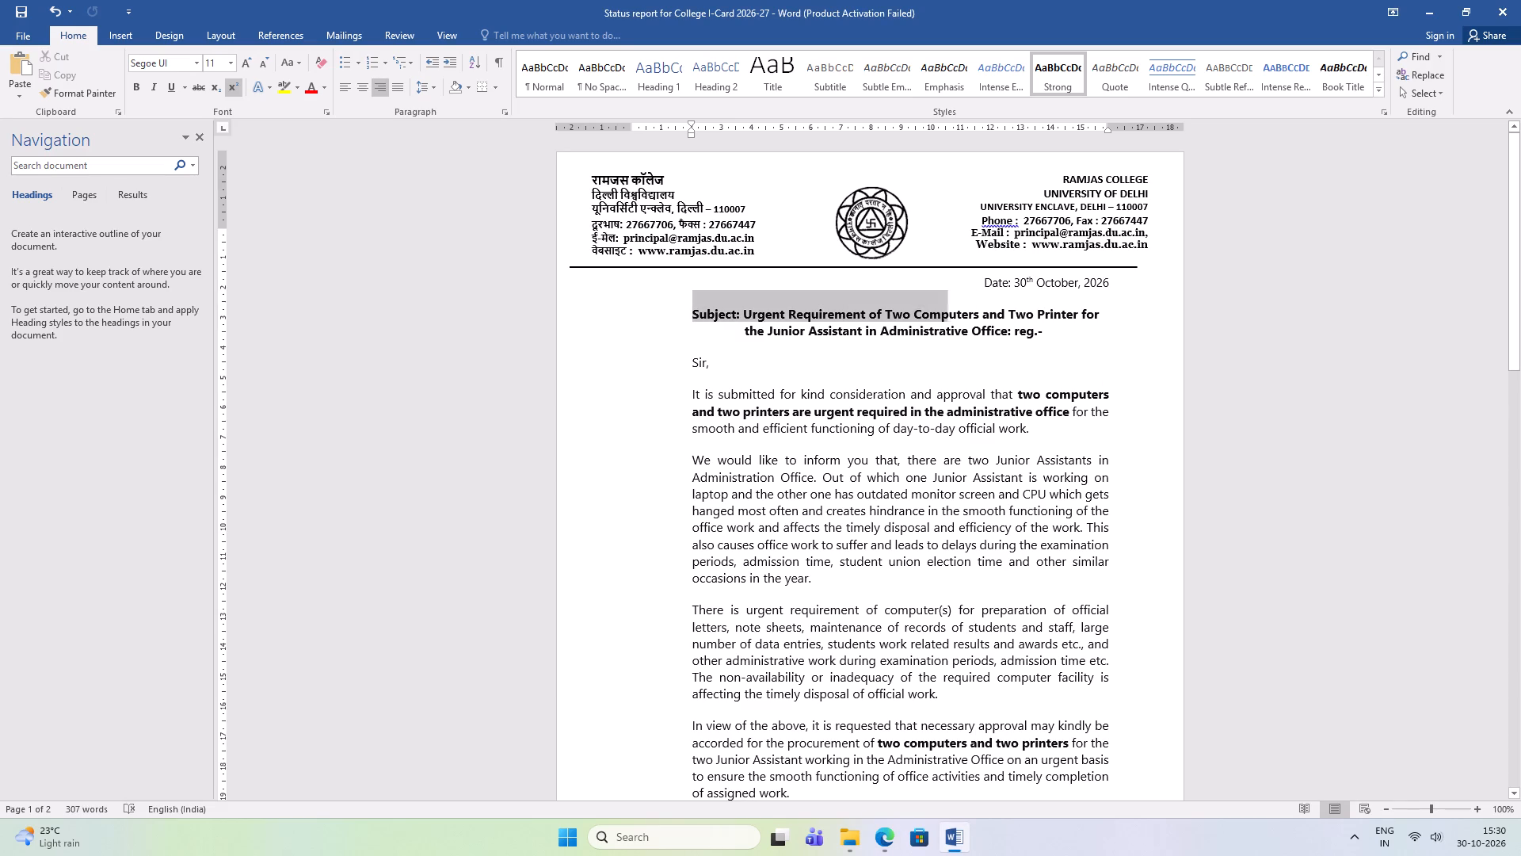
{"action": "left_click_drag", "start_coordinate": [964, 318], "coordinate": [1009, 325]}
{"action": "key", "text": "ctrl+v"}
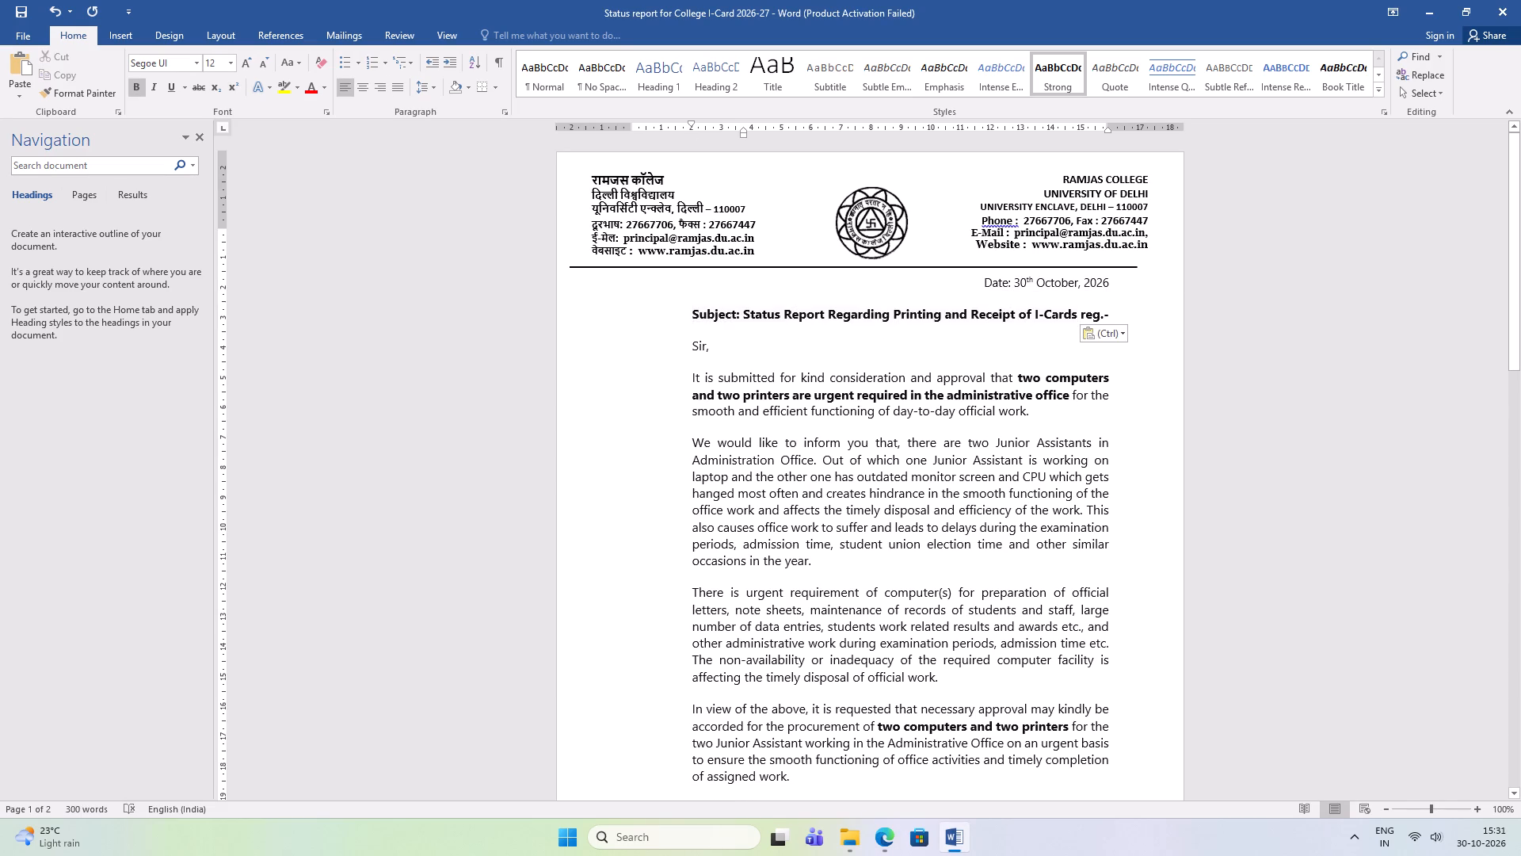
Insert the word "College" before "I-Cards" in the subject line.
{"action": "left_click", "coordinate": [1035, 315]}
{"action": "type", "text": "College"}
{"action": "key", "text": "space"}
Add "for all U.G." after "I-Cards" in the subject line, ahead of "reg.-".
{"action": "key", "text": "Right"}
{"action": "key", "text": "Right"}
{"action": "key", "text": "Right"}
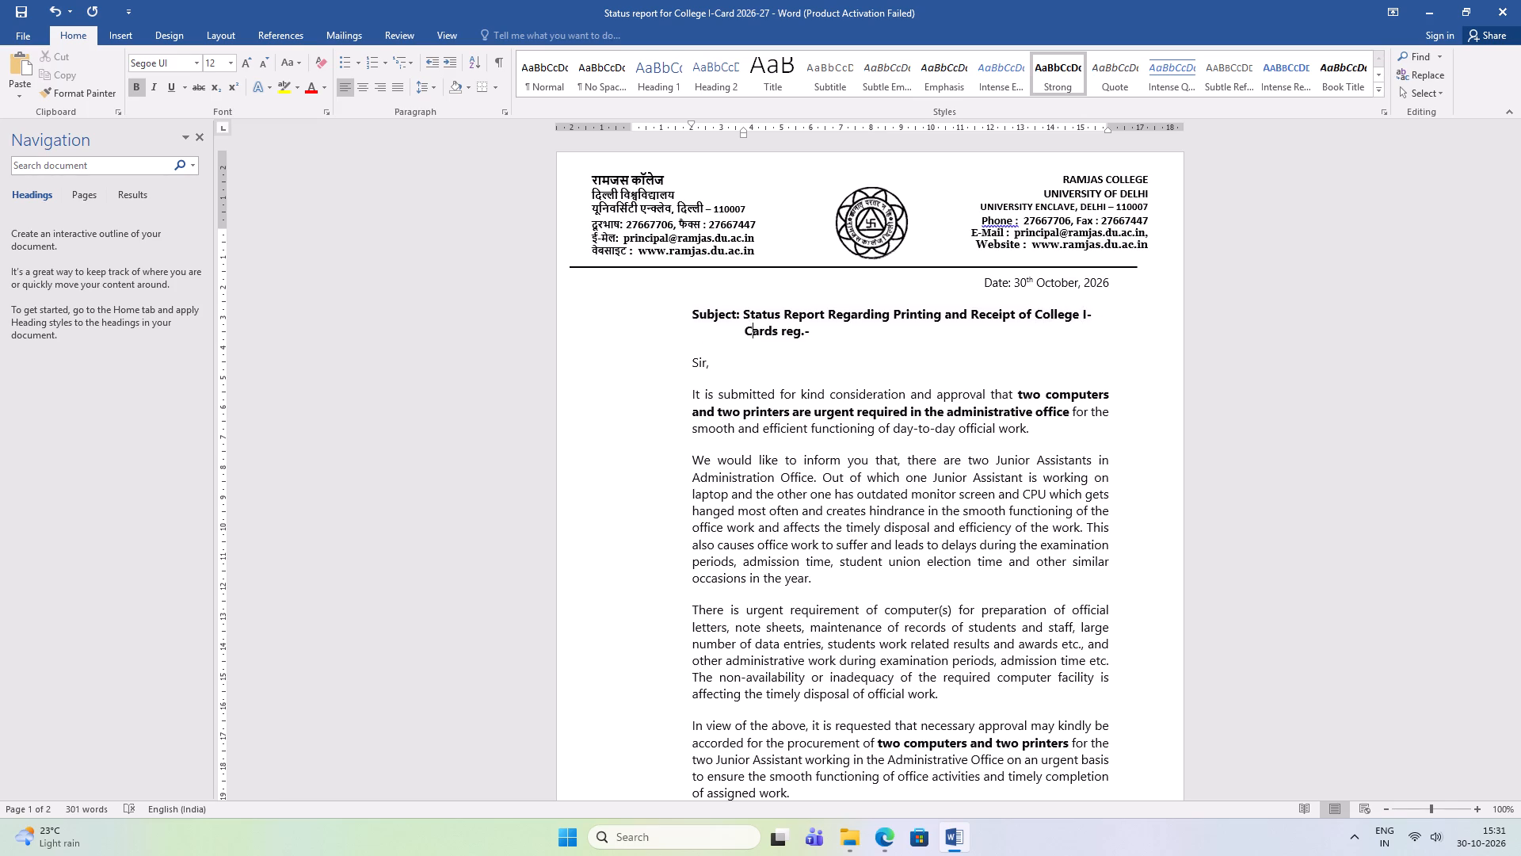
{"action": "key", "text": "Right"}
{"action": "key", "text": "Right"}
{"action": "key", "text": "Right"}
{"action": "key", "text": "Right"}
{"action": "key", "text": "Right"}
{"action": "type", "text": "for all"}
{"action": "key", "text": "space"}
{"action": "type", "text": "U.G."}
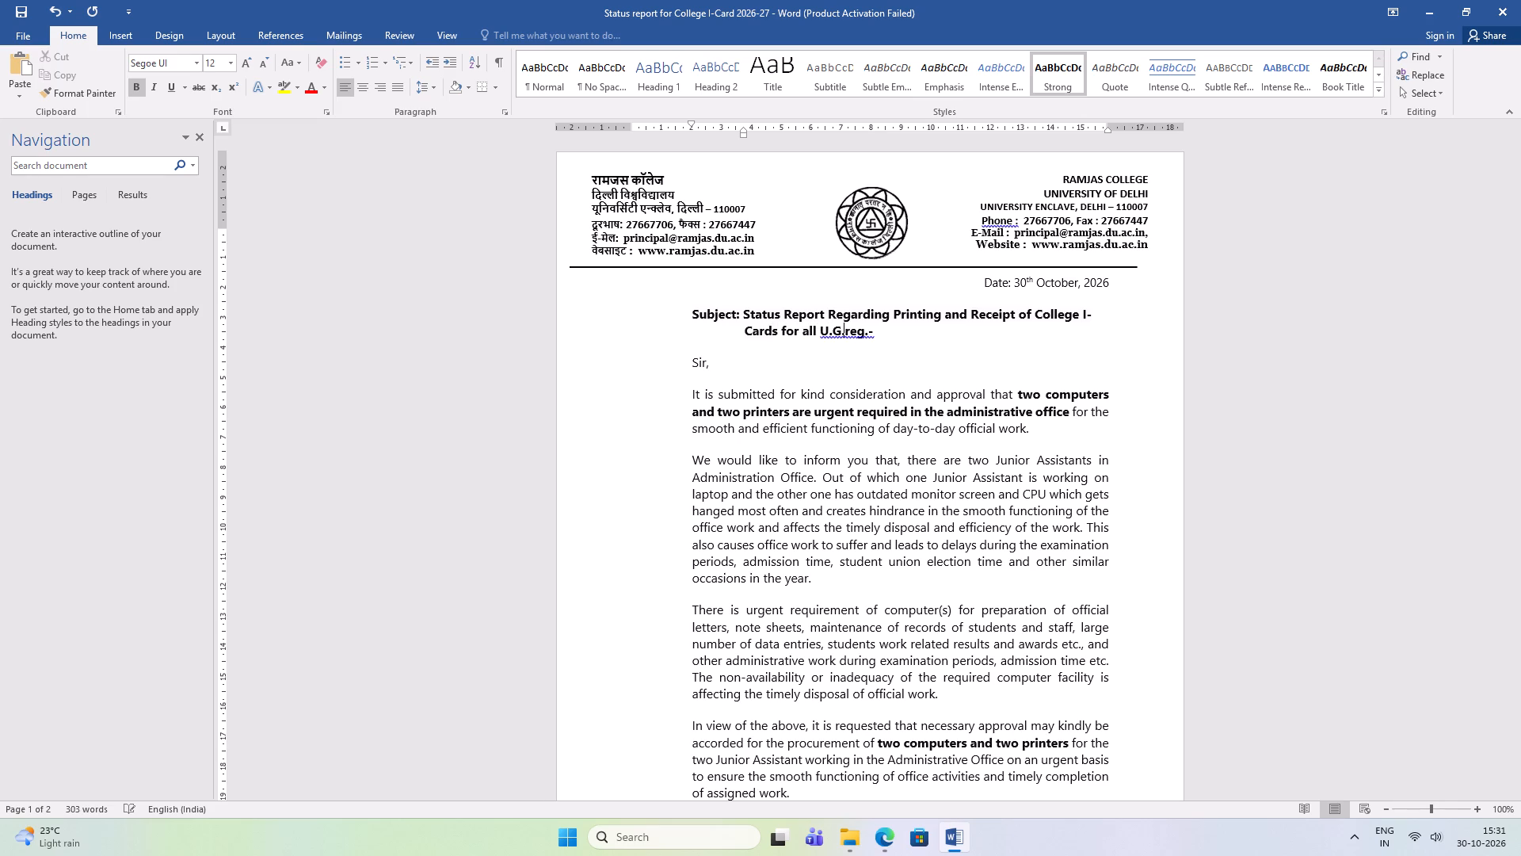
{"action": "key", "text": "space"}
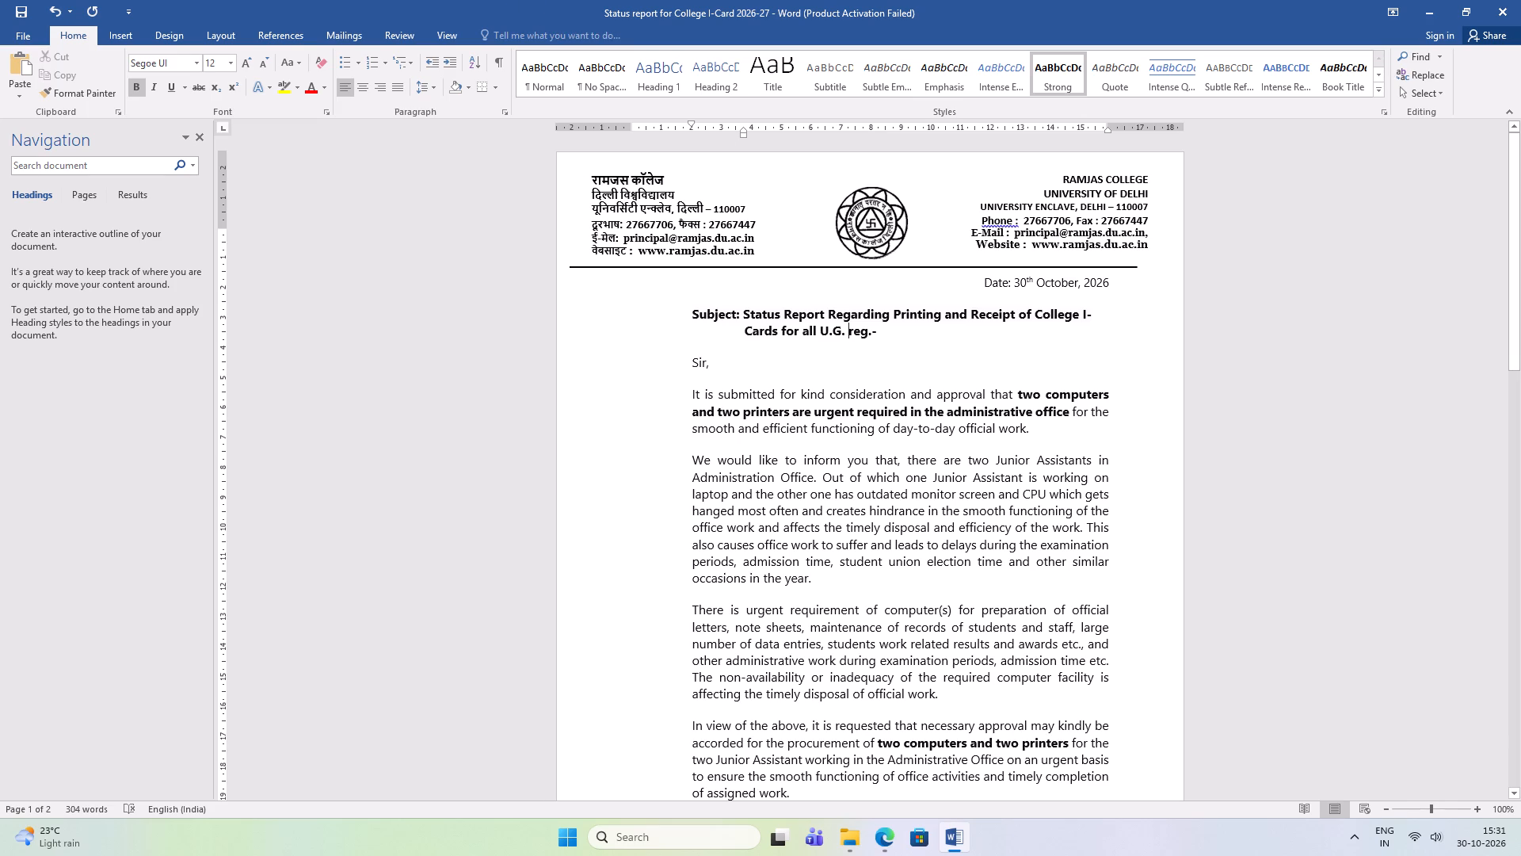
Replace the word "College" before "I-Cards" in the subject line with "Student".
{"action": "left_click_drag", "start_coordinate": [1076, 316], "coordinate": [1088, 315]}
{"action": "key", "text": "Left"}
{"action": "key", "text": "BackSpace"}
{"action": "key", "text": "BackSpace"}
{"action": "key", "text": "BackSpace"}
{"action": "key", "text": "BackSpace"}
{"action": "key", "text": "BackSpace"}
{"action": "key", "text": "BackSpace"}
{"action": "key", "text": "BackSpace"}
{"action": "key", "text": "BackSpace"}
{"action": "type", "text": "Stui"}
{"action": "key", "text": "BackSpace"}
{"action": "type", "text": "dent"}
{"action": "key", "text": "space"}
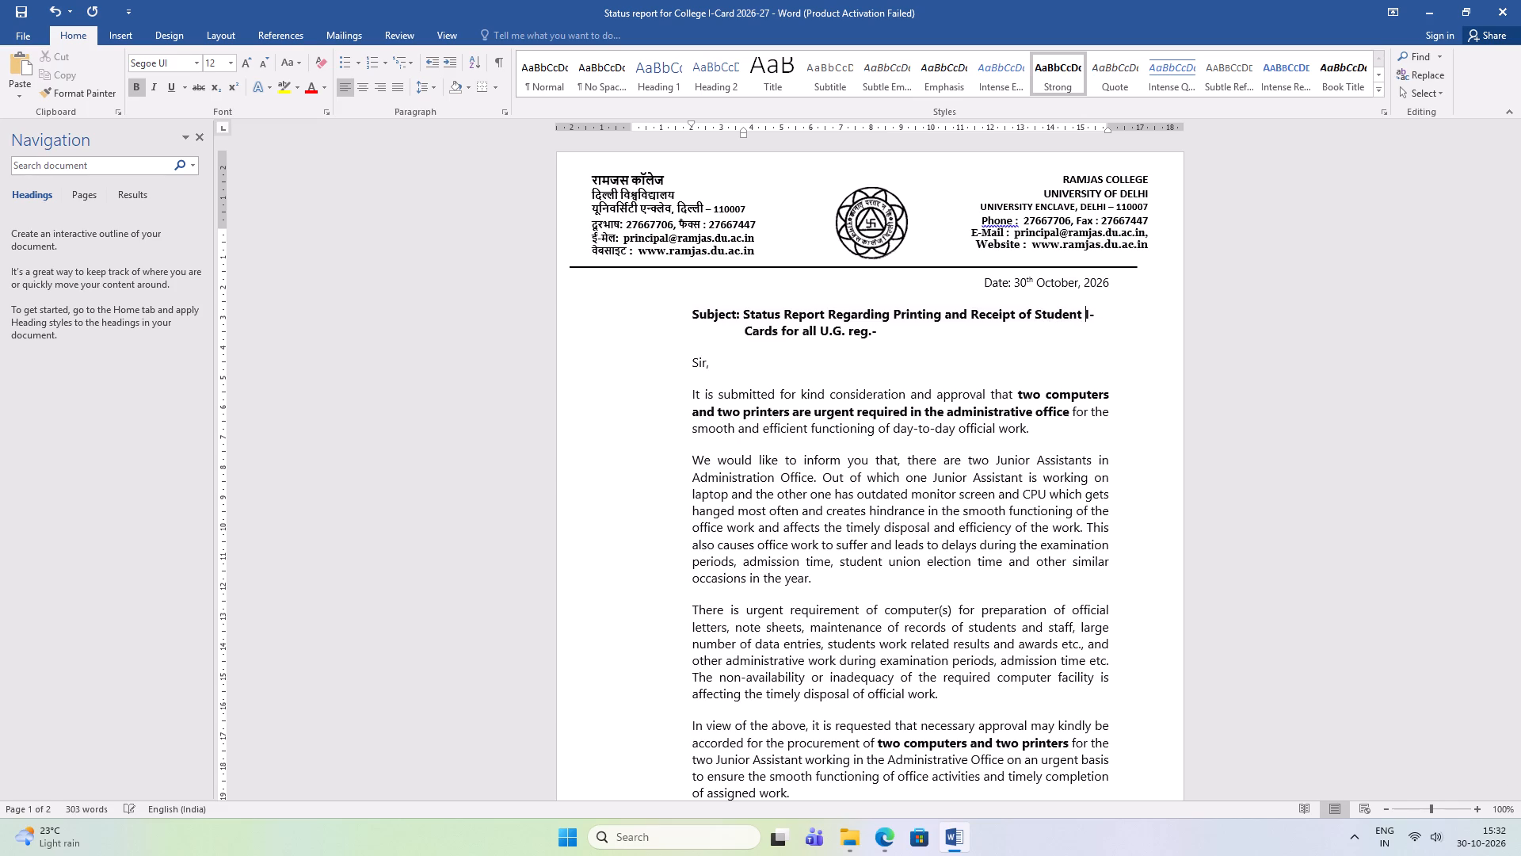
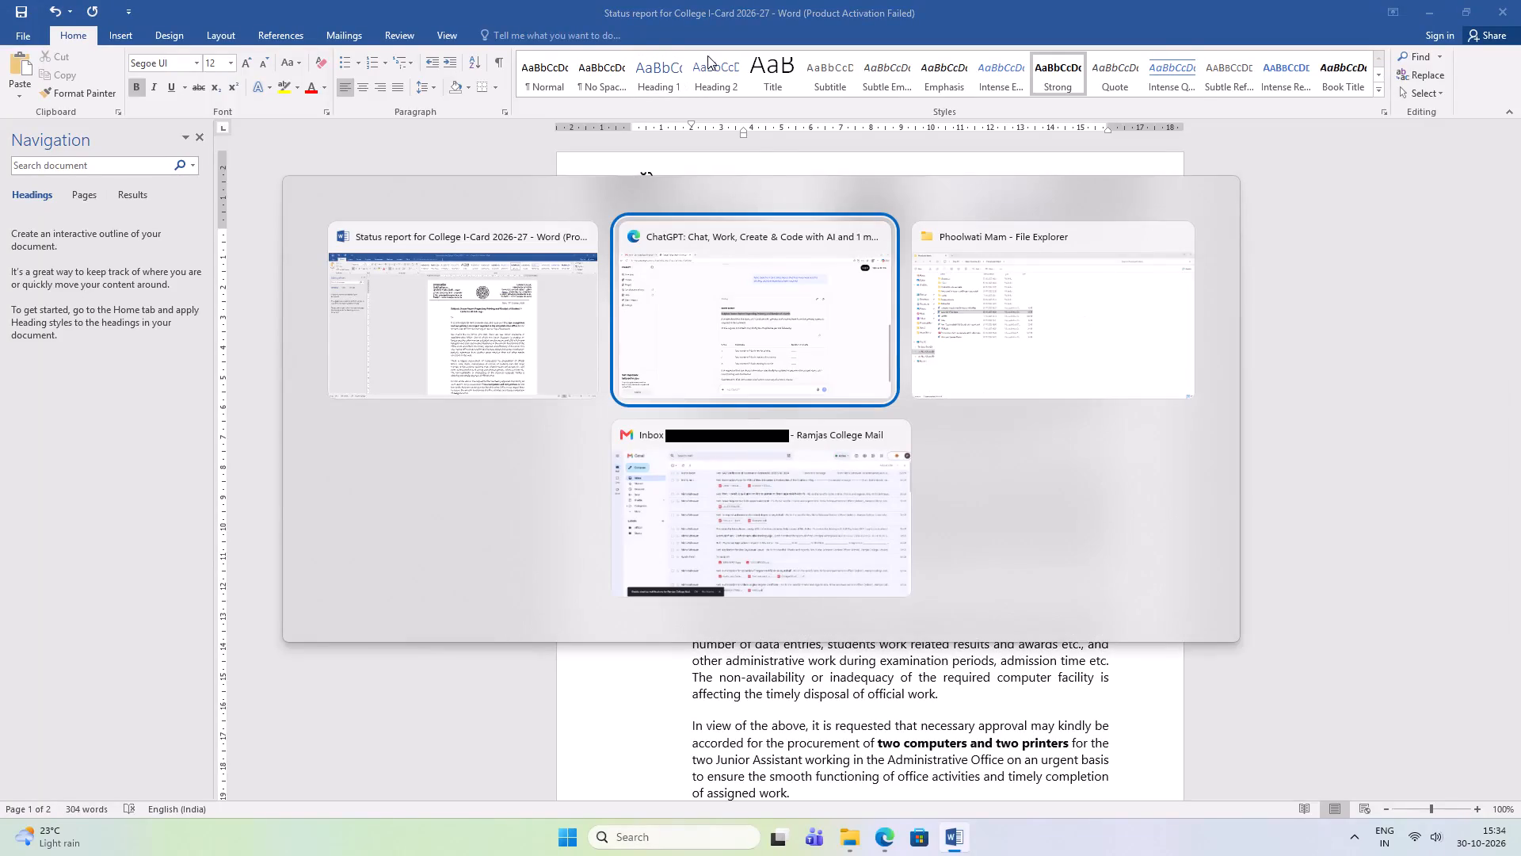
Switch to Microsoft Edge and search Google in a new tab for "style of phoolwati name signature style".
{"action": "left_click", "coordinate": [424, 18]}
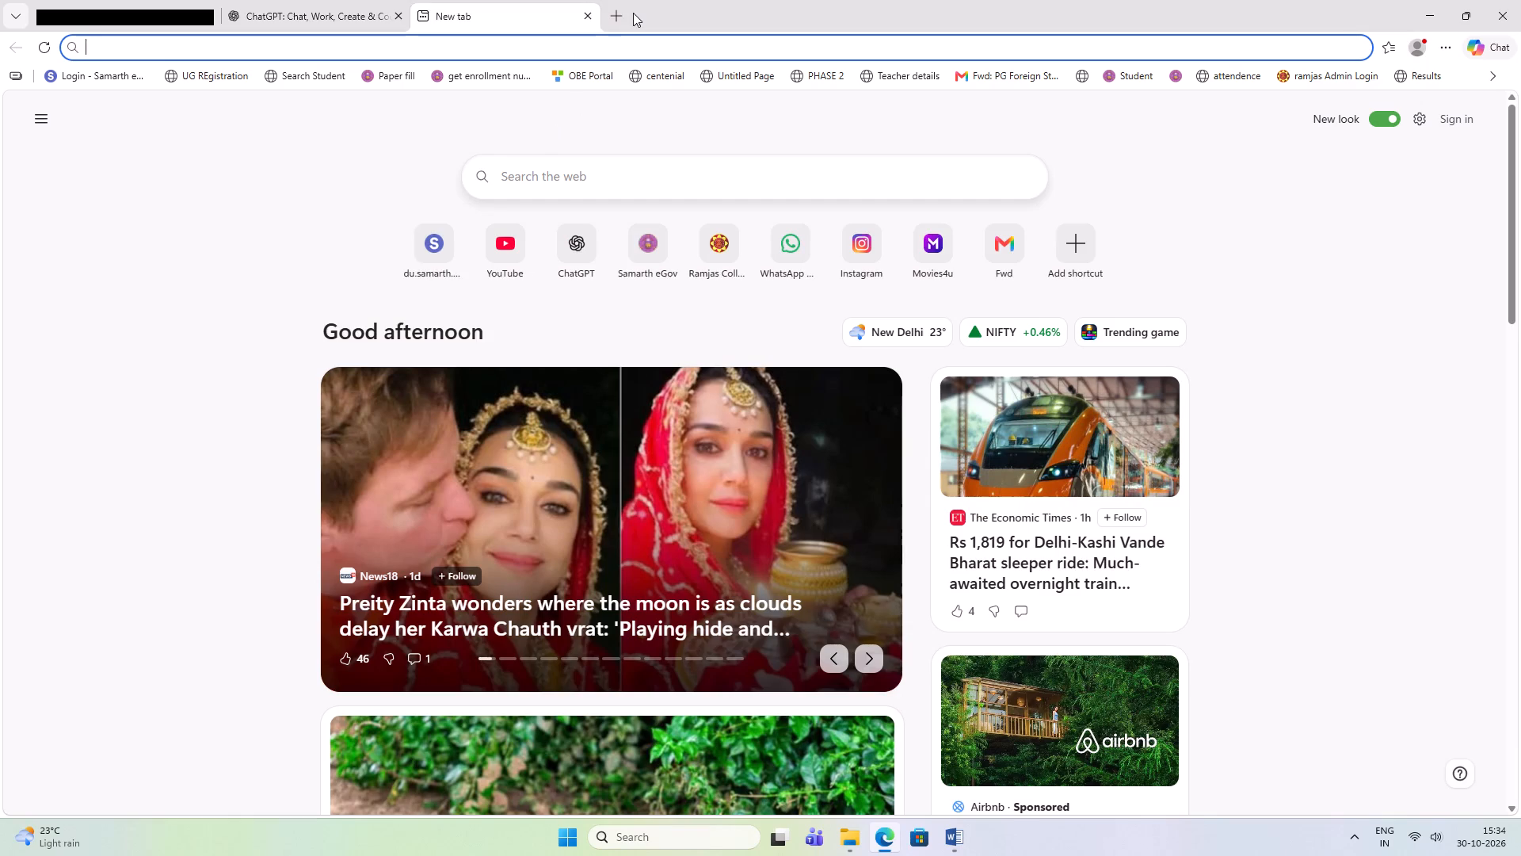
{"action": "key", "text": "g"}
{"action": "key", "text": "End"}
{"action": "key", "text": "Return"}
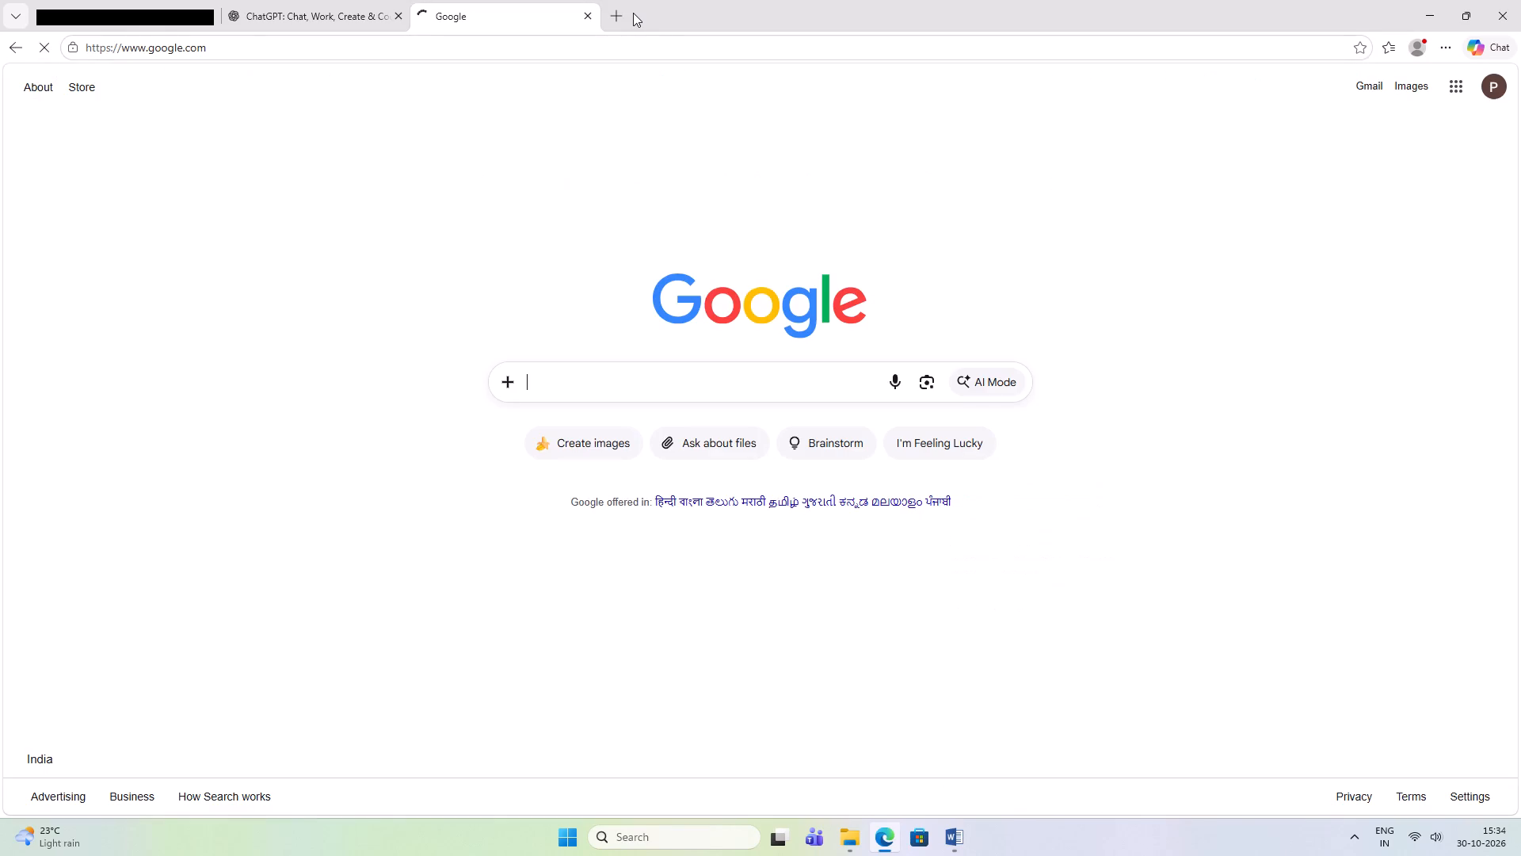
{"action": "type", "text": "phoo"}
{"action": "key", "text": "BackSpace"}
{"action": "key", "text": "BackSpace"}
{"action": "key", "text": "BackSpace"}
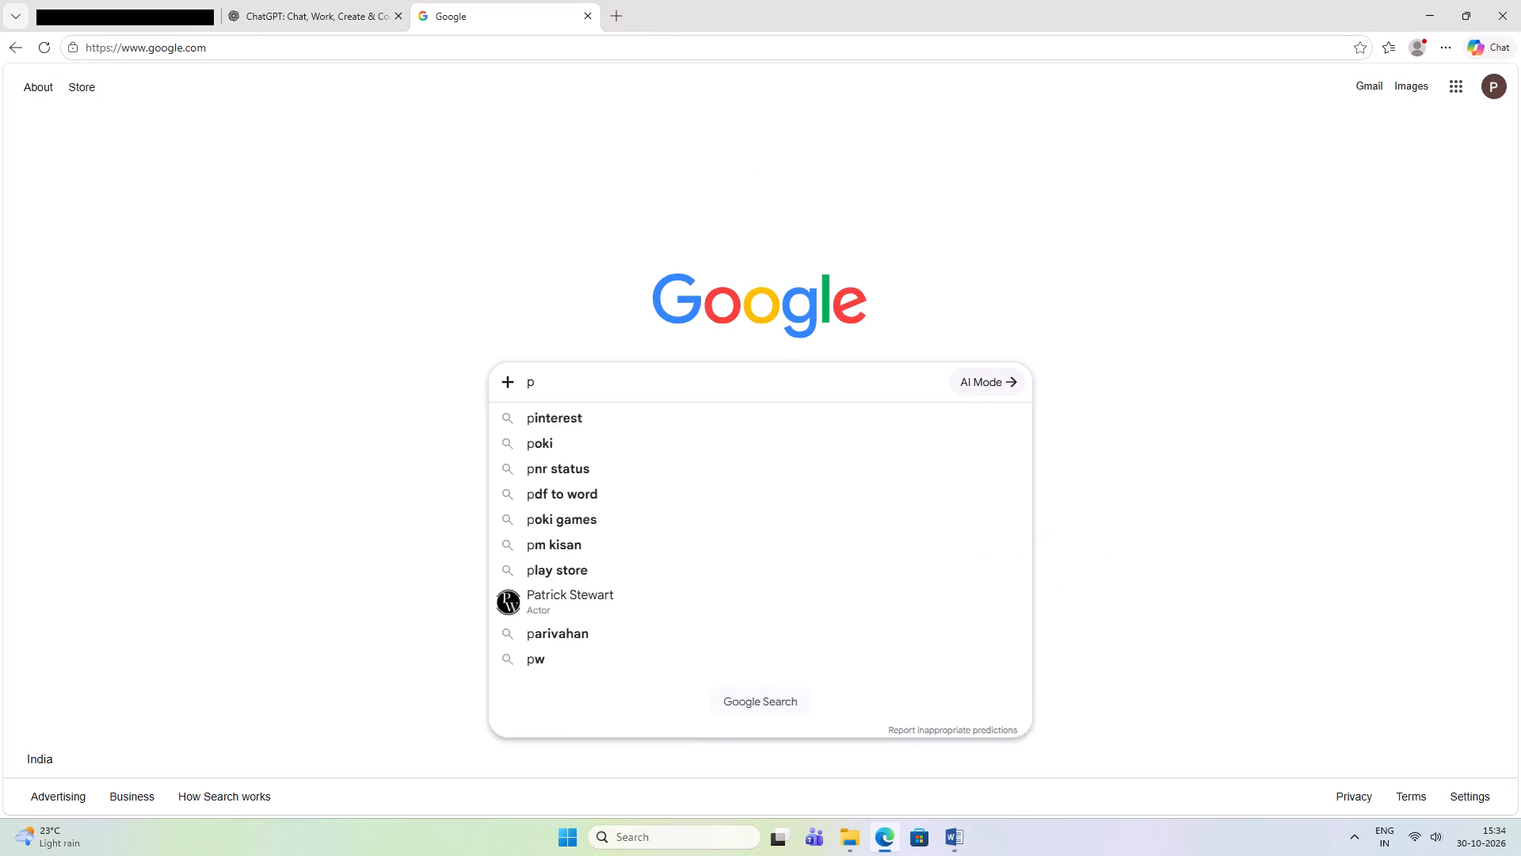
{"action": "key", "text": "BackSpace"}
{"action": "type", "text": "styl"}
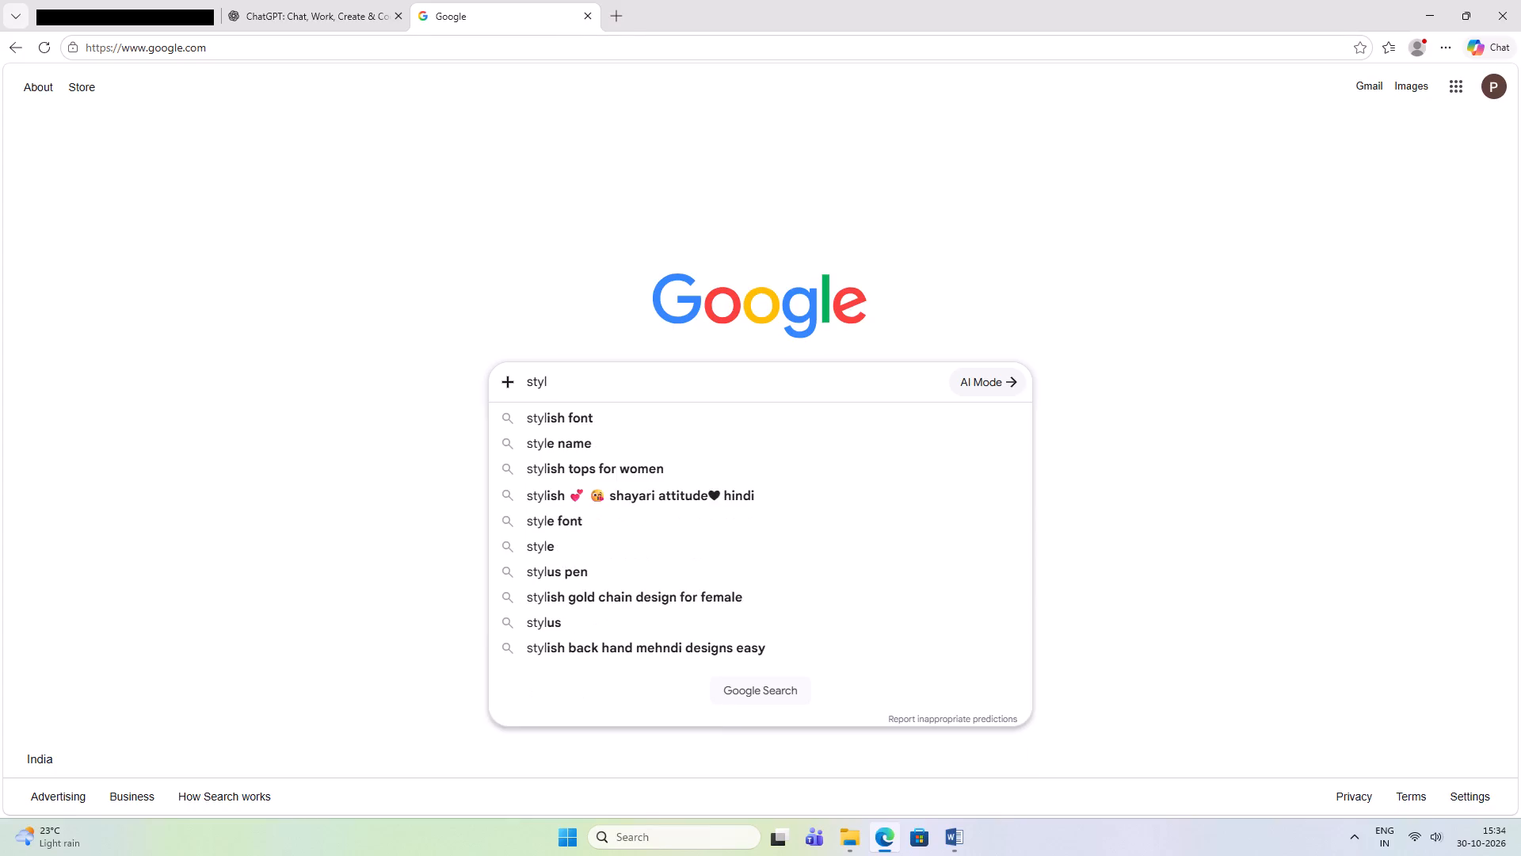
{"action": "key", "text": "e"}
{"action": "key", "text": "space"}
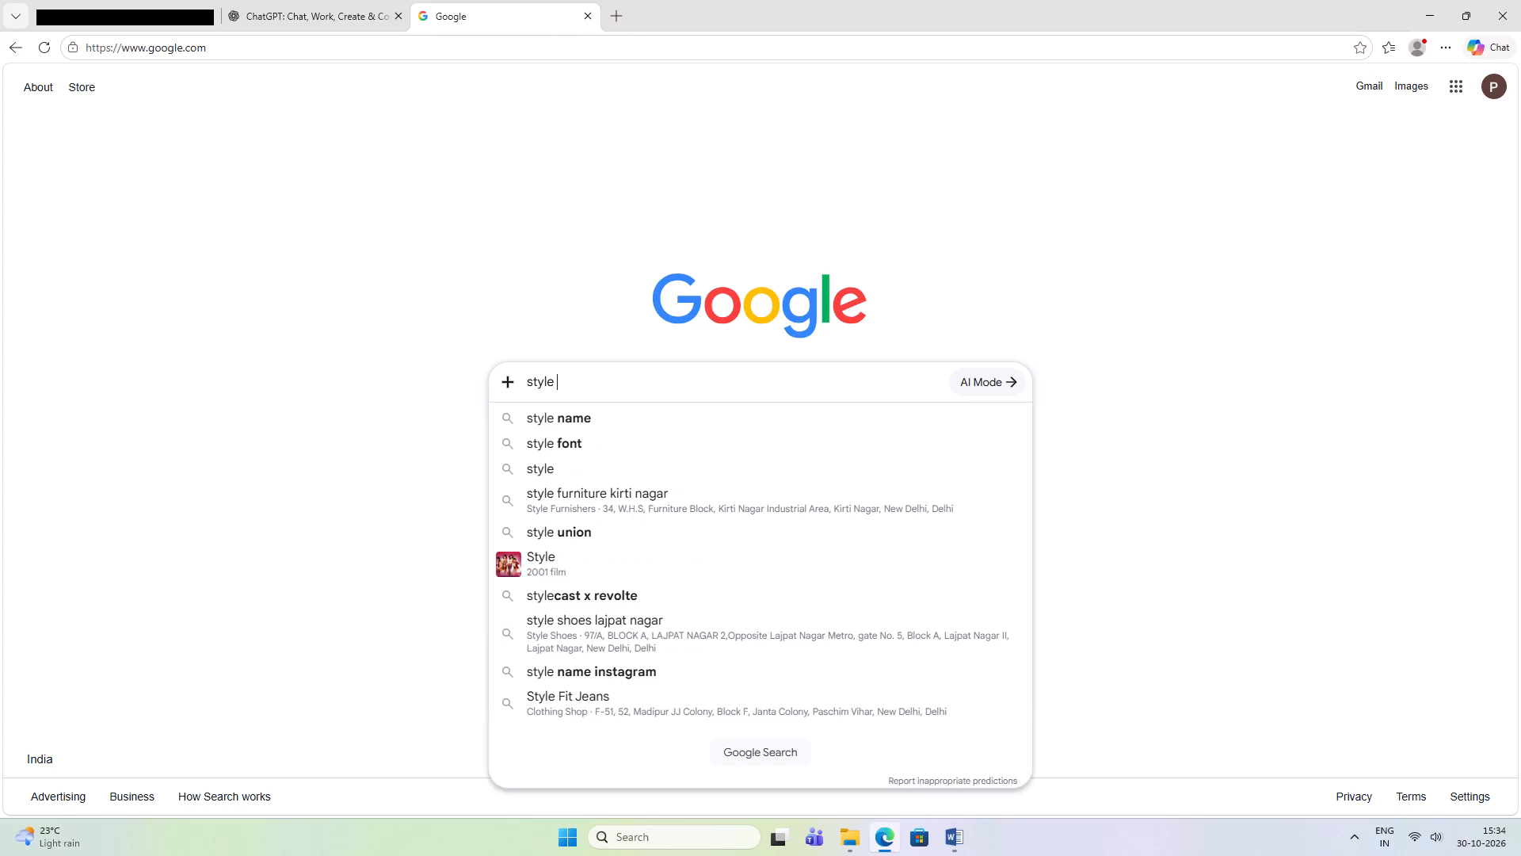
{"action": "type", "text": "of phoolwati name signa"}
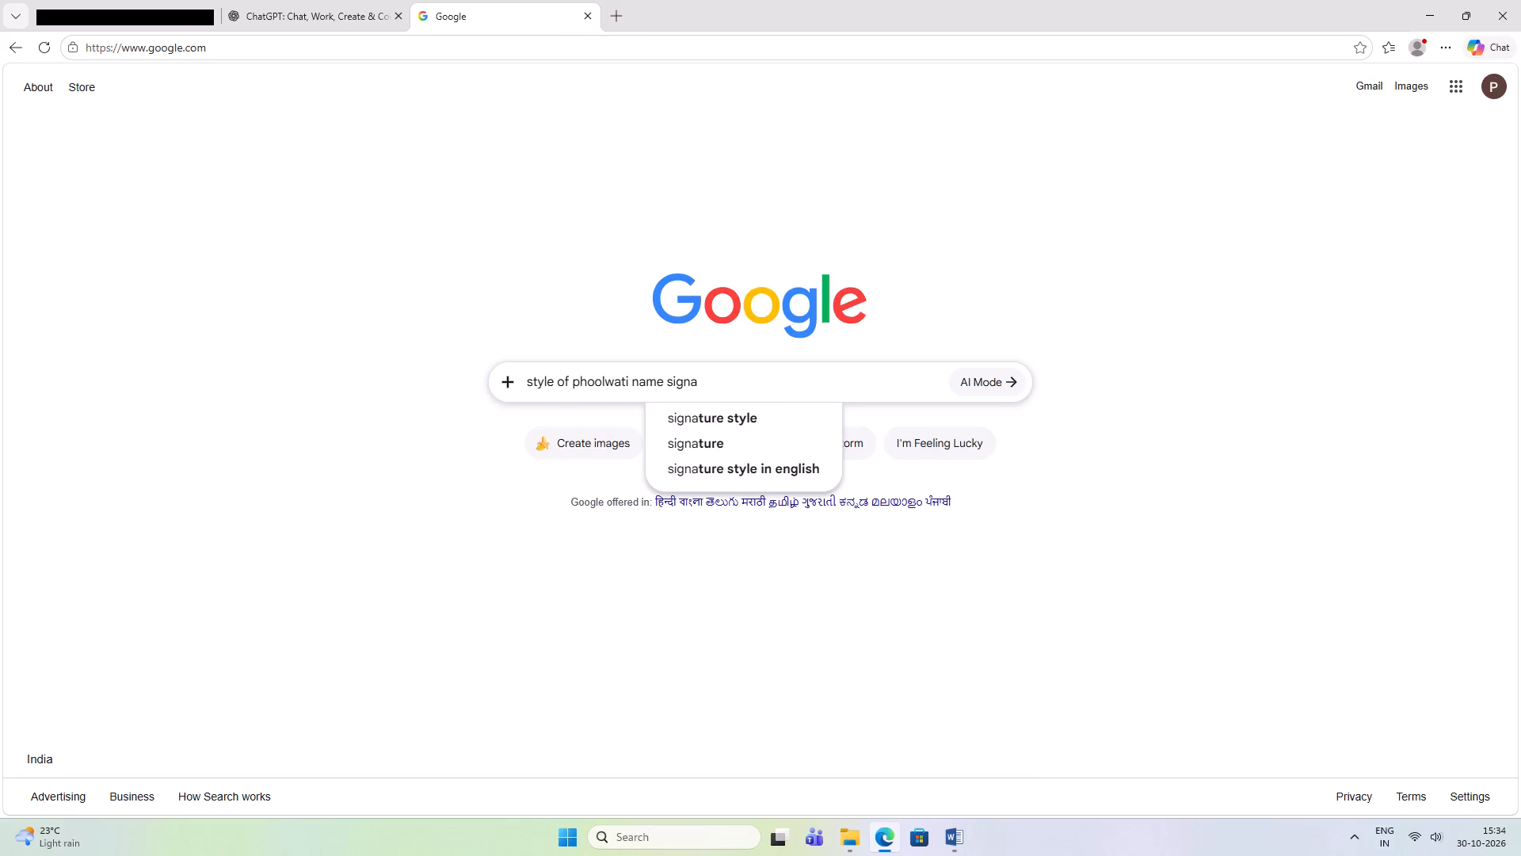
{"action": "key", "text": "Down"}
{"action": "key", "text": "Return"}
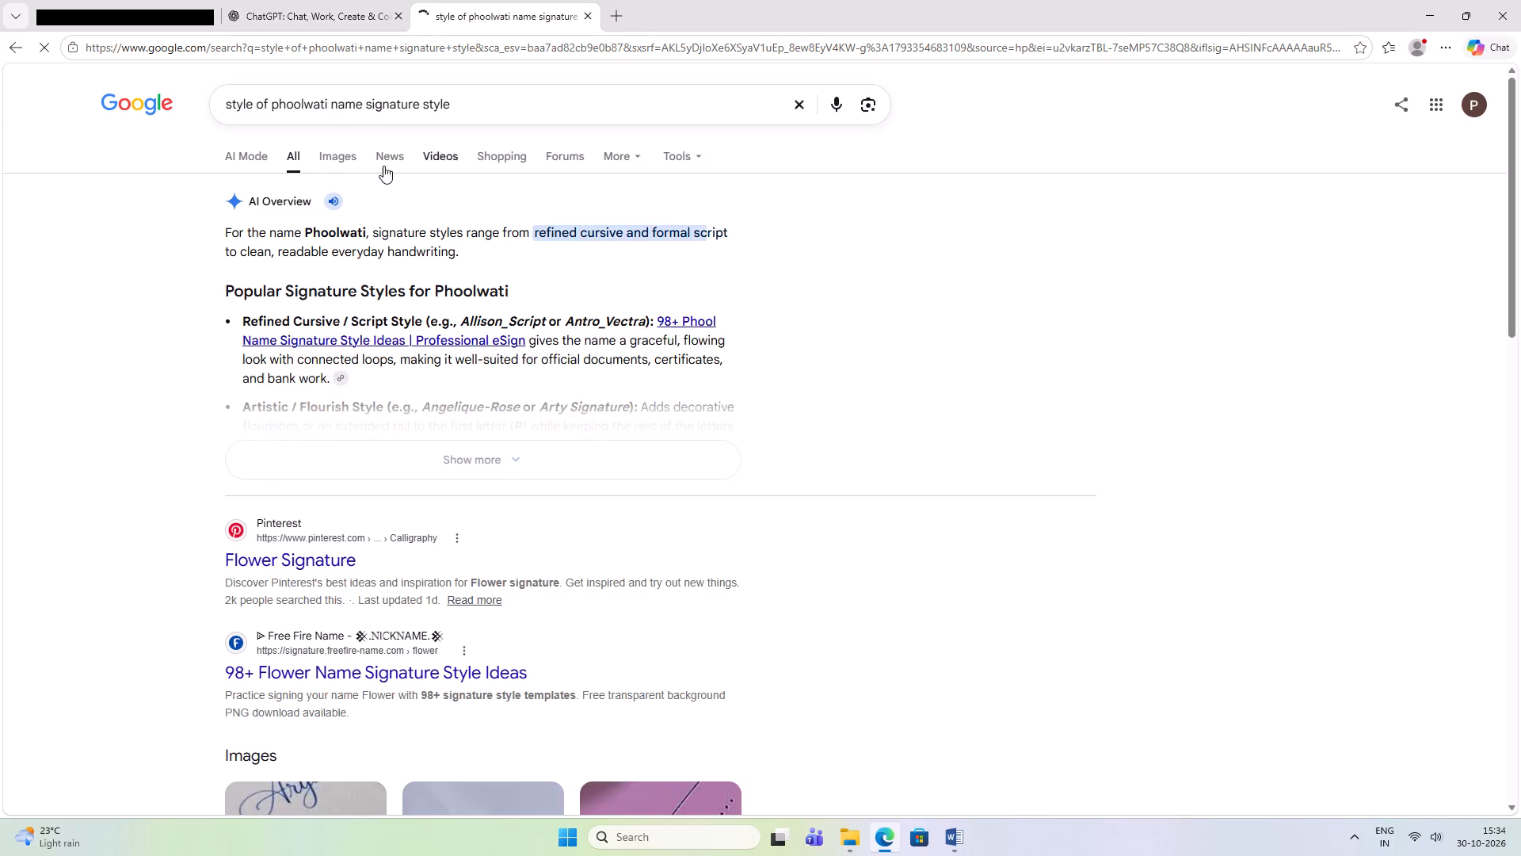
Look through the image results and the general web results for signature style examples.
{"action": "left_click", "coordinate": [331, 156]}
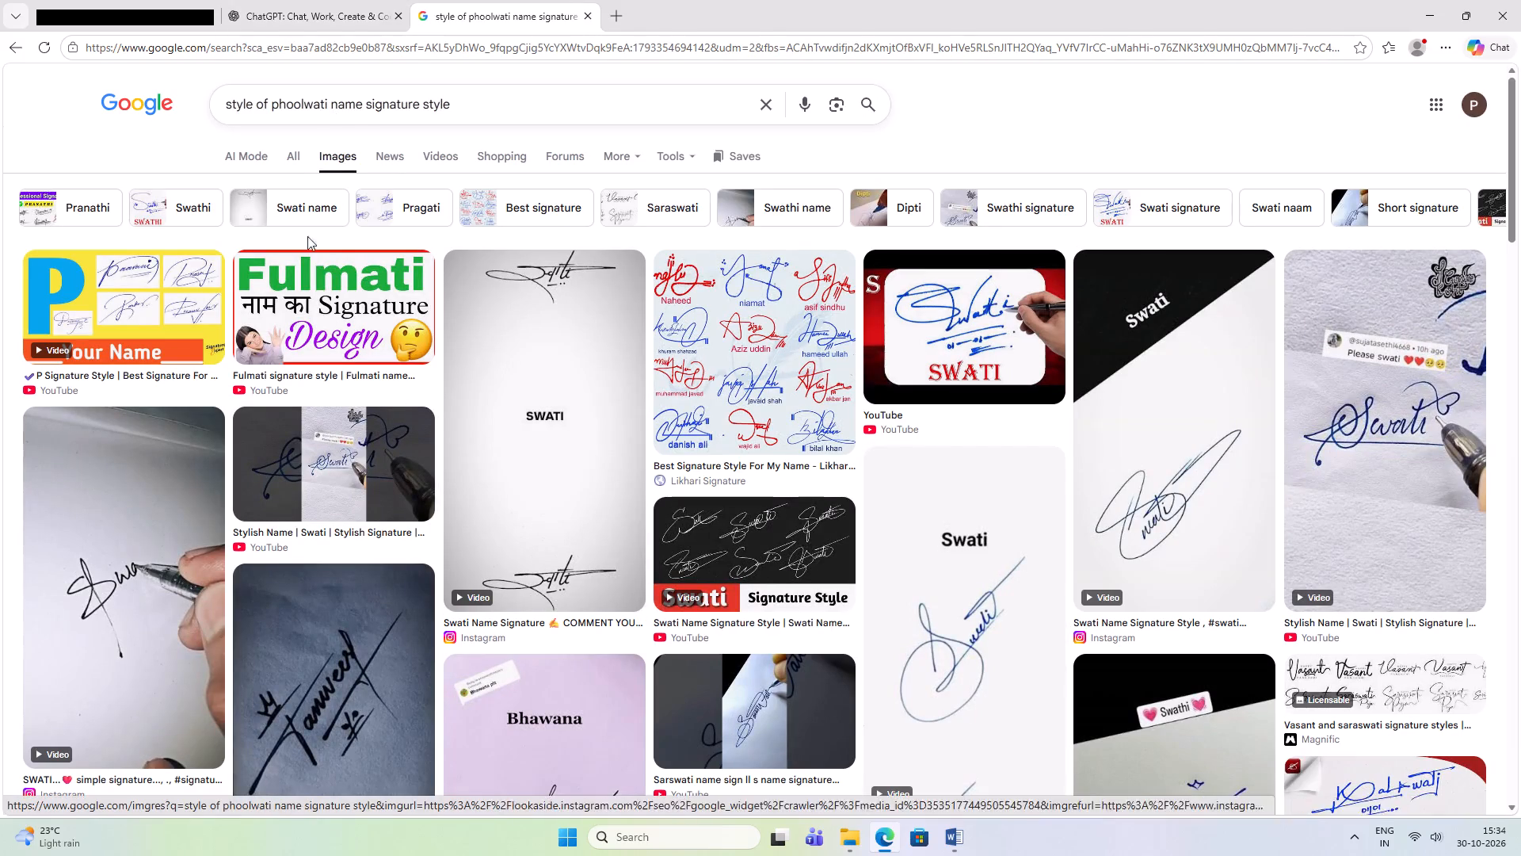
{"action": "left_click", "coordinate": [297, 153]}
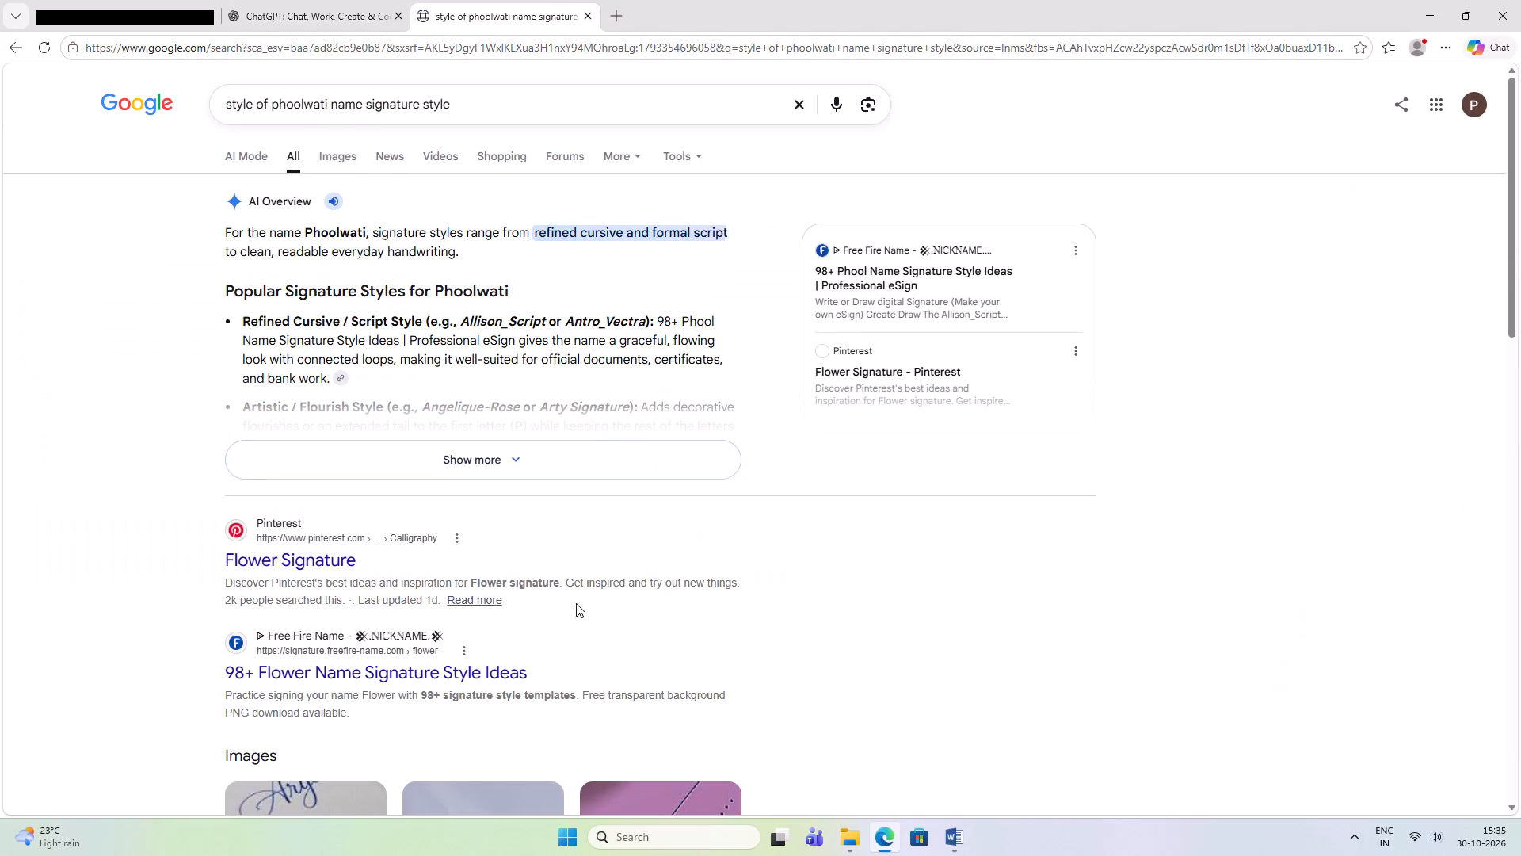
{"action": "scroll", "coordinate": [574, 604], "scroll_direction": "down", "scroll_amount": 4}
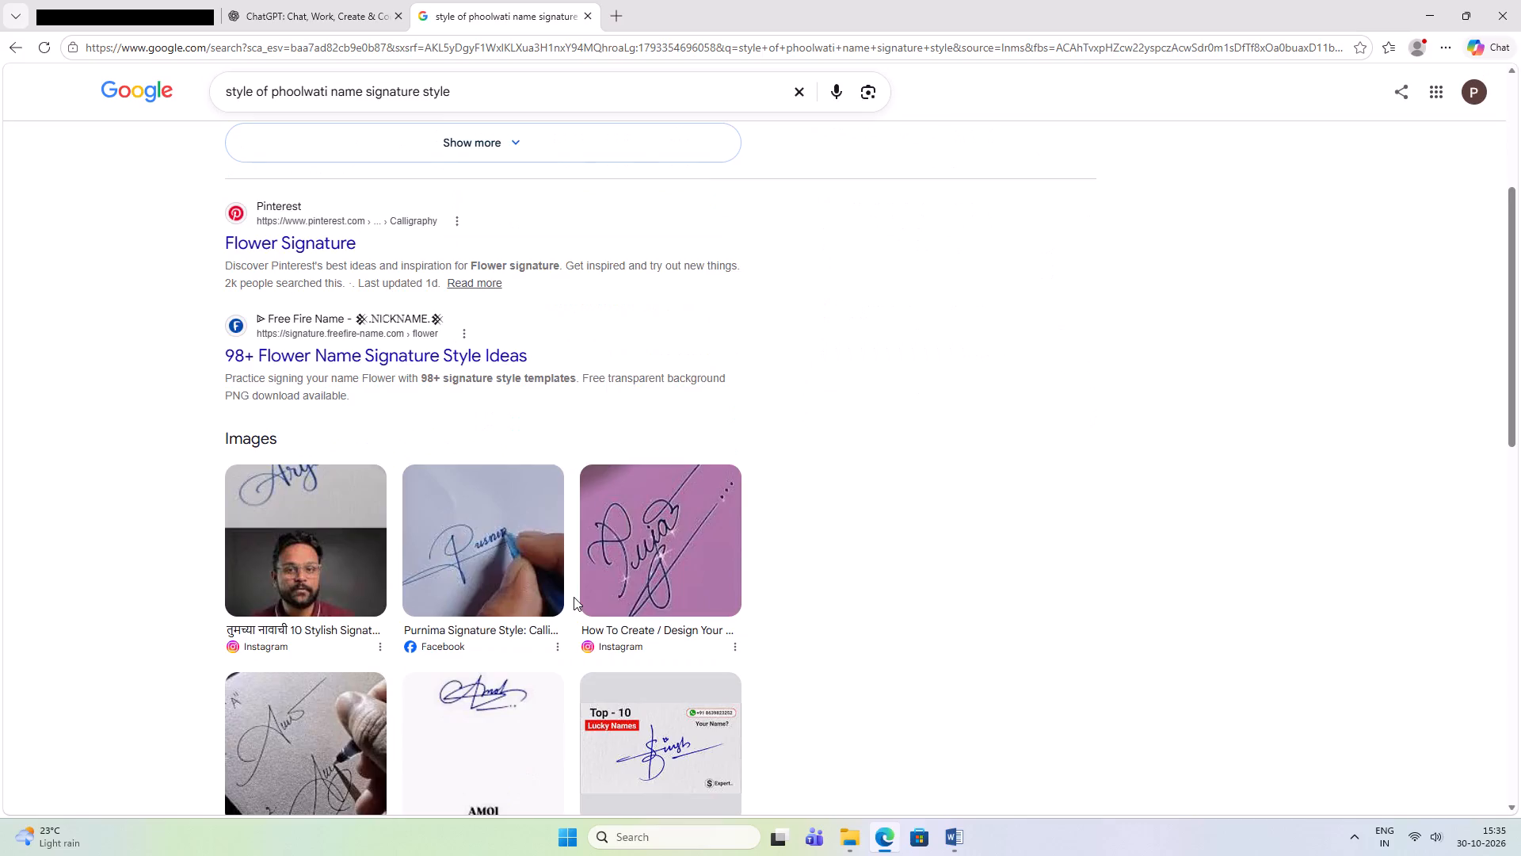
{"action": "scroll", "coordinate": [574, 597], "scroll_direction": "up", "scroll_amount": 5}
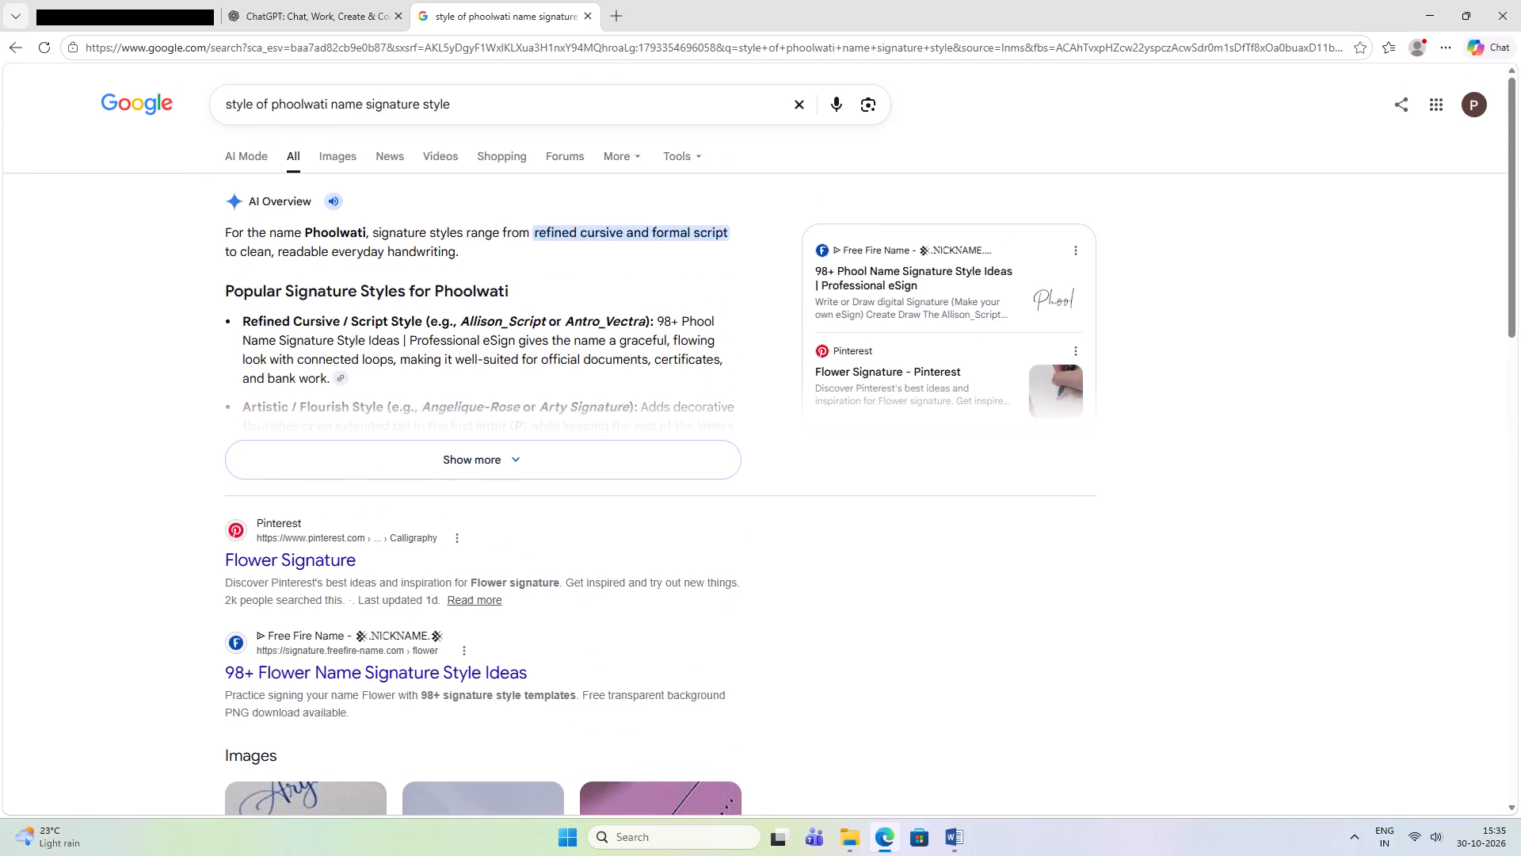
Shorten the Google query to "phoolwati name signature style" and run the search again.
{"action": "left_click_drag", "start_coordinate": [269, 105], "coordinate": [98, 109]}
{"action": "key", "text": "Delete"}
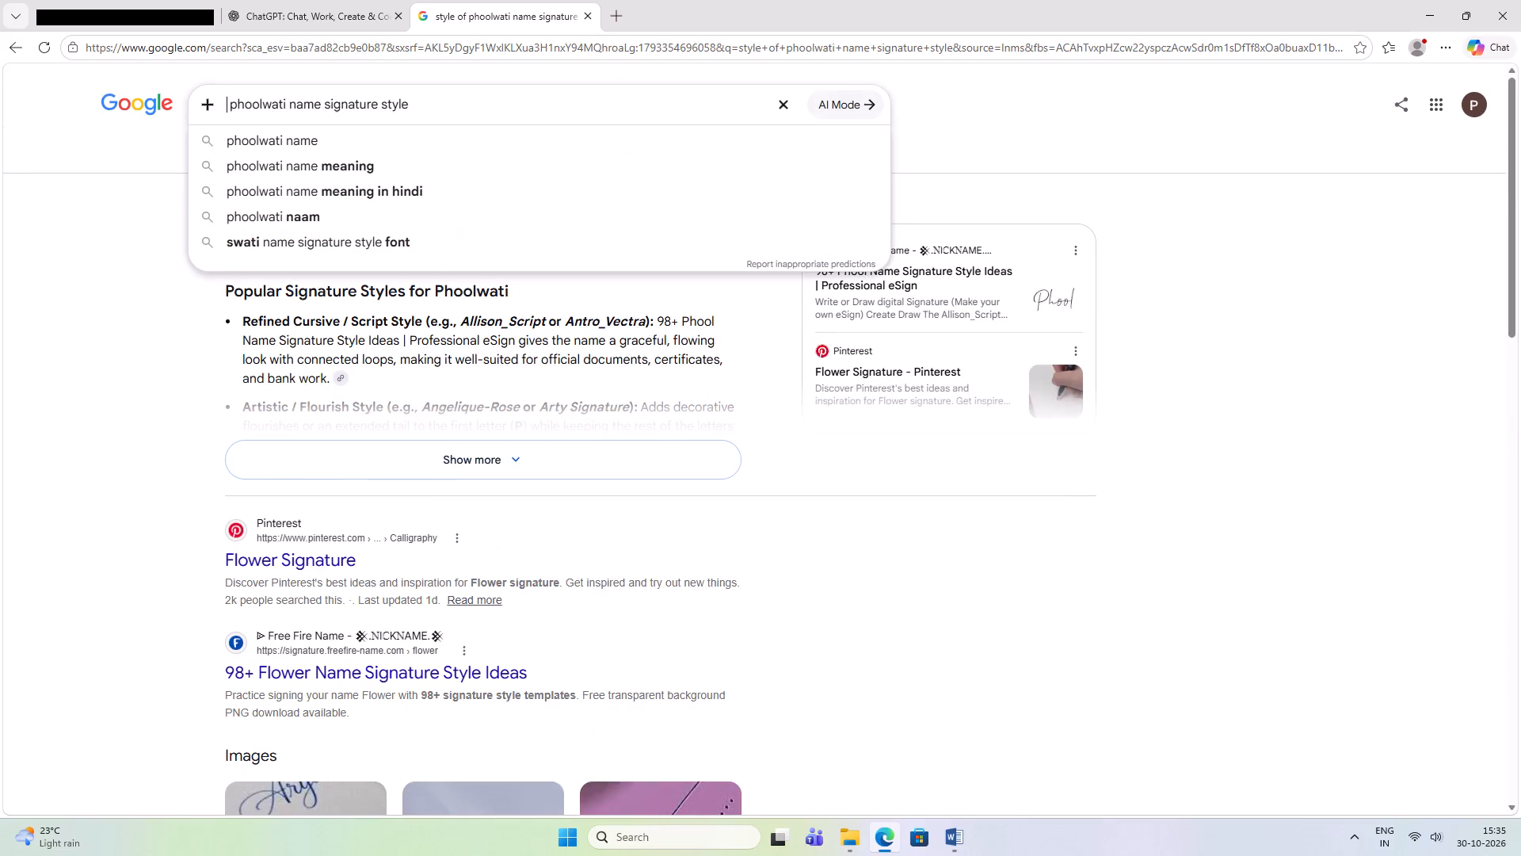
{"action": "key", "text": "Delete"}
{"action": "key", "text": "Return"}
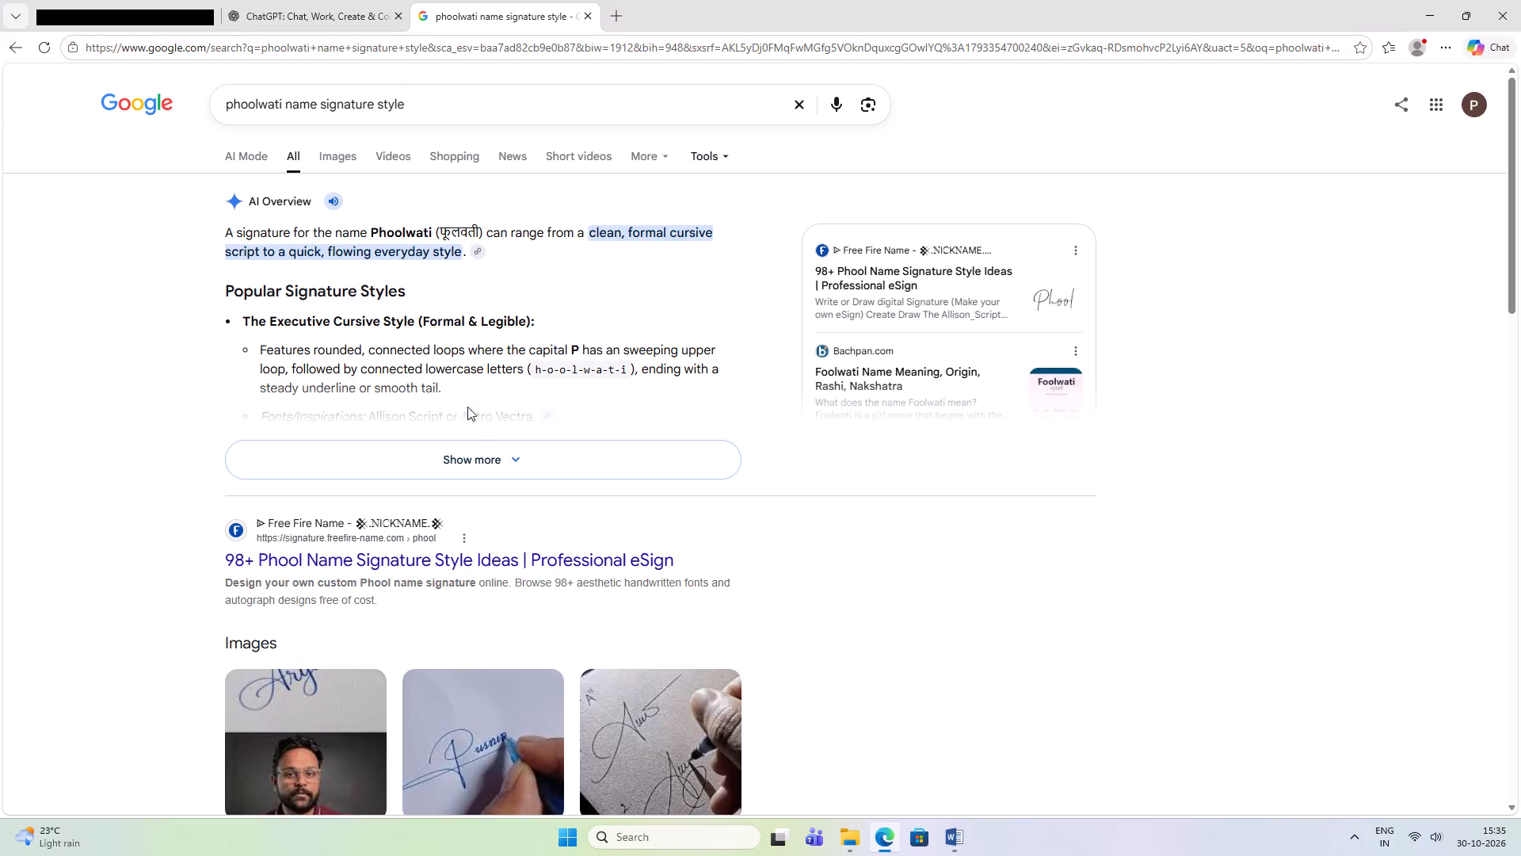
Expand the AI Overview, look through the search results, and open the Orange Gist page on Phoolwati name meaning and astrology.
{"action": "left_click", "coordinate": [479, 442]}
{"action": "scroll", "coordinate": [580, 506], "scroll_direction": "down", "scroll_amount": 13}
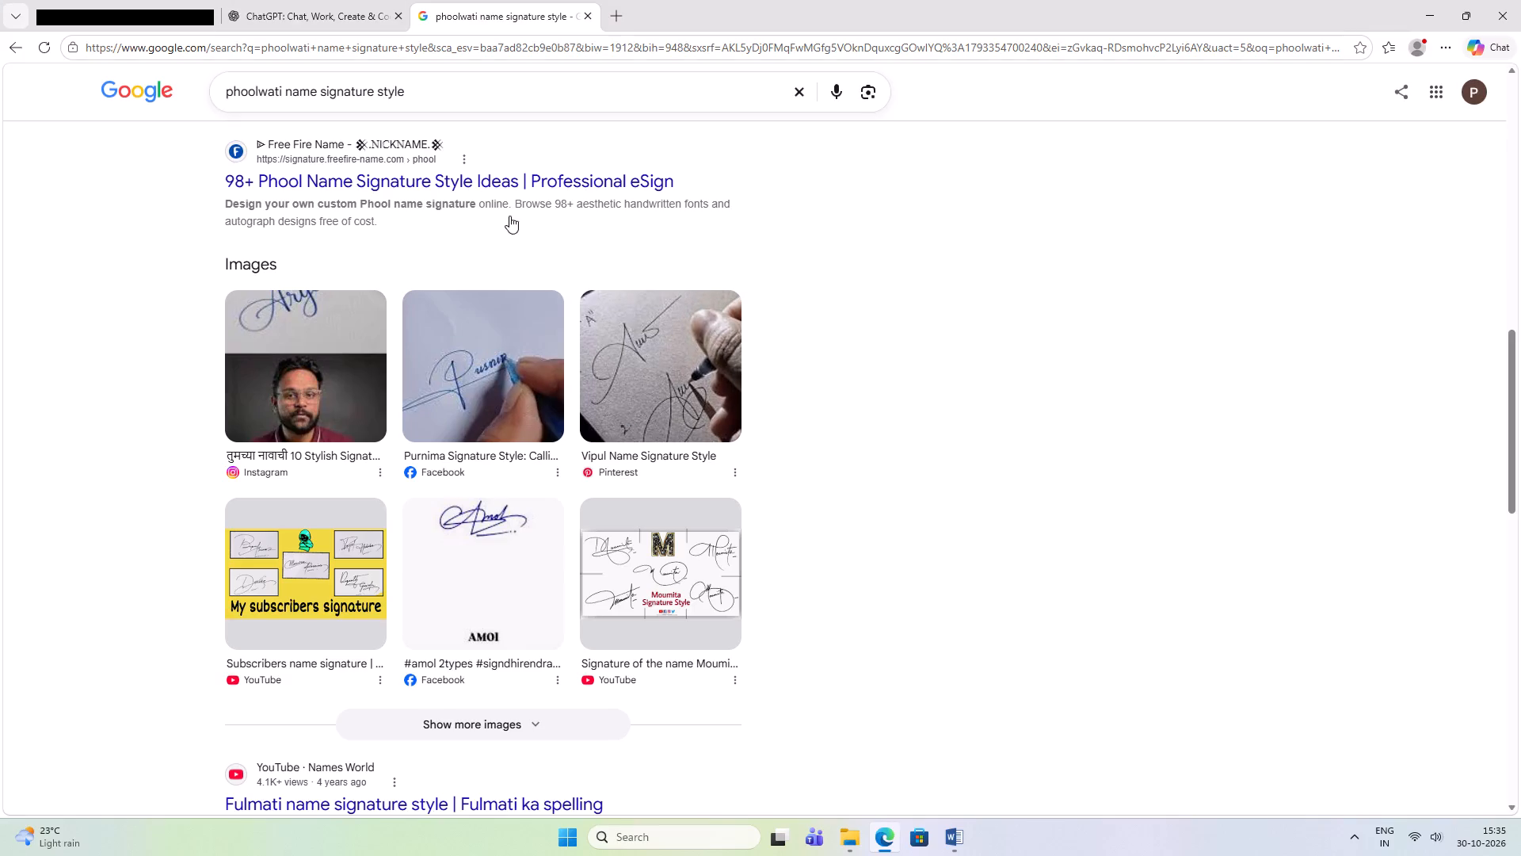
{"action": "scroll", "coordinate": [517, 230], "scroll_direction": "down", "scroll_amount": 8}
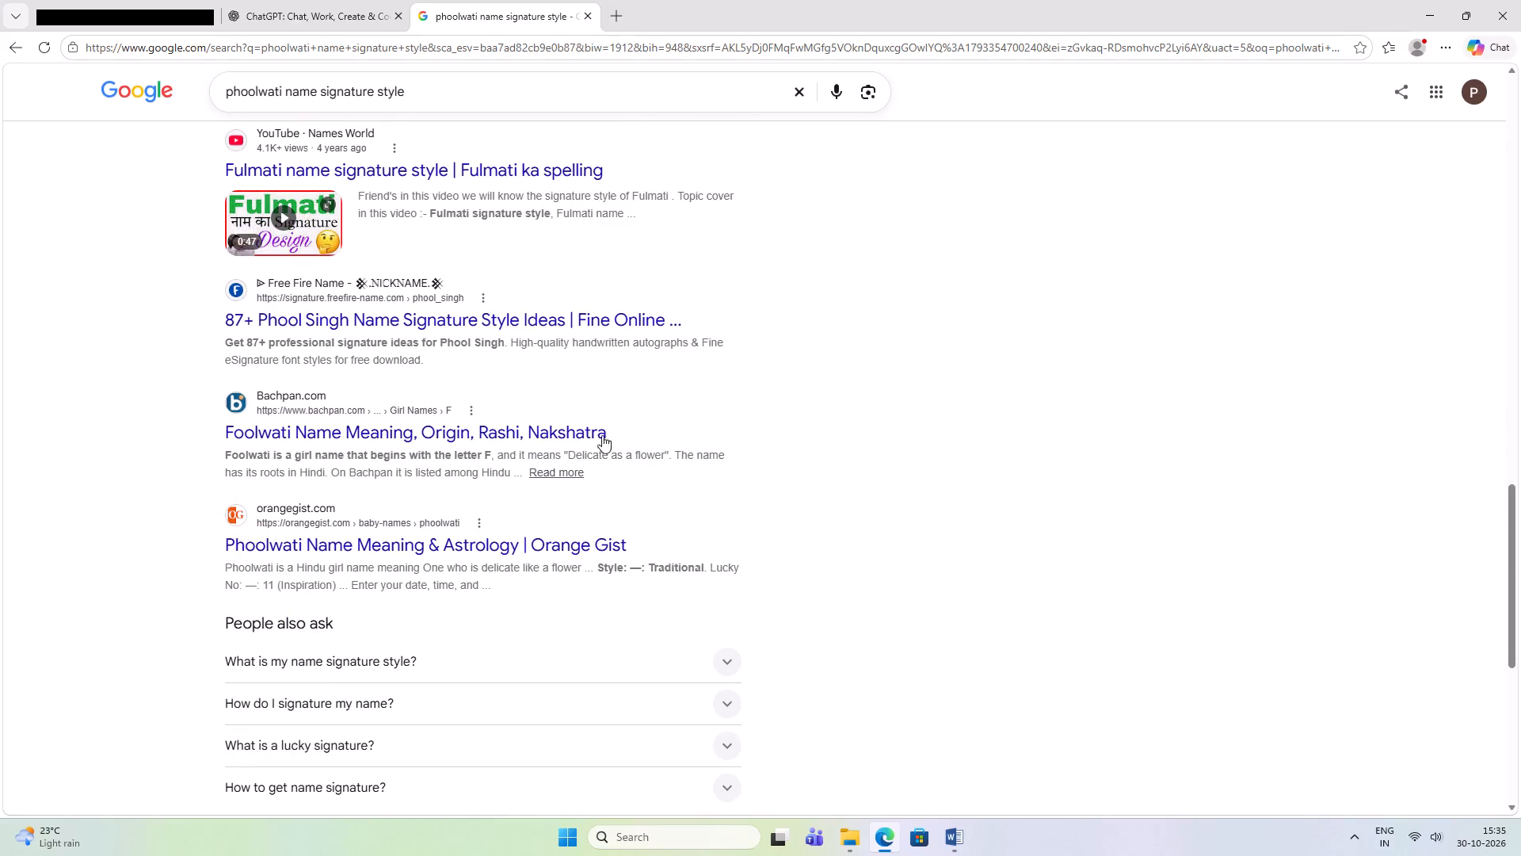
{"action": "left_click", "coordinate": [397, 539]}
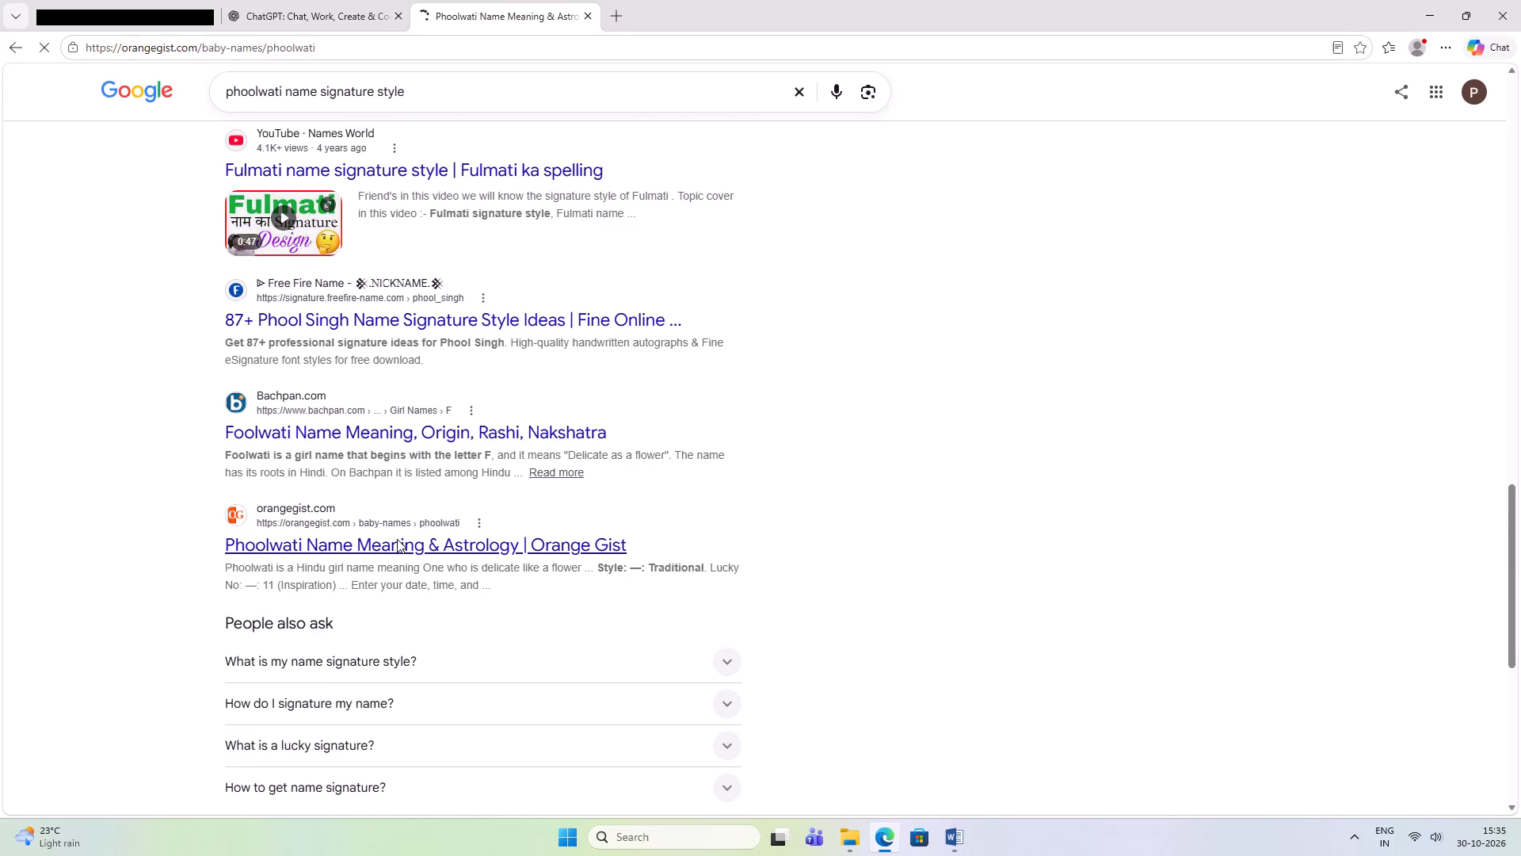
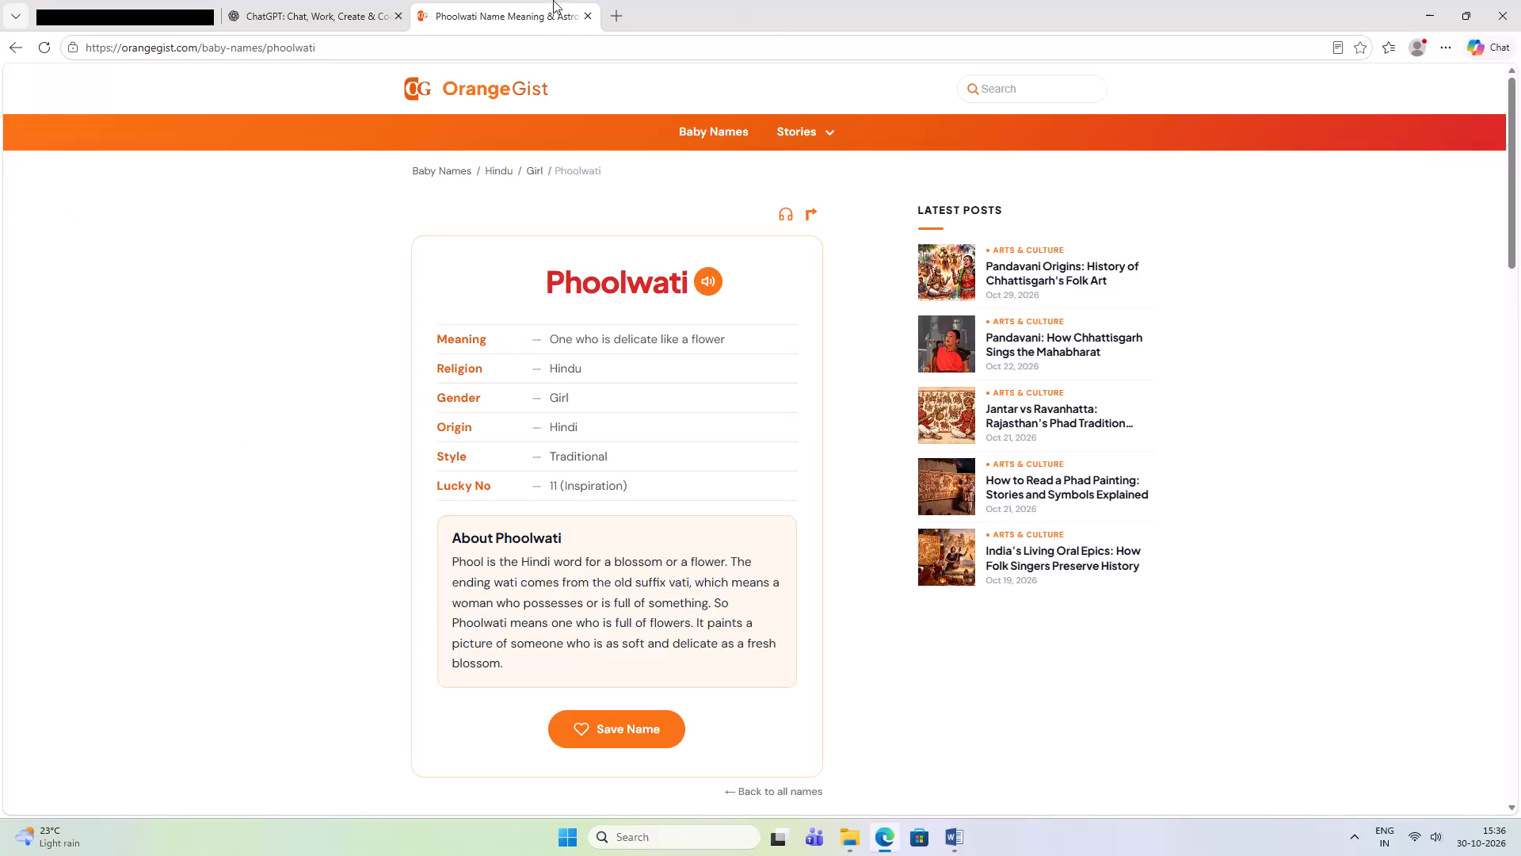
Return to the search results and search Google for "signature images of phoolwati name".
{"action": "left_click", "coordinate": [6, 48]}
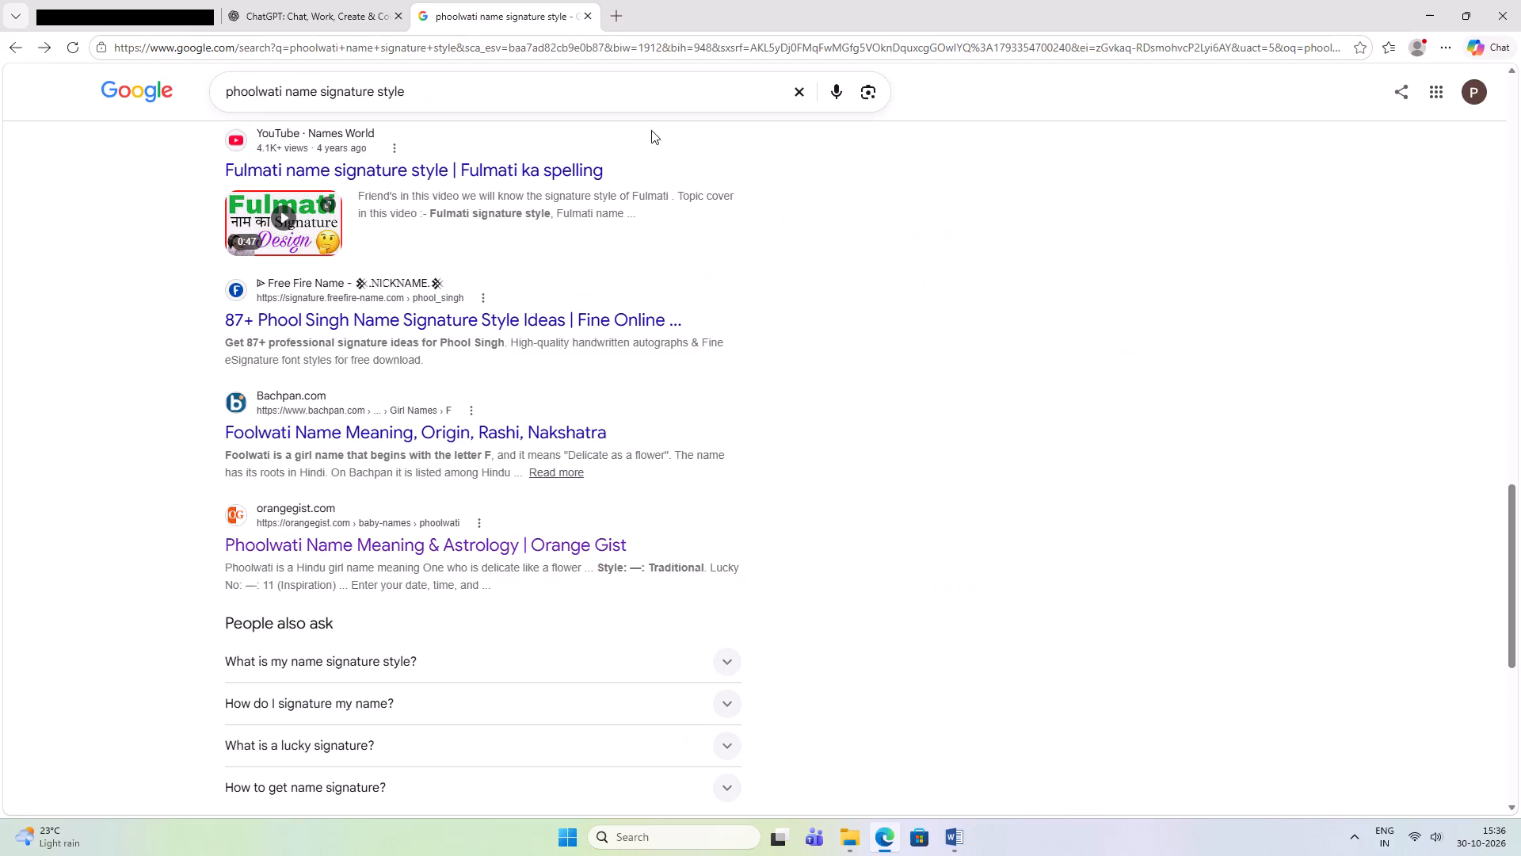
{"action": "left_click", "coordinate": [811, 80]}
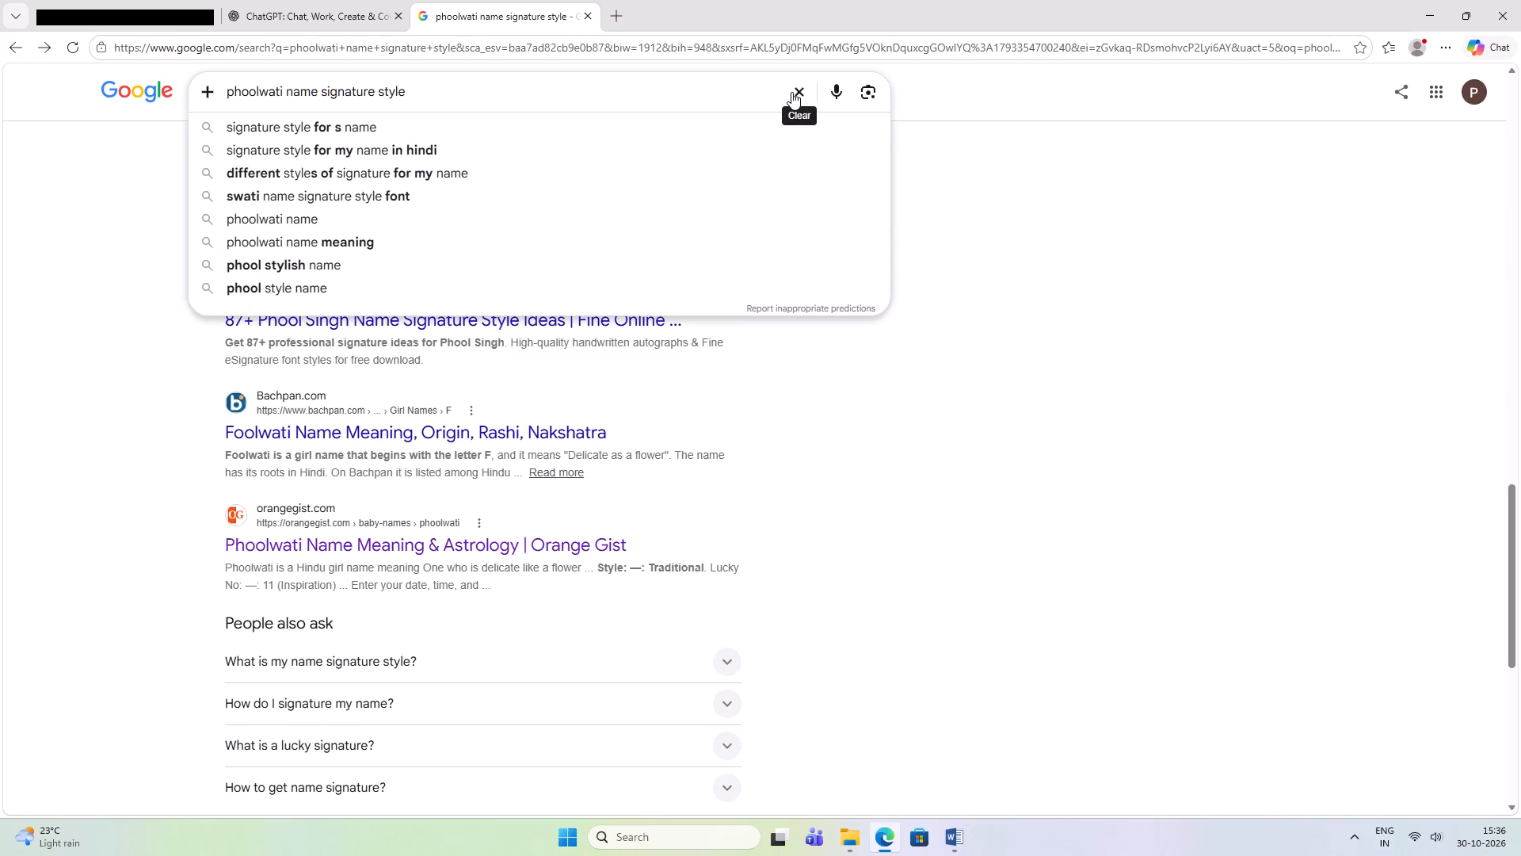
{"action": "type", "text": "im"}
{"action": "key", "text": "BackSpace"}
{"action": "key", "text": "BackSpace"}
{"action": "type", "text": "signat"}
{"action": "type", "text": "ure images for"}
{"action": "key", "text": "space"}
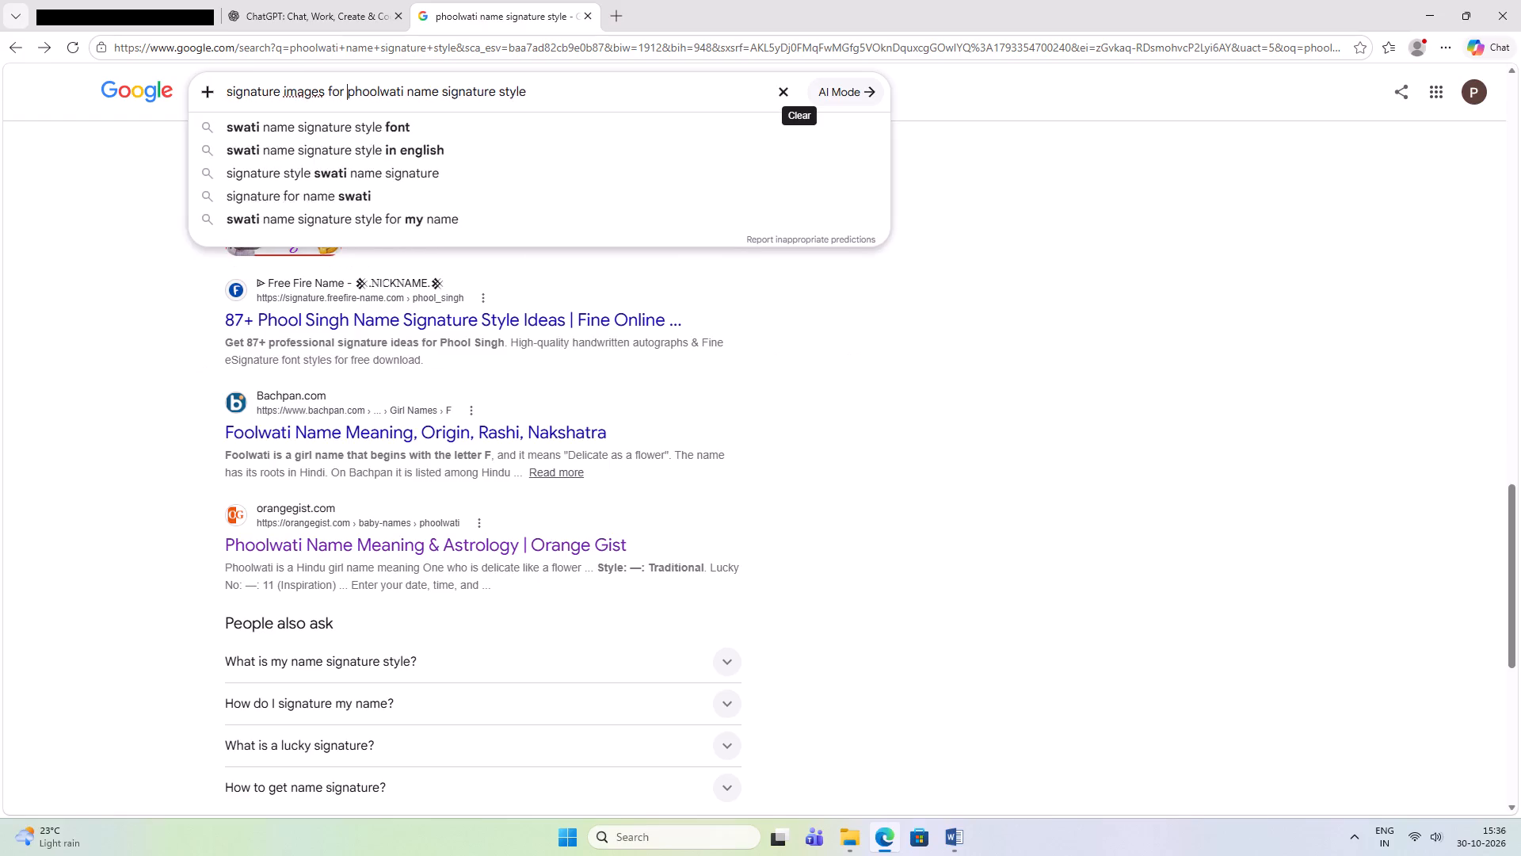
{"action": "key", "text": "BackSpace"}
{"action": "key", "text": "BackSpace"}
{"action": "key", "text": "BackSpace"}
{"action": "key", "text": "BackSpace"}
{"action": "key", "text": "o"}
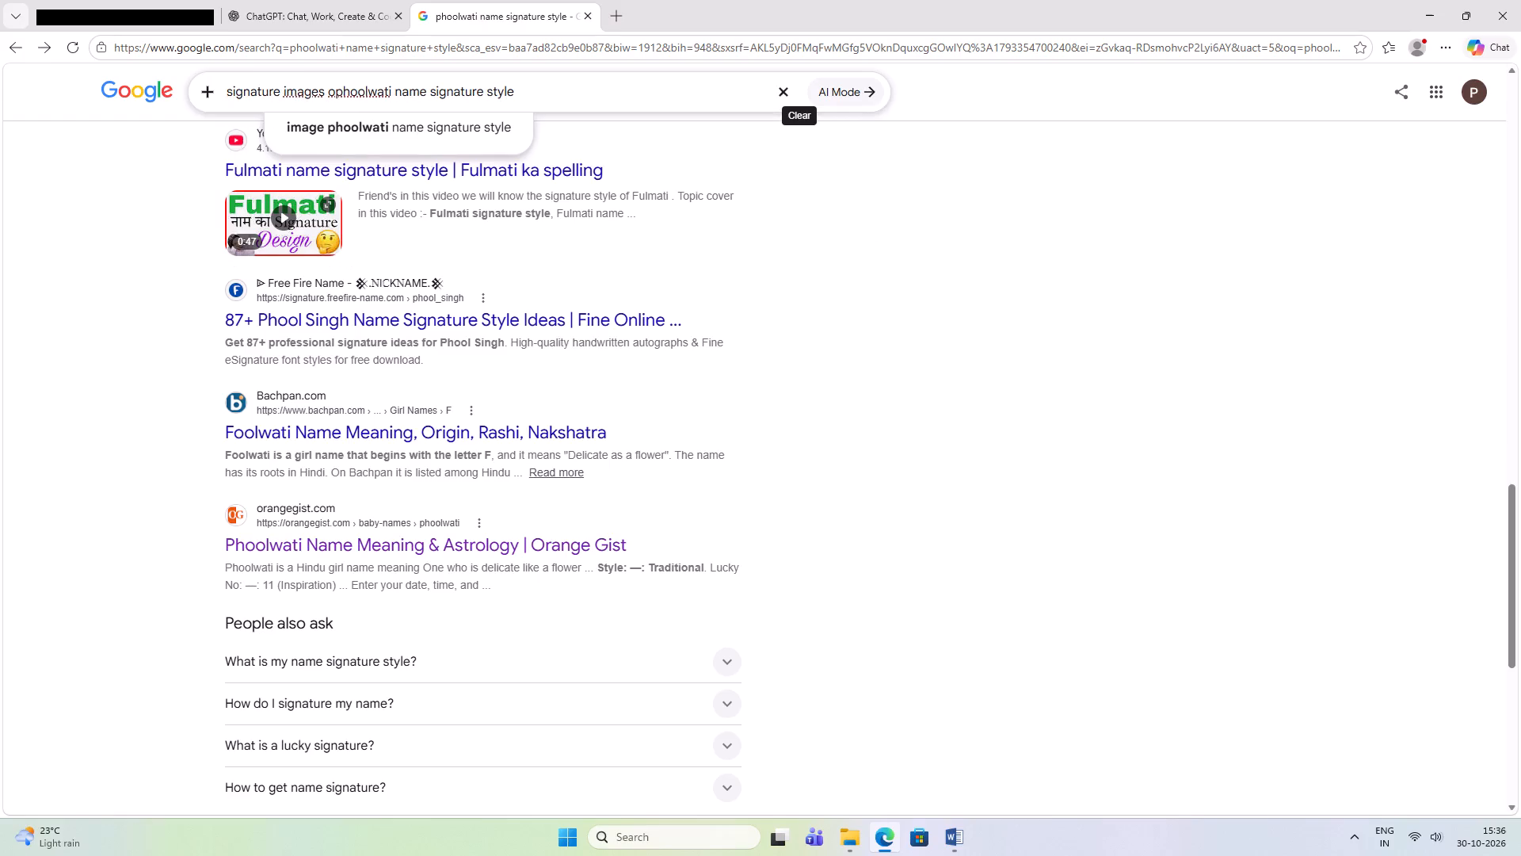
{"action": "type", "text": "f"}
{"action": "key", "text": "space"}
{"action": "key", "text": "End"}
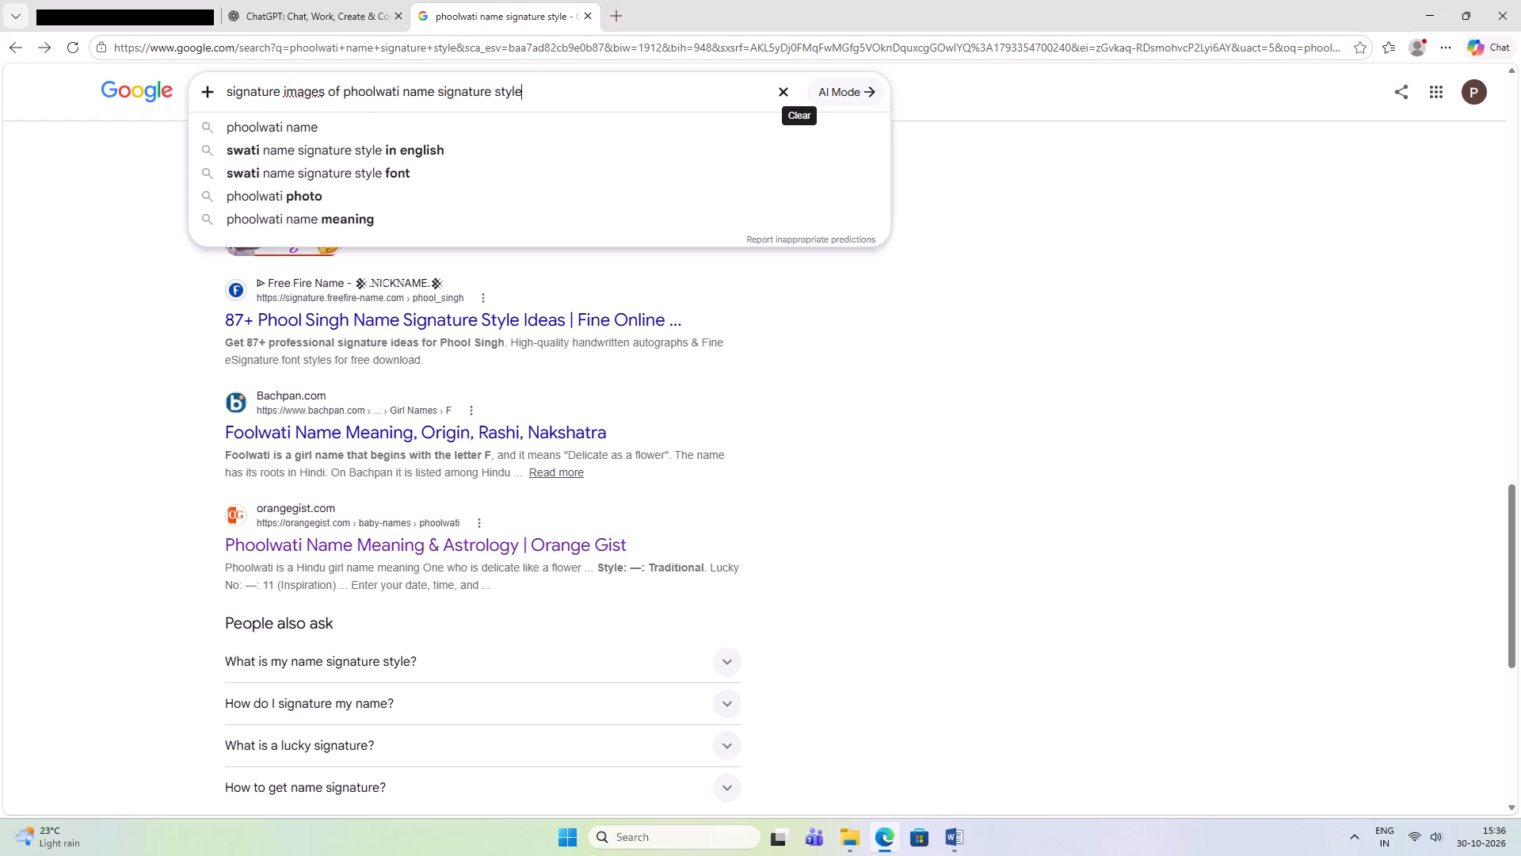
{"action": "key", "text": "BackSpace"}
{"action": "key", "text": "BackSpace"}
{"action": "key", "text": "BackSpace"}
{"action": "key", "text": "BackSpace"}
{"action": "key", "text": "BackSpace"}
{"action": "key", "text": "BackSpace"}
{"action": "key", "text": "BackSpace"}
{"action": "key", "text": "BackSpace"}
{"action": "key", "text": "BackSpace"}
{"action": "key", "text": "BackSpace"}
{"action": "key", "text": "BackSpace"}
{"action": "key", "text": "BackSpace"}
{"action": "key", "text": "BackSpace"}
{"action": "key", "text": "BackSpace"}
{"action": "key", "text": "BackSpace"}
{"action": "key", "text": "BackSpace"}
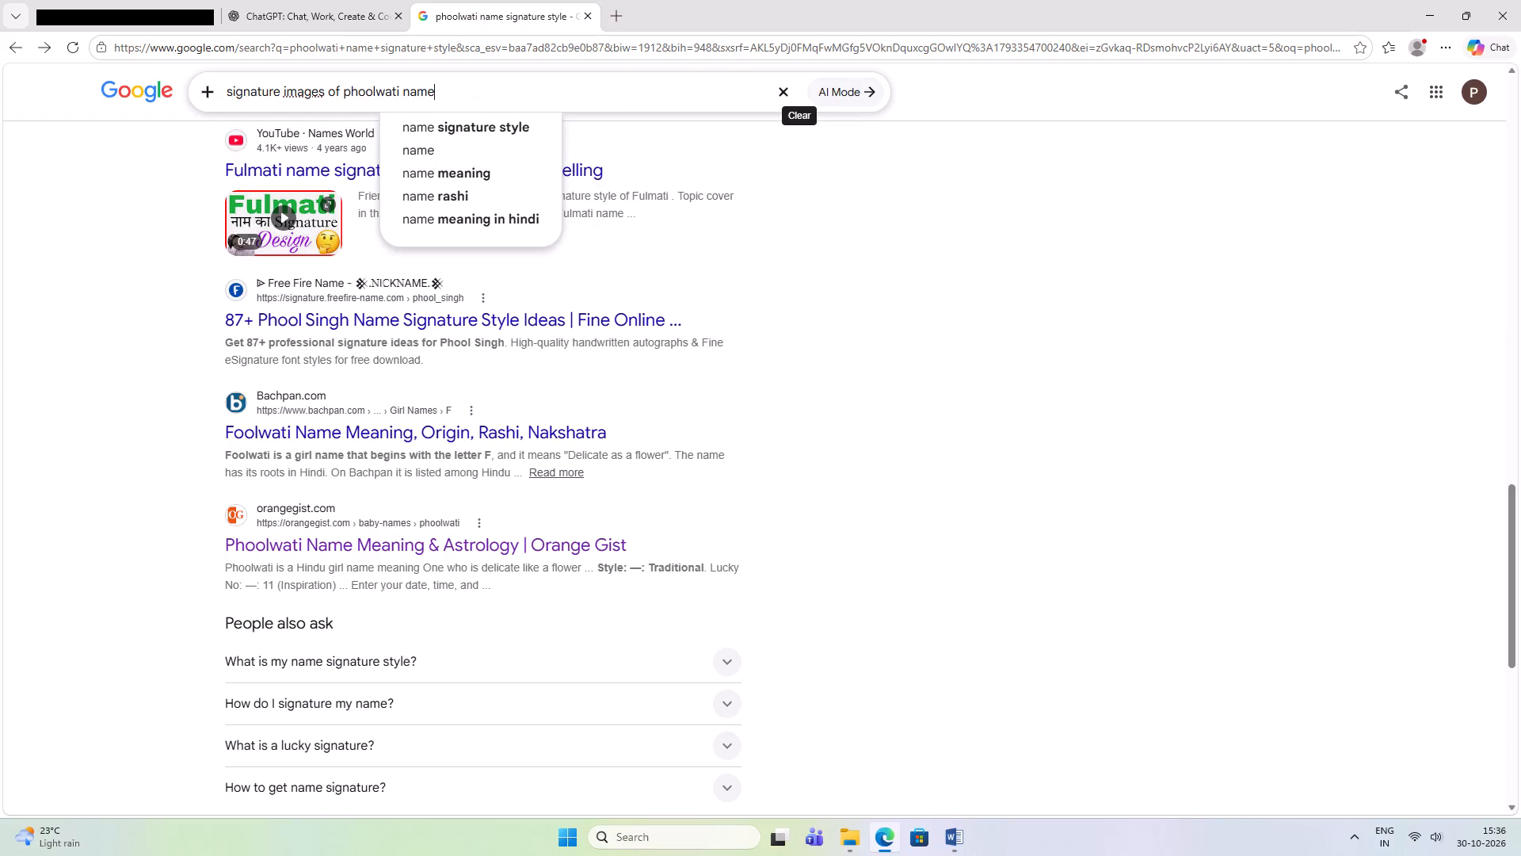
{"action": "key", "text": "Return"}
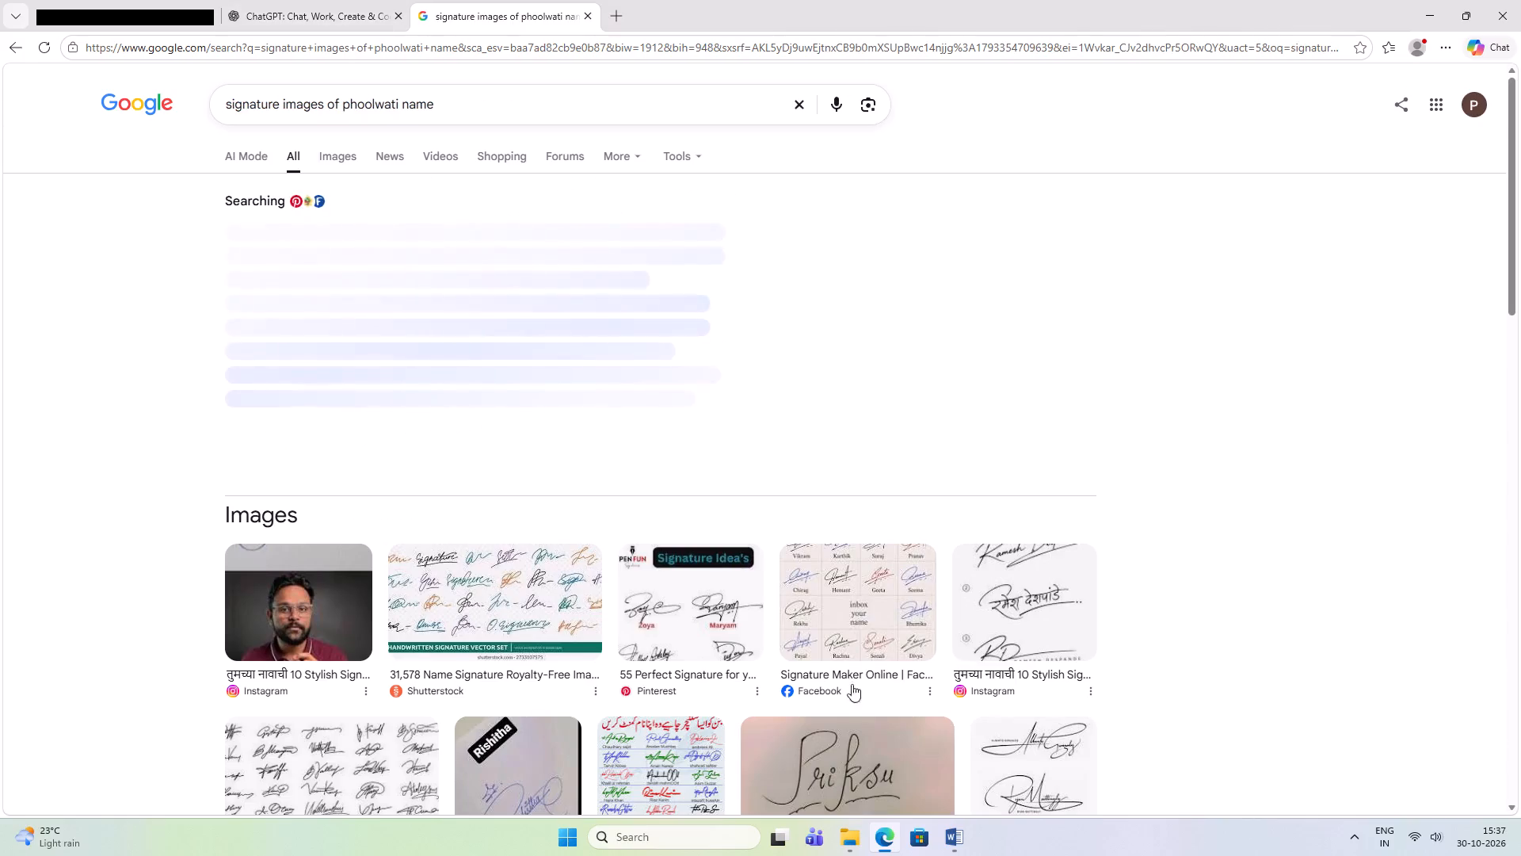
Look through the image results for signature examples and preview the Pinterest image of red Hindi-titled signature samples.
{"action": "left_click", "coordinate": [352, 159]}
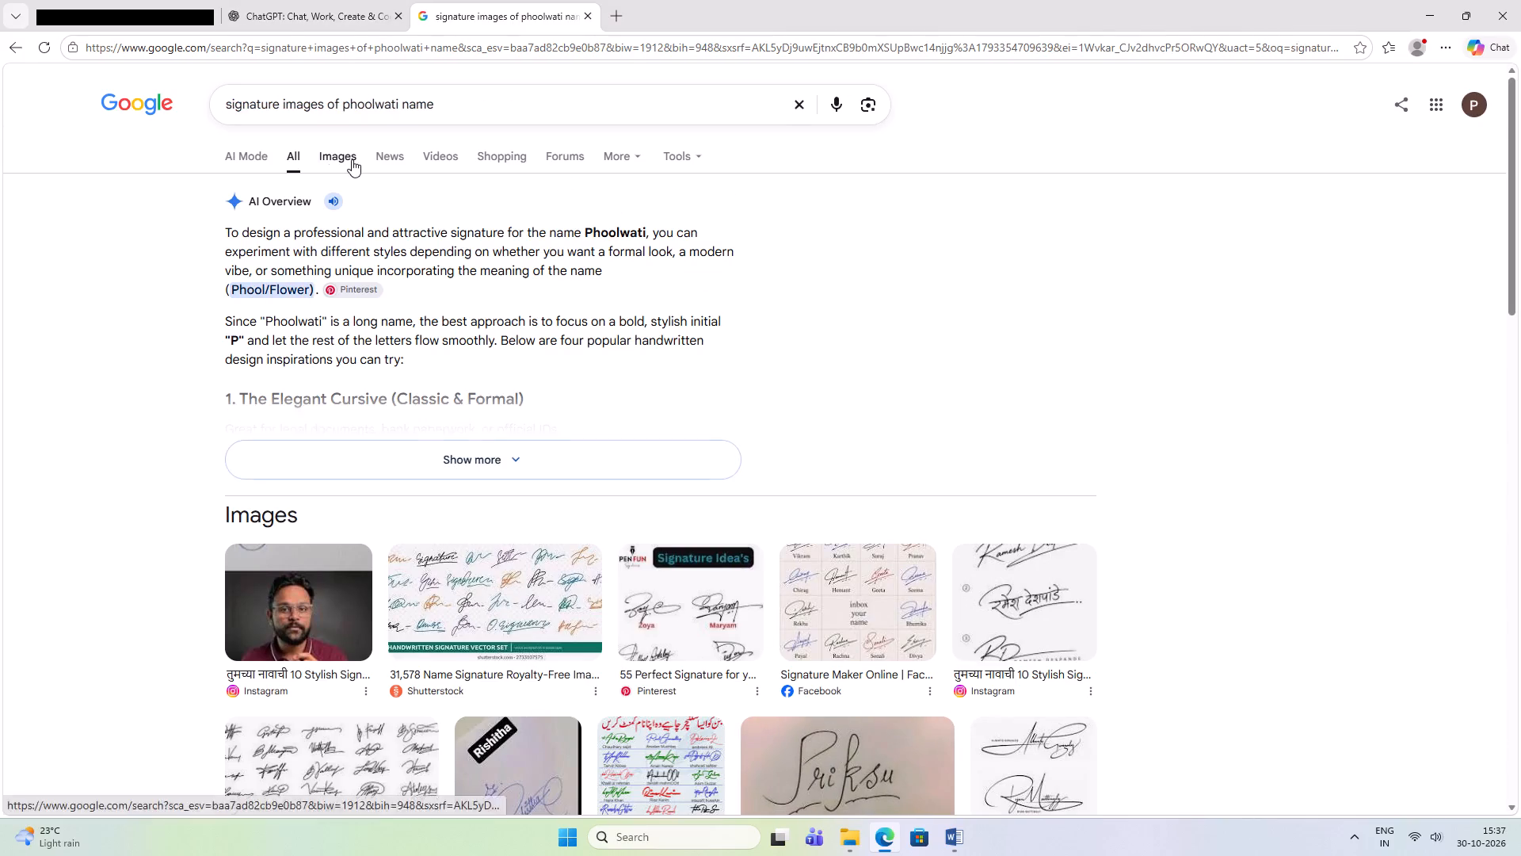
{"action": "scroll", "coordinate": [690, 520], "scroll_direction": "down", "scroll_amount": 3}
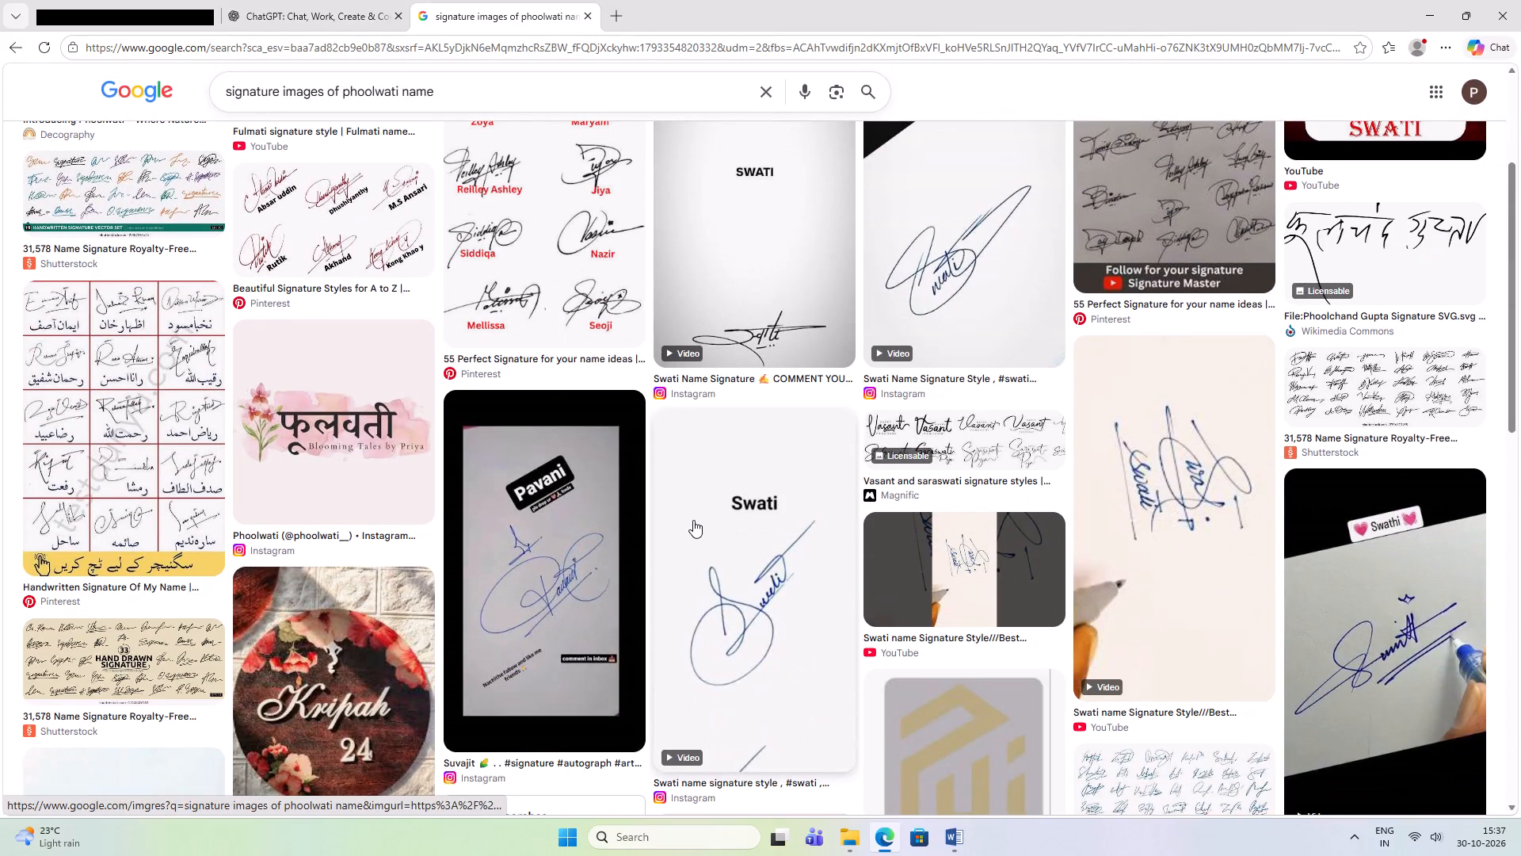
{"action": "scroll", "coordinate": [693, 520], "scroll_direction": "down", "scroll_amount": 2}
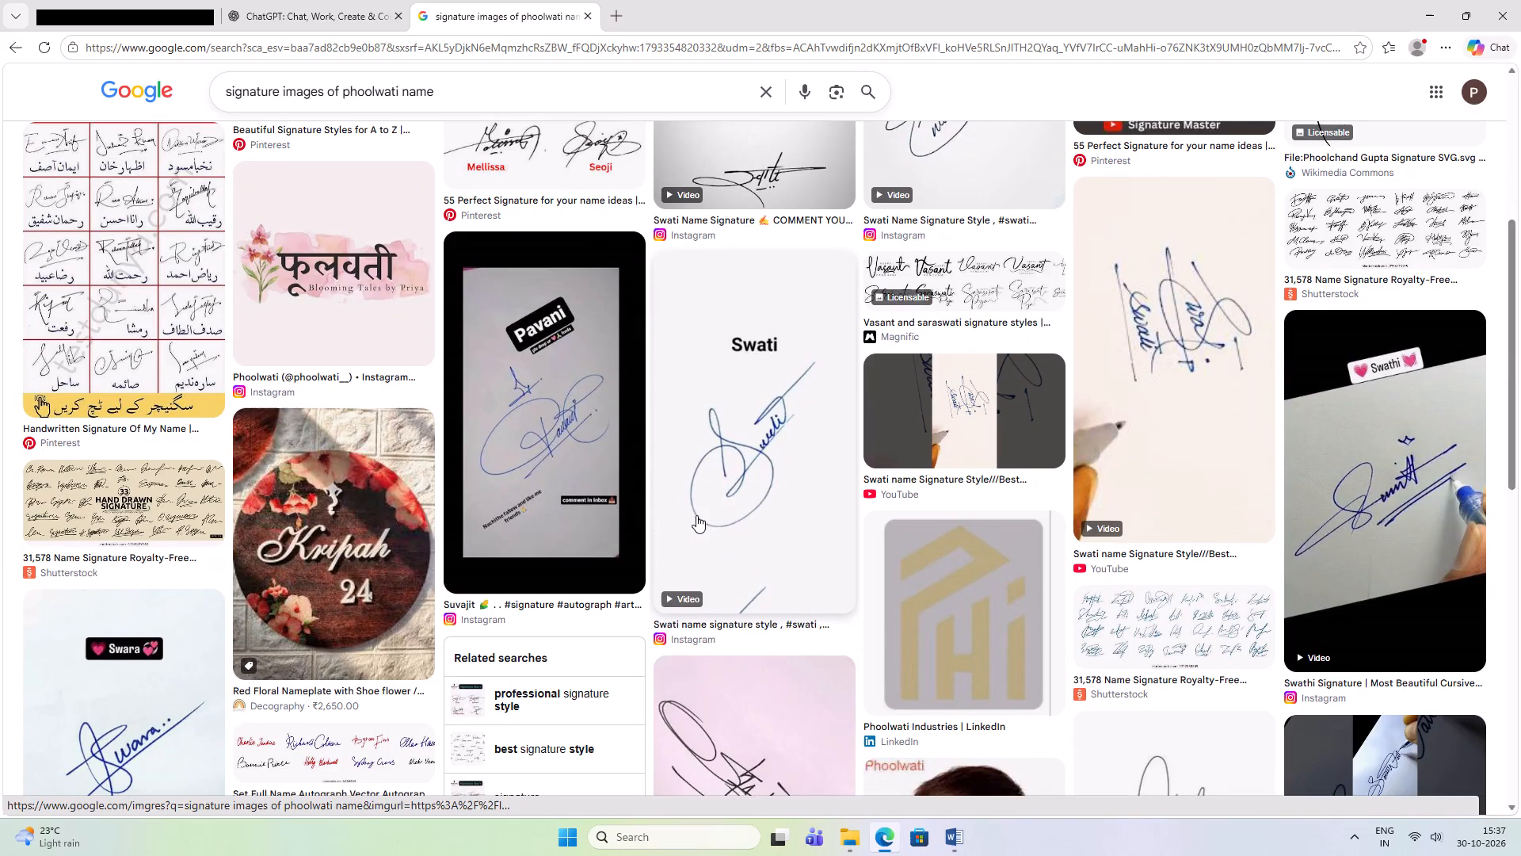
{"action": "scroll", "coordinate": [696, 518], "scroll_direction": "up", "scroll_amount": 5}
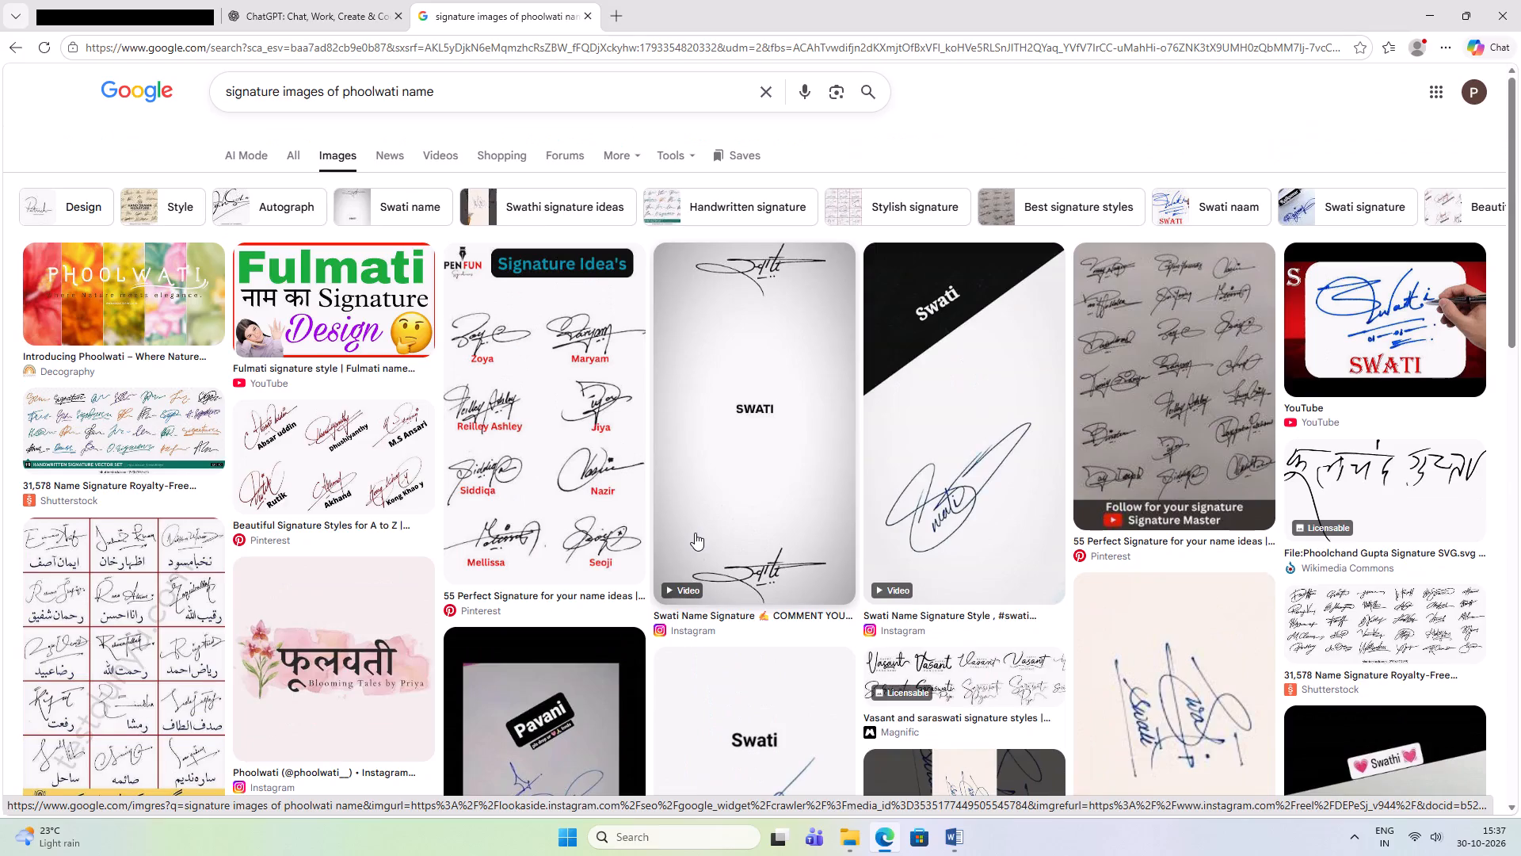
{"action": "scroll", "coordinate": [695, 533], "scroll_direction": "down", "scroll_amount": 8}
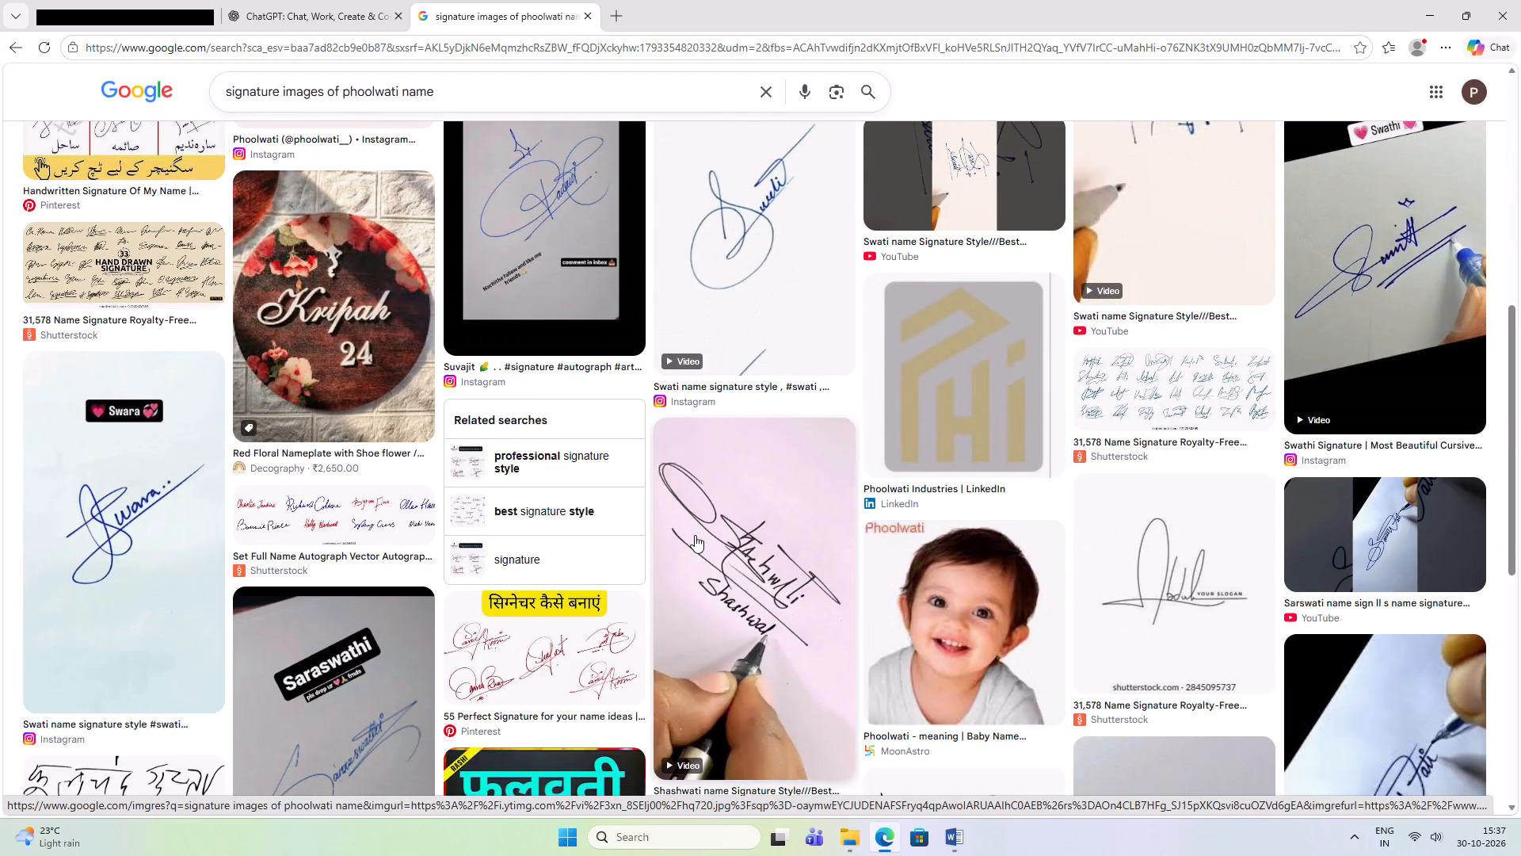
{"action": "scroll", "coordinate": [695, 535], "scroll_direction": "down", "scroll_amount": 4}
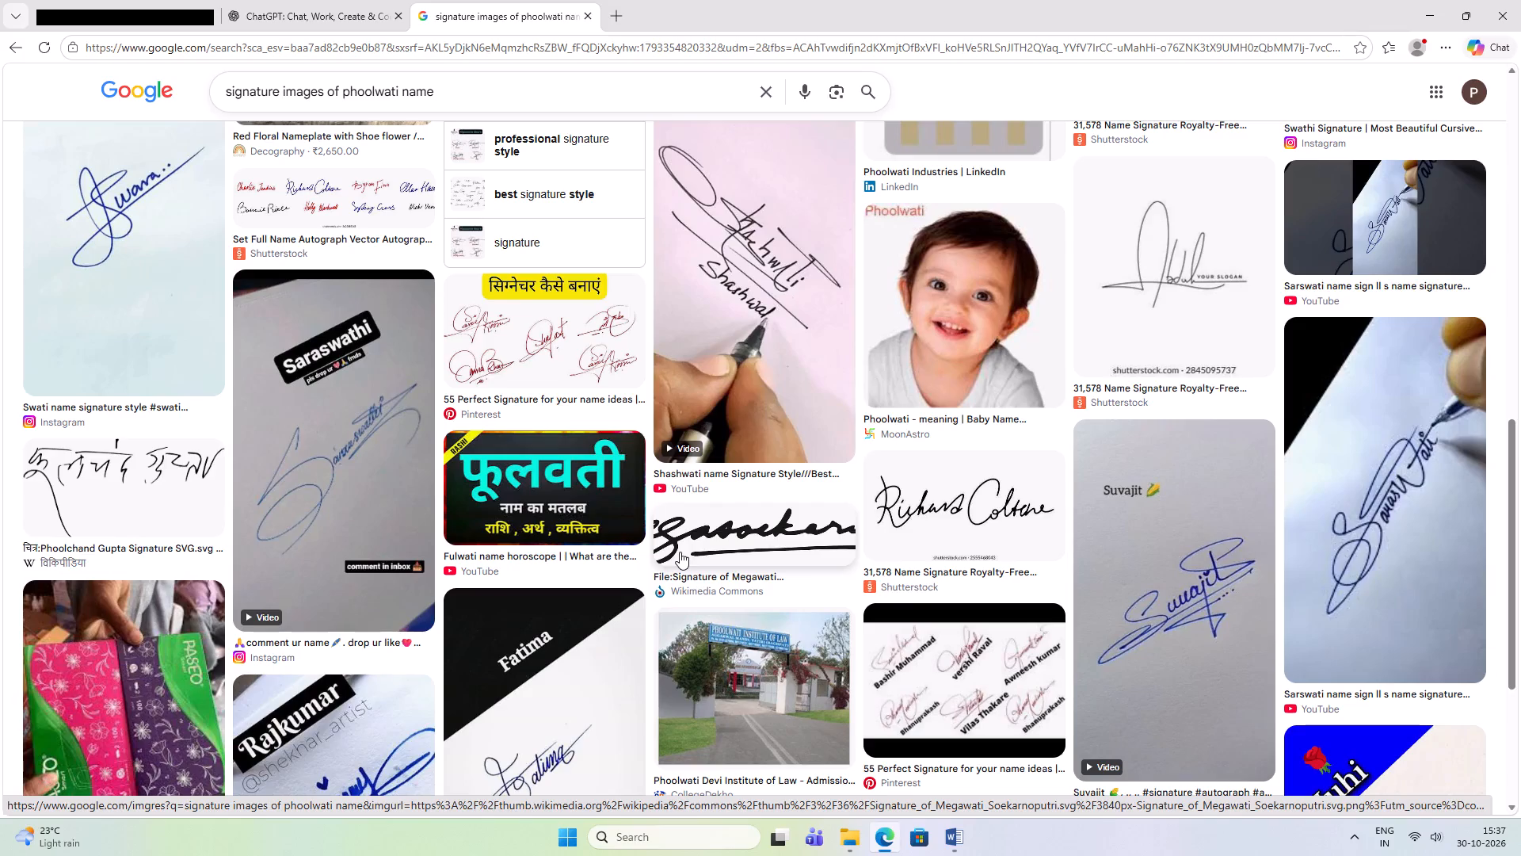
{"action": "scroll", "coordinate": [556, 749], "scroll_direction": "down", "scroll_amount": 5}
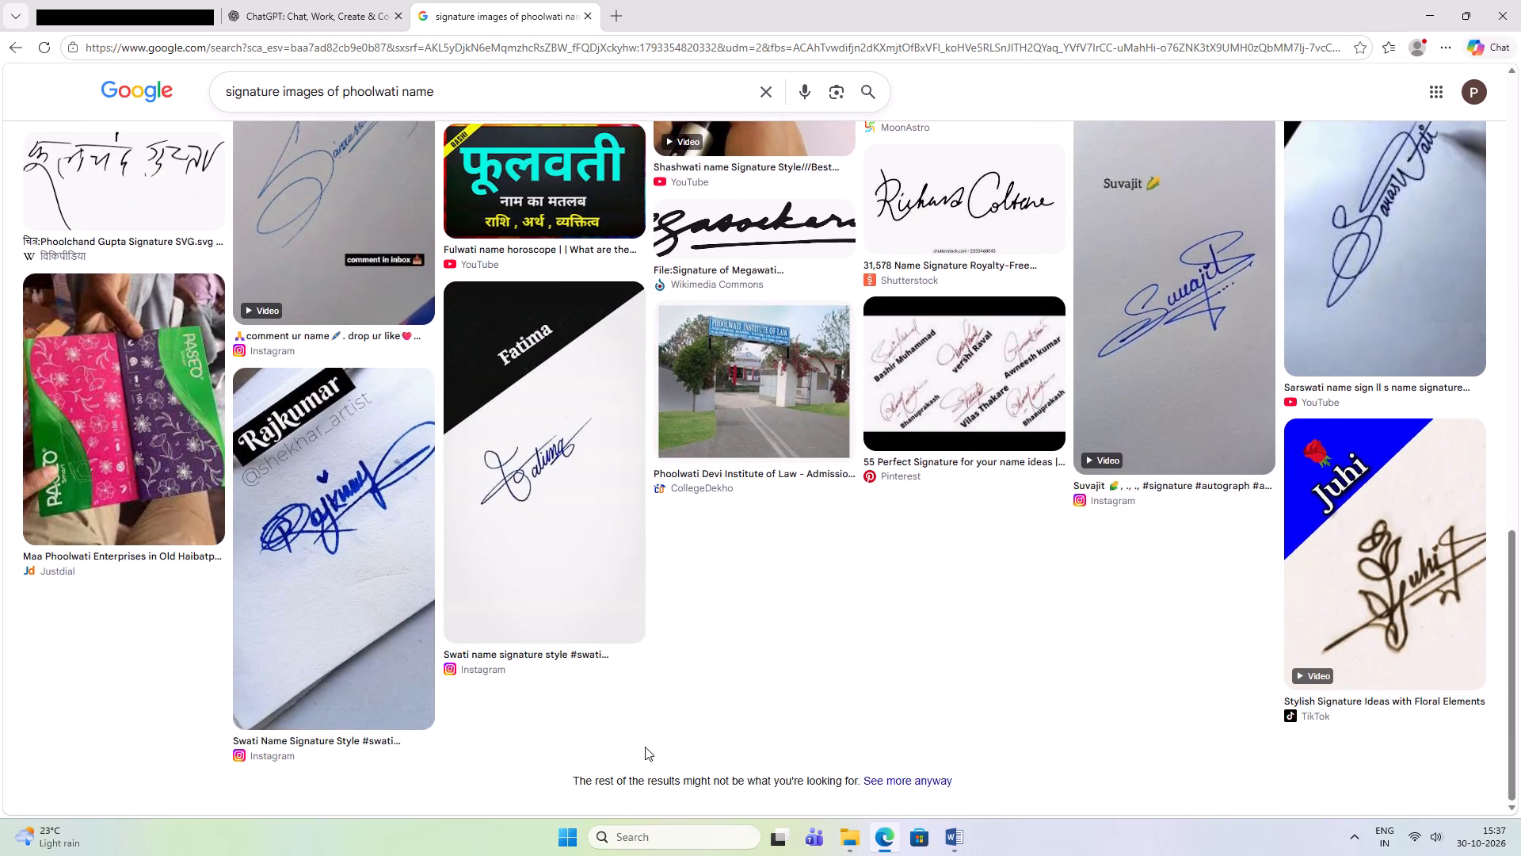
{"action": "scroll", "coordinate": [749, 732], "scroll_direction": "down", "scroll_amount": 10}
{"action": "scroll", "coordinate": [841, 611], "scroll_direction": "down", "scroll_amount": 6}
{"action": "scroll", "coordinate": [932, 541], "scroll_direction": "up", "scroll_amount": 6}
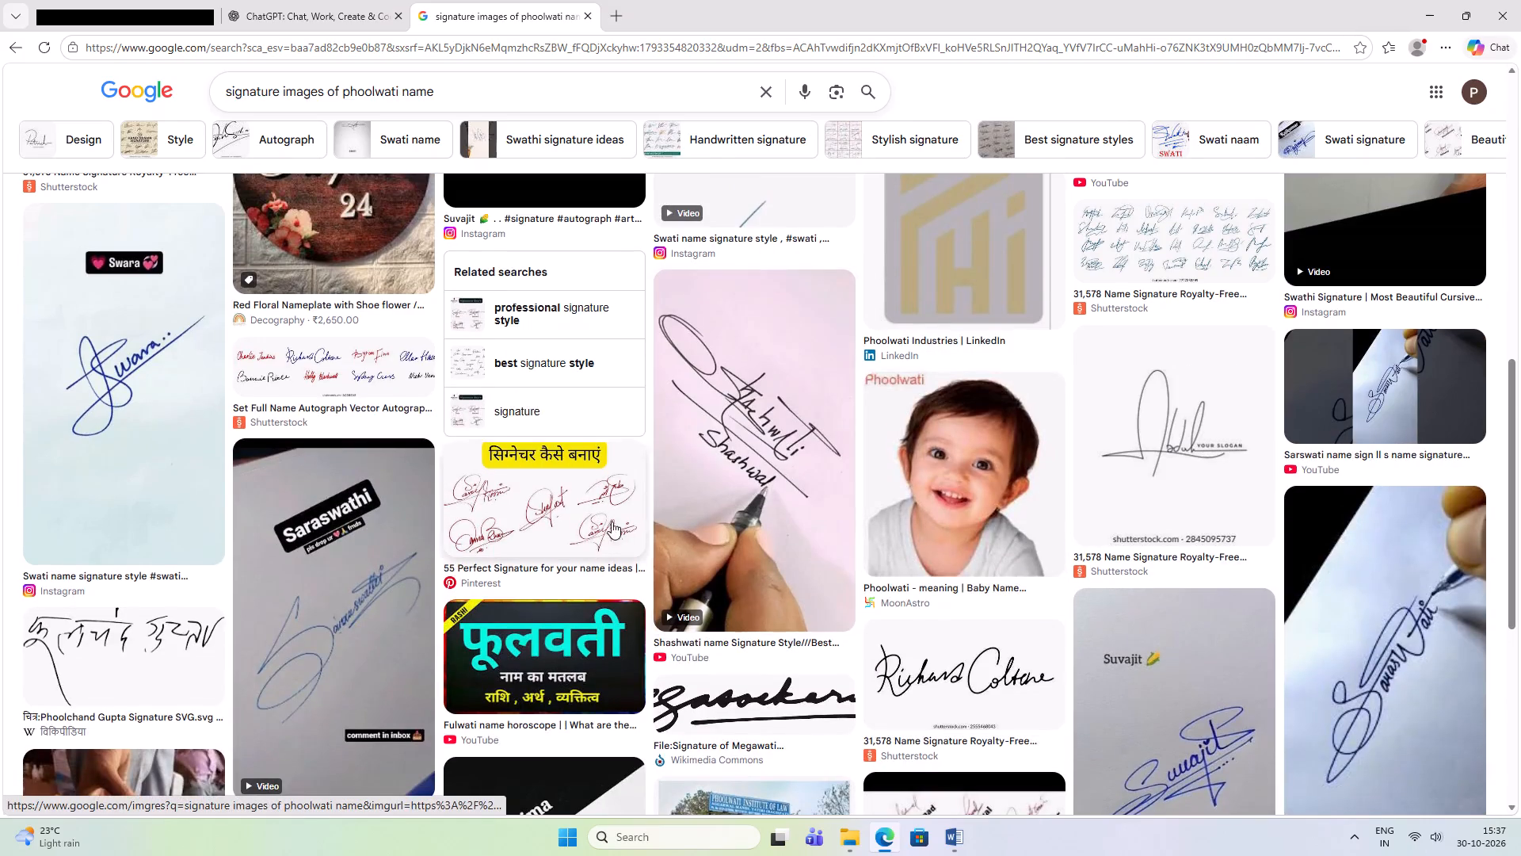
{"action": "left_click", "coordinate": [594, 503]}
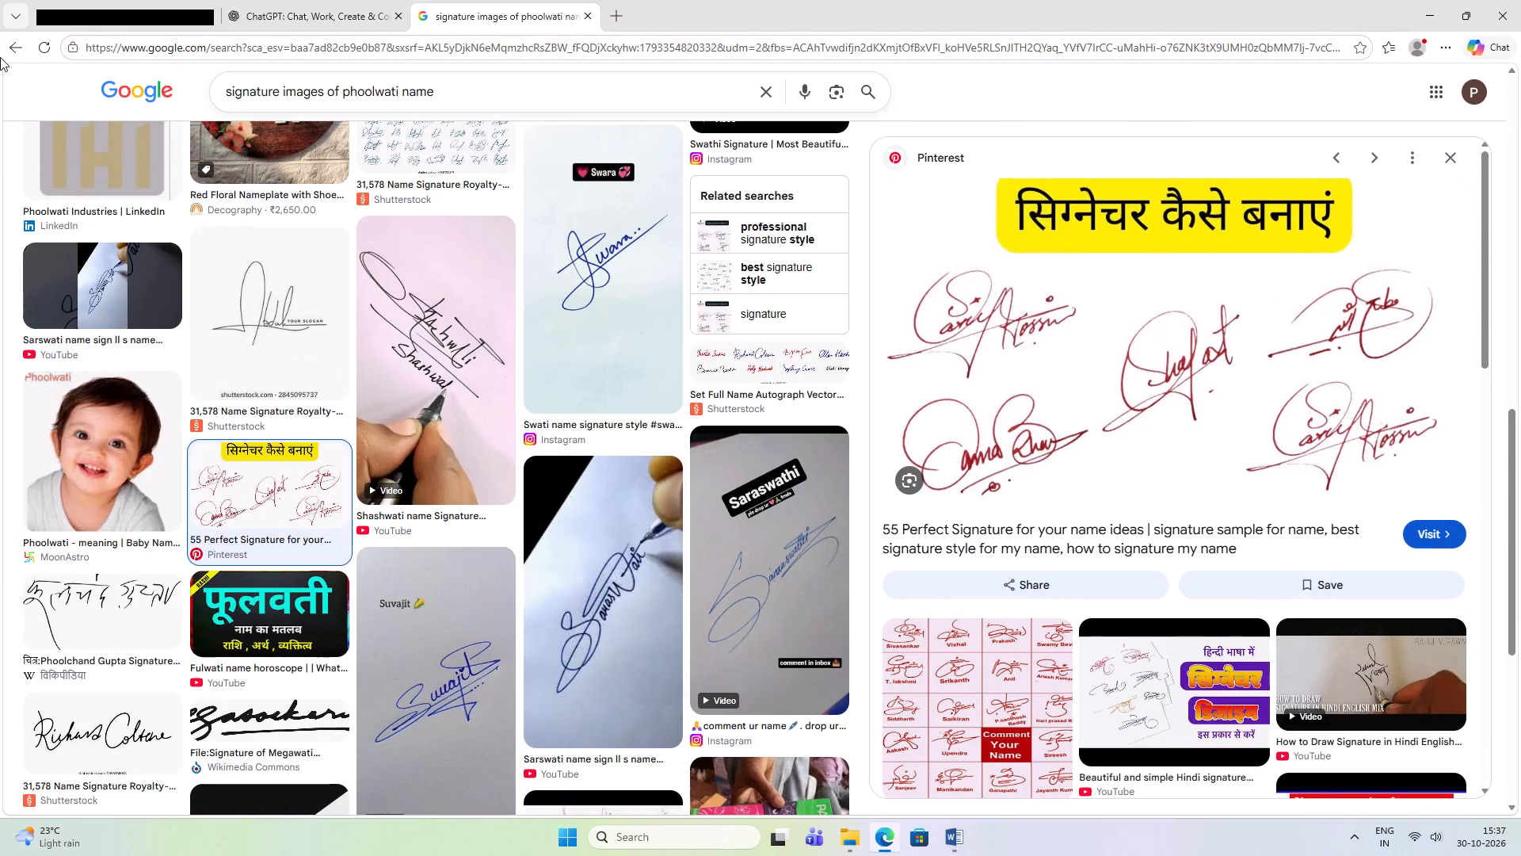
{"action": "left_click", "coordinate": [15, 44]}
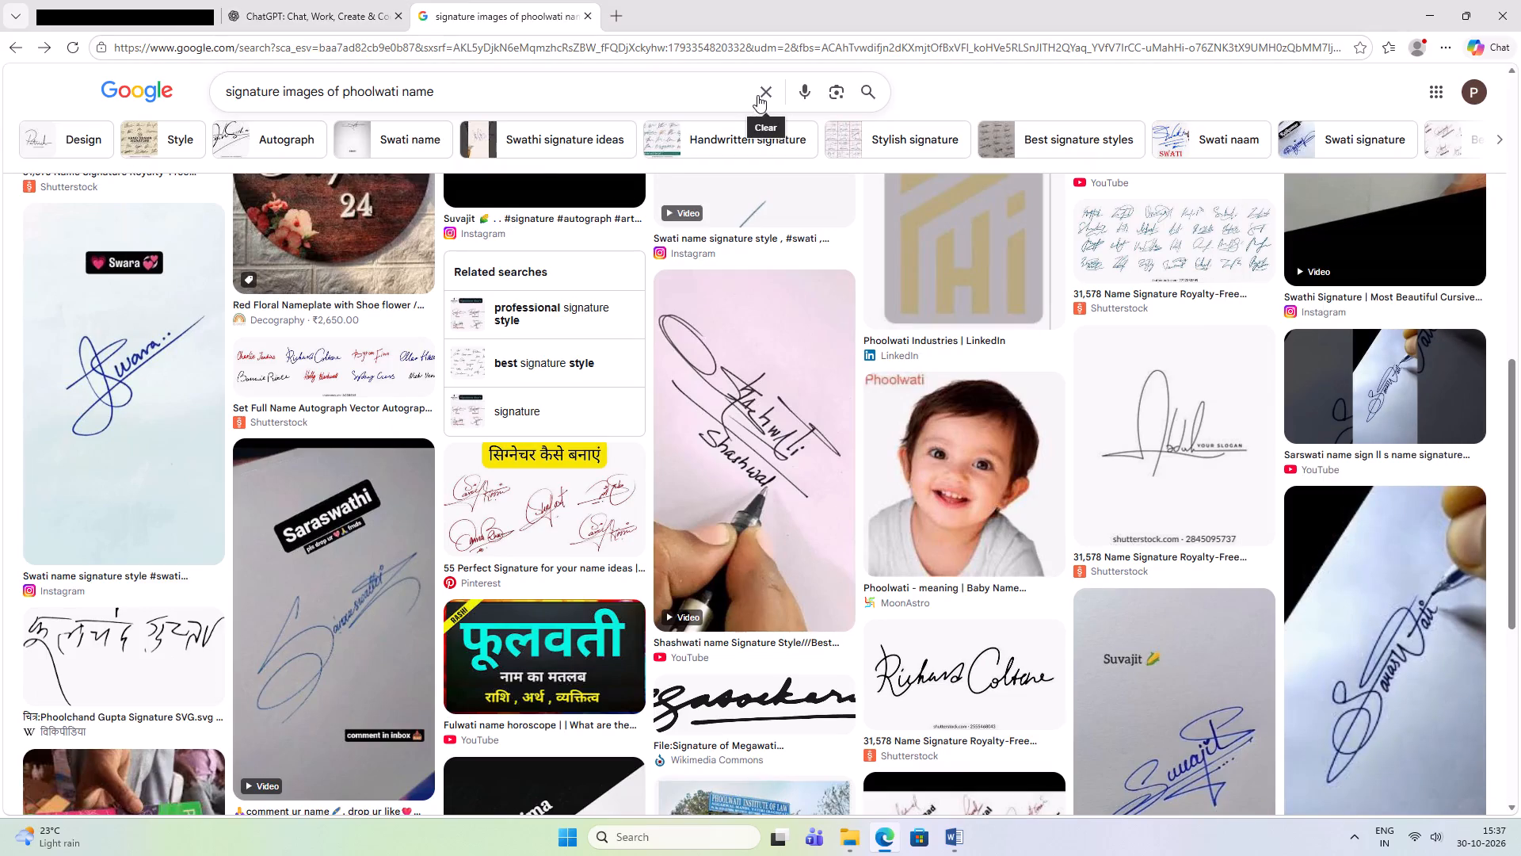
Replace the image search with "phoolwati signature style".
{"action": "left_click", "coordinate": [759, 91]}
{"action": "type", "text": "phol"}
{"action": "key", "text": "BackSpace"}
{"action": "type", "text": "olwati sighn"}
{"action": "key", "text": "BackSpace"}
{"action": "key", "text": "BackSpace"}
{"action": "type", "text": "natyur"}
{"action": "key", "text": "BackSpace"}
{"action": "key", "text": "BackSpace"}
{"action": "key", "text": "BackSpace"}
{"action": "type", "text": "re"}
{"action": "key", "text": "BackSpace"}
{"action": "key", "text": "BackSpace"}
{"action": "type", "text": "ure style"}
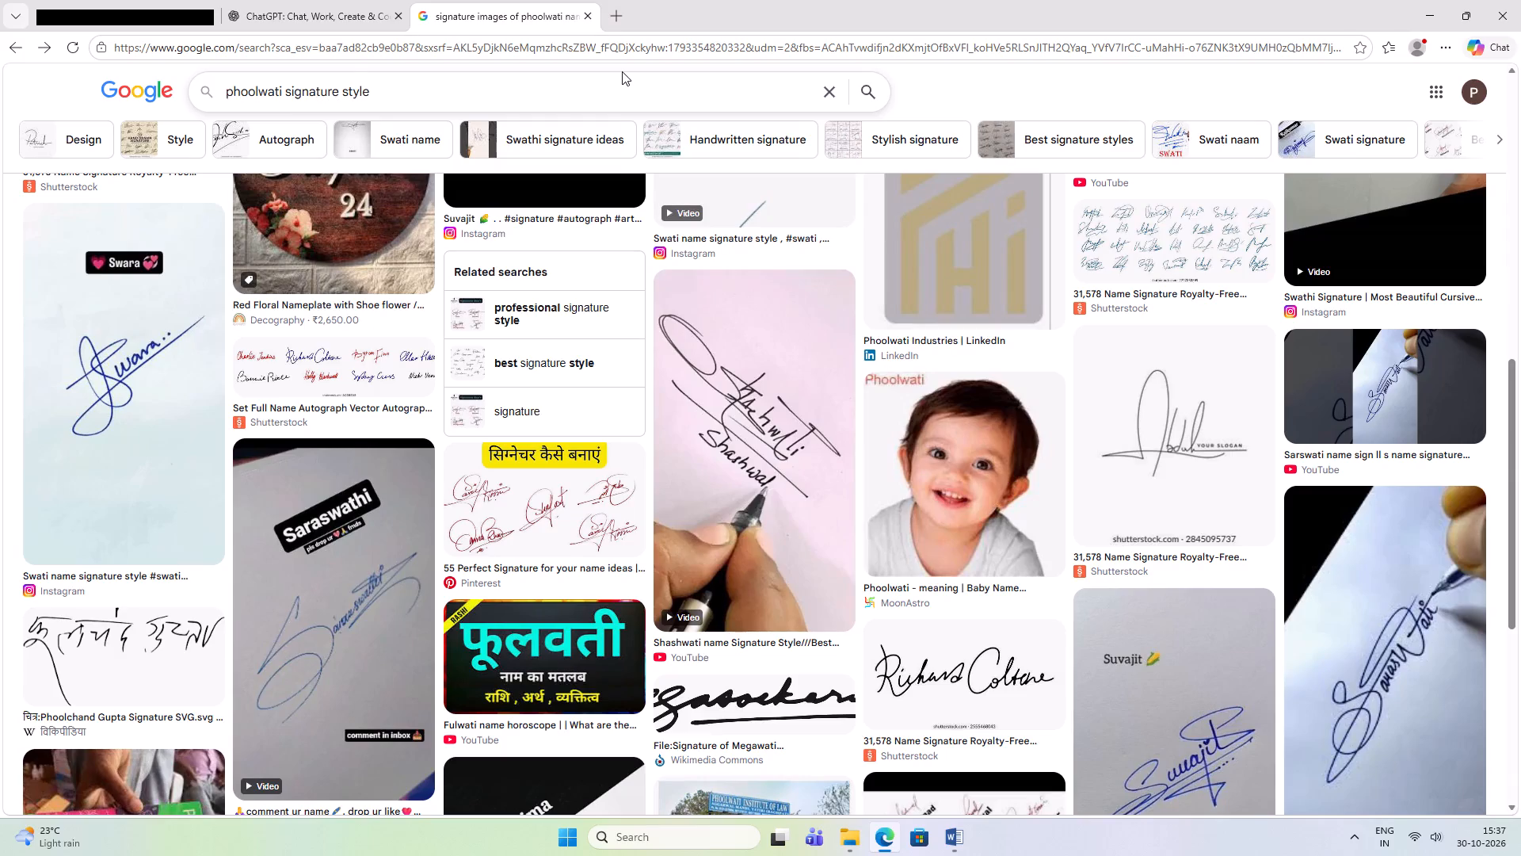
{"action": "key", "text": "Return"}
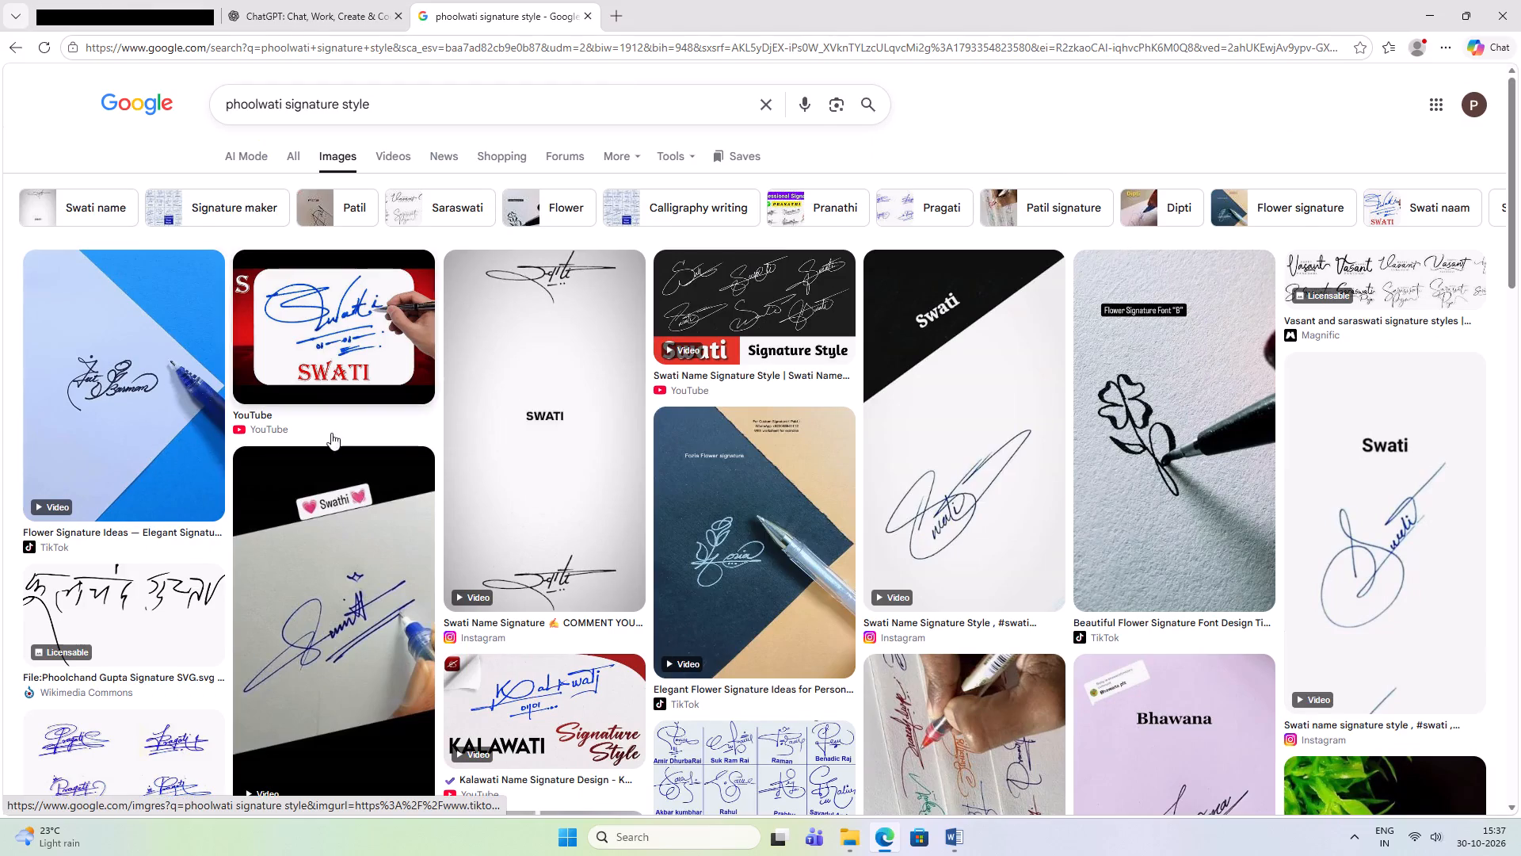
{"action": "scroll", "coordinate": [513, 416], "scroll_direction": "down", "scroll_amount": 4}
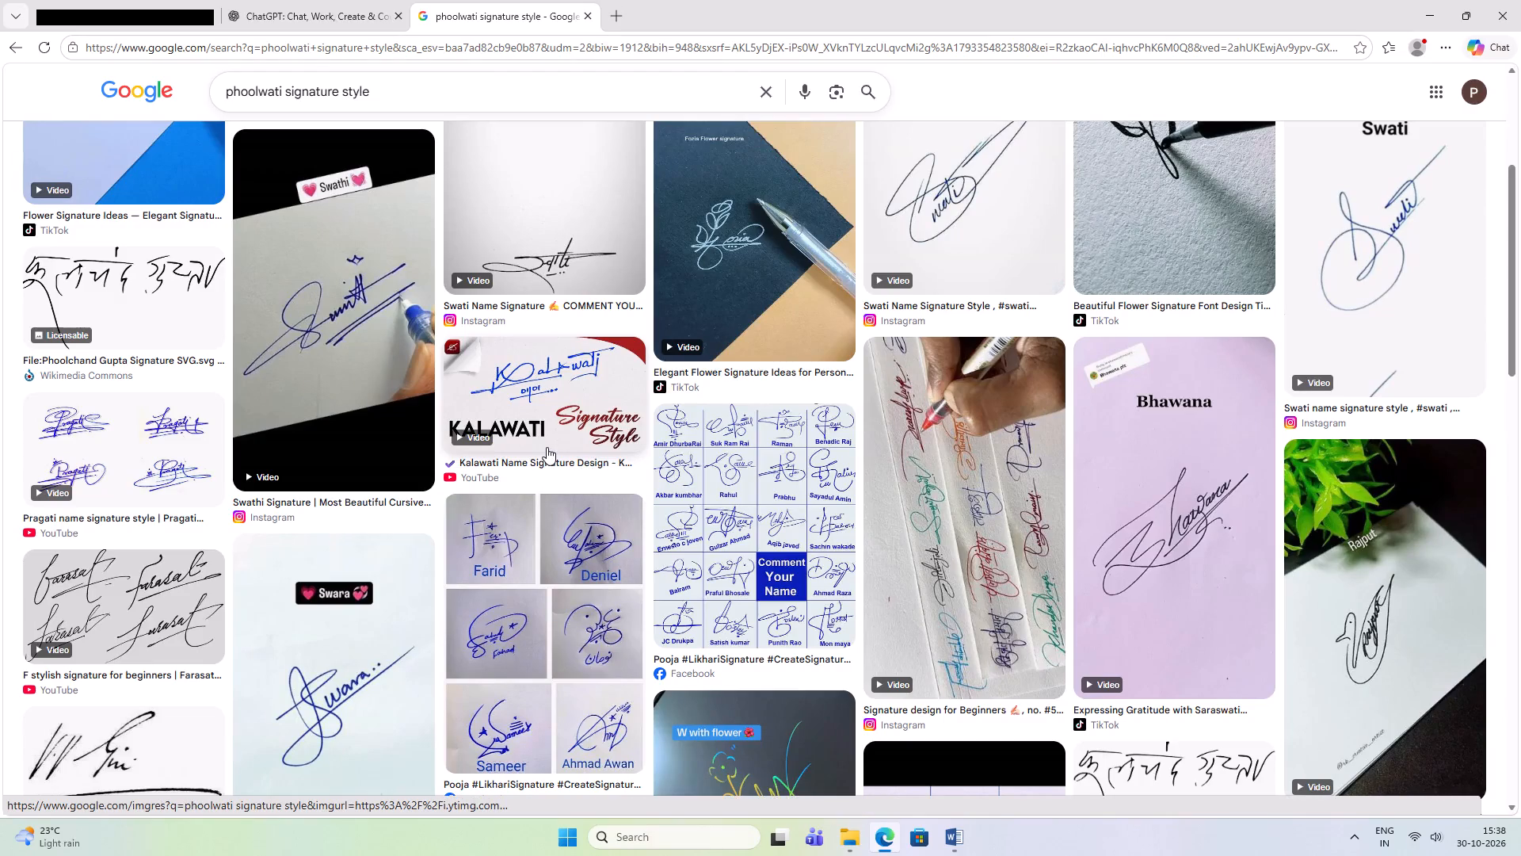
{"action": "scroll", "coordinate": [547, 446], "scroll_direction": "down", "scroll_amount": 5}
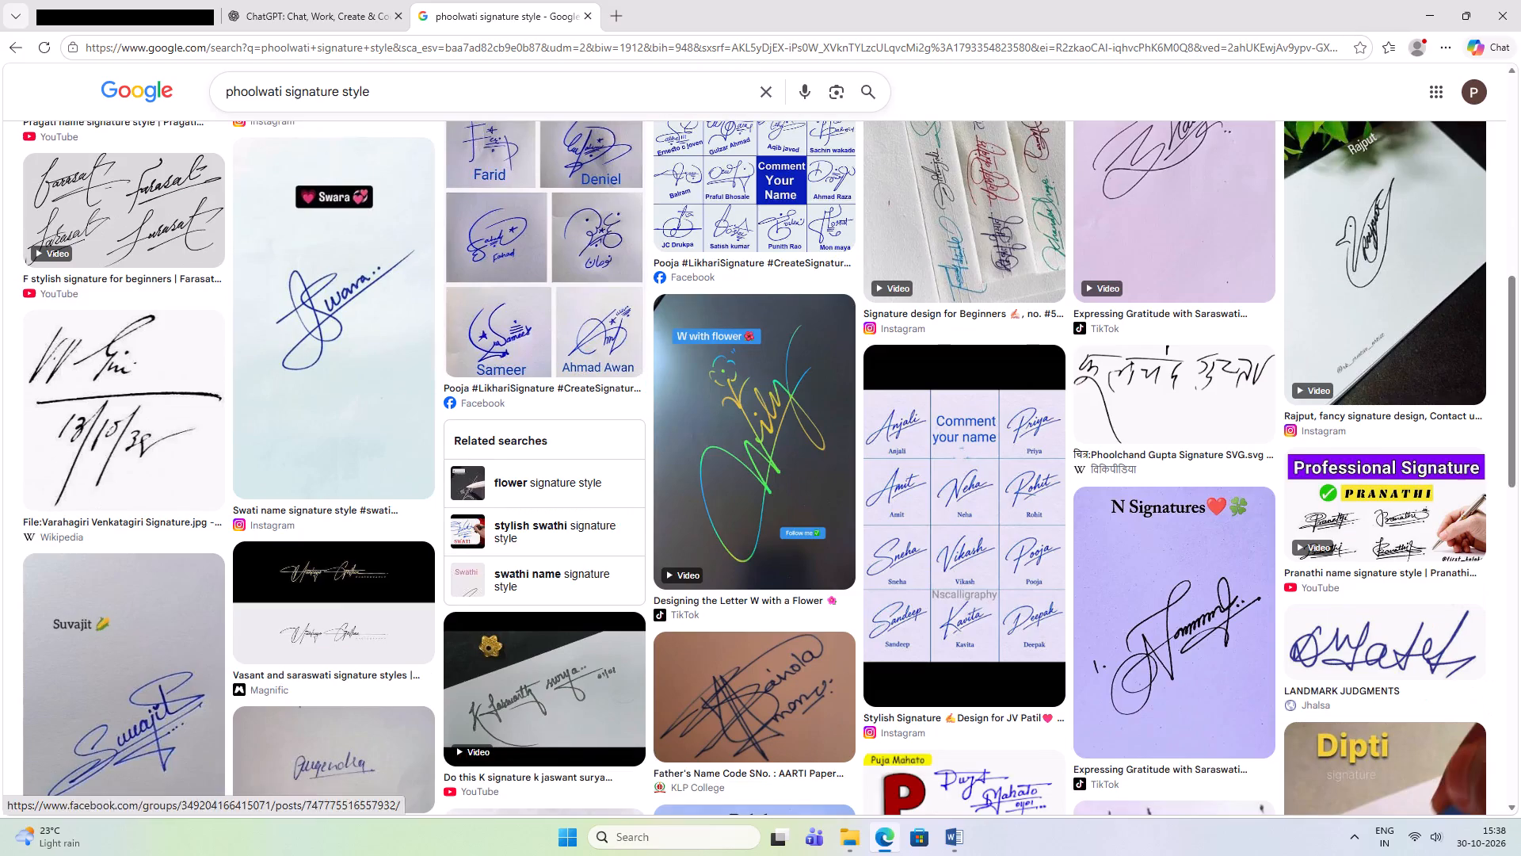
{"action": "scroll", "coordinate": [547, 449], "scroll_direction": "up", "scroll_amount": 4}
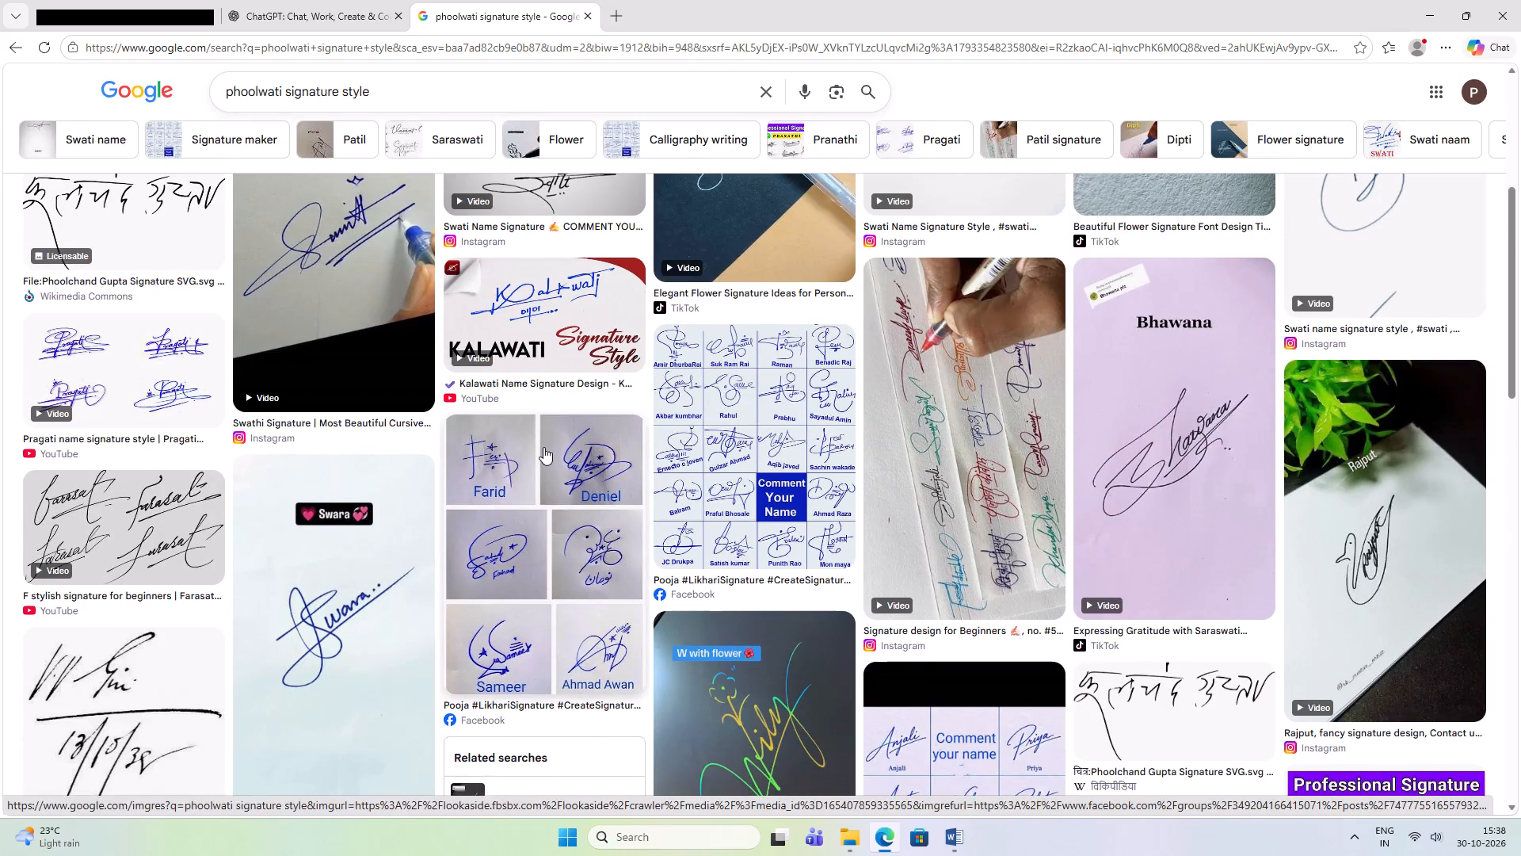
{"action": "scroll", "coordinate": [543, 447], "scroll_direction": "down", "scroll_amount": 6}
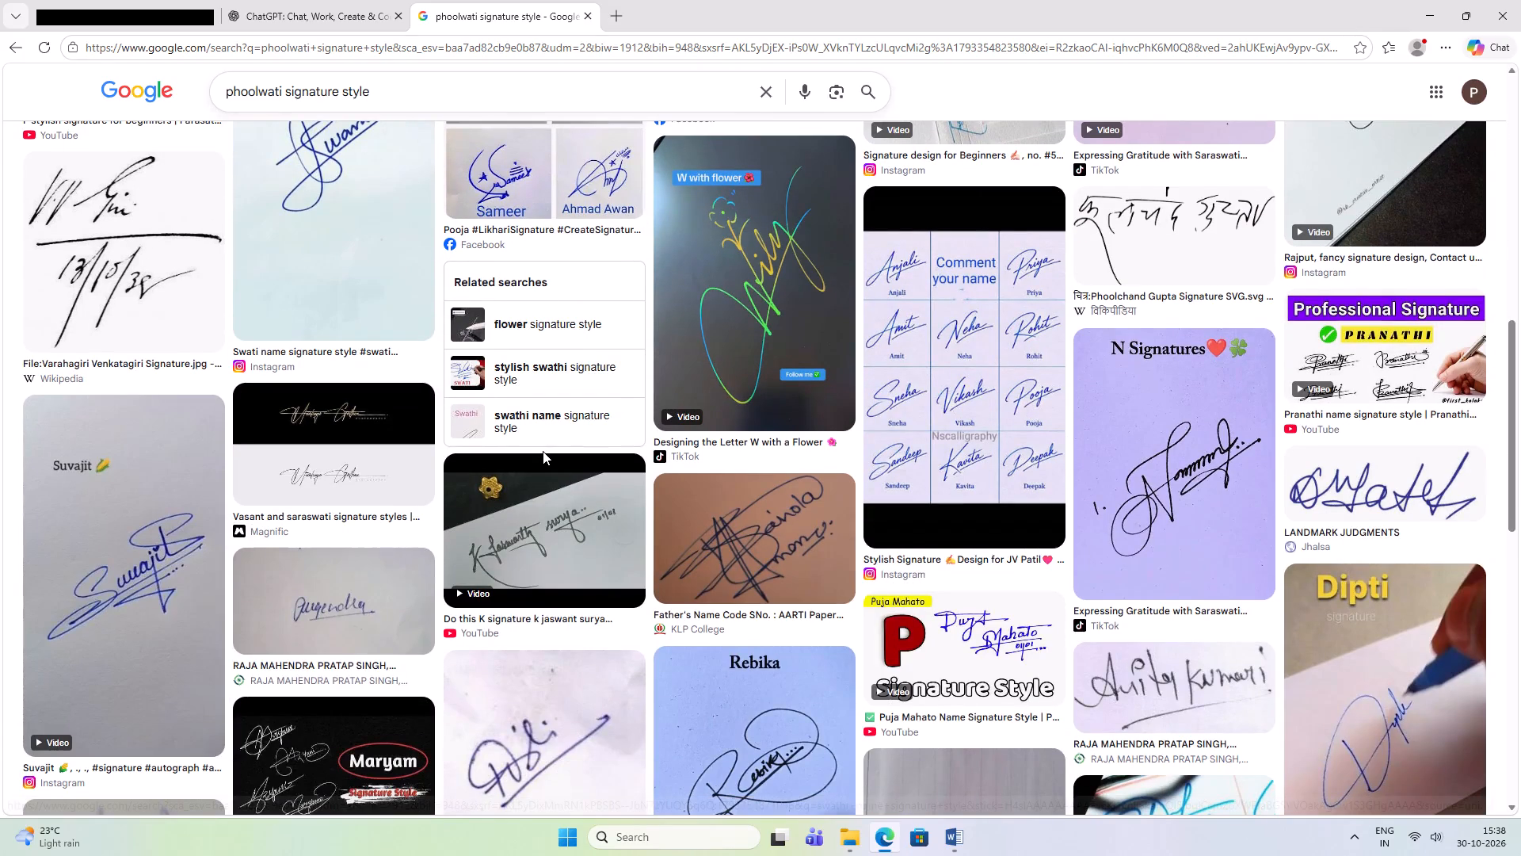
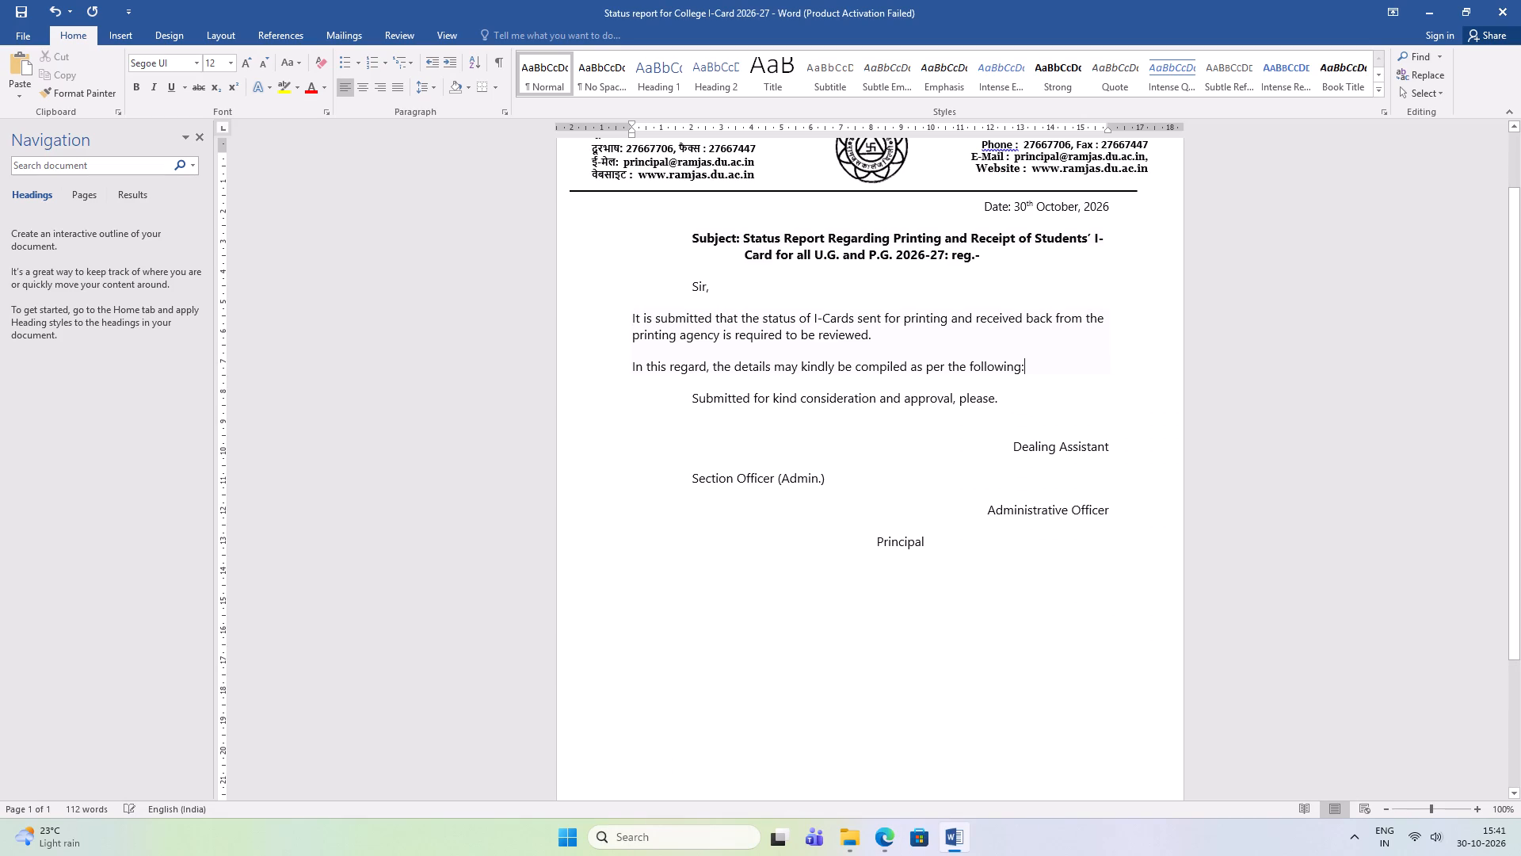
{"action": "key", "text": "Return"}
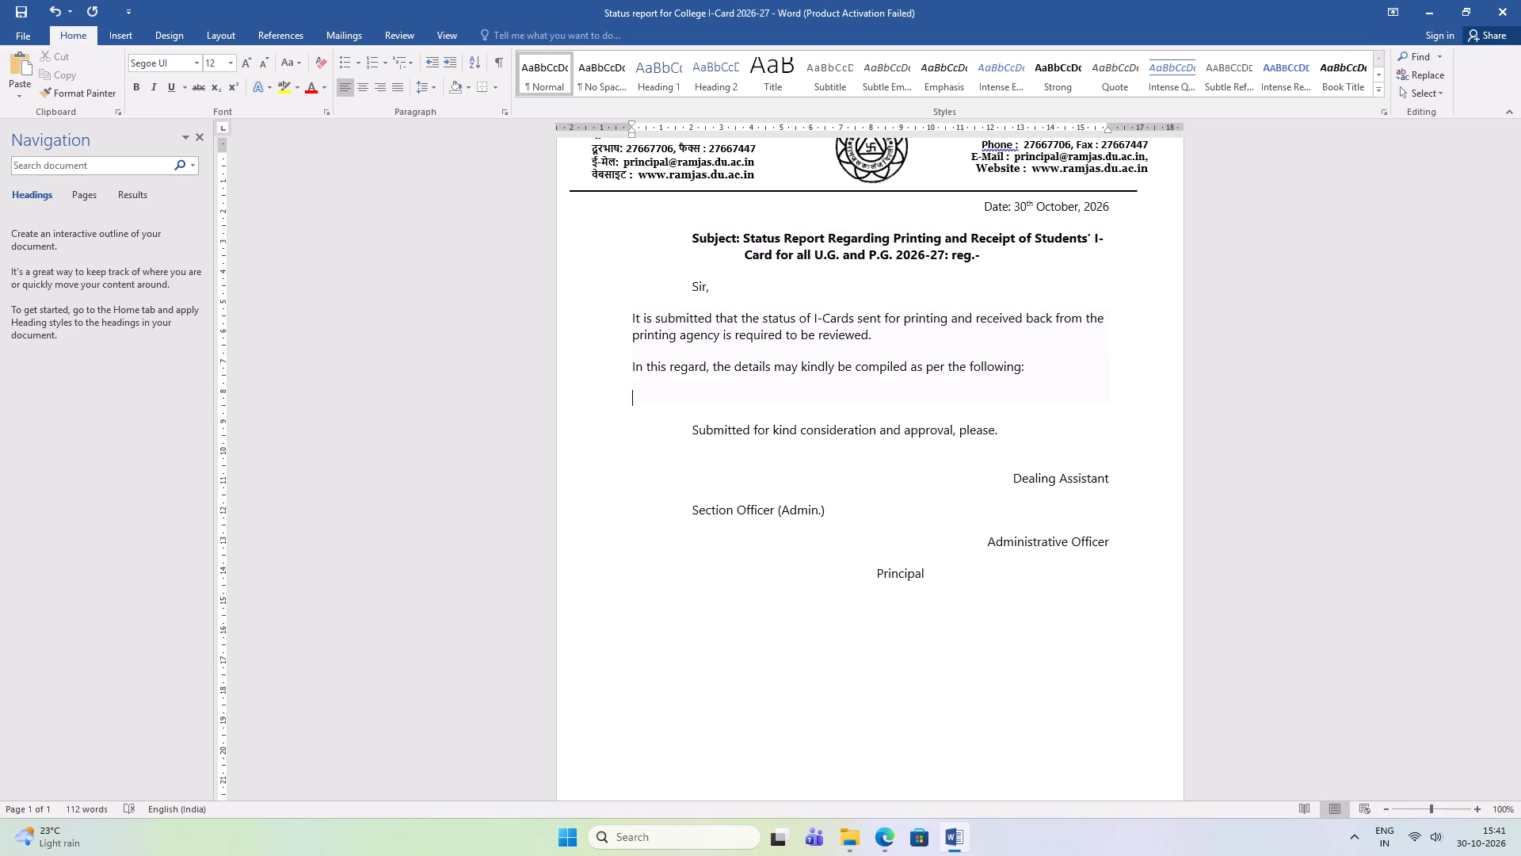
{"action": "key", "text": "shift+s"}
{"action": "type", "text": ".NO."}
{"action": "key", "text": "Tab"}
{"action": "key", "text": "BackSpace"}
{"action": "key", "text": "BackSpace"}
{"action": "key", "text": "BackSpace"}
{"action": "type", "text": "o."}
{"action": "key", "text": "space"}
{"action": "key", "text": "Tab"}
{"action": "key", "text": "BackSpace"}
{"action": "key", "text": "Tab"}
{"action": "key", "text": "BackSpace"}
{"action": "key", "text": "BackSpace"}
{"action": "key", "text": "Tab"}
{"action": "type", "text": "Particular"}
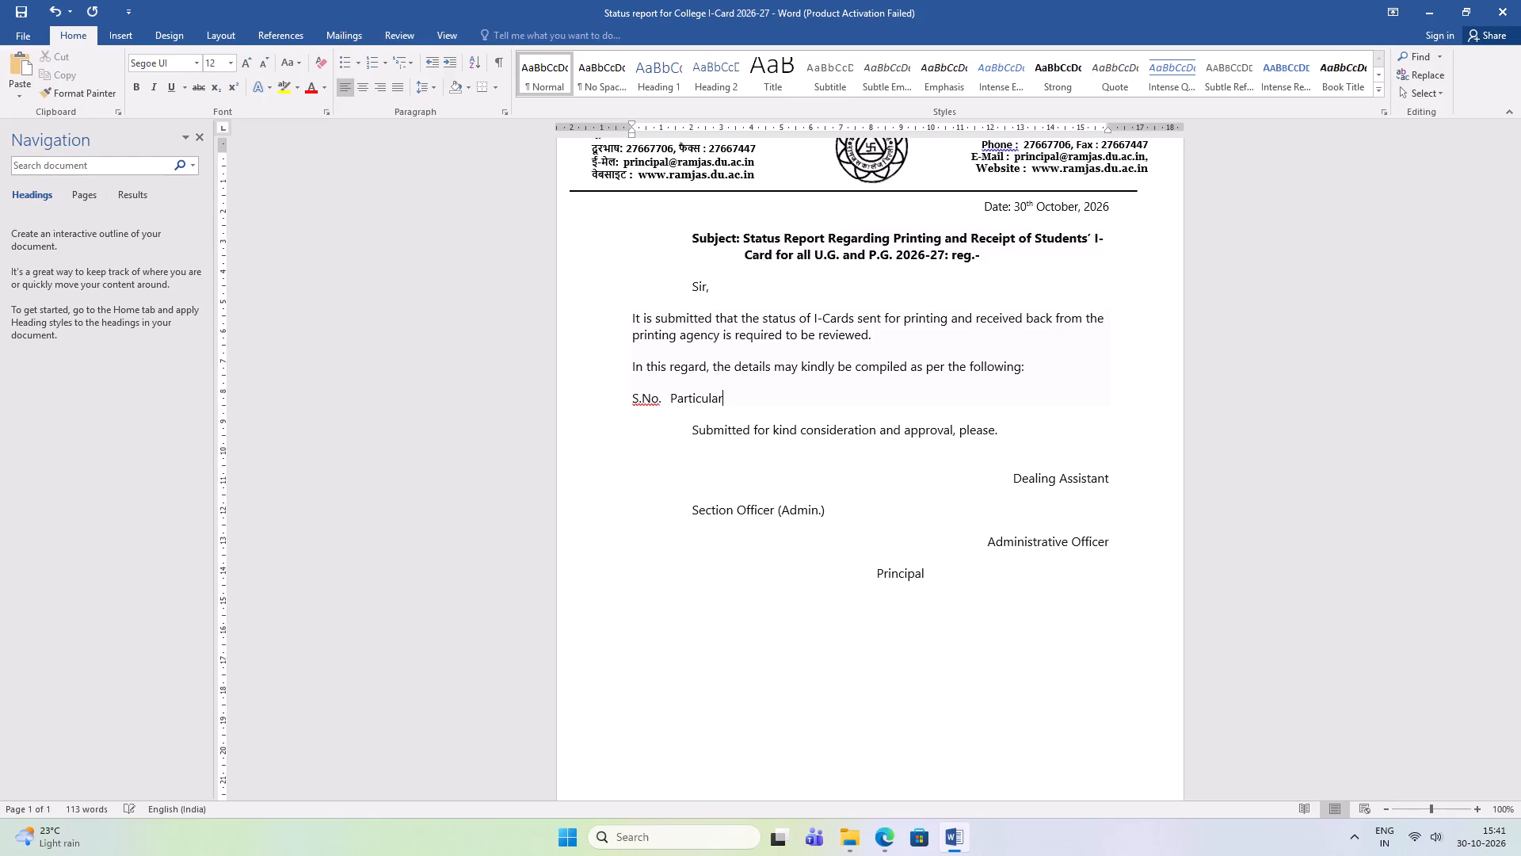
Add the third tab-separated heading "Number of I-Card" after "Particular", following the ChatGPT table.
{"action": "key", "text": "Tab"}
{"action": "key", "text": "alt+Tab"}
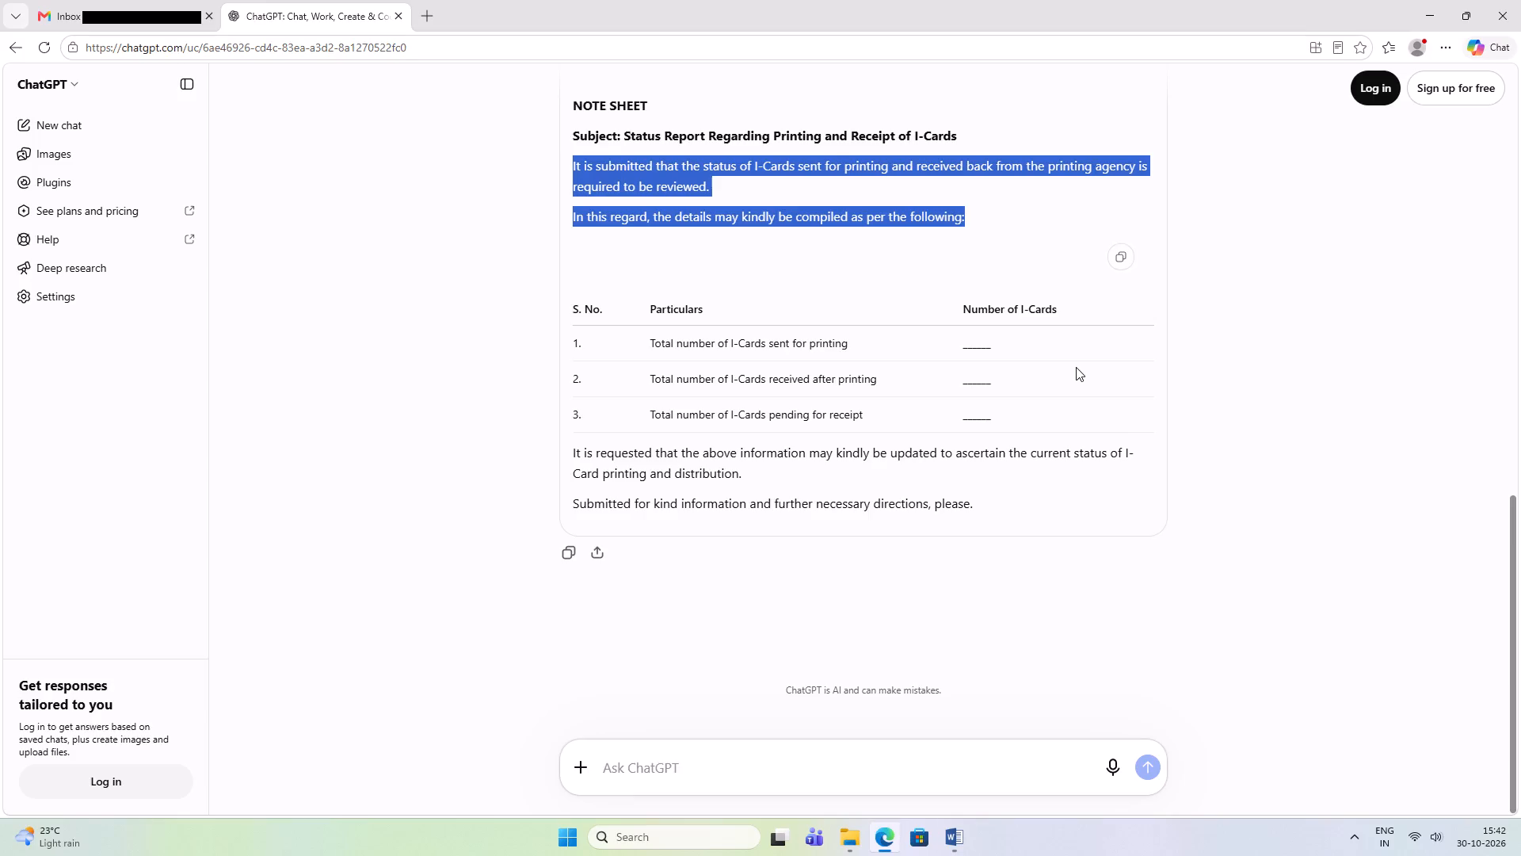
{"action": "key", "text": "alt+Tab"}
{"action": "type", "text": "Nuber"}
{"action": "key", "text": "space"}
{"action": "key", "text": "BackSpace"}
{"action": "key", "text": "BackSpace"}
{"action": "key", "text": "BackSpace"}
{"action": "key", "text": "BackSpace"}
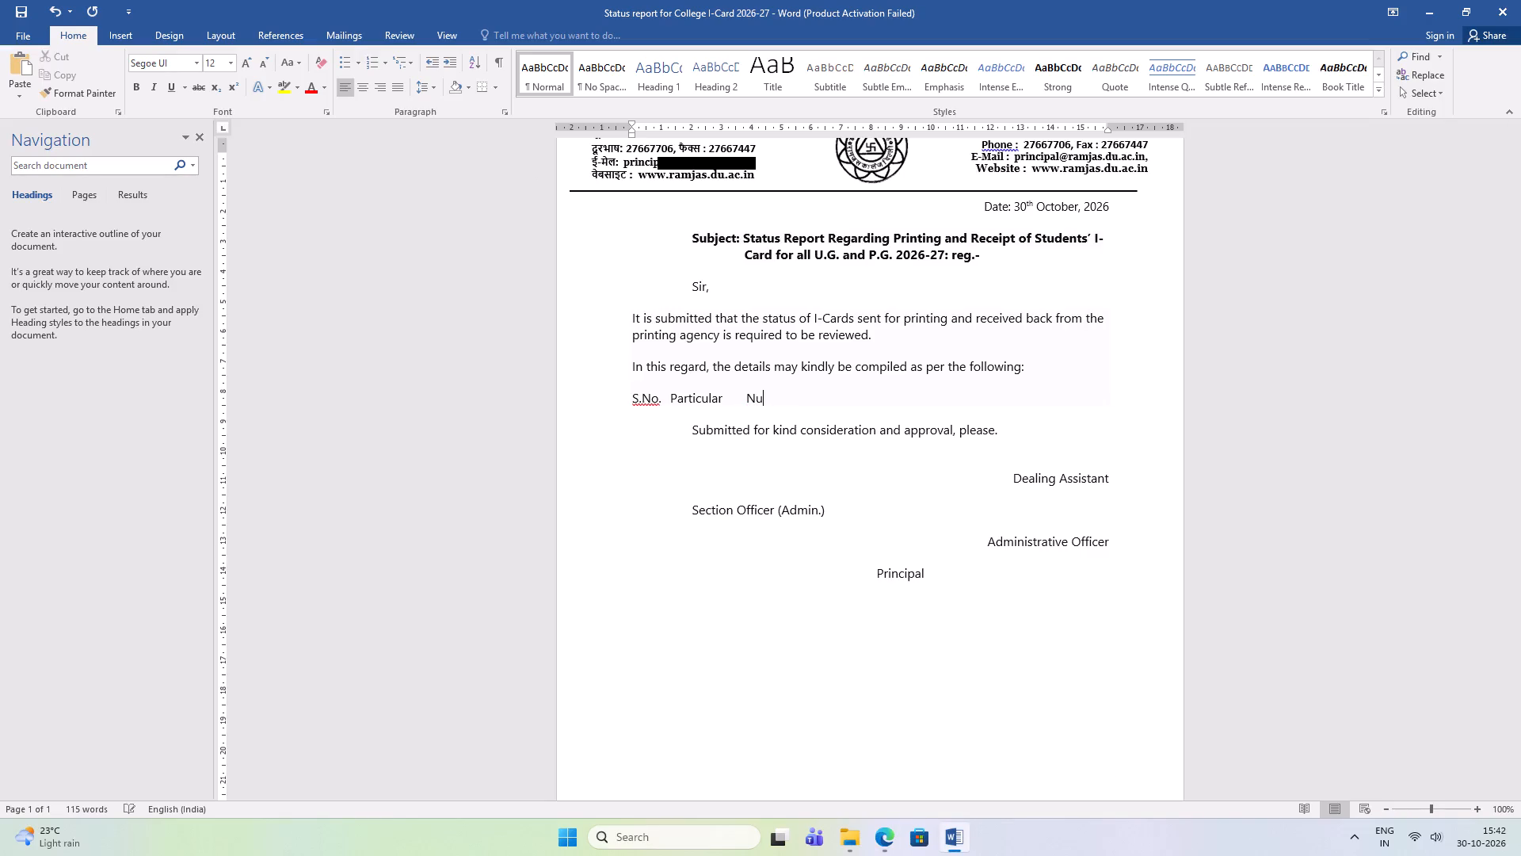
{"action": "type", "text": "mber of I-CArd"}
Add the line "1." with the tabbed text "Total Number of I-Card Sent for Printing" below the headings, based on the ChatGPT table.
{"action": "key", "text": "Return"}
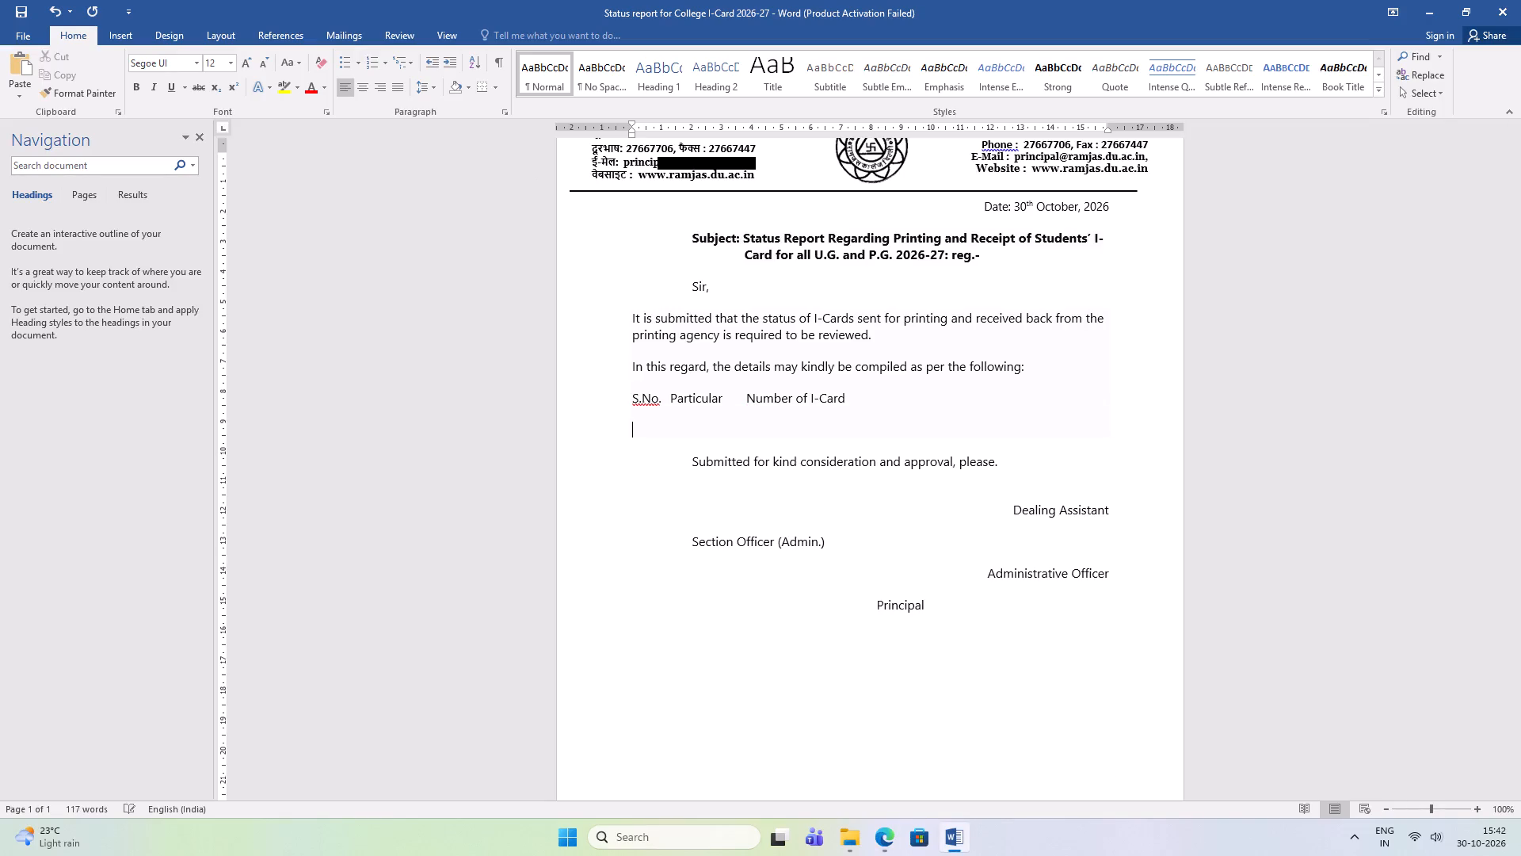
{"action": "type", "text": "1."}
{"action": "key", "text": "Tab"}
{"action": "type", "text": "Toal"}
{"action": "key", "text": "space"}
{"action": "key", "text": "BackSpace"}
{"action": "key", "text": "BackSpace"}
{"action": "key", "text": "BackSpace"}
{"action": "type", "text": "tal Number of"}
{"action": "key", "text": "space"}
{"action": "key", "text": "alt+Tab"}
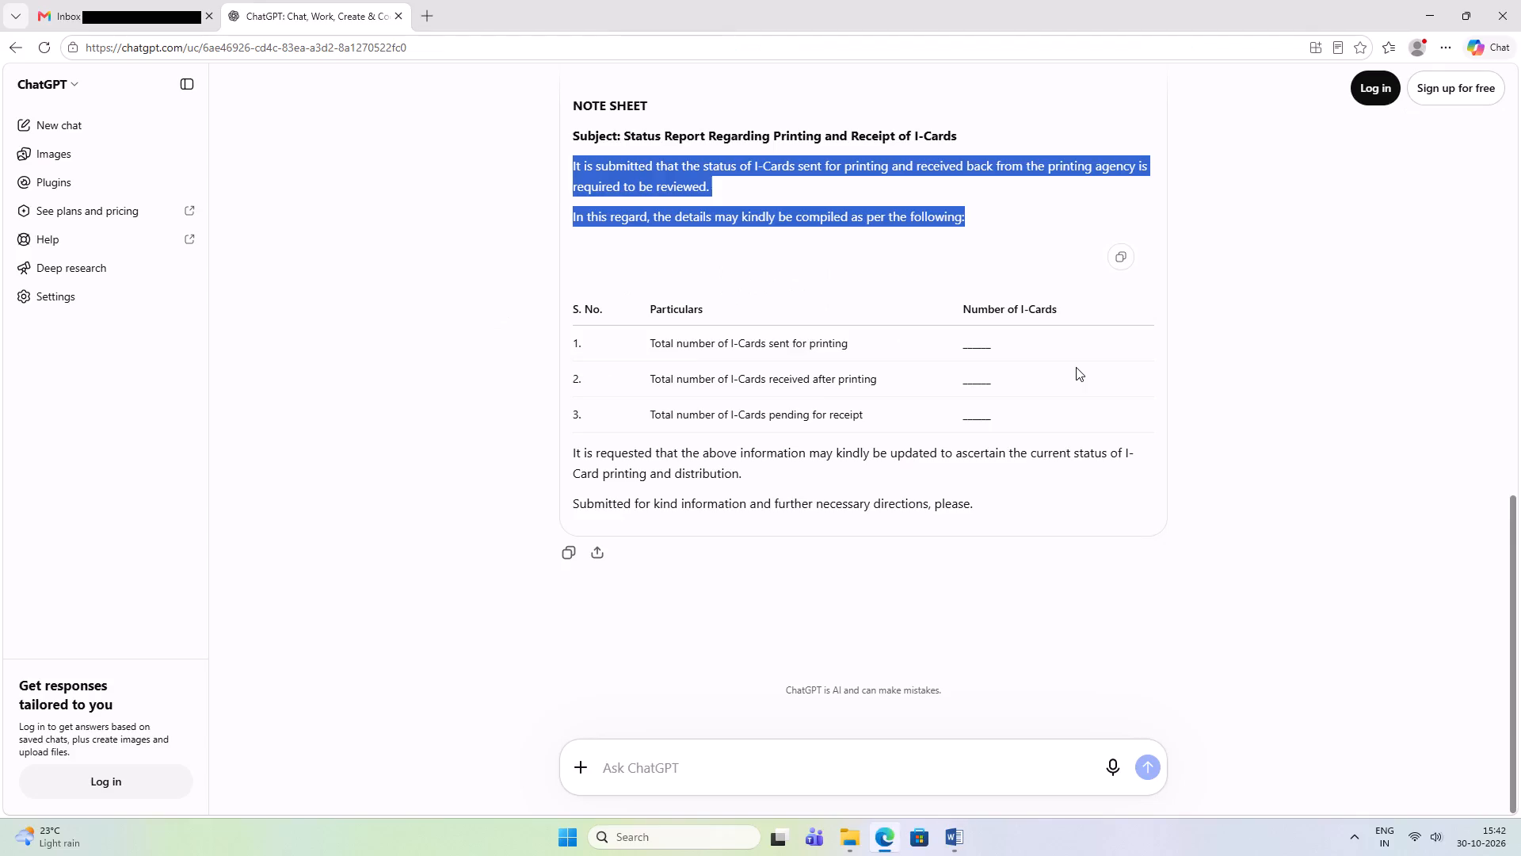
{"action": "key", "text": "alt+Tab"}
{"action": "key", "text": "shift+i"}
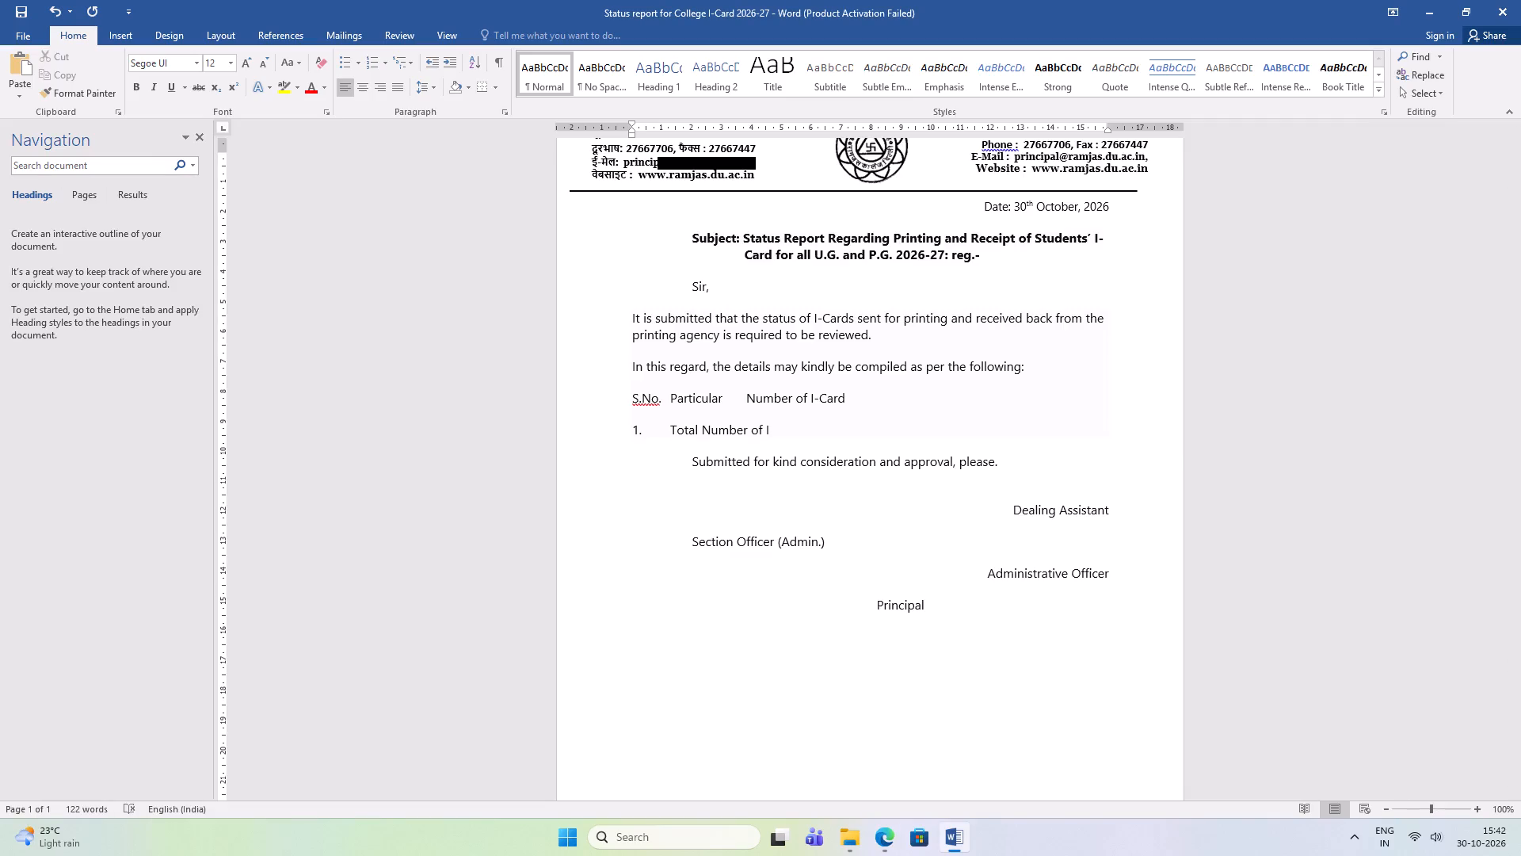
{"action": "type", "text": "-Card"}
{"action": "key", "text": "alt+Tab"}
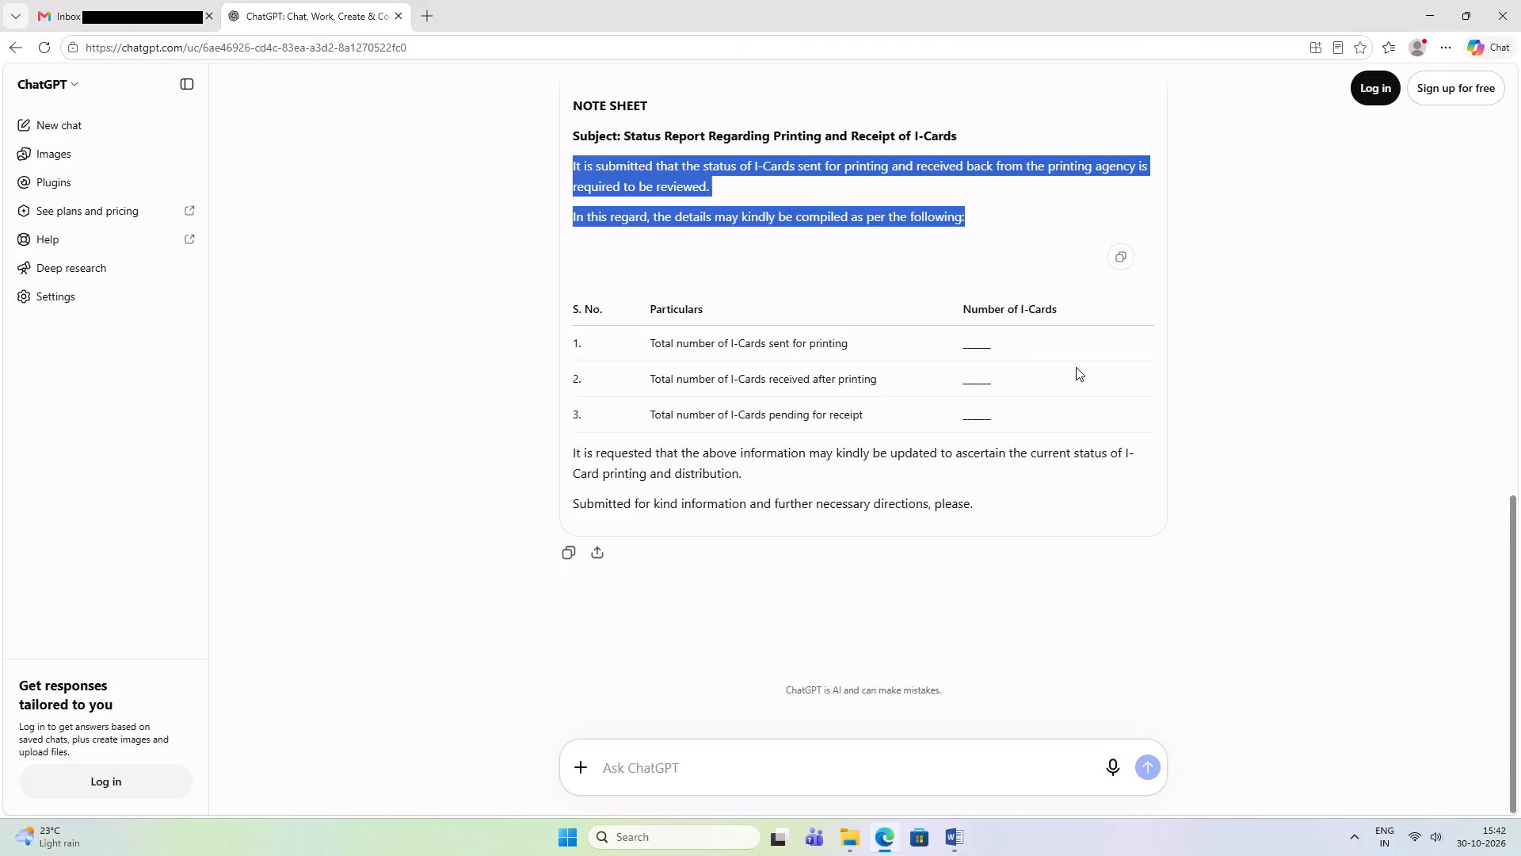
{"action": "key", "text": "alt+Tab"}
{"action": "key", "text": "space"}
{"action": "type", "text": "Sent for"}
{"action": "key", "text": "space"}
{"action": "key", "text": "alt+Tab"}
{"action": "key", "text": "alt+Tab"}
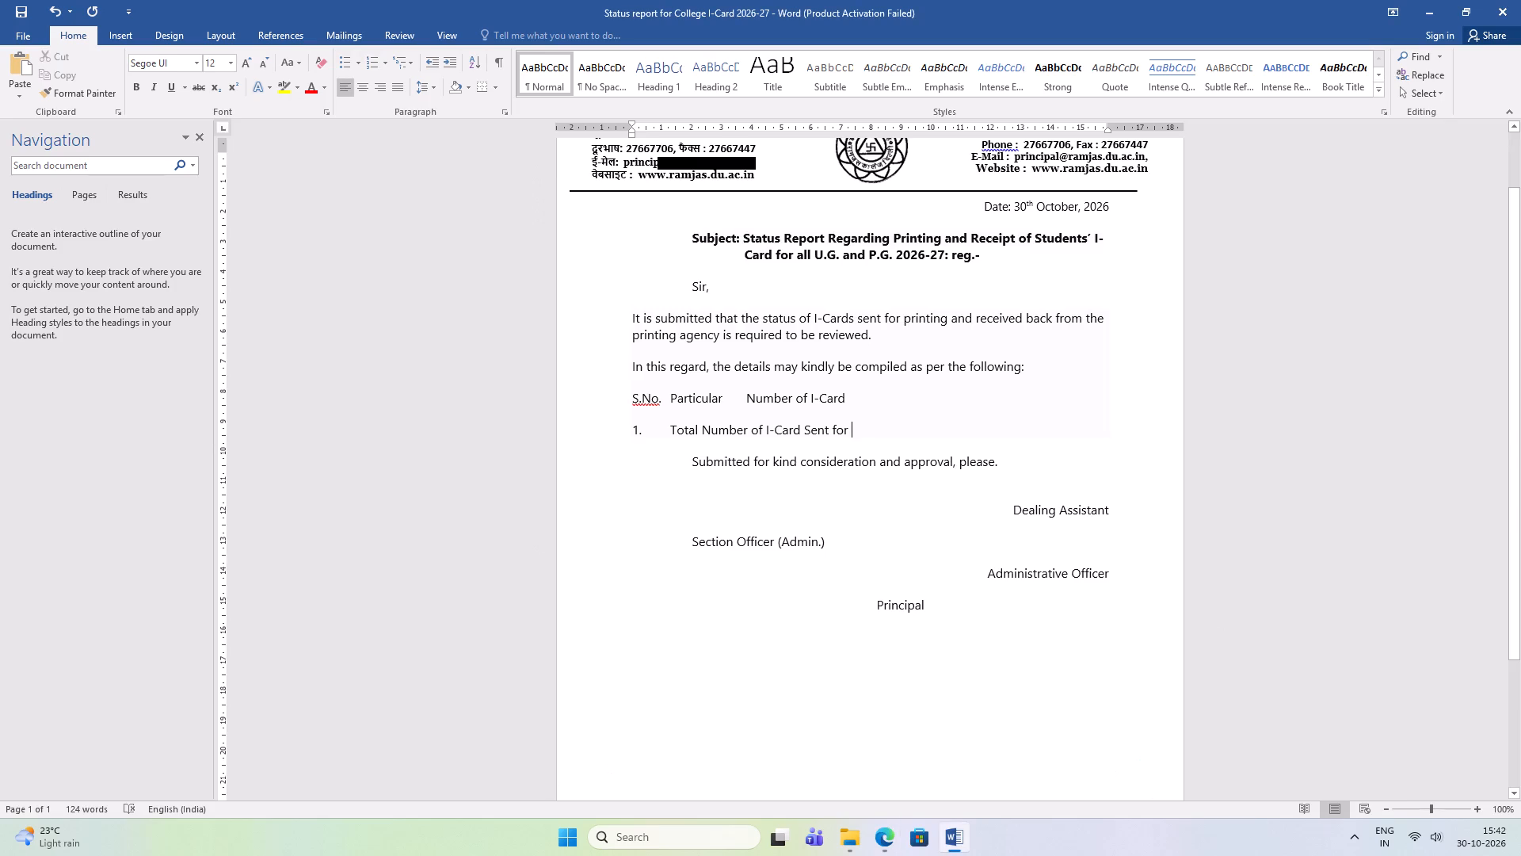
{"action": "type", "text": "Printing"}
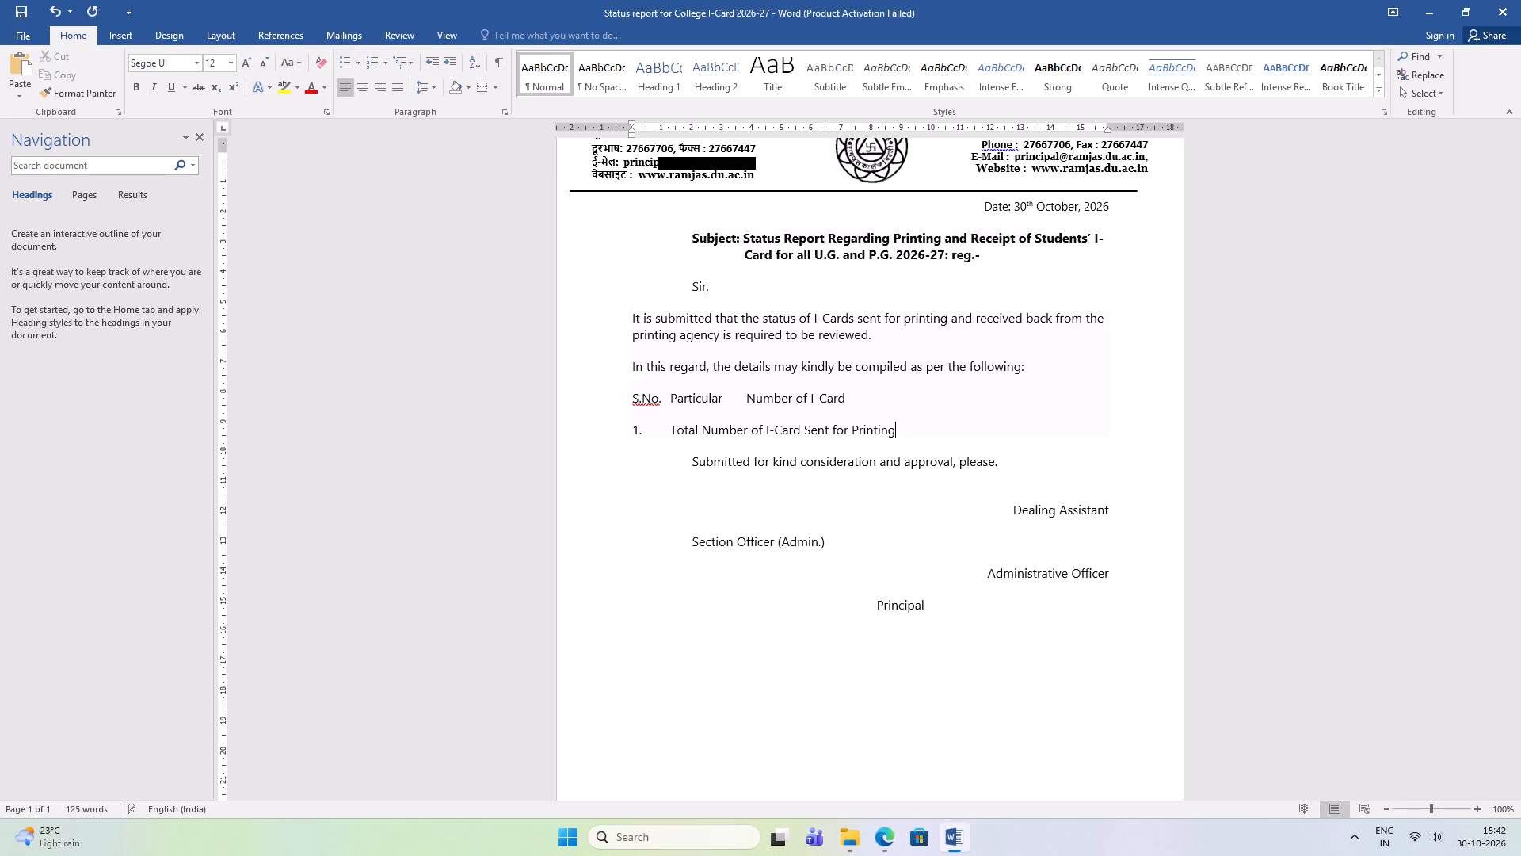
Start a new line with a solid round bullet below the "Total Number of I-Card Sent for Printing" entry.
{"action": "key", "text": "Return"}
{"action": "key", "text": "Tab"}
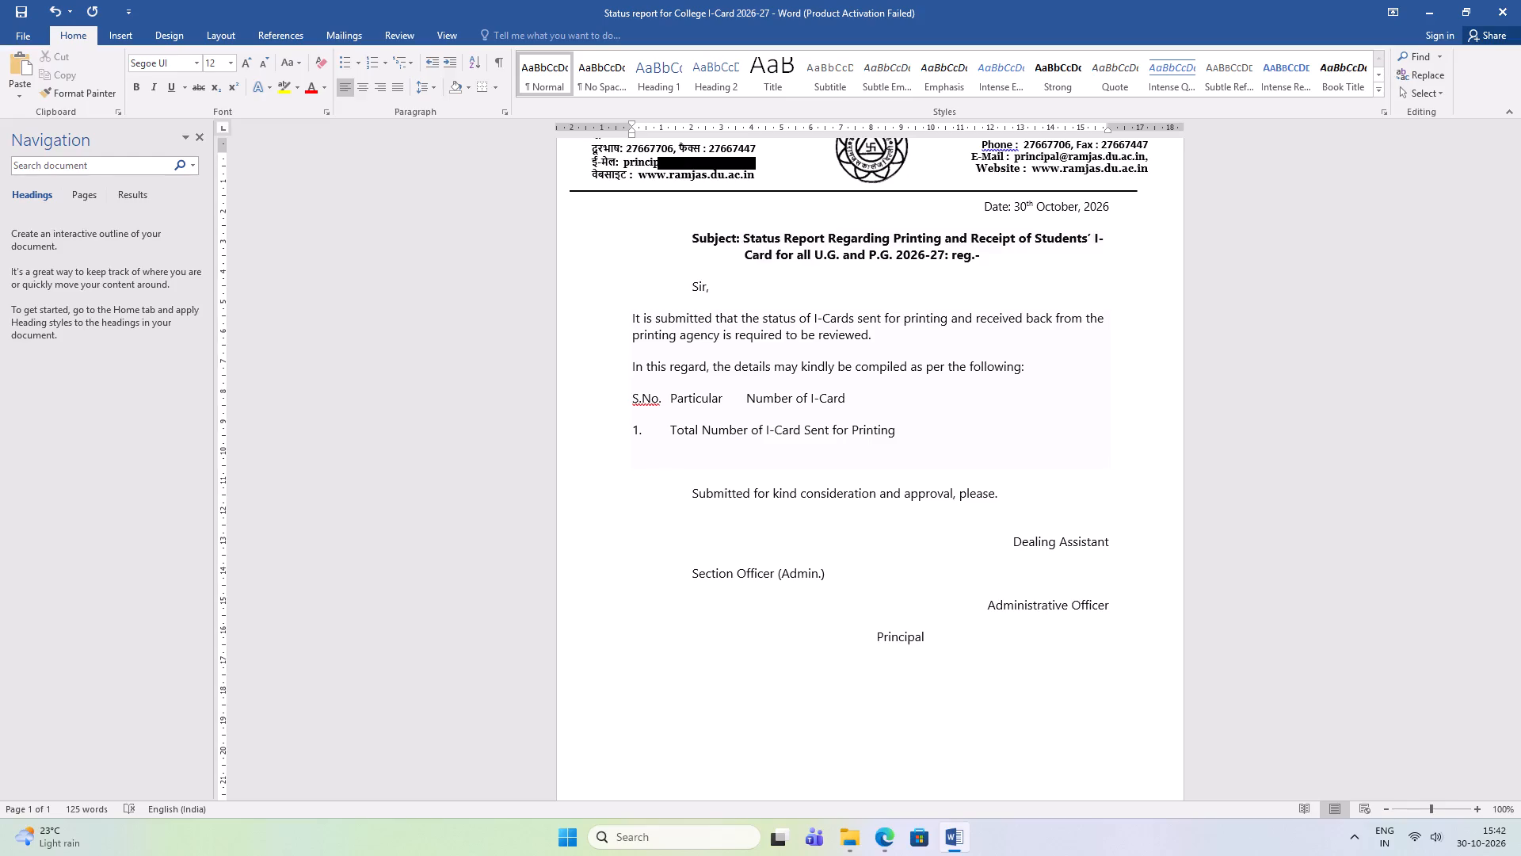
{"action": "key", "text": "BackSpace"}
{"action": "left_click", "coordinate": [360, 67]}
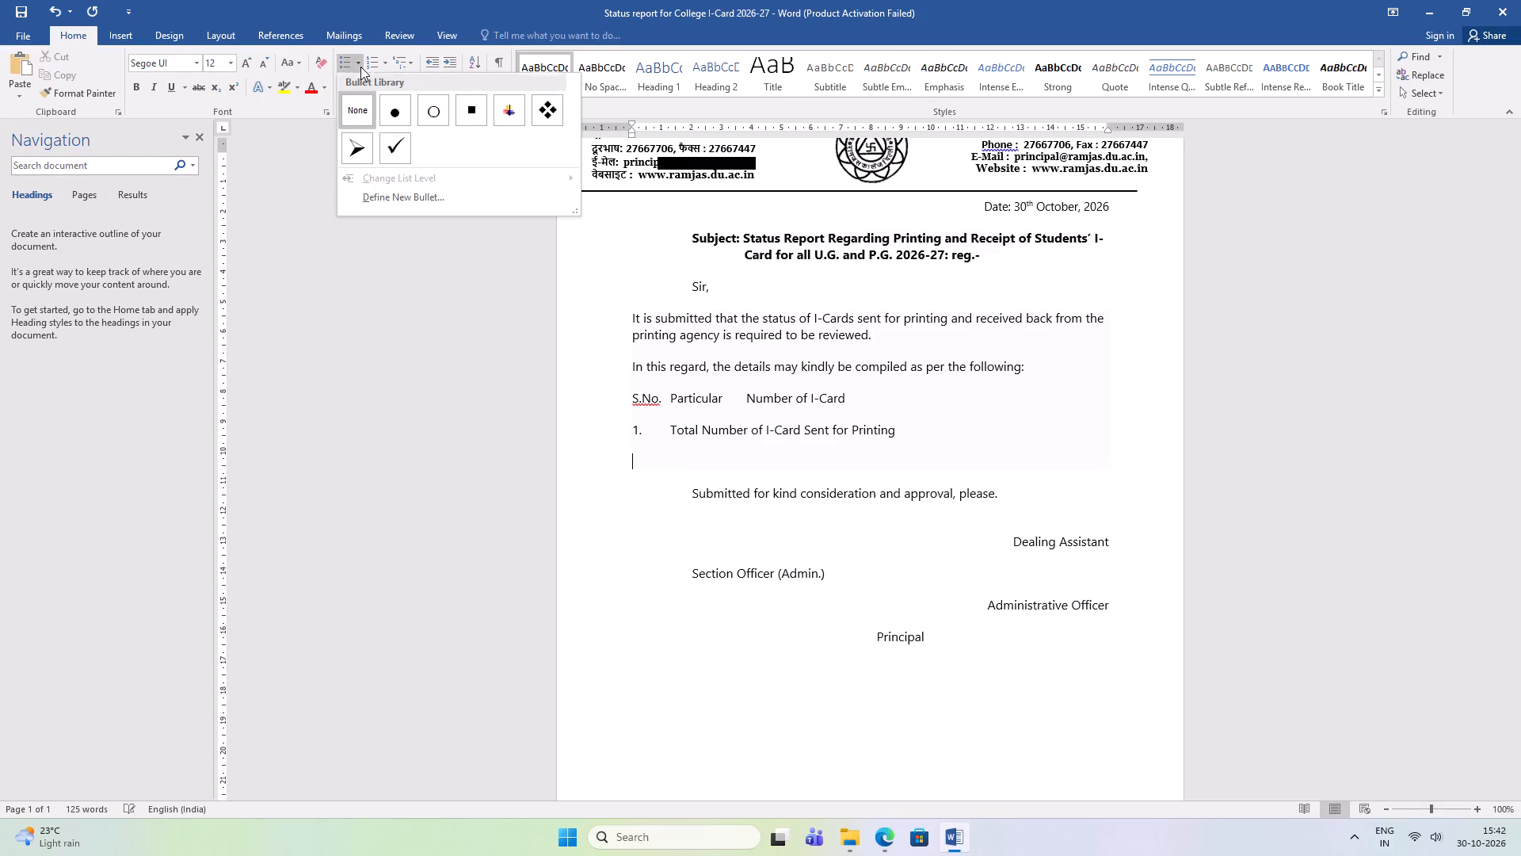
{"action": "left_click", "coordinate": [408, 109]}
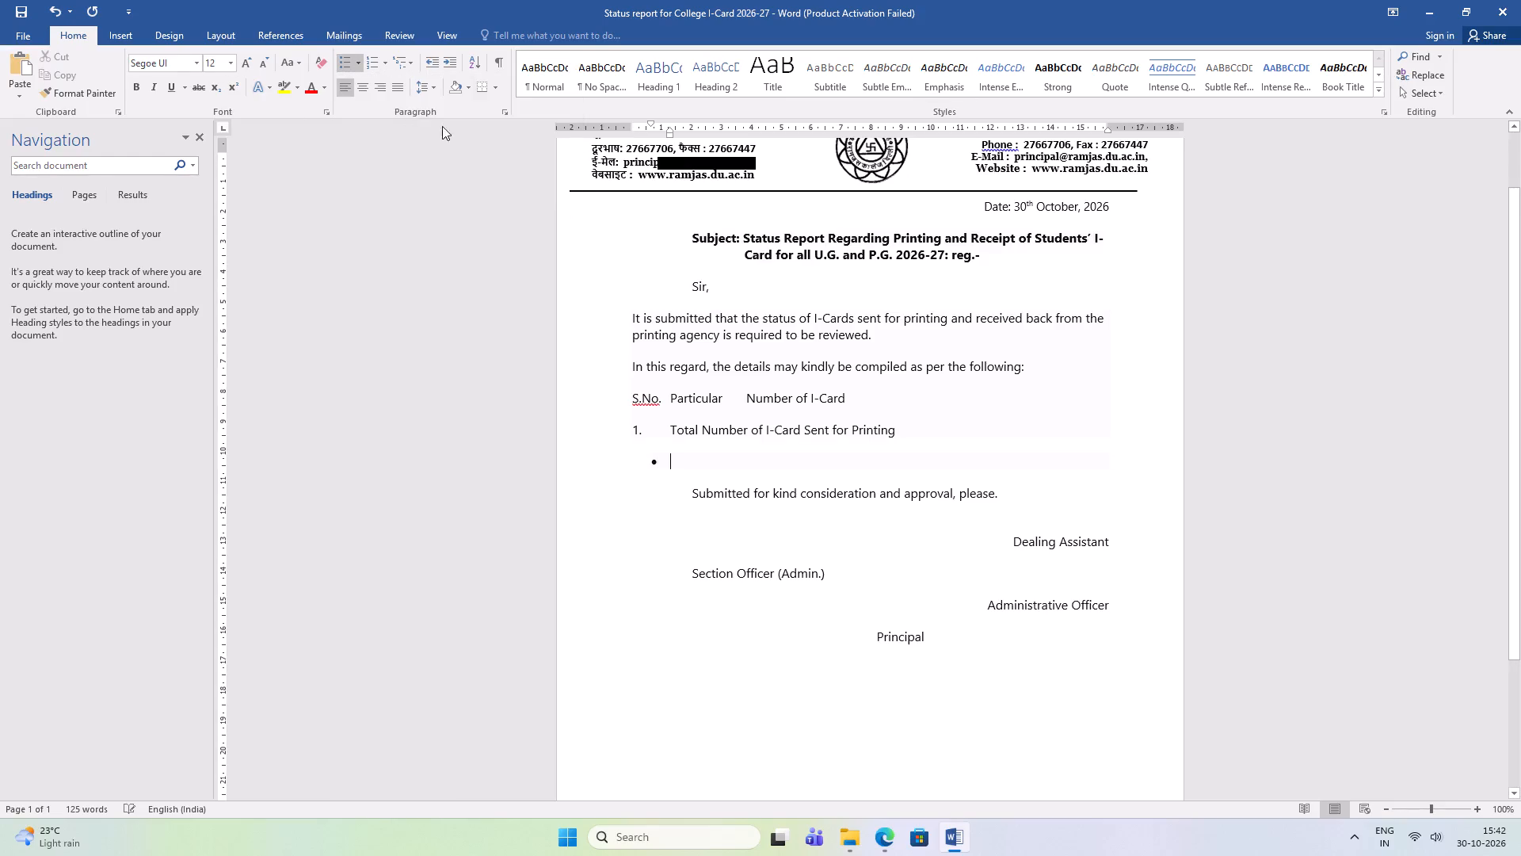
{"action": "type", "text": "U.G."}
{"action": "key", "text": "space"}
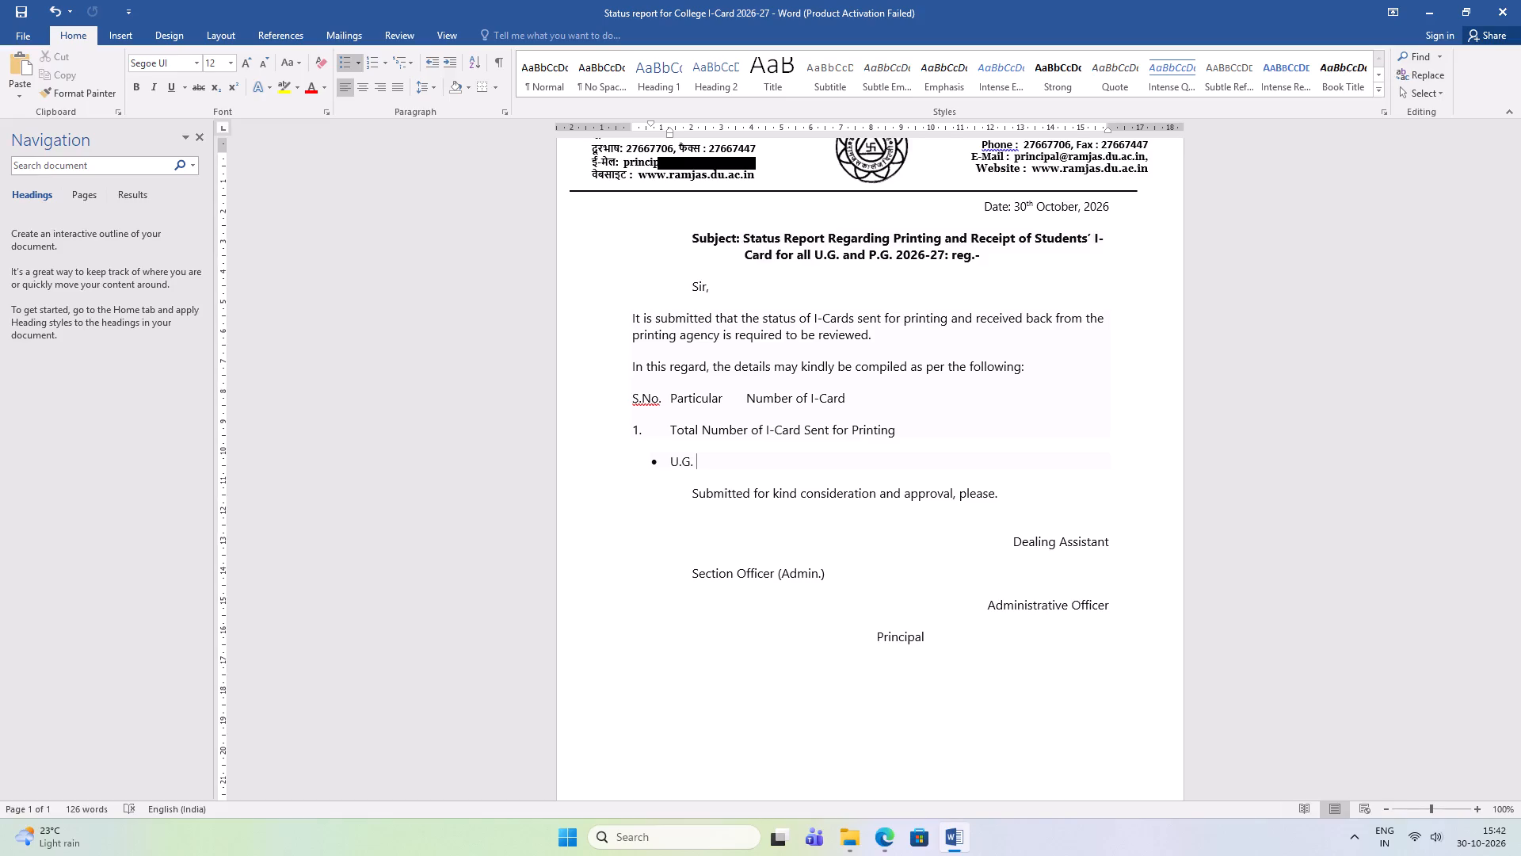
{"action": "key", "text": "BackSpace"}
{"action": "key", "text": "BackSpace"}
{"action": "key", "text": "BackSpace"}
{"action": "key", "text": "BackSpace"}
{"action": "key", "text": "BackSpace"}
Enter "P.G. First Year (All Courses)" as the bullet's text, followed by three tab stops.
{"action": "type", "text": "P.G."}
{"action": "key", "text": "space"}
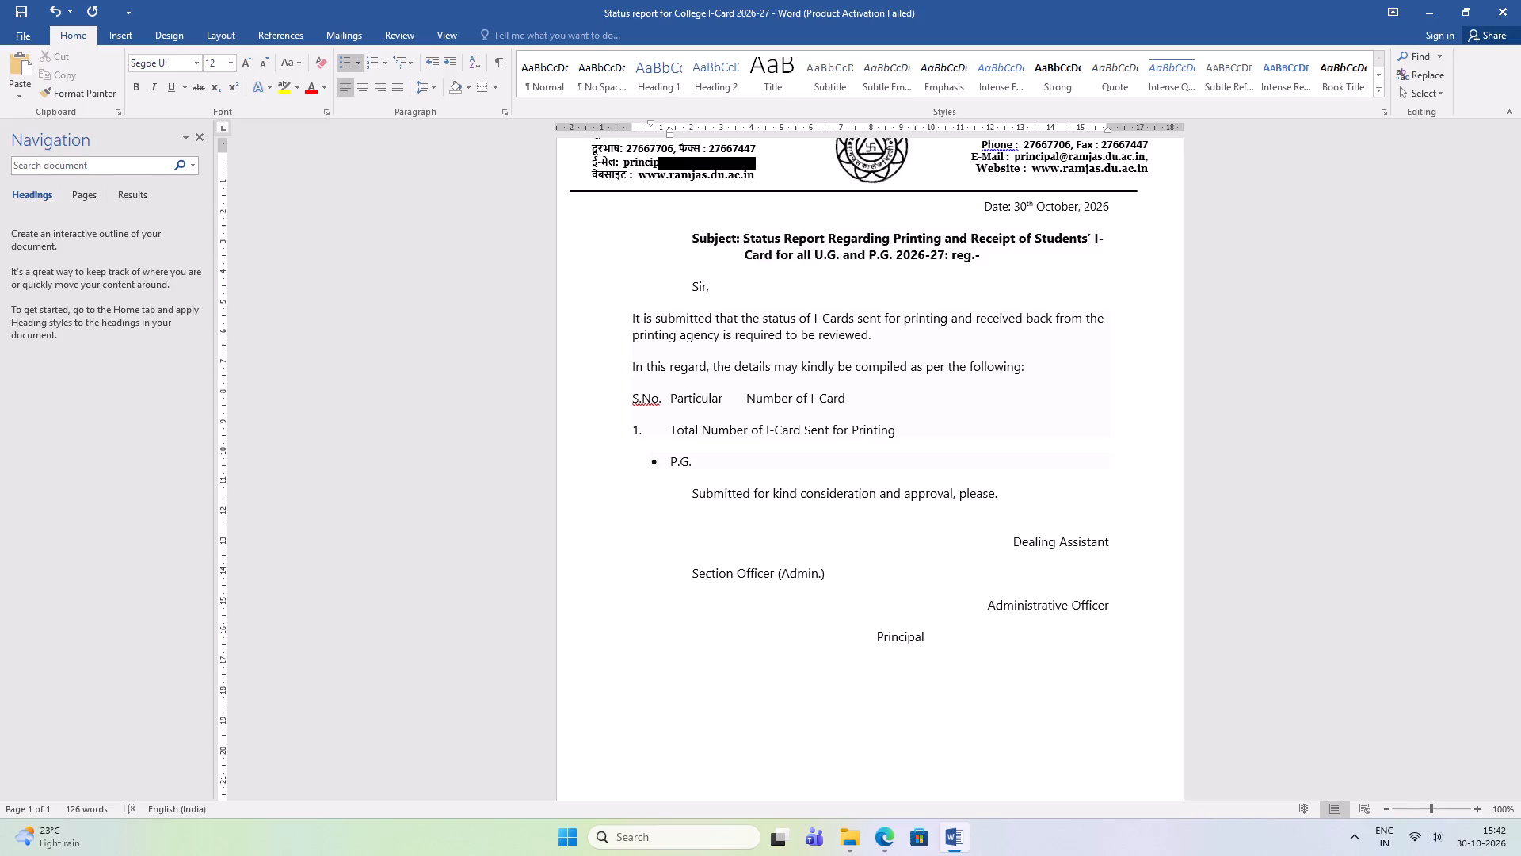
{"action": "type", "text": "Fist"}
{"action": "key", "text": "space"}
{"action": "key", "text": "BackSpace"}
{"action": "key", "text": "BackSpace"}
{"action": "key", "text": "BackSpace"}
{"action": "type", "text": "rst Yar"}
{"action": "key", "text": "space"}
{"action": "key", "text": "BackSpace"}
{"action": "key", "text": "BackSpace"}
{"action": "key", "text": "BackSpace"}
{"action": "type", "text": "ear (All Courses)"}
{"action": "key", "text": "Tab"}
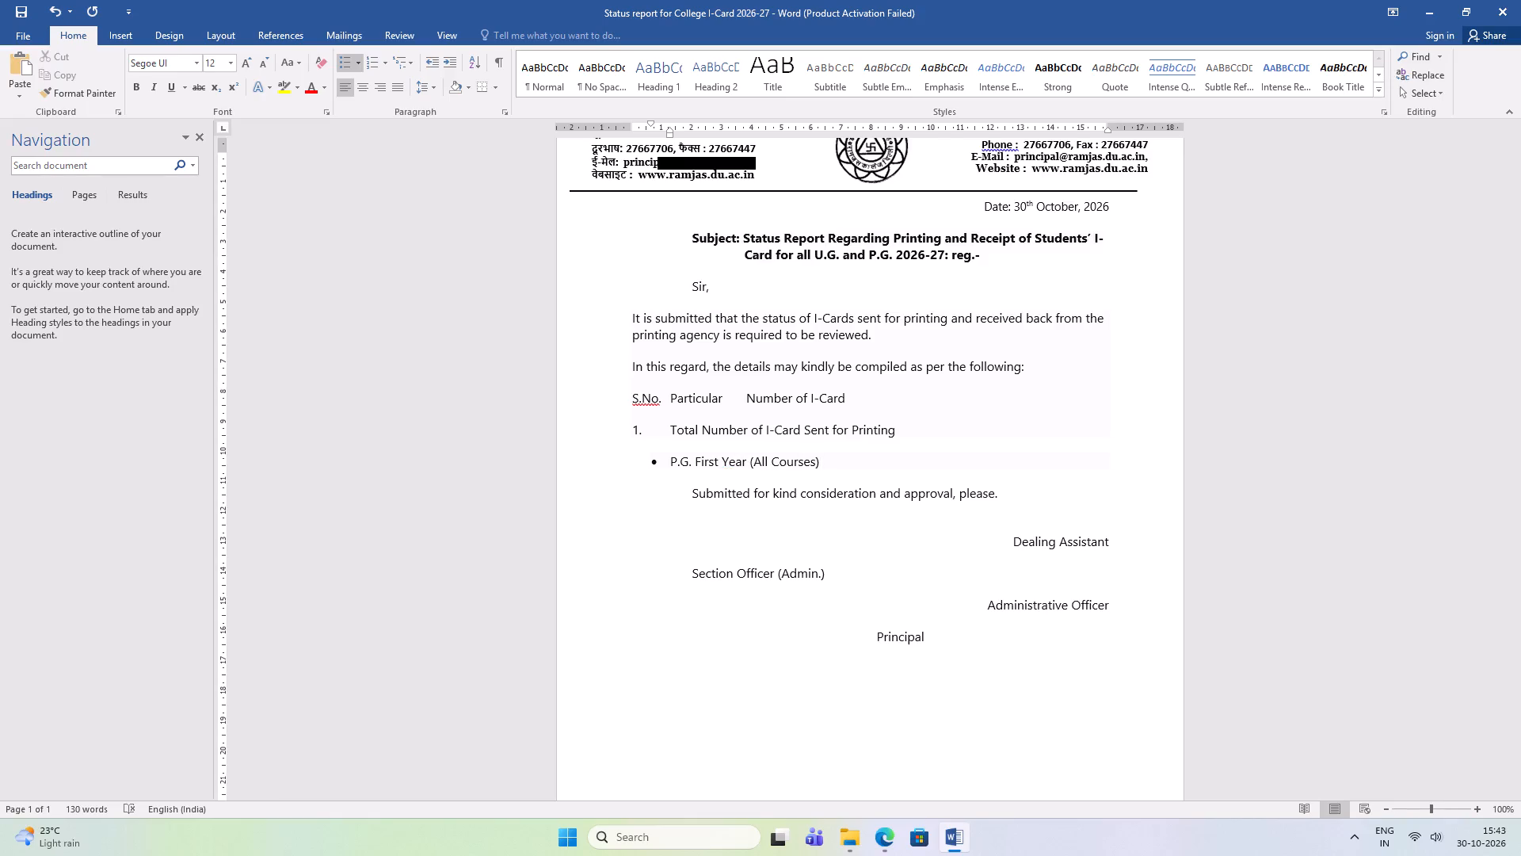
{"action": "key", "text": "Tab"}
{"action": "key", "text": "Tab"}
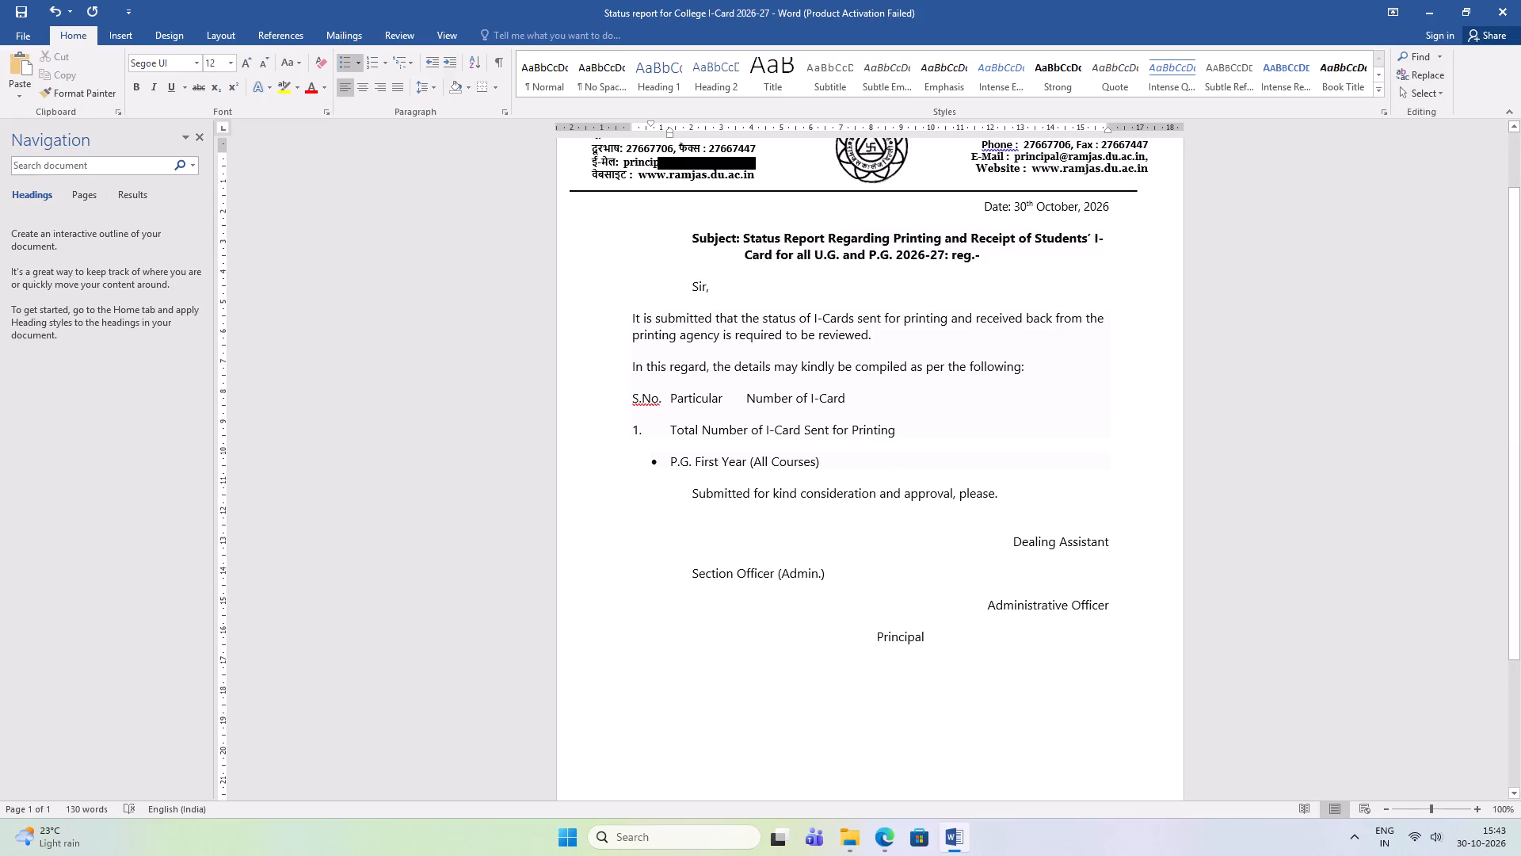
Insert a four-column table with two rows on a new unbulleted line below the P.G. First Year bullet.
{"action": "key", "text": "Return"}
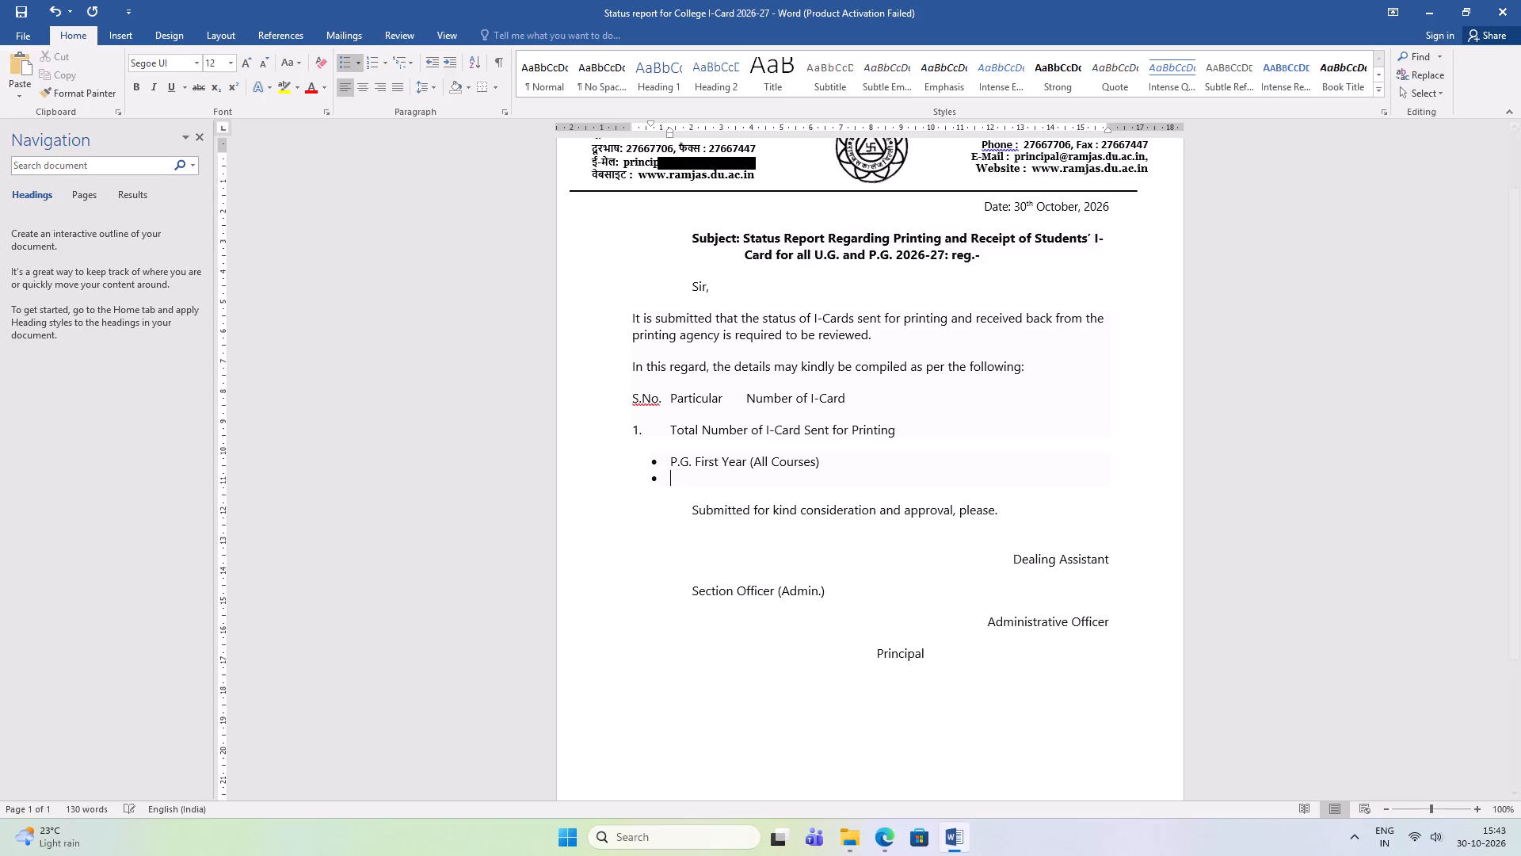
{"action": "key", "text": "BackSpace"}
{"action": "key", "text": "BackSpace"}
{"action": "key", "text": "BackSpace"}
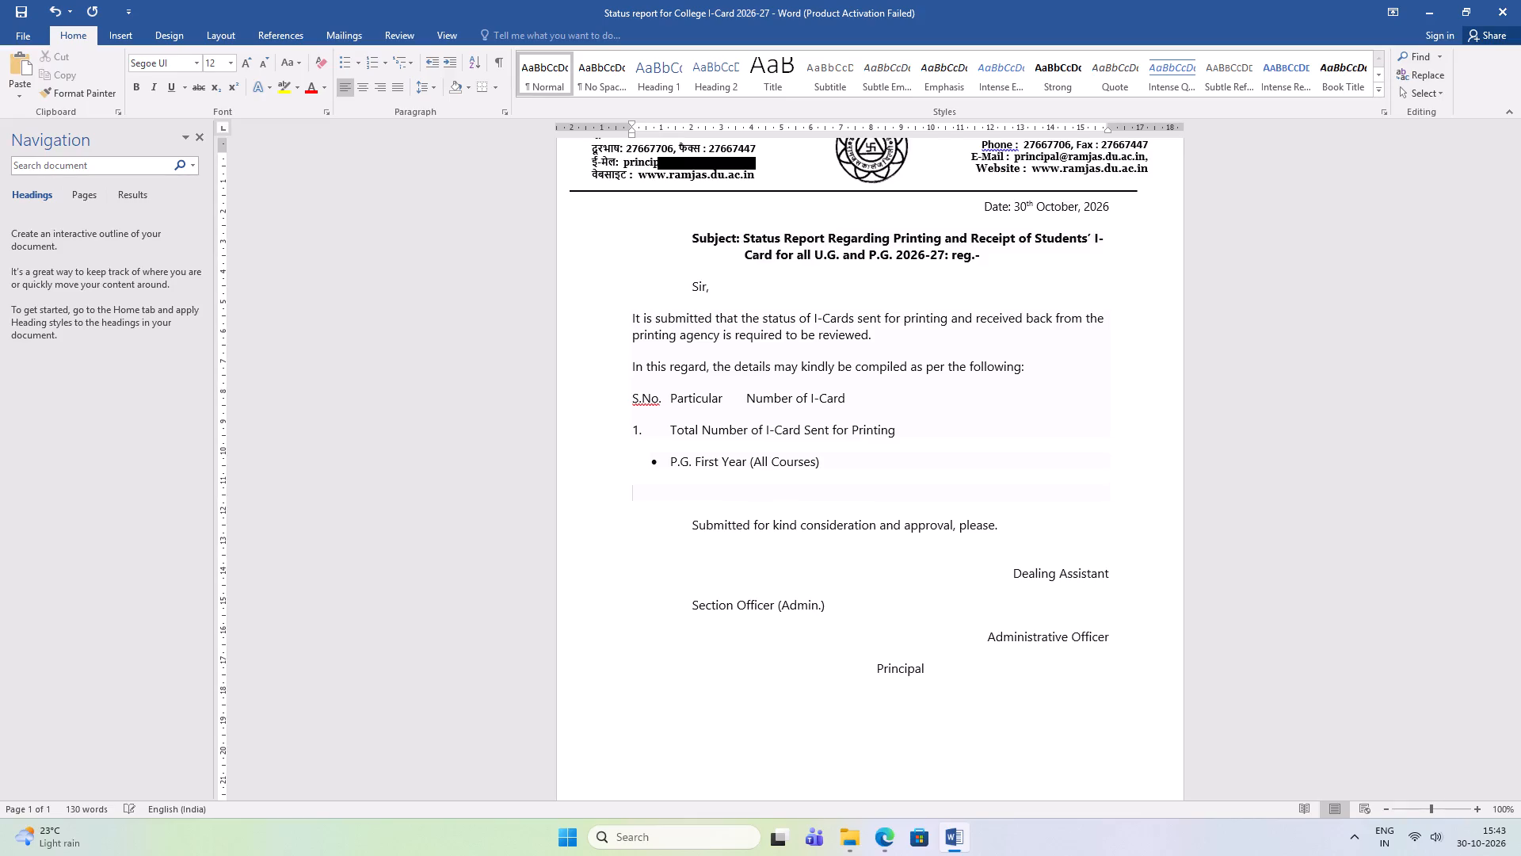
{"action": "left_click", "coordinate": [132, 38]}
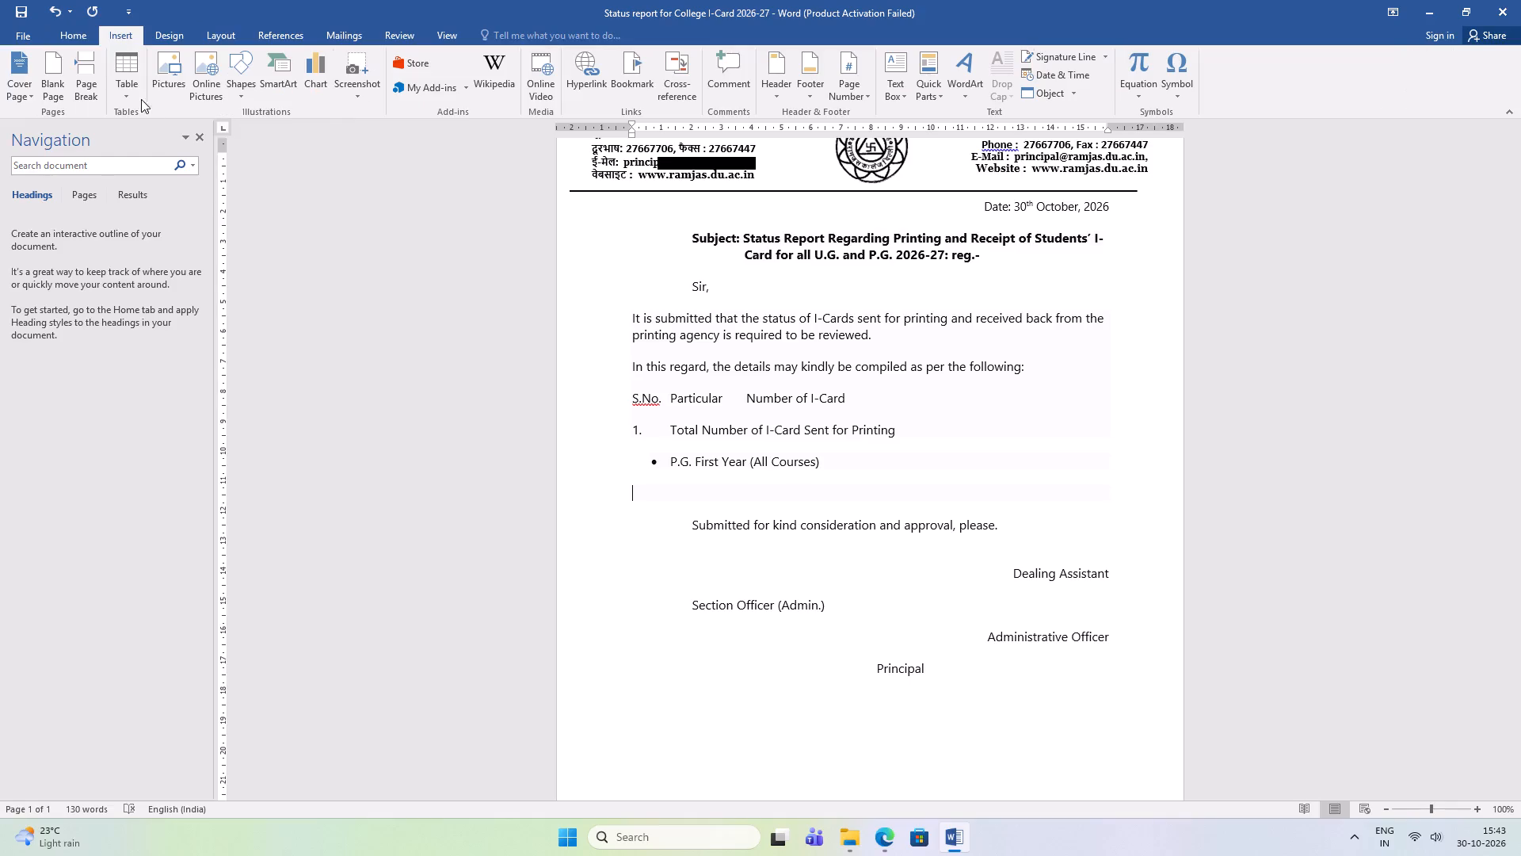
{"action": "left_click", "coordinate": [134, 95]}
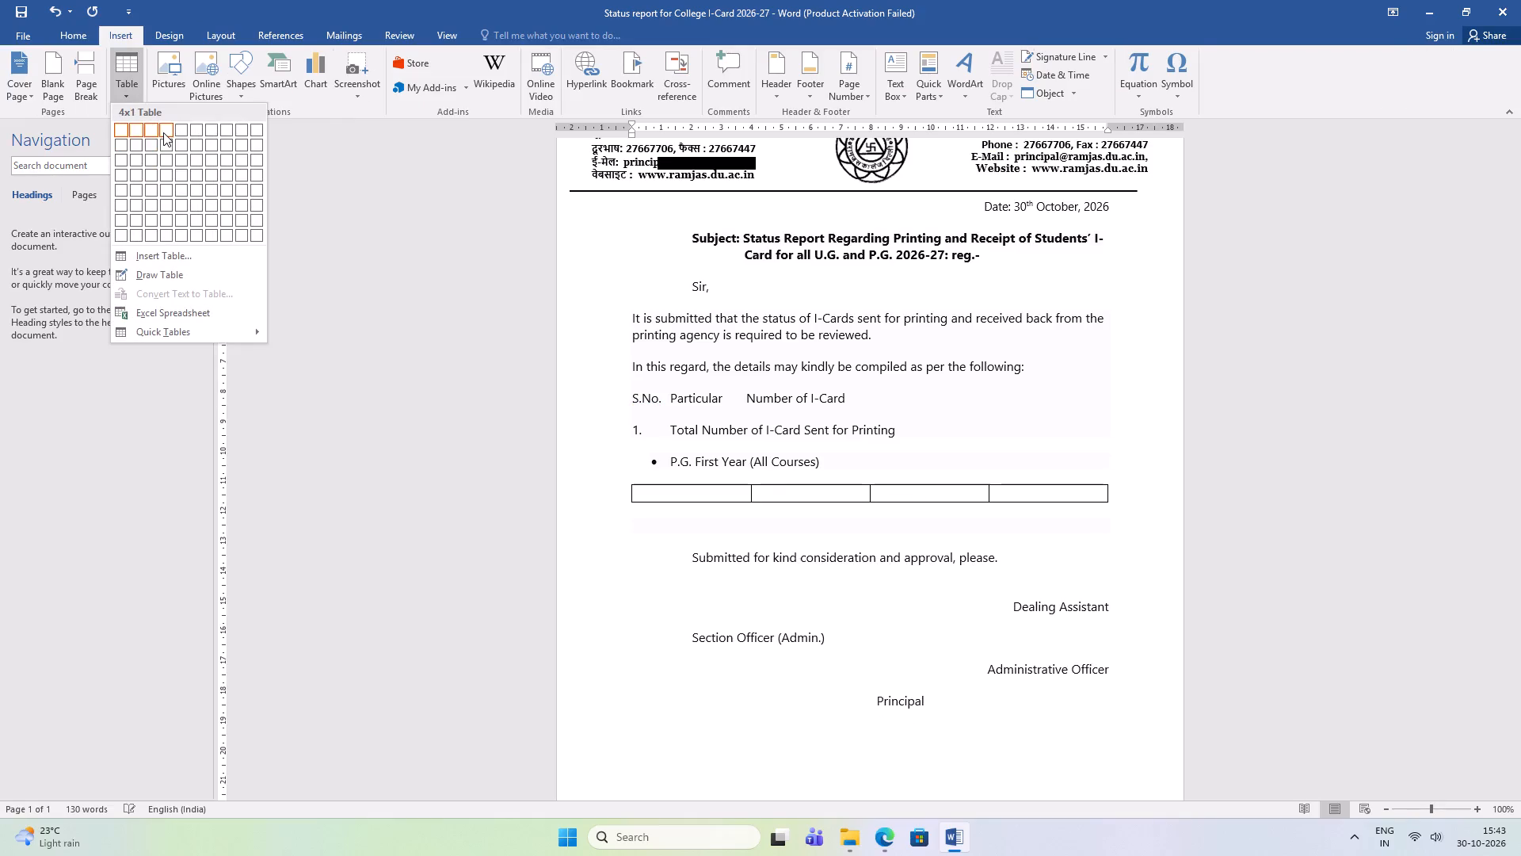
{"action": "left_click", "coordinate": [163, 132]}
{"action": "key", "text": "Tab"}
{"action": "key", "text": "Tab"}
{"action": "key", "text": "Tab"}
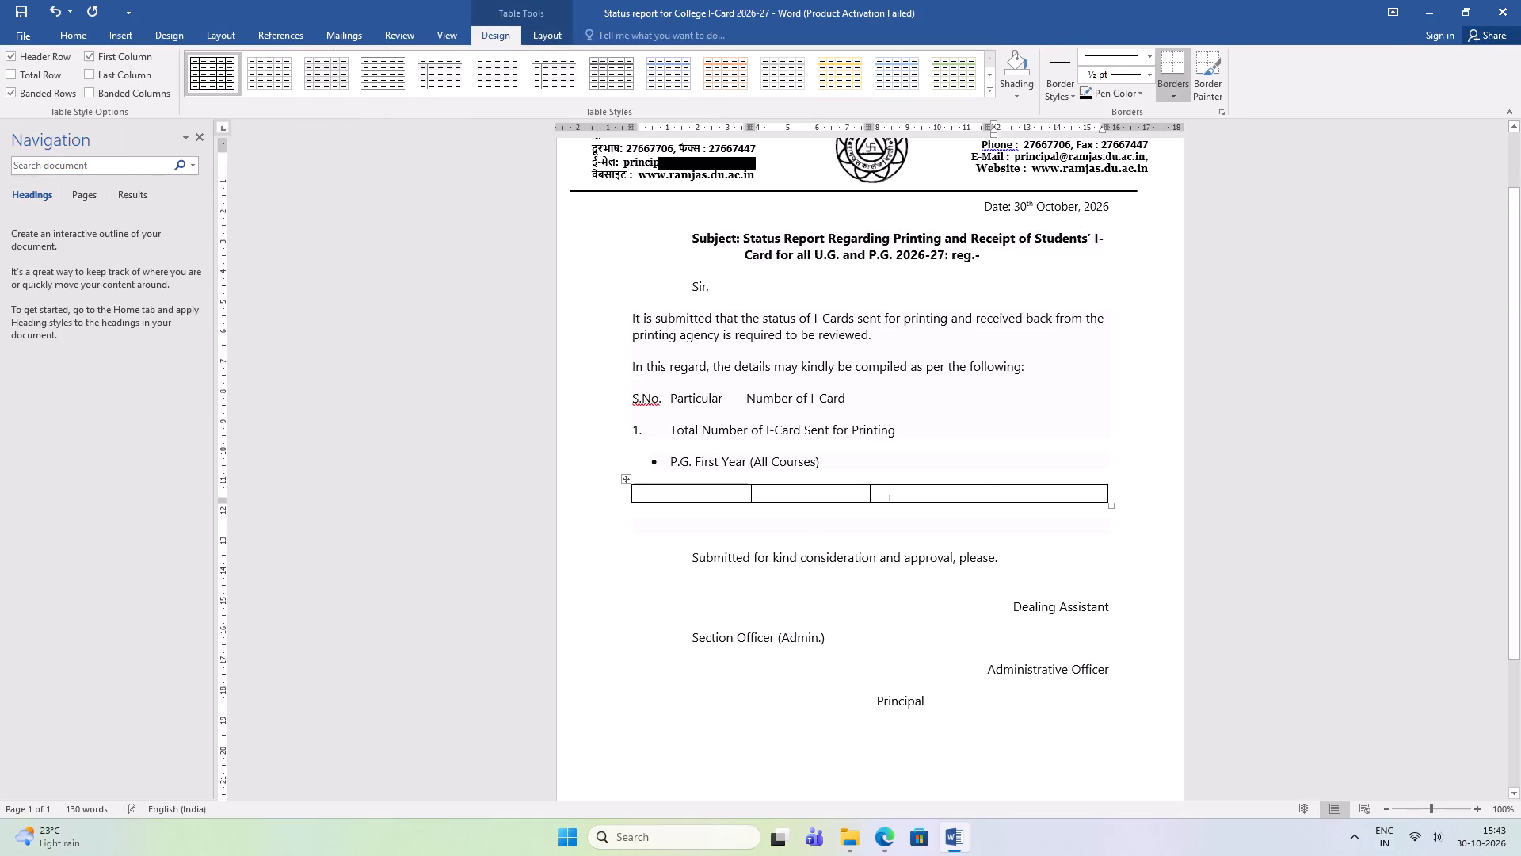
{"action": "key", "text": "Tab"}
{"action": "key", "text": "Tab"}
Fill the new table's header row with "S.No.", "Particular", "Number of I-Card" and "Total".
{"action": "left_click", "coordinate": [646, 494]}
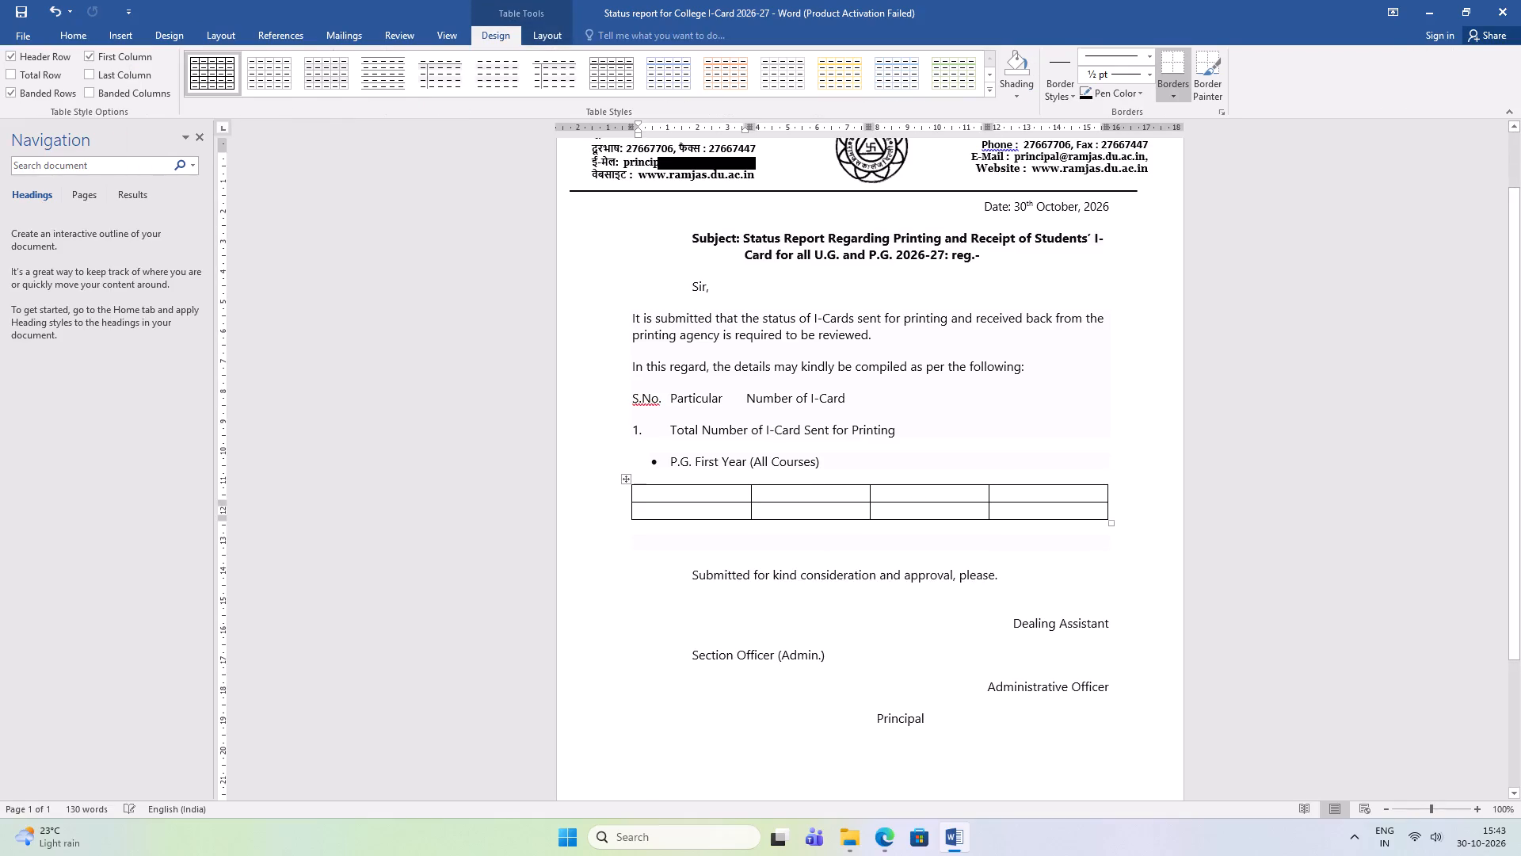
{"action": "type", "text": "S.No."}
{"action": "key", "text": "Tab"}
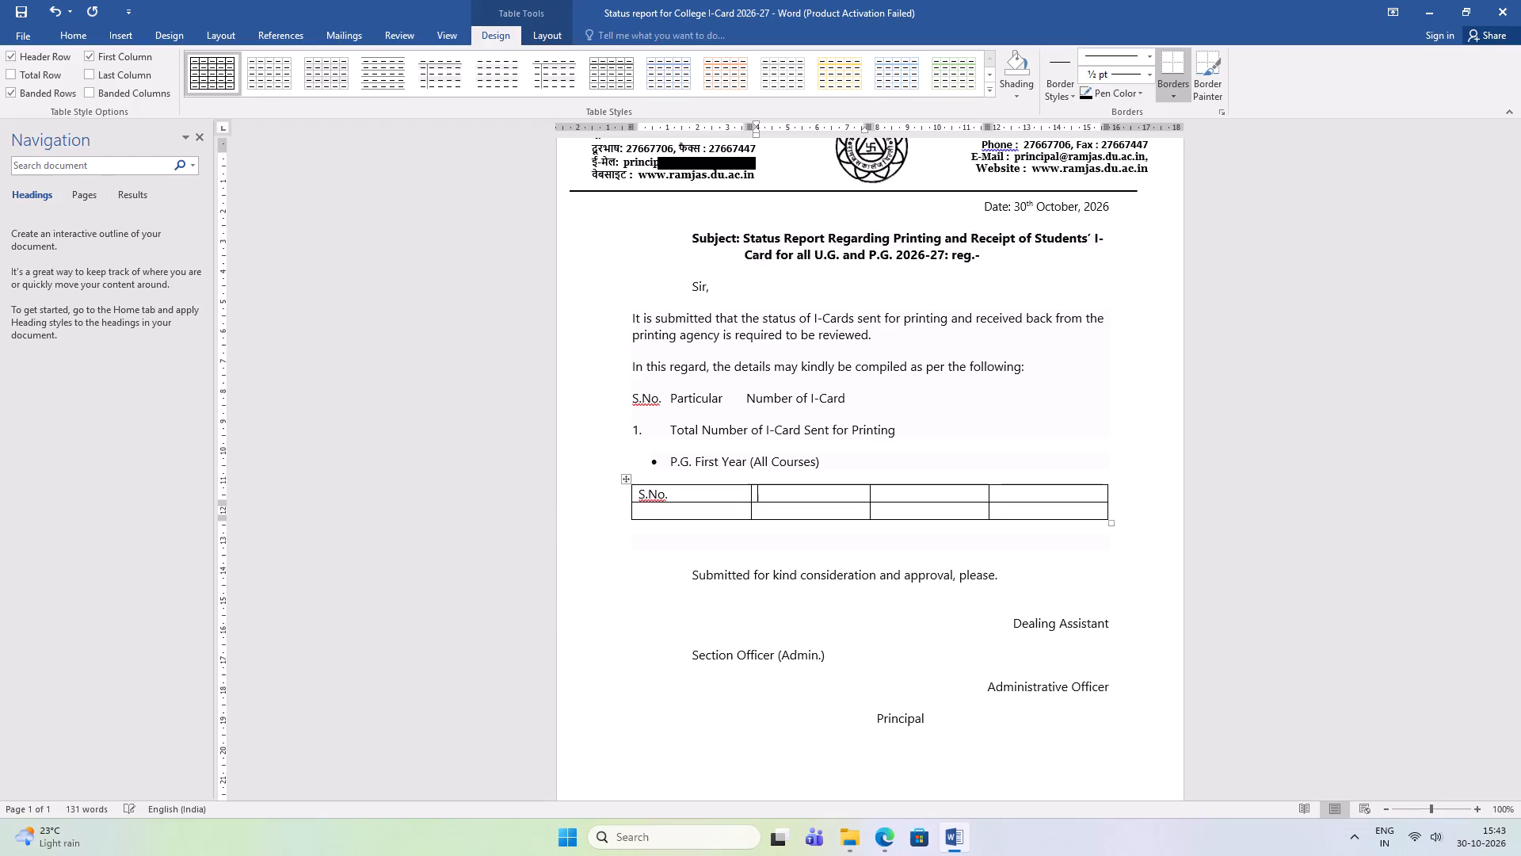
{"action": "type", "text": "Pasr"}
{"action": "key", "text": "BackSpace"}
{"action": "key", "text": "BackSpace"}
{"action": "type", "text": "rticular"}
{"action": "key", "text": "space"}
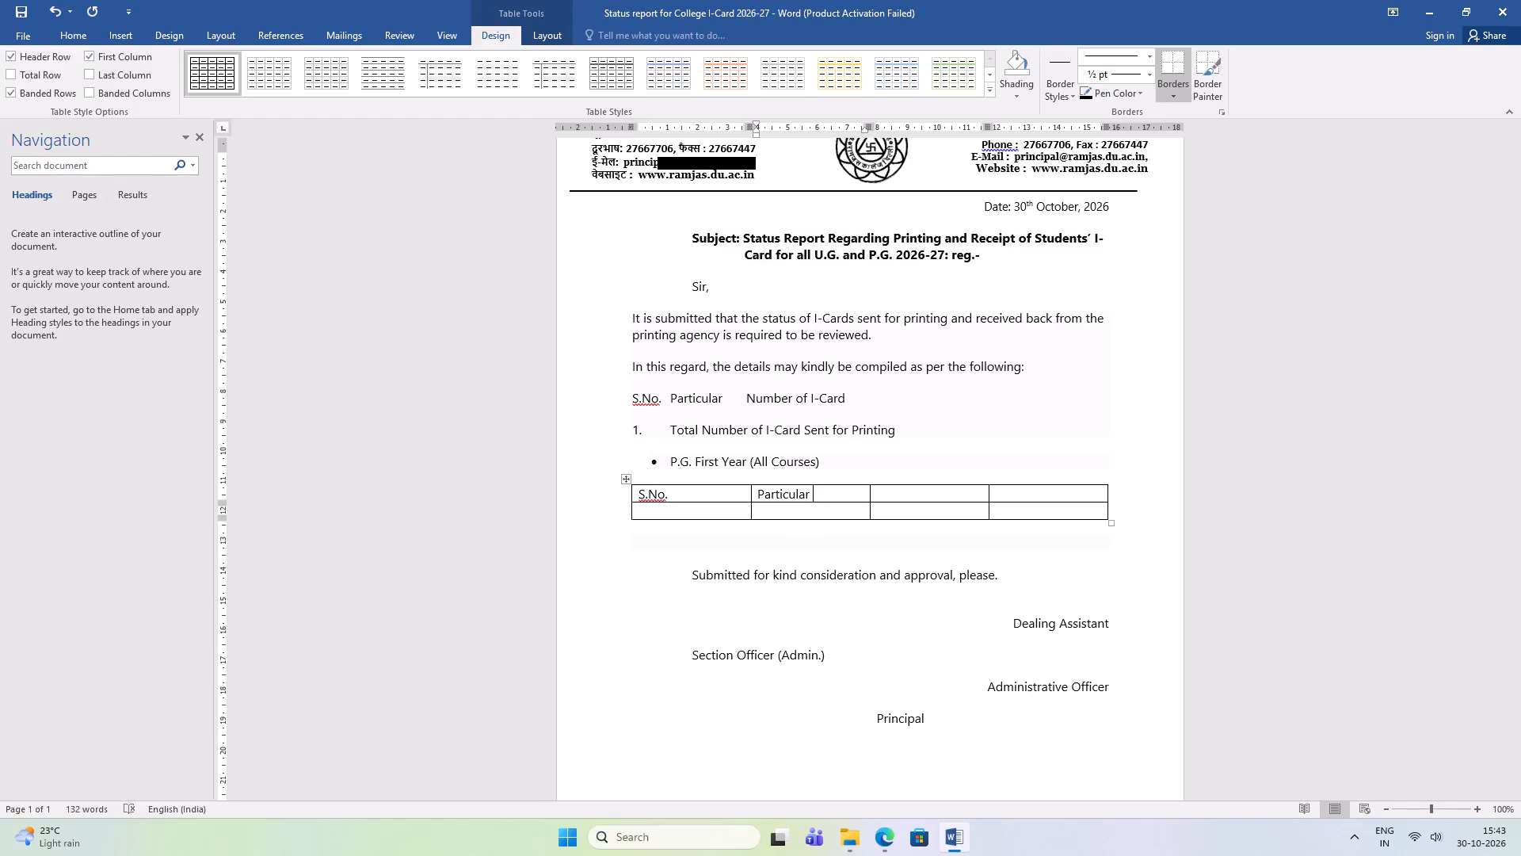
{"action": "key", "text": "Tab"}
{"action": "key", "text": "shift+m"}
{"action": "key", "text": "BackSpace"}
{"action": "type", "text": "Number of I-CArd"}
{"action": "key", "text": "Tab"}
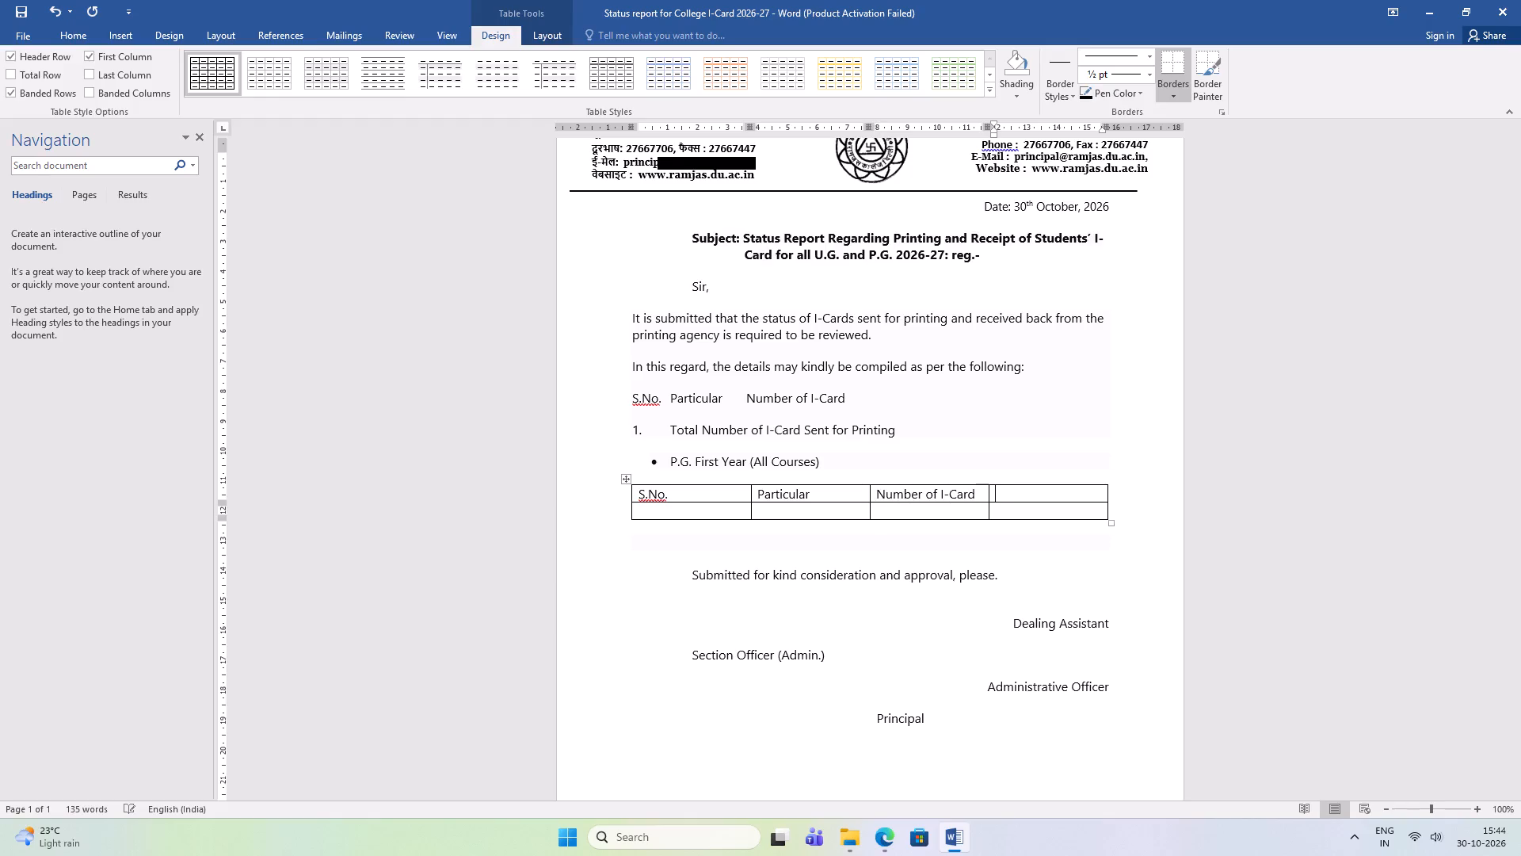
{"action": "key", "text": "shift+t"}
{"action": "type", "text": "otal"}
Enter "1." as the serial number in the table's second row.
{"action": "key", "text": "Tab"}
{"action": "type", "text": "1."}
{"action": "key", "text": "Tab"}
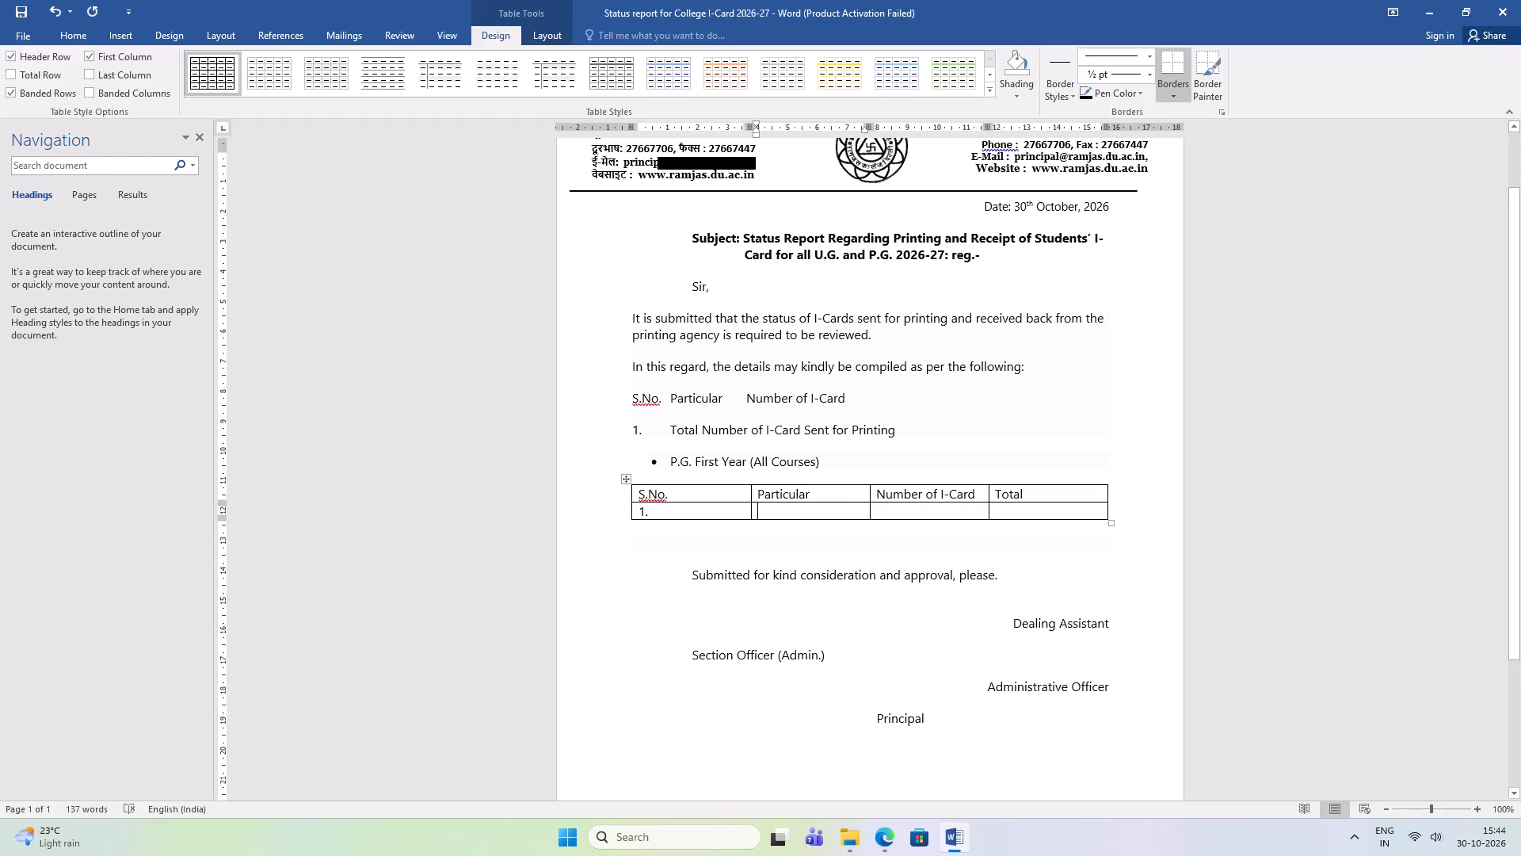
Narrow the S.No. column to fit its heading, and return to the Particular cell of row 1.
{"action": "left_click_drag", "start_coordinate": [752, 495], "coordinate": [726, 493]}
{"action": "left_click", "coordinate": [747, 491]}
{"action": "left_click_drag", "start_coordinate": [751, 494], "coordinate": [671, 481]}
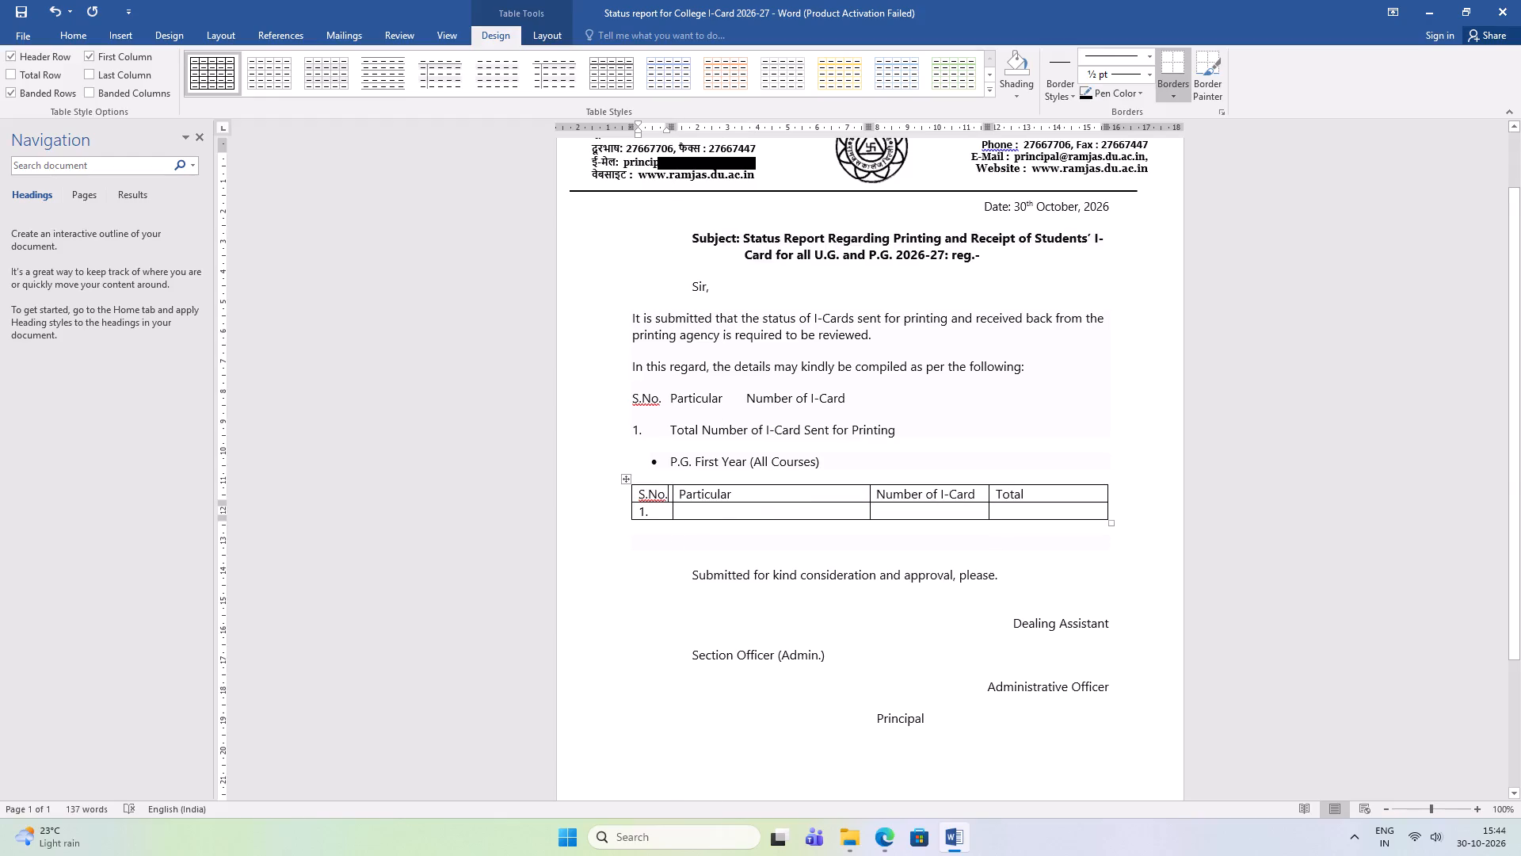
{"action": "key", "text": "Tab"}
{"action": "key", "text": "Tab"}
{"action": "key", "text": "Tab"}
{"action": "key", "text": "Tab"}
{"action": "key", "text": "Tab"}
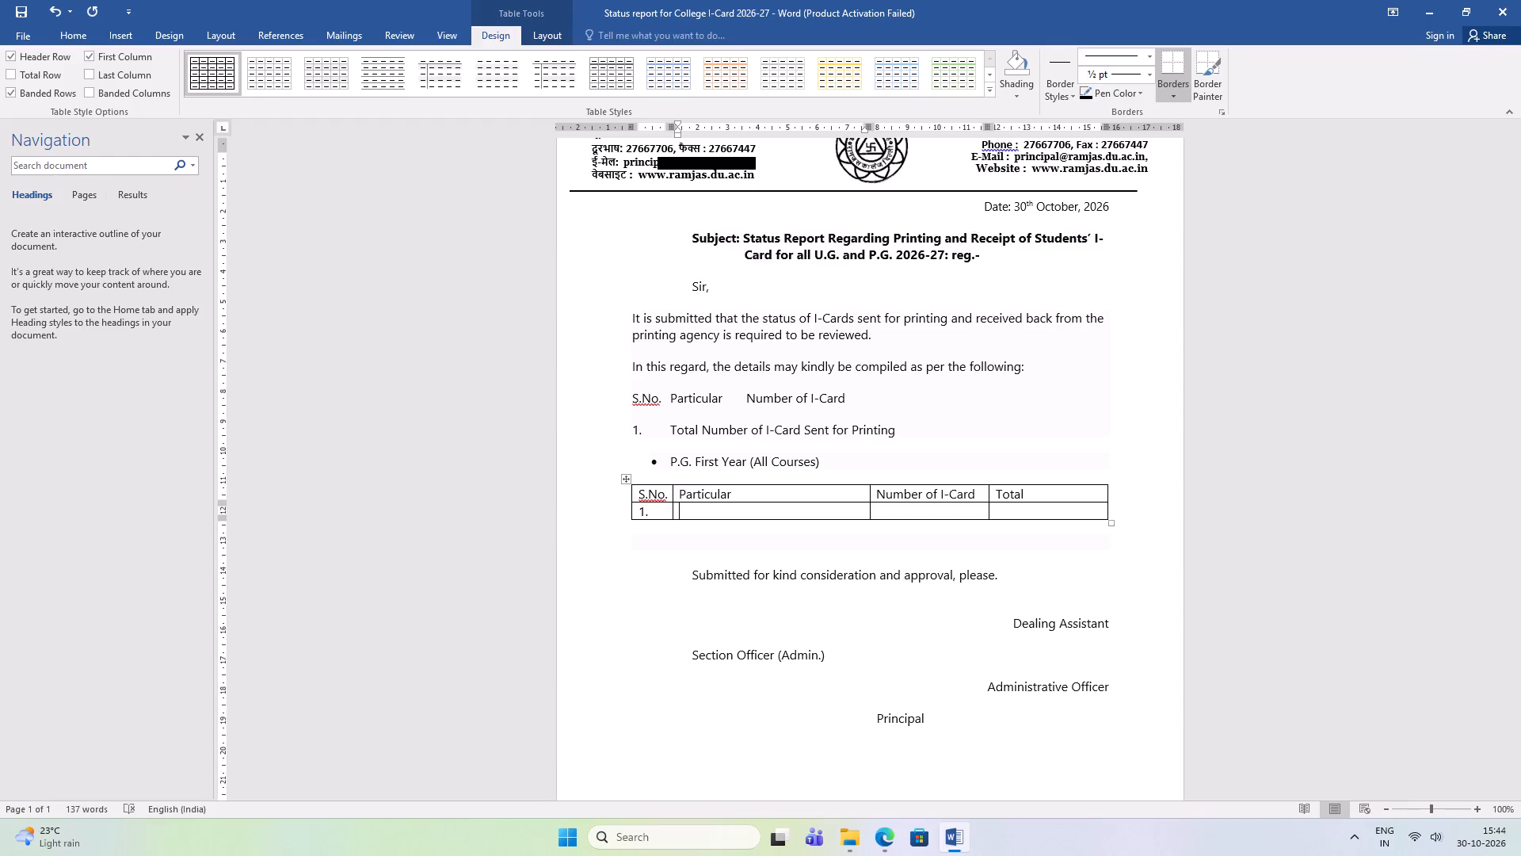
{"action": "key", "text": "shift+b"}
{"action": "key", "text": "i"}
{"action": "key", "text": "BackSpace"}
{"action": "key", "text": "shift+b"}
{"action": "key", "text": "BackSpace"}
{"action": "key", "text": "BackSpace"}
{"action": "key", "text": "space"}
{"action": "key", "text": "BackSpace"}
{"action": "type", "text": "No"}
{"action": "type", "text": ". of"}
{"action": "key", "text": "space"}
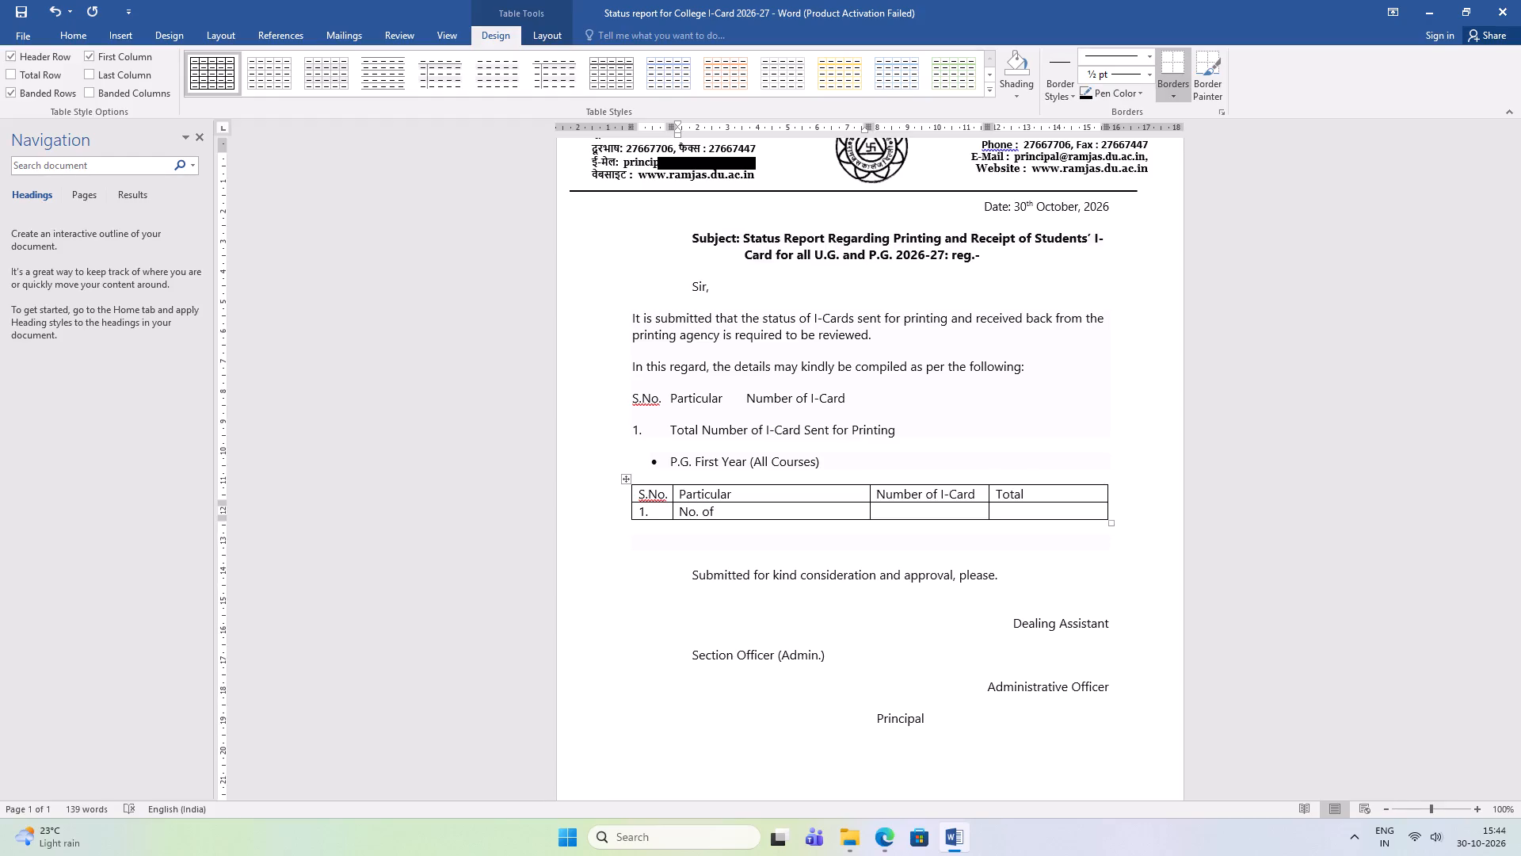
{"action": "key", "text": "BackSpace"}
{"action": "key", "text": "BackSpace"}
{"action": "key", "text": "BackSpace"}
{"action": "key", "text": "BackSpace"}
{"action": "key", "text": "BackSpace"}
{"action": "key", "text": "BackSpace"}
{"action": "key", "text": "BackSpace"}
Enter "I-Card Sent for Printing" as the Particular of row 1.
{"action": "key", "text": "shift+i"}
{"action": "type", "text": "-Card Setn"}
{"action": "key", "text": "BackSpace"}
{"action": "key", "text": "BackSpace"}
{"action": "type", "text": "nt for Printing"}
Add a table row without a serial number for "P.G. 1st Year (All Courses)" with 249 as the Number of I-Card.
{"action": "key", "text": "Tab"}
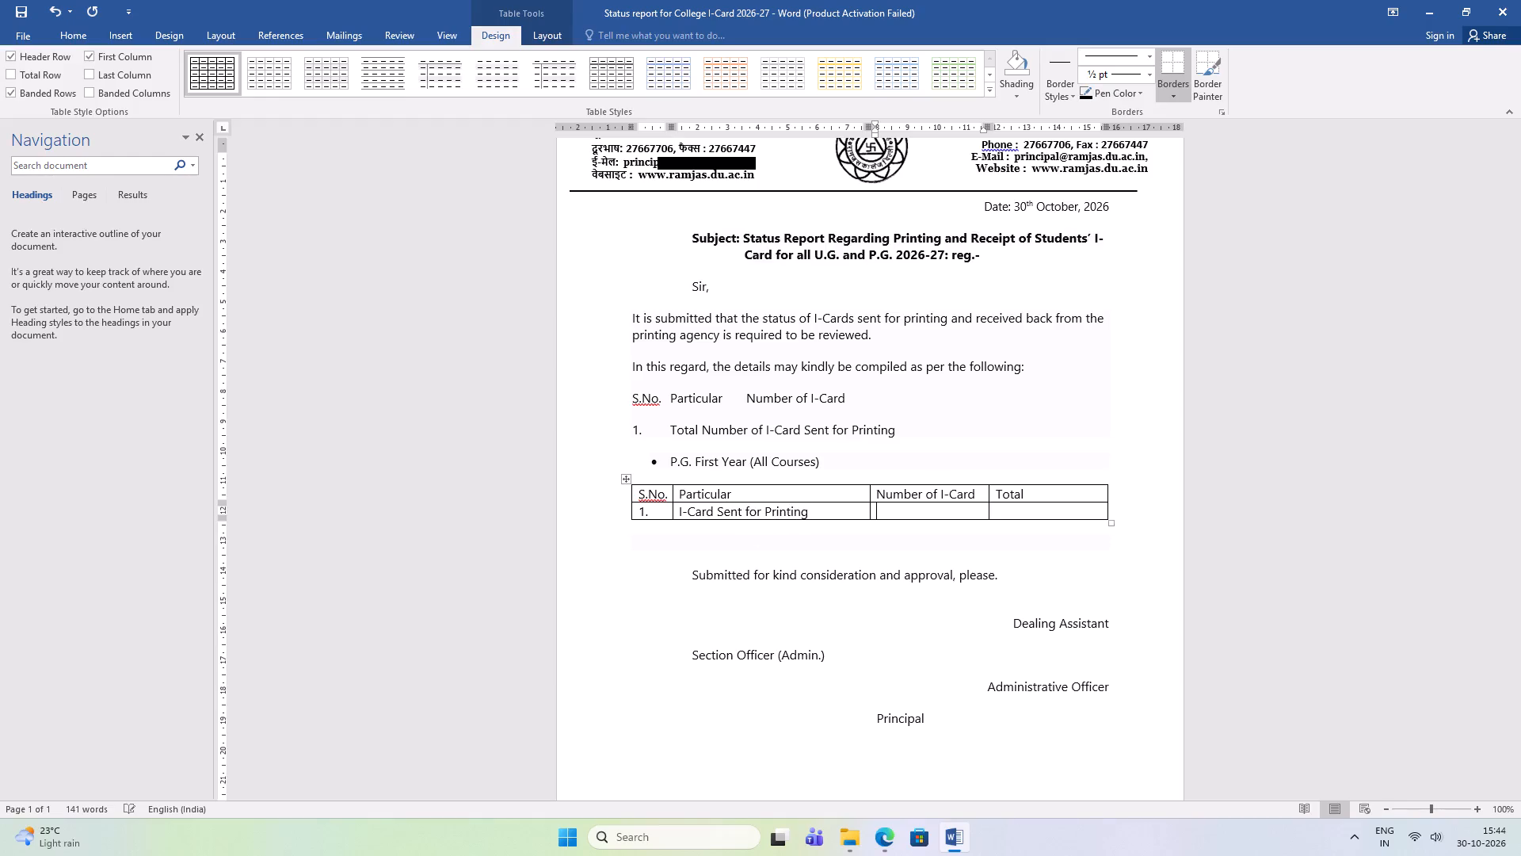
{"action": "key", "text": "Tab"}
{"action": "key", "text": "Tab"}
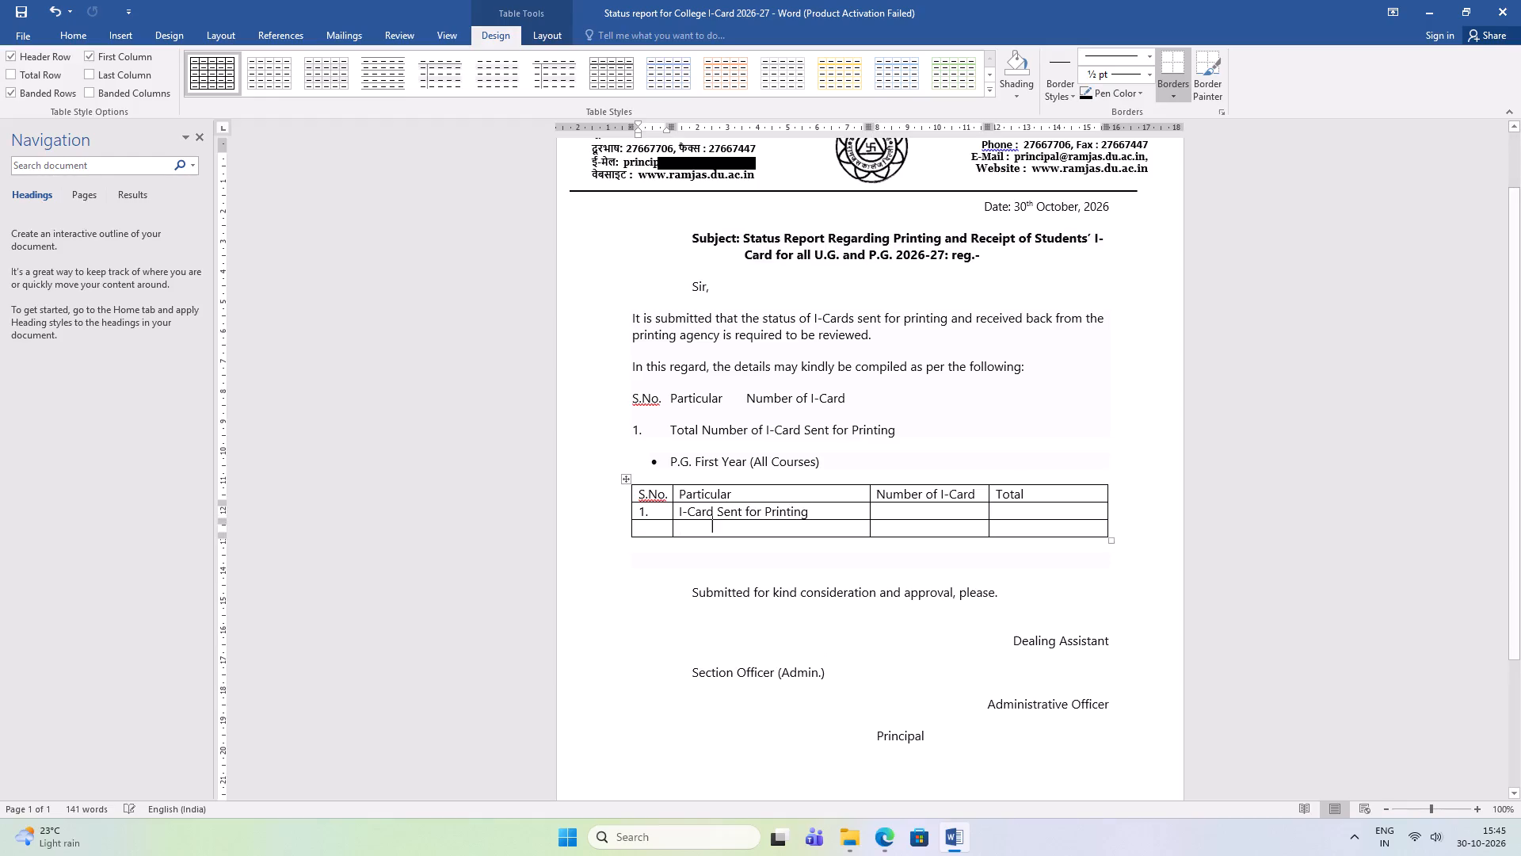
{"action": "key", "text": "Tab"}
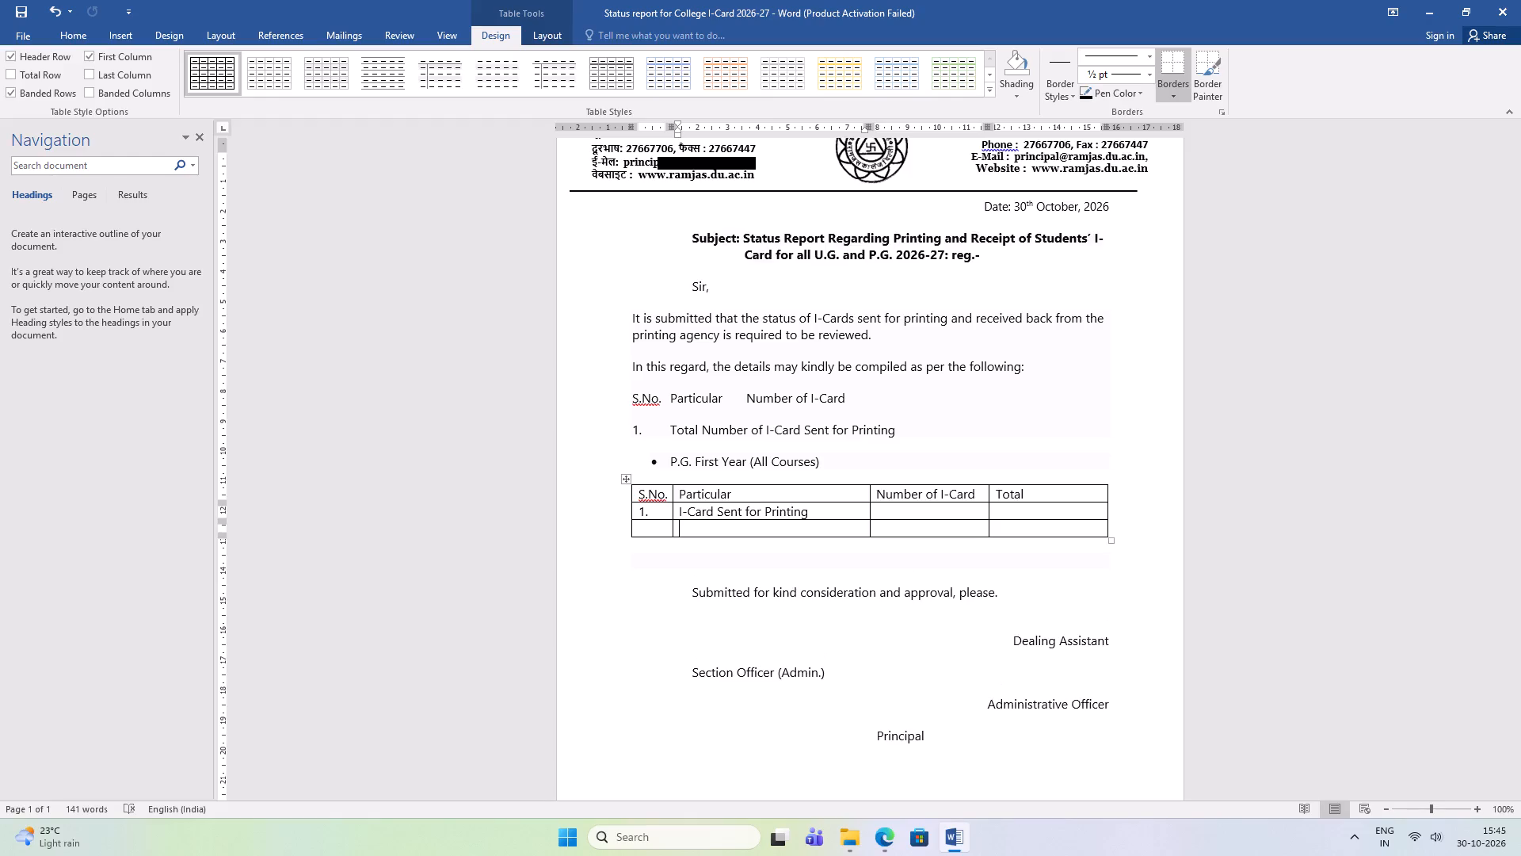
{"action": "type", "text": "P.G."}
{"action": "key", "text": "space"}
{"action": "type", "text": "Firs"}
{"action": "key", "text": "BackSpace"}
{"action": "key", "text": "BackSpace"}
{"action": "key", "text": "BackSpace"}
{"action": "key", "text": "BackSpace"}
{"action": "type", "text": "1st"}
{"action": "key", "text": "space"}
{"action": "type", "text": "Year (All Courses)"}
{"action": "key", "text": "Tab"}
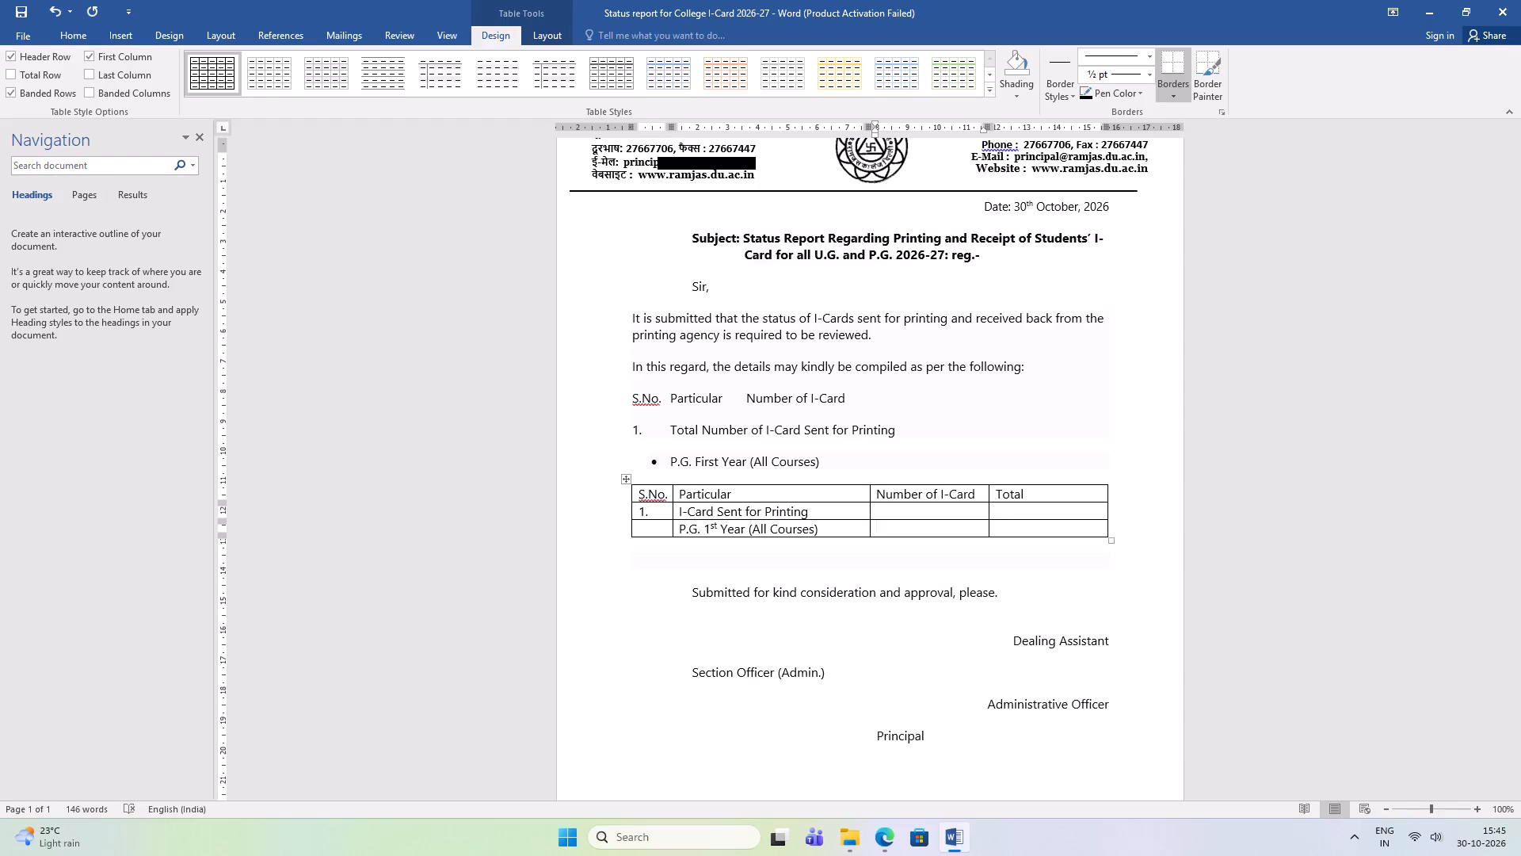
{"action": "type", "text": "249"}
Add another table row for "P.G. 2nd Year (All Courses" with 228 as the Number of I-Card.
{"action": "key", "text": "Tab"}
{"action": "key", "text": "Tab"}
{"action": "key", "text": "Tab"}
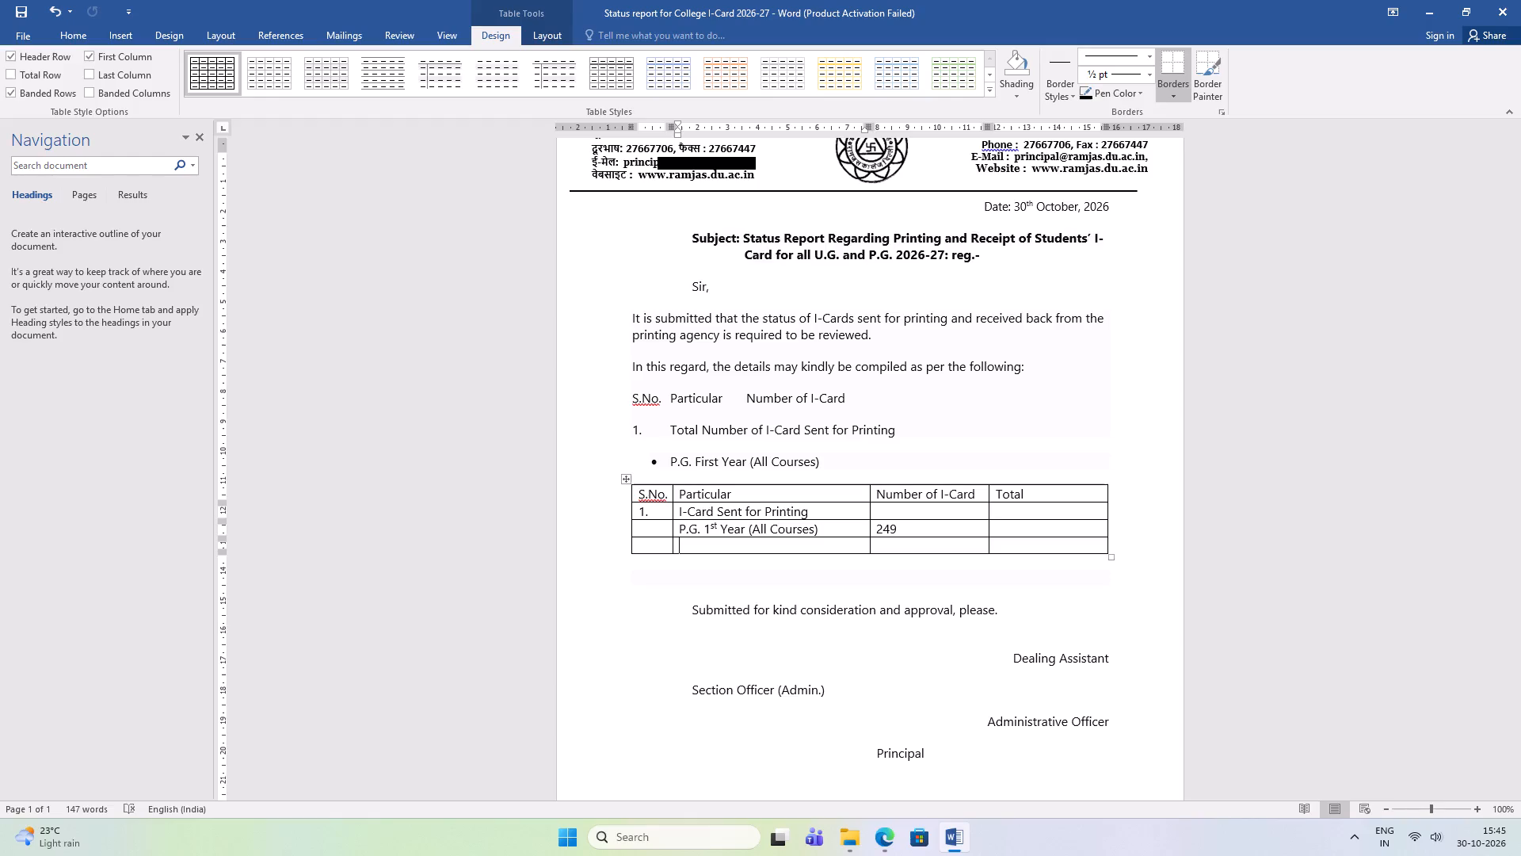
{"action": "type", "text": "P.G."}
{"action": "key", "text": "space"}
{"action": "type", "text": "2nd Yar"}
{"action": "key", "text": "space"}
{"action": "key", "text": "BackSpace"}
{"action": "key", "text": "BackSpace"}
{"action": "key", "text": "BackSpace"}
{"action": "type", "text": "ear (all"}
{"action": "key", "text": "space"}
{"action": "key", "text": "BackSpace"}
{"action": "key", "text": "BackSpace"}
{"action": "key", "text": "BackSpace"}
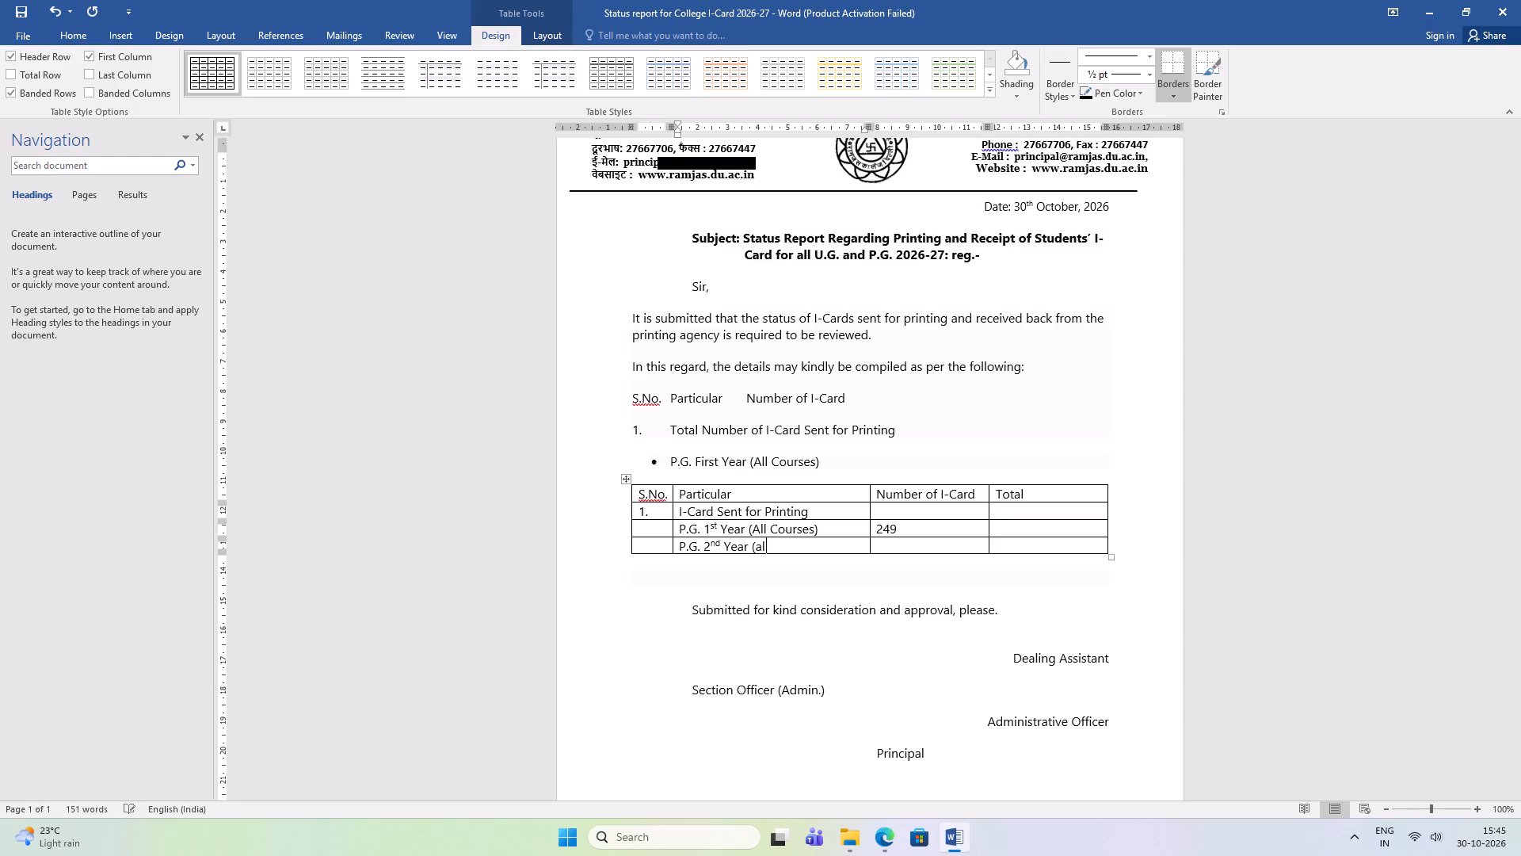
{"action": "key", "text": "BackSpace"}
{"action": "type", "text": "All Courses"}
{"action": "key", "text": "Tab"}
{"action": "type", "text": "228"}
Add another table row for "U.G. 1st Year (all courses)" with 1858 as the Number of I-Card.
{"action": "key", "text": "Tab"}
{"action": "key", "text": "Tab"}
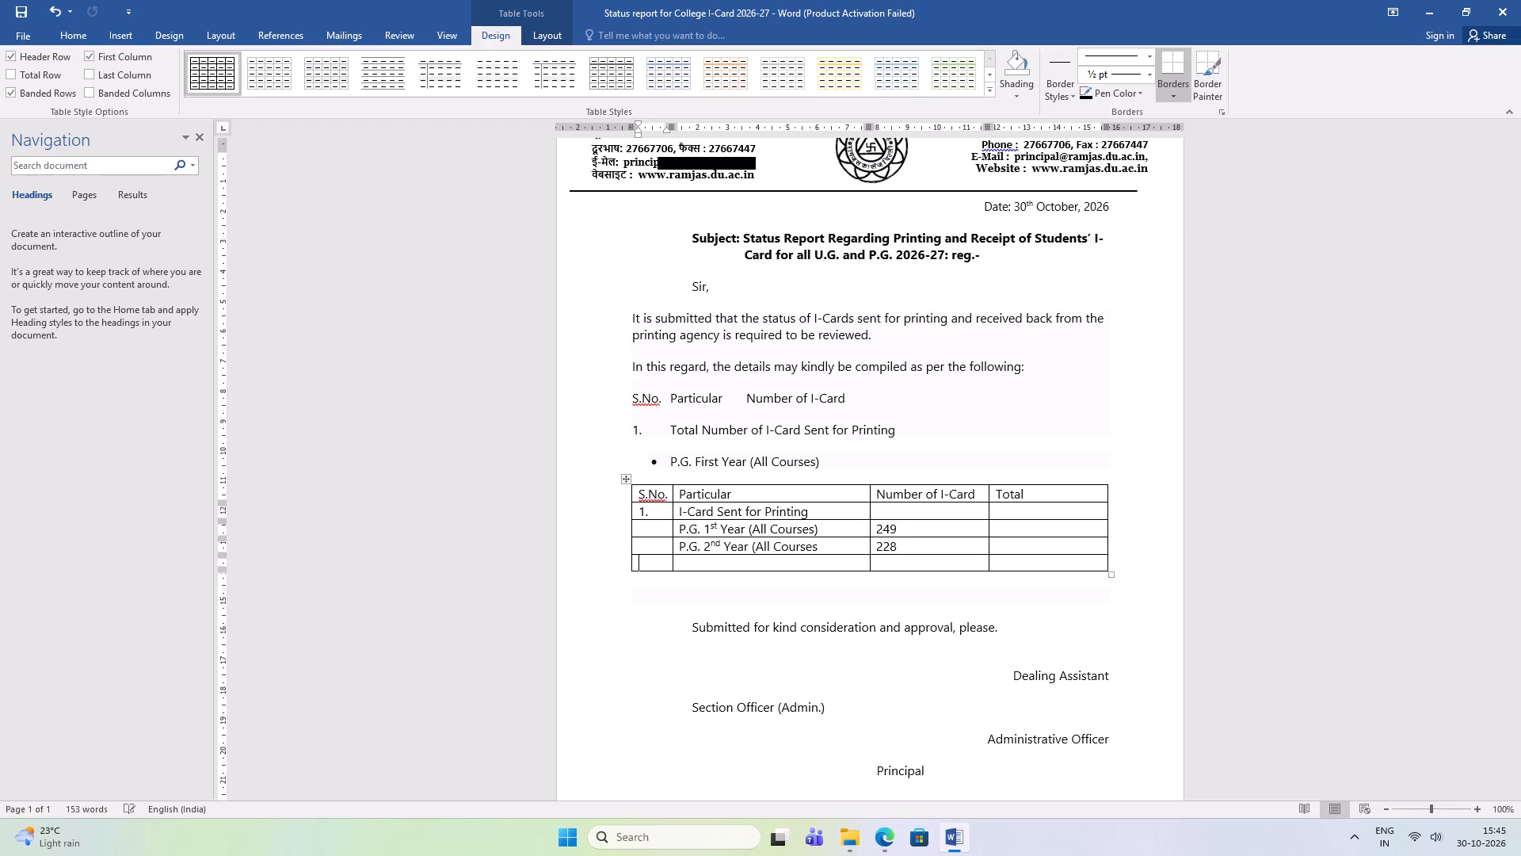
{"action": "key", "text": "Tab"}
{"action": "type", "text": "U.G."}
{"action": "key", "text": "space"}
{"action": "type", "text": "1st YUea"}
{"action": "key", "text": "BackSpace"}
{"action": "key", "text": "BackSpace"}
{"action": "key", "text": "BackSpace"}
{"action": "type", "text": "ear (all"}
{"action": "key", "text": "space"}
{"action": "key", "text": "BackSpace"}
{"action": "key", "text": "BackSpace"}
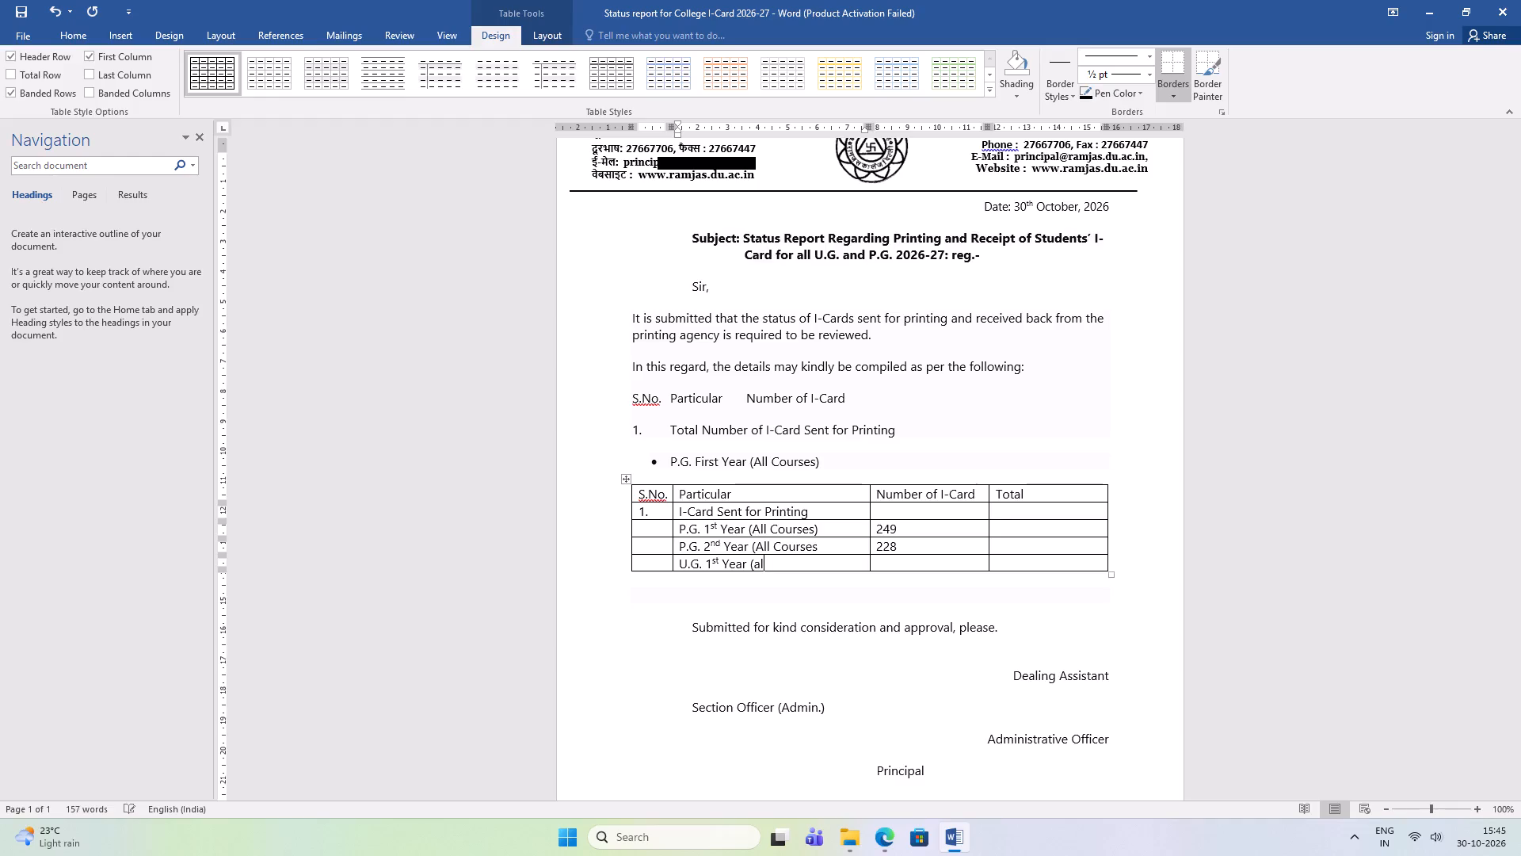
{"action": "key", "text": "BackSpace"}
{"action": "key", "text": "BackSpace"}
{"action": "type", "text": "all Cour"}
{"action": "key", "text": "BackSpace"}
{"action": "key", "text": "BackSpace"}
{"action": "key", "text": "BackSpace"}
{"action": "key", "text": "BackSpace"}
{"action": "type", "text": "courses)"}
{"action": "key", "text": "Tab"}
{"action": "type", "text": "1858"}
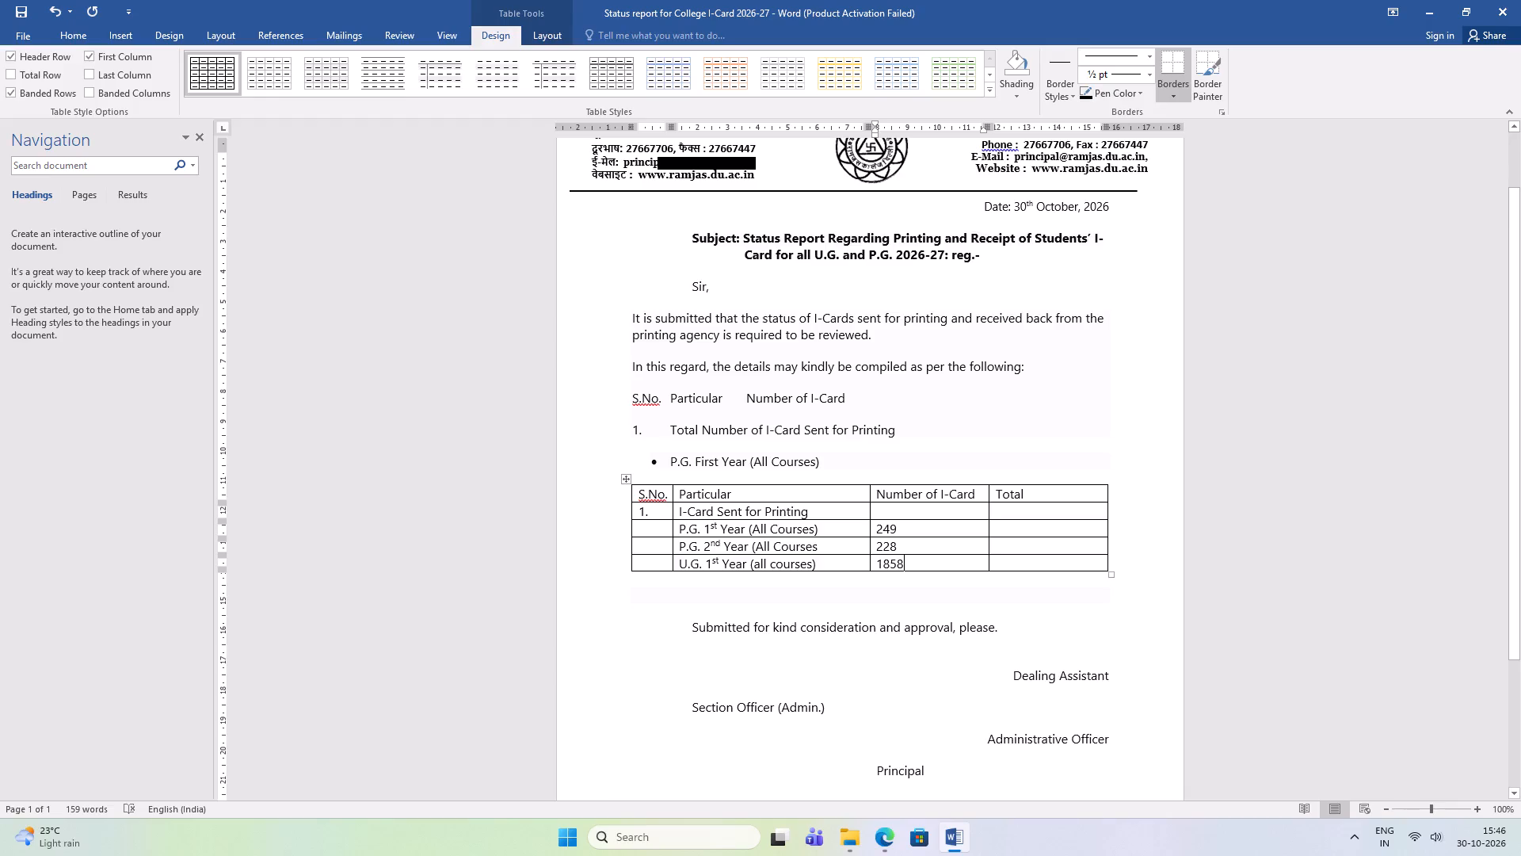
Change "All" to lowercase "all" in the P.G. 2nd Year and P.G. 1st Year entries of the table.
{"action": "left_click", "coordinate": [762, 545]}
{"action": "key", "text": "BackSpace"}
{"action": "key", "text": "a"}
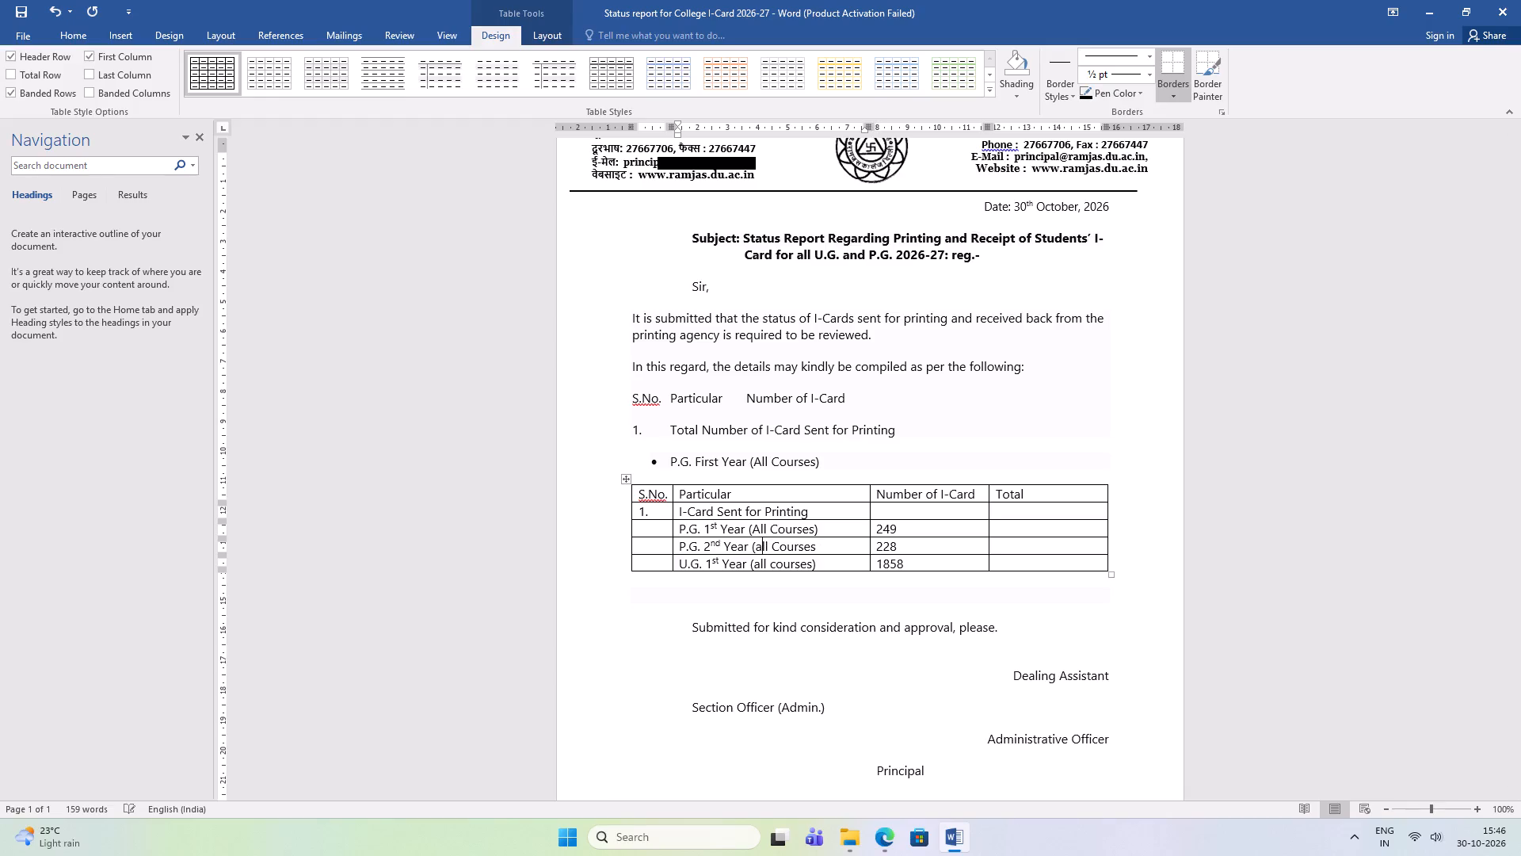
{"action": "key", "text": "Up"}
{"action": "key", "text": "Left"}
{"action": "key", "text": "BackSpace"}
{"action": "key", "text": "a"}
Add another table row for "U.G. 2nd Year (all Courses" with 1638 as the Number of I-Card.
{"action": "left_click", "coordinate": [972, 560]}
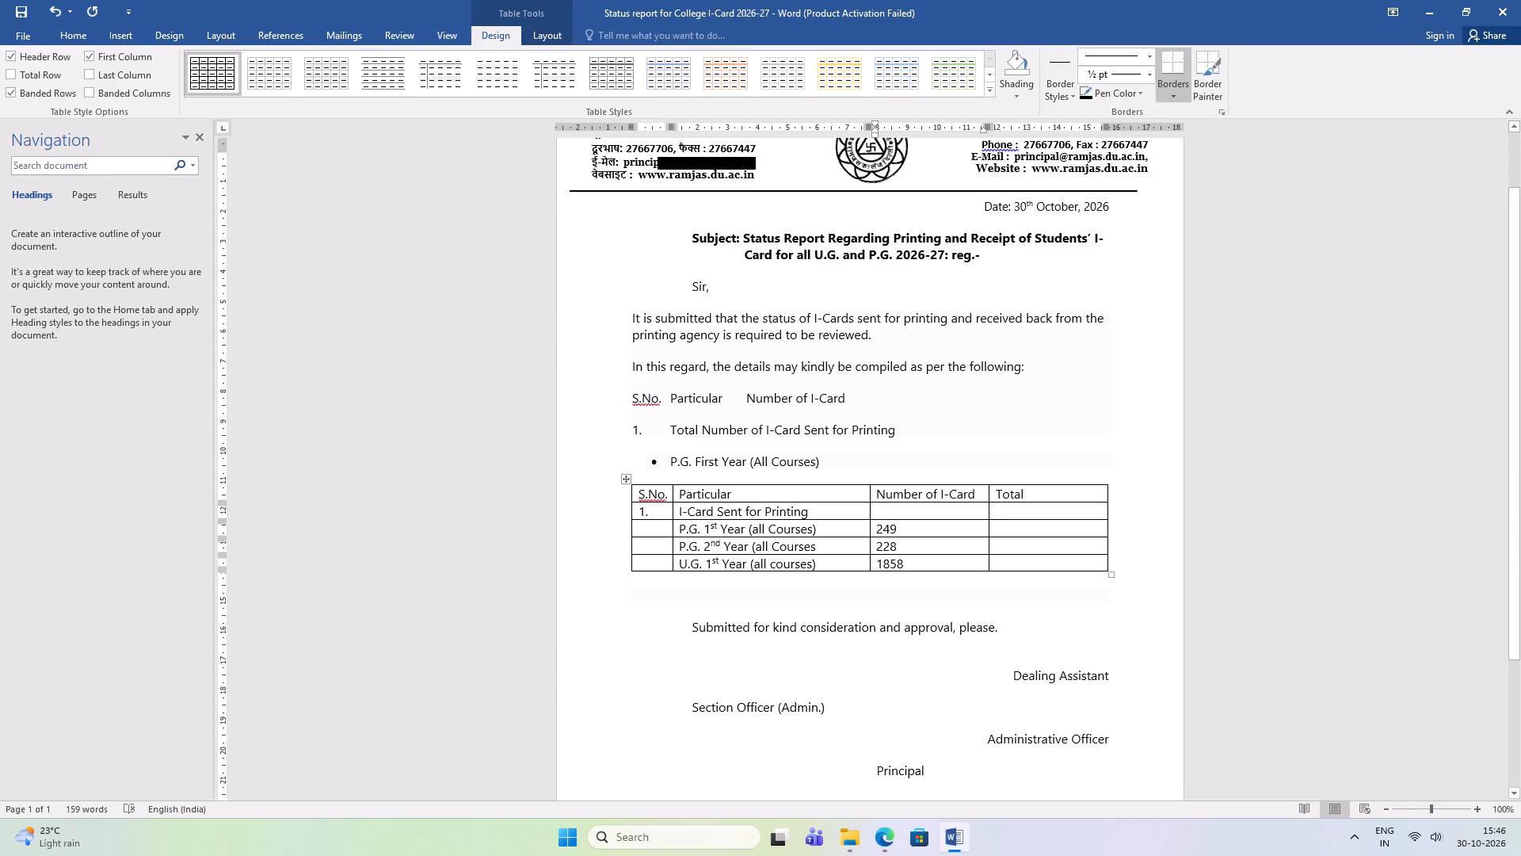
{"action": "key", "text": "Tab"}
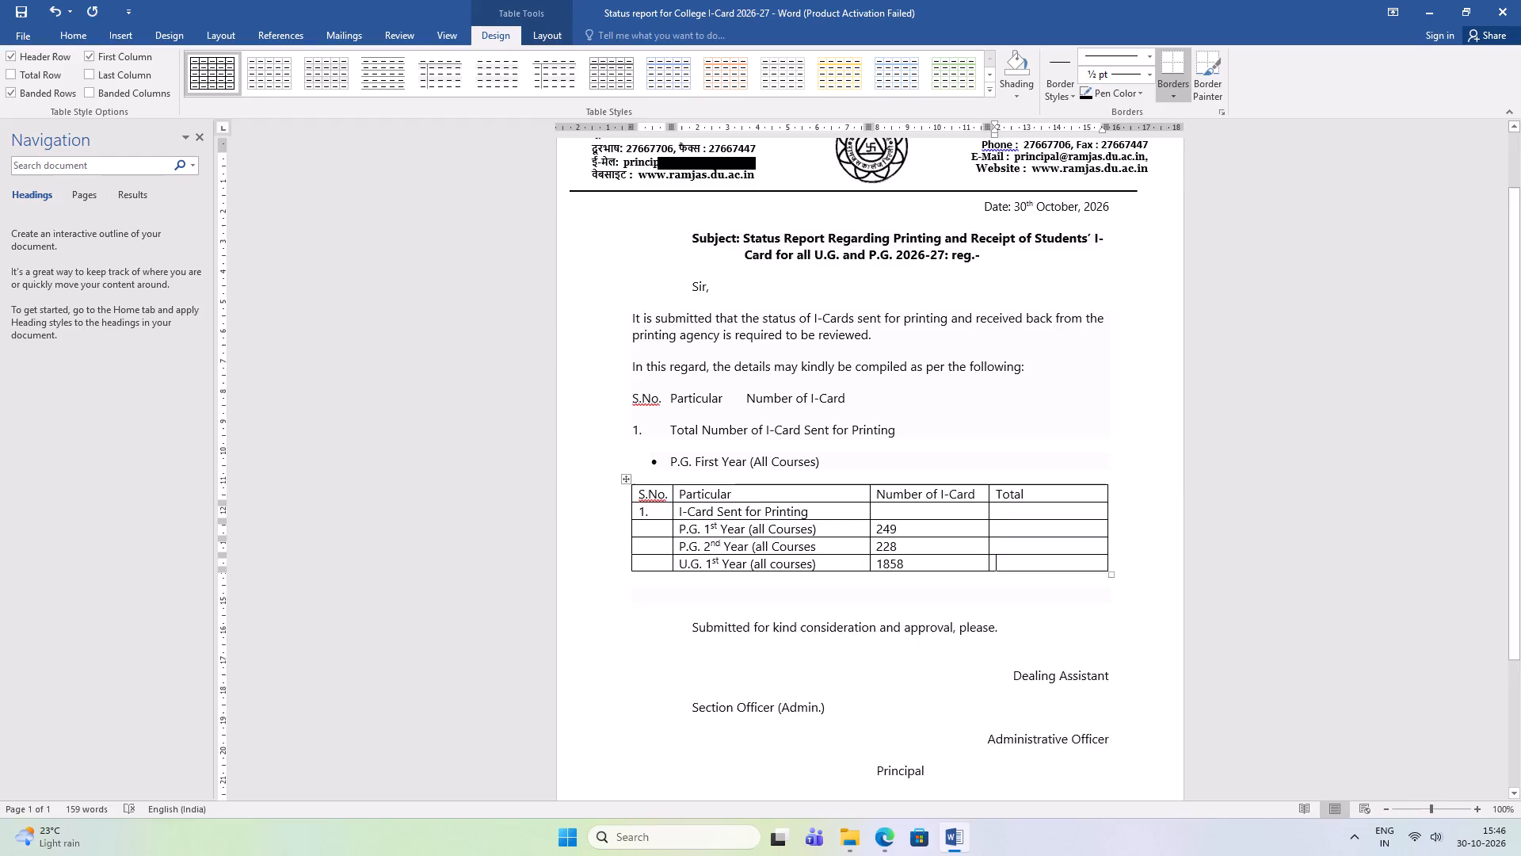
{"action": "key", "text": "Tab"}
{"action": "key", "text": "Tab"}
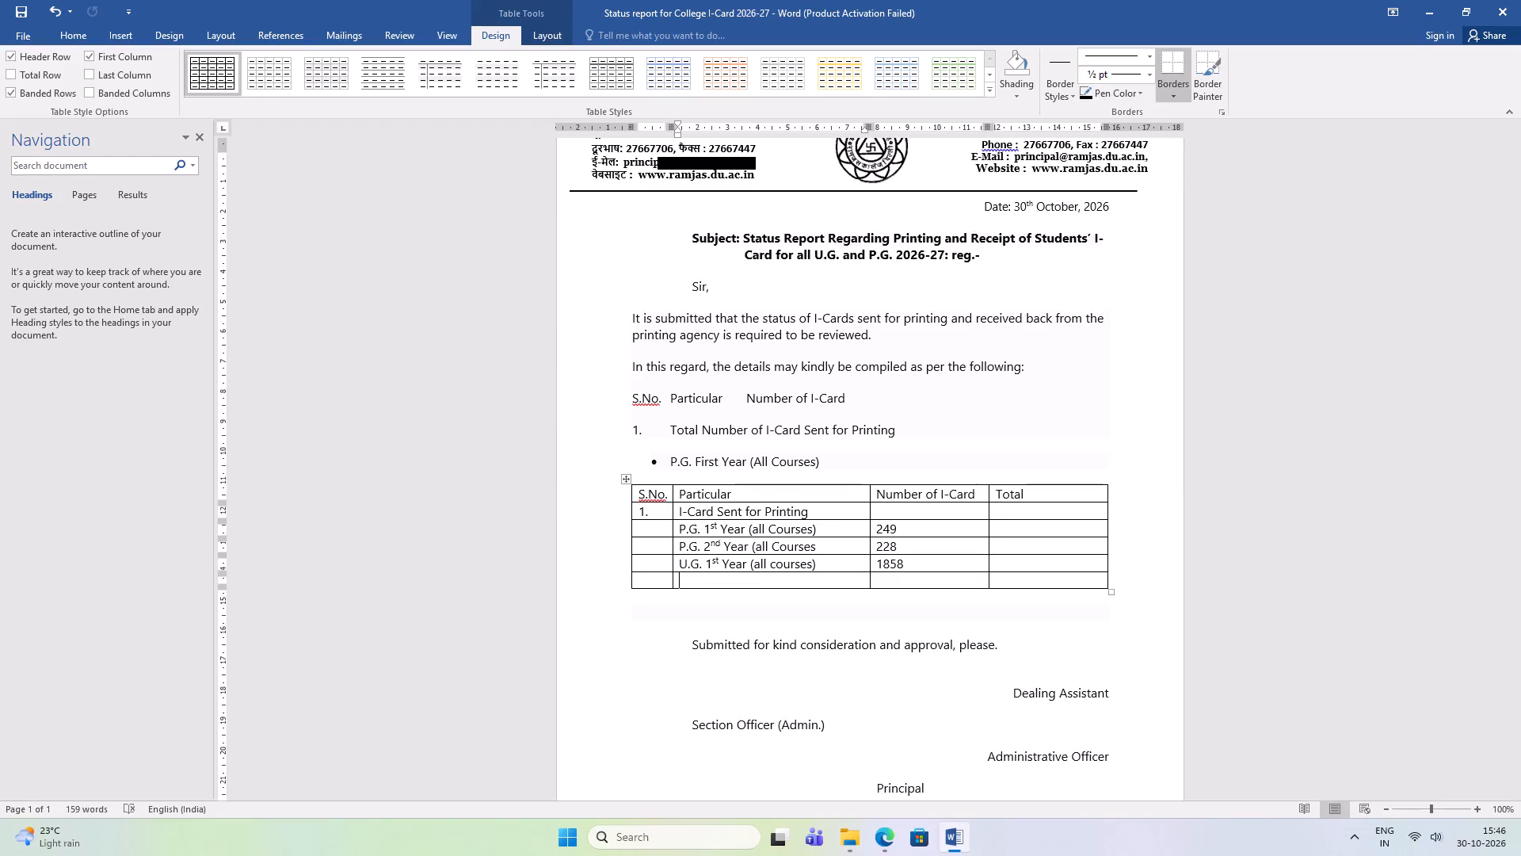
{"action": "type", "text": "UG"}
{"action": "key", "text": "BackSpace"}
{"action": "type", "text": ".G. 2"}
{"action": "type", "text": "nd Ya"}
{"action": "key", "text": "BackSpace"}
{"action": "type", "text": "ear"}
{"action": "key", "text": "space"}
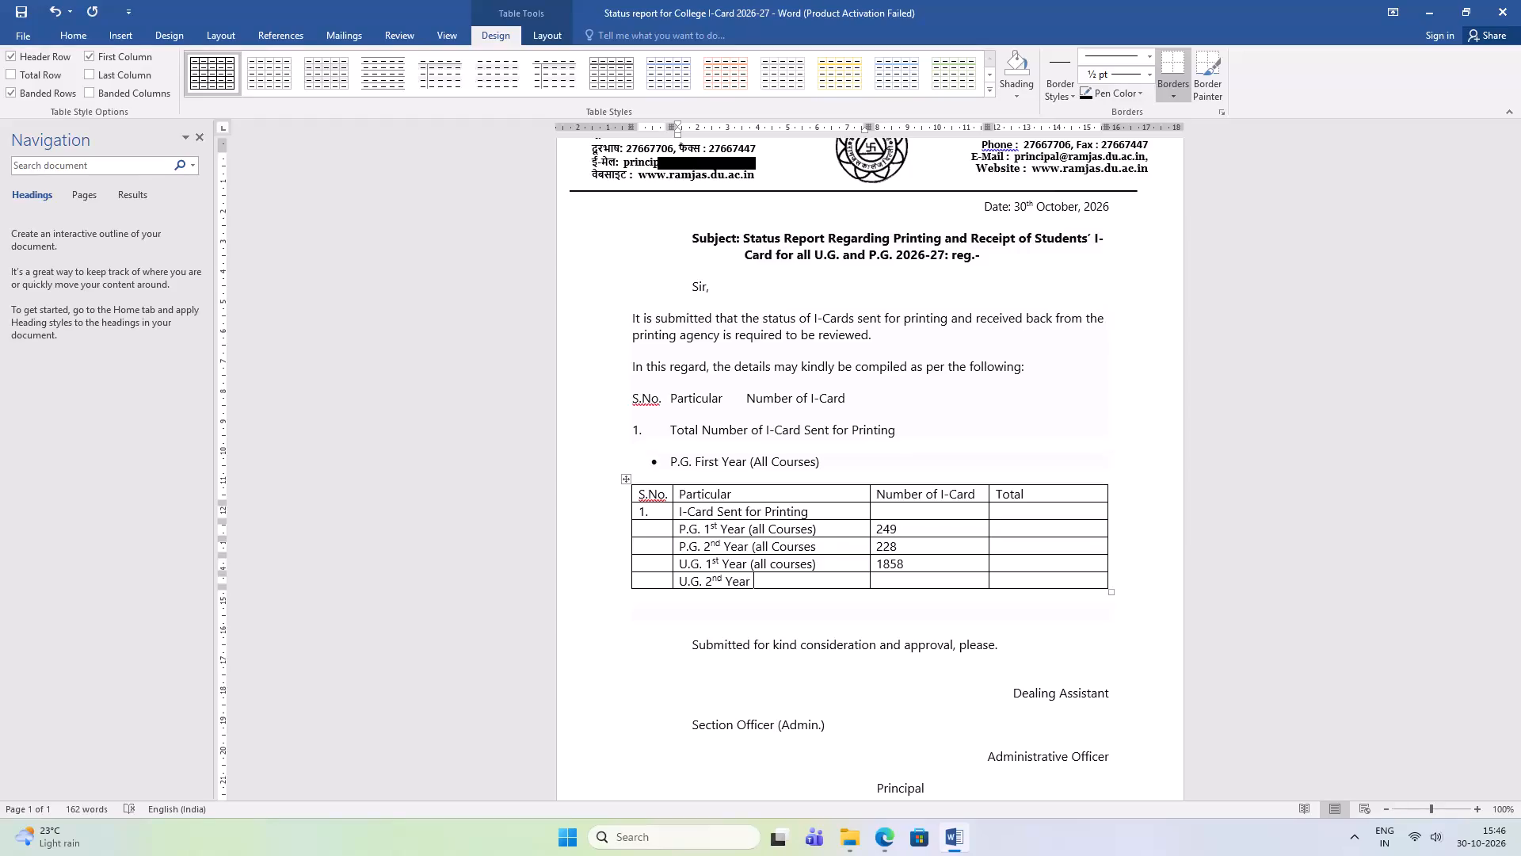
{"action": "type", "text": "(all Courses"}
{"action": "key", "text": "Tab"}
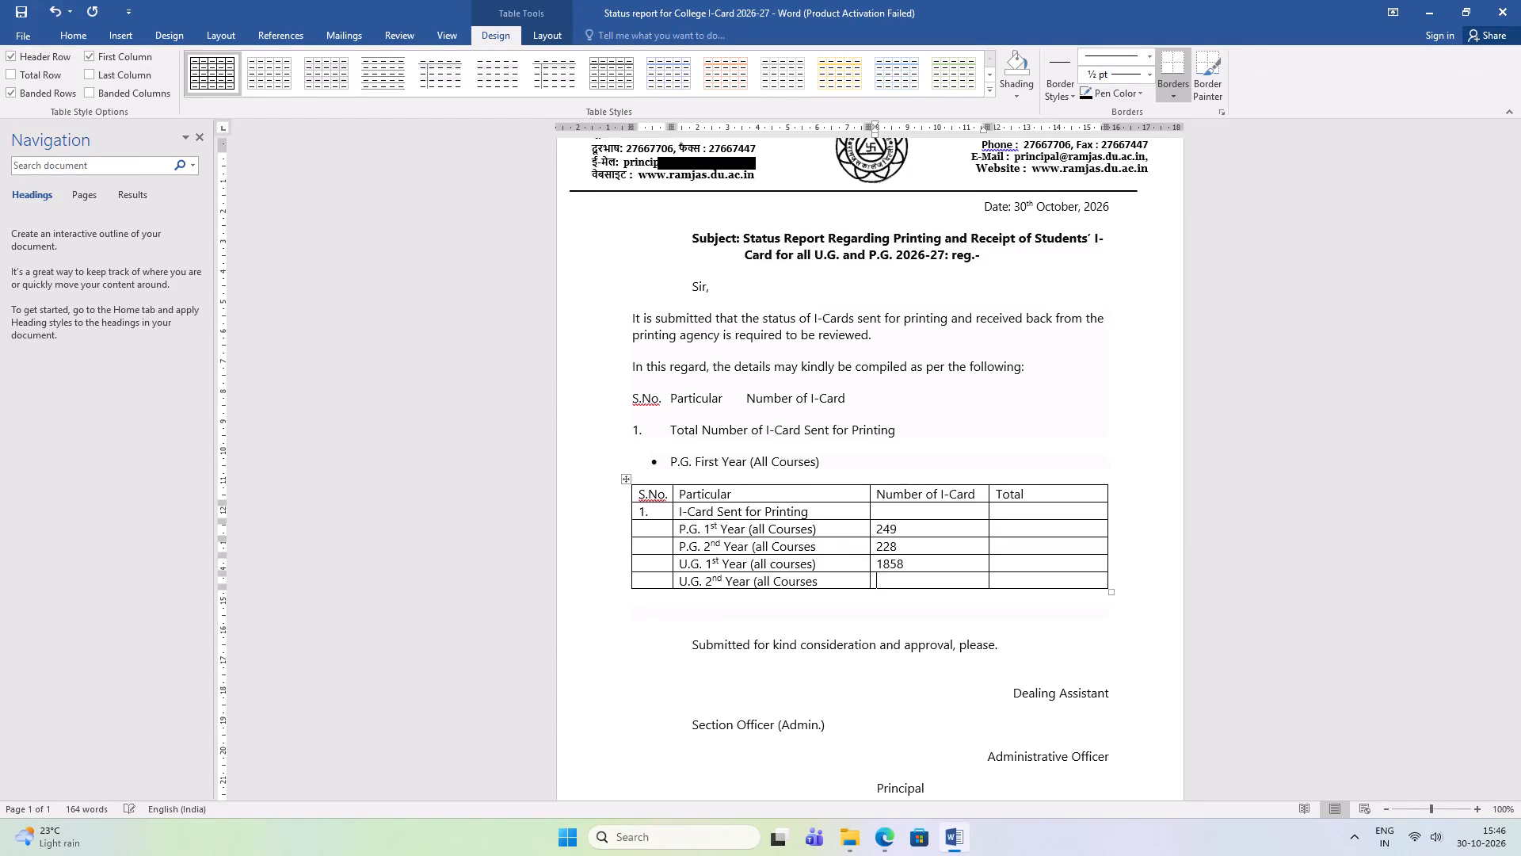
{"action": "type", "text": "1638"}
{"action": "key", "text": "Return"}
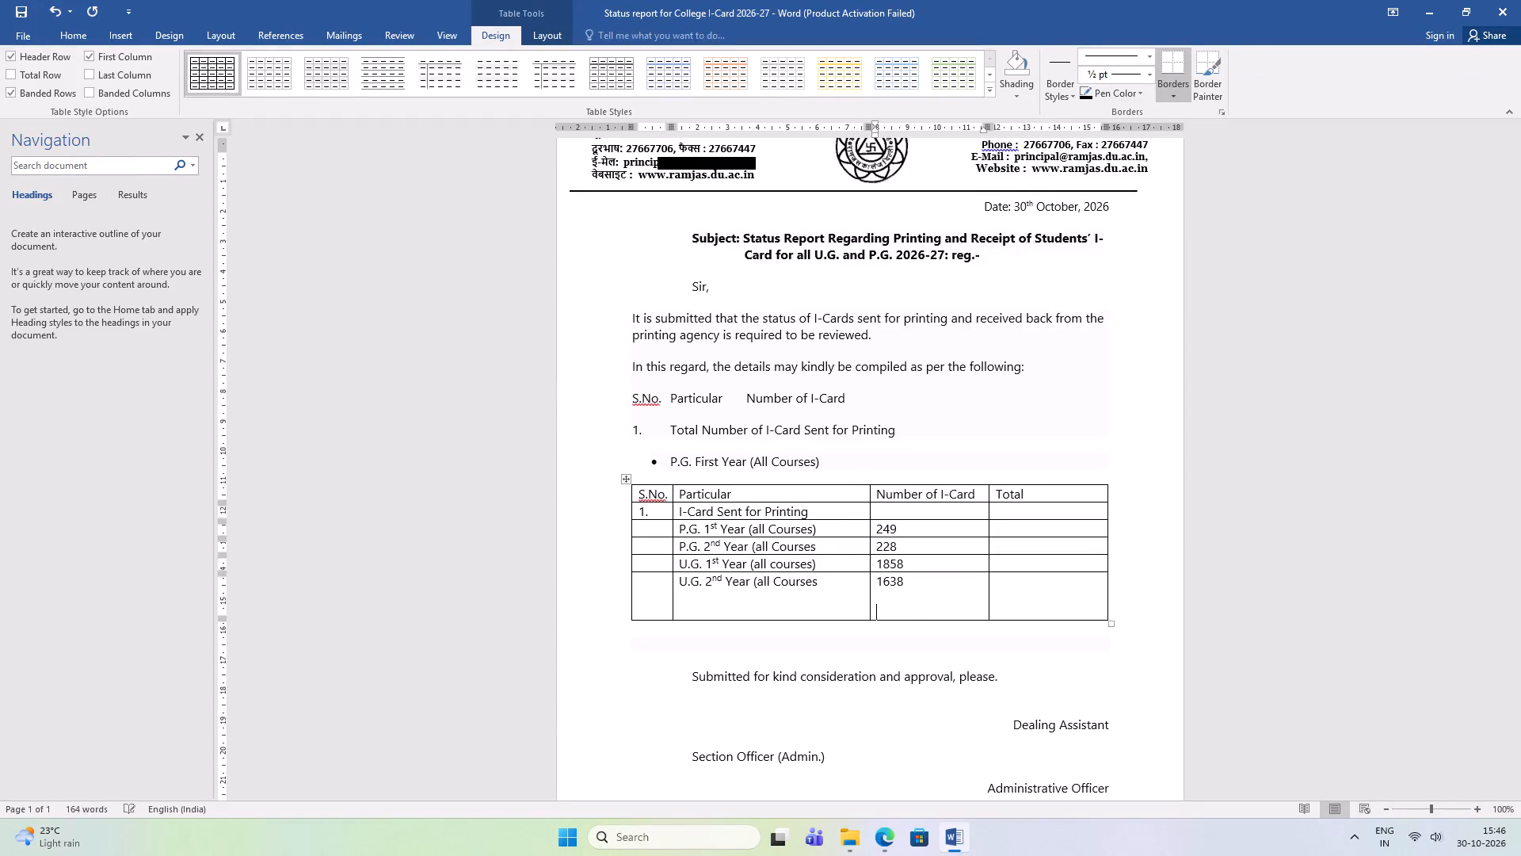
{"action": "key", "text": "BackSpace"}
Add another table row for "U.G. 3rd Year (all courses)" with 1744 as the Number of I-Card.
{"action": "key", "text": "Tab"}
{"action": "key", "text": "Tab"}
{"action": "key", "text": "Tab"}
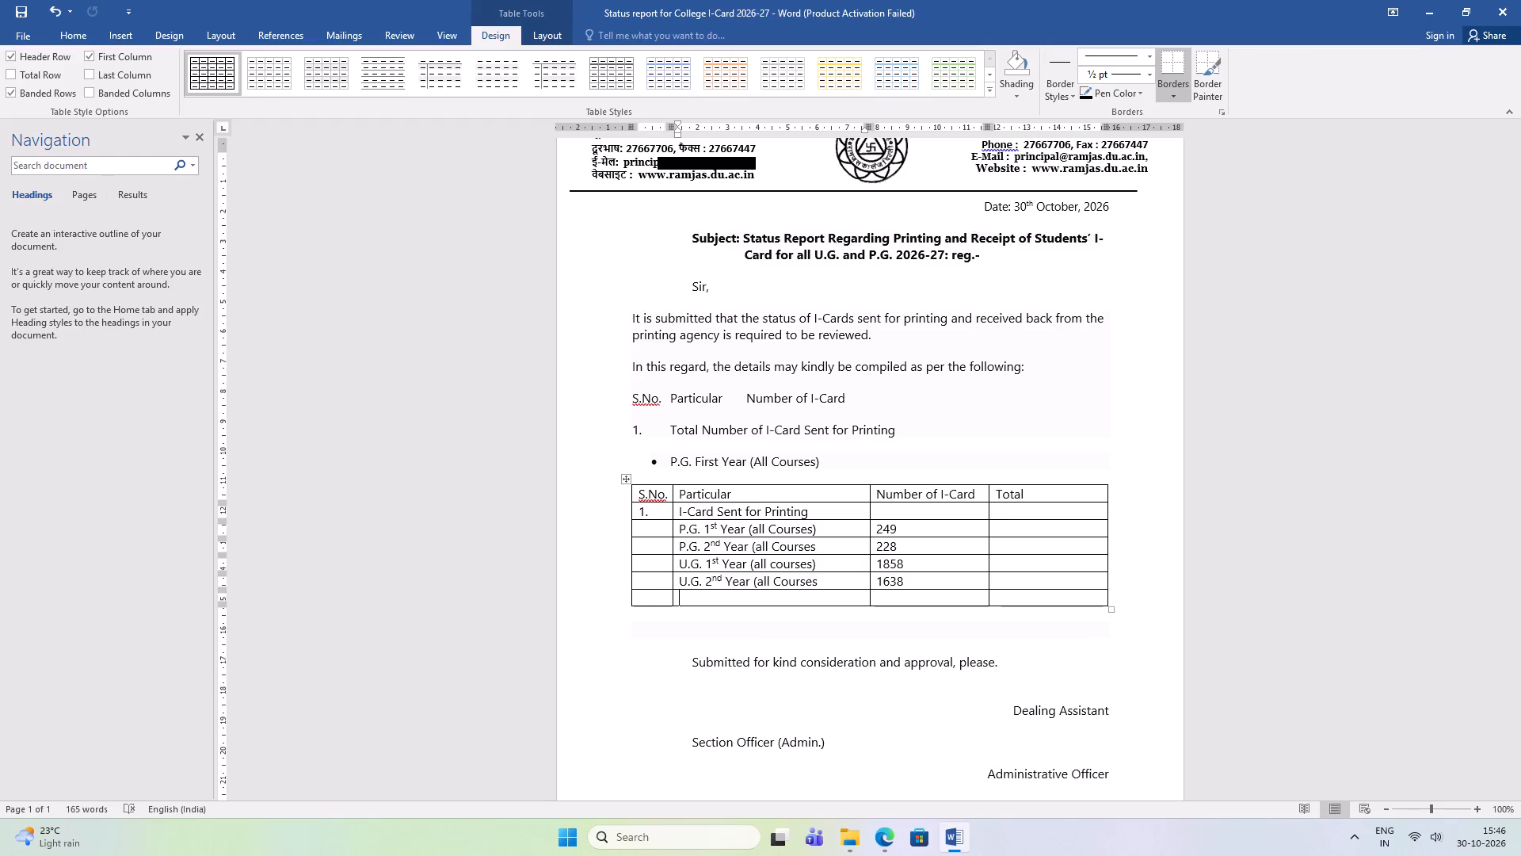
{"action": "type", "text": "U.G. 3rd Year"}
{"action": "key", "text": "space"}
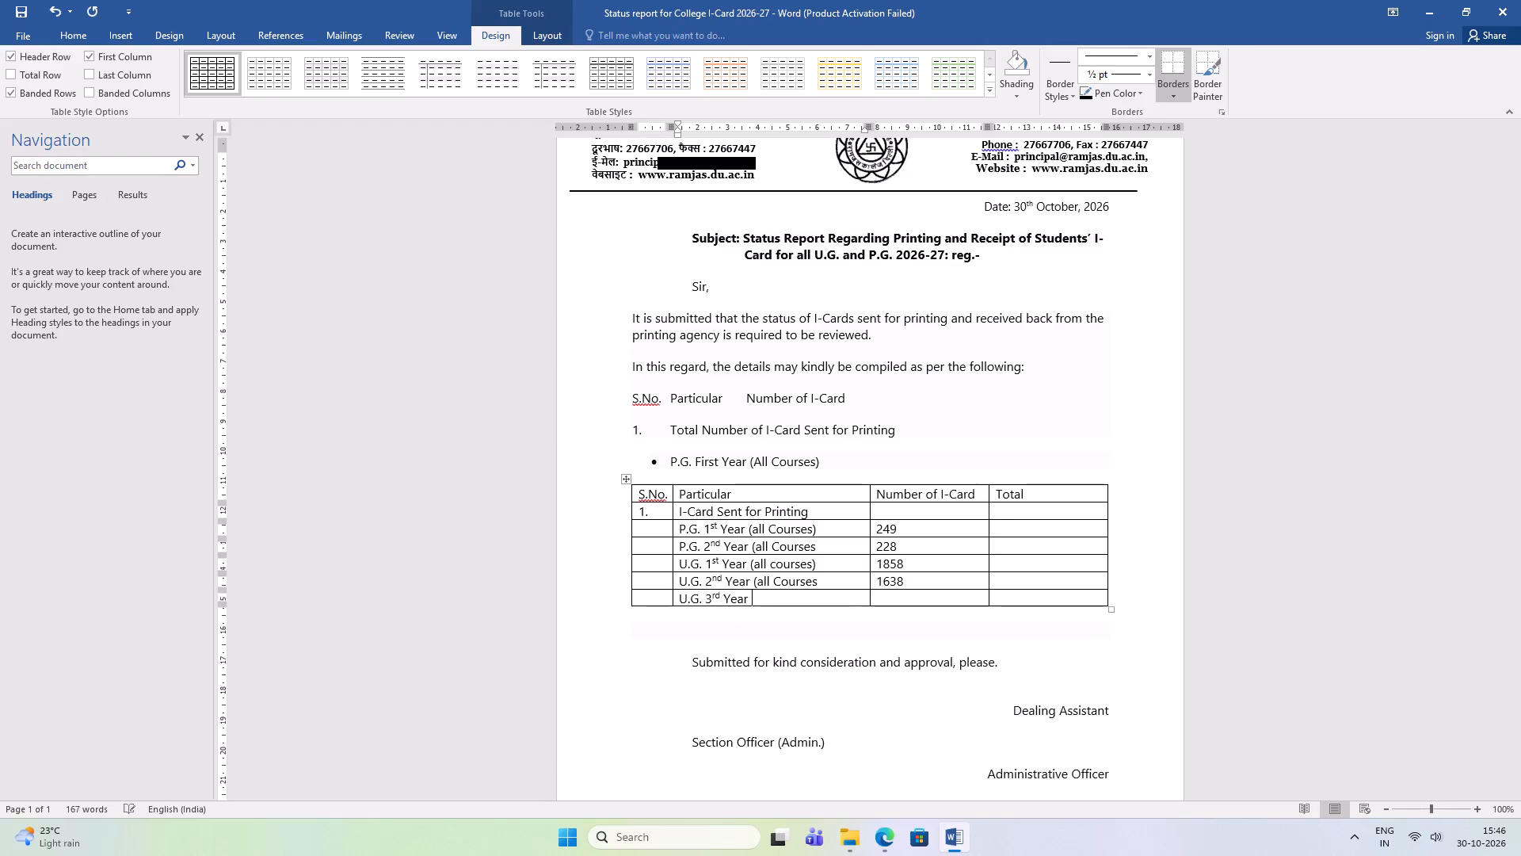
{"action": "key", "text": "9"}
{"action": "key", "text": "BackSpace"}
{"action": "type", "text": "(all Cours"}
{"action": "key", "text": "BackSpace"}
{"action": "key", "text": "BackSpace"}
{"action": "key", "text": "BackSpace"}
{"action": "key", "text": "BackSpace"}
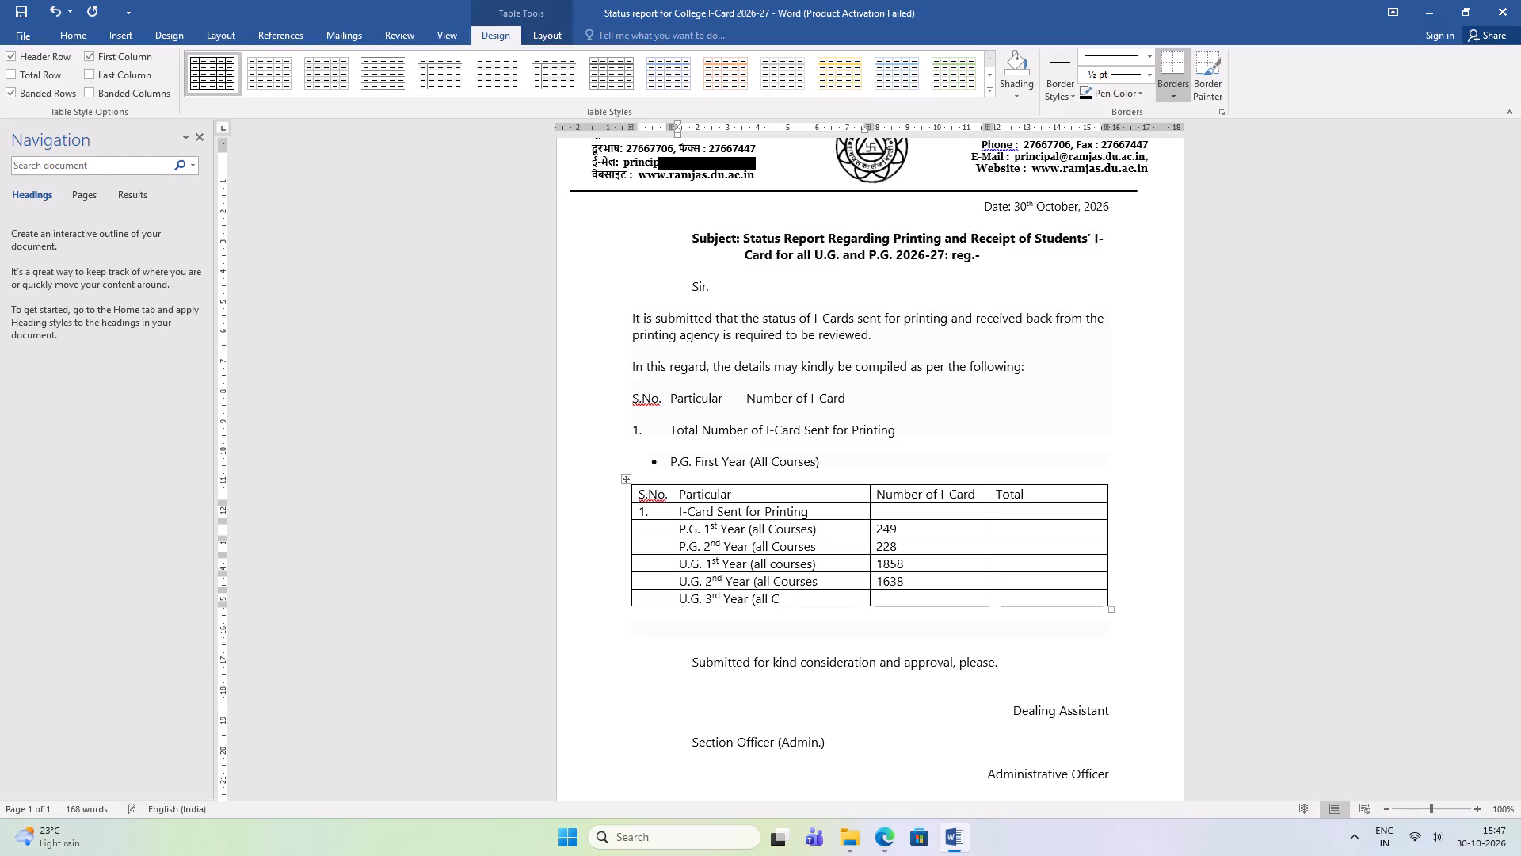
{"action": "key", "text": "BackSpace"}
{"action": "type", "text": "courses)"}
{"action": "key", "text": "Tab"}
{"action": "type", "text": "17"}
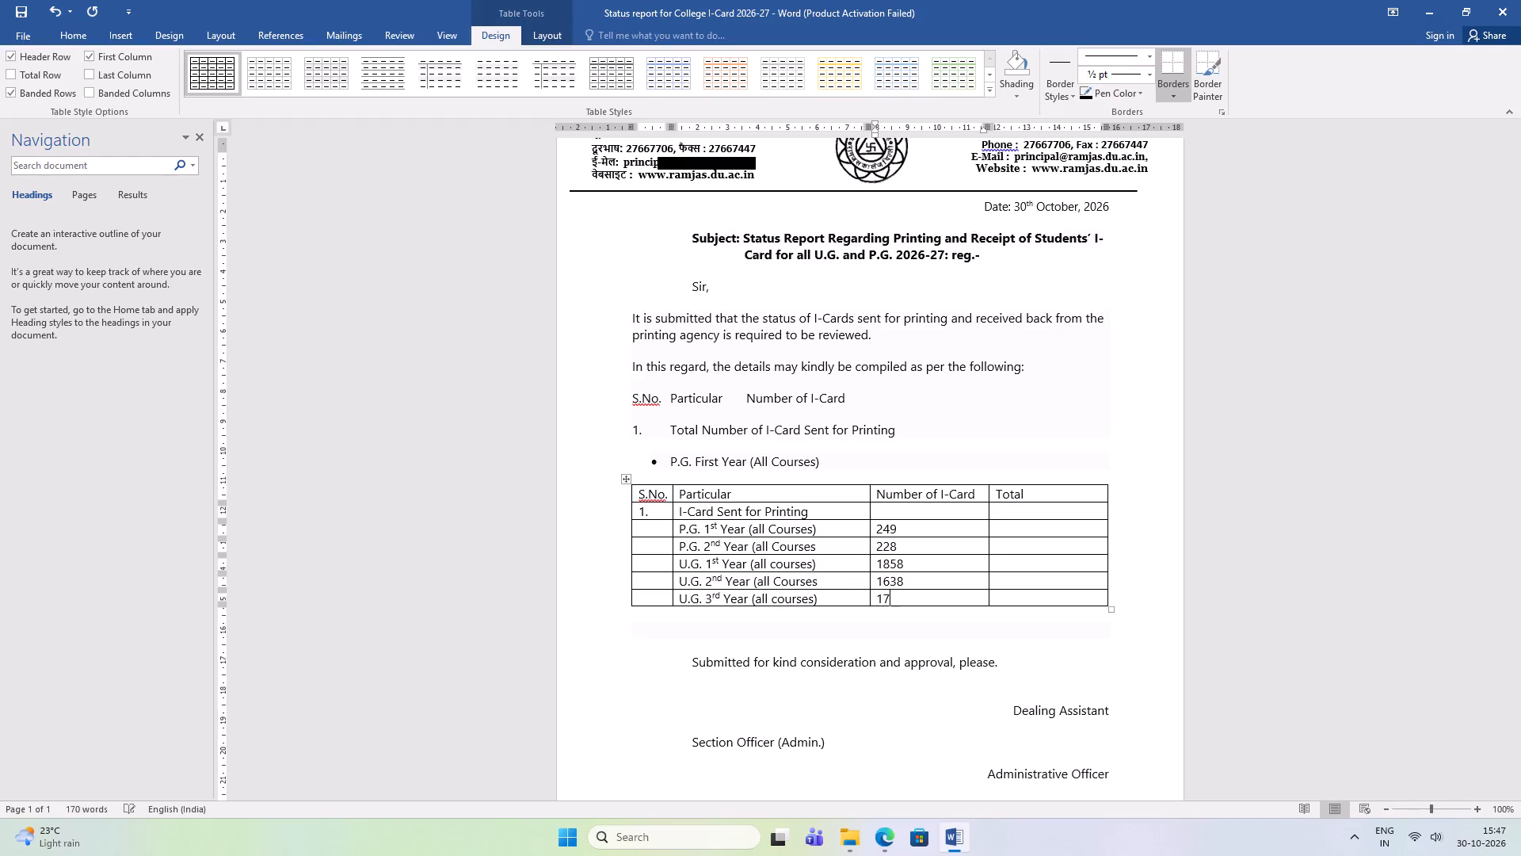
{"action": "type", "text": "44"}
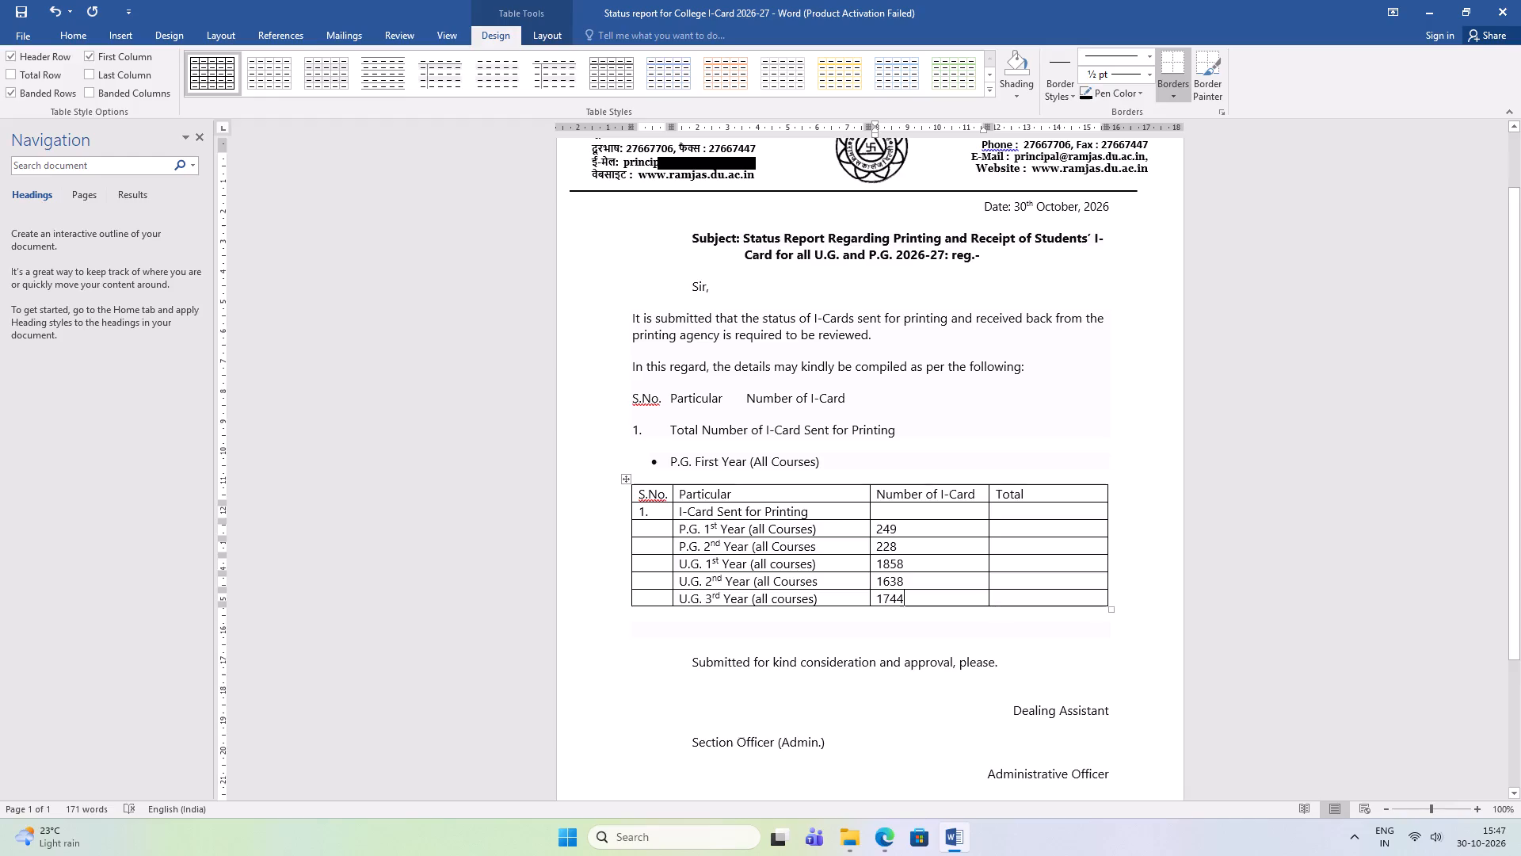
Change "Courses" to lowercase "courses" in the P.G. 1st Year, P.G. 2nd Year and U.G. 2nd Year entries of the table.
{"action": "left_click", "coordinate": [775, 532]}
{"action": "key", "text": "BackSpace"}
{"action": "key", "text": "shift+c"}
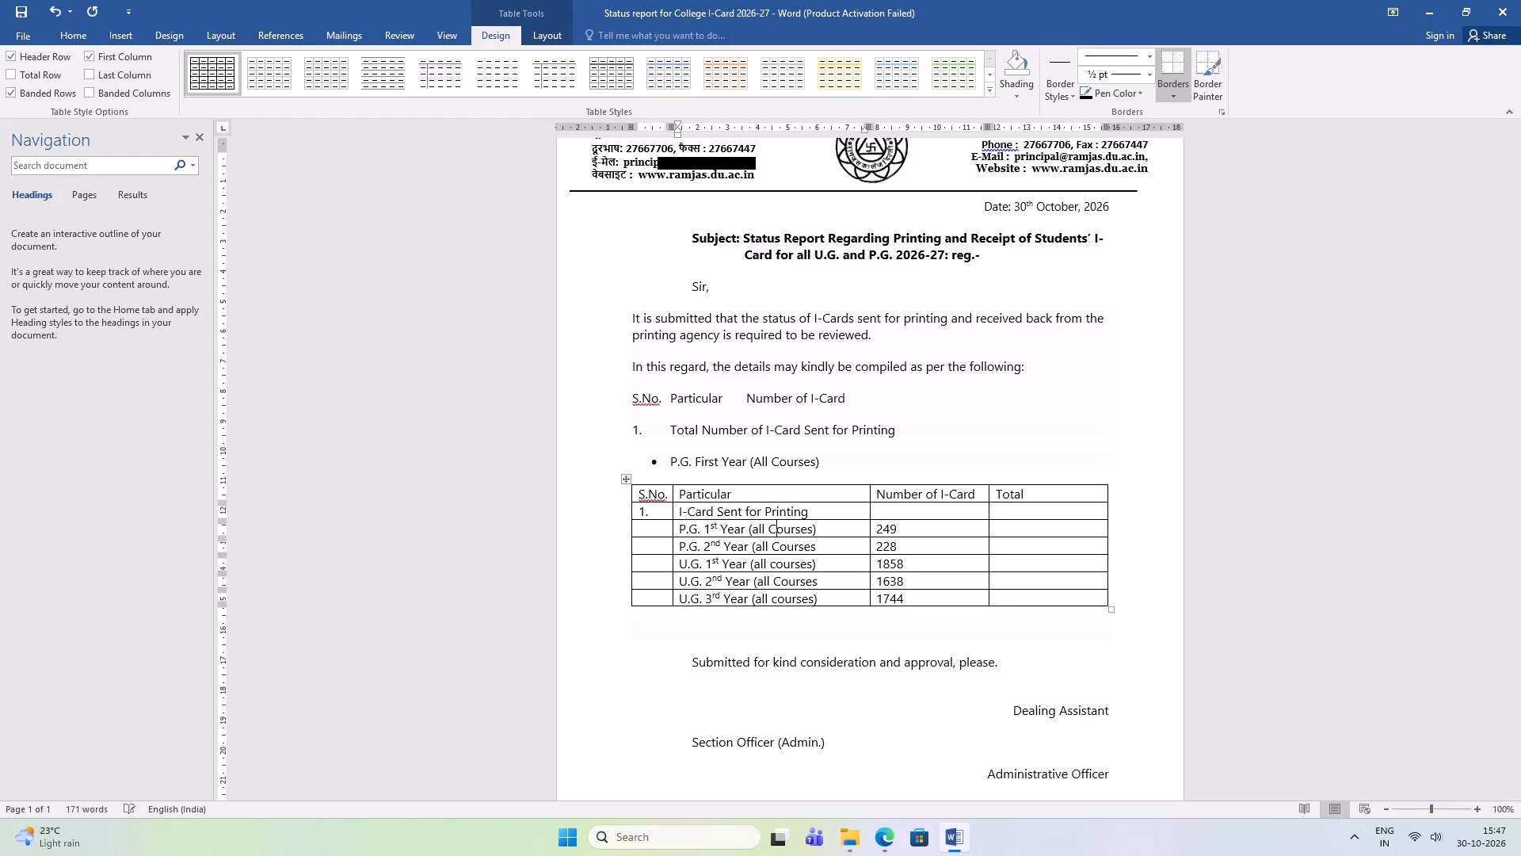
{"action": "key", "text": "Down"}
{"action": "key", "text": "BackSpace"}
{"action": "key", "text": "c"}
{"action": "key", "text": "Up"}
{"action": "key", "text": "BackSpace"}
{"action": "key", "text": "c"}
{"action": "key", "text": "Down"}
{"action": "key", "text": "Down"}
{"action": "key", "text": "Down"}
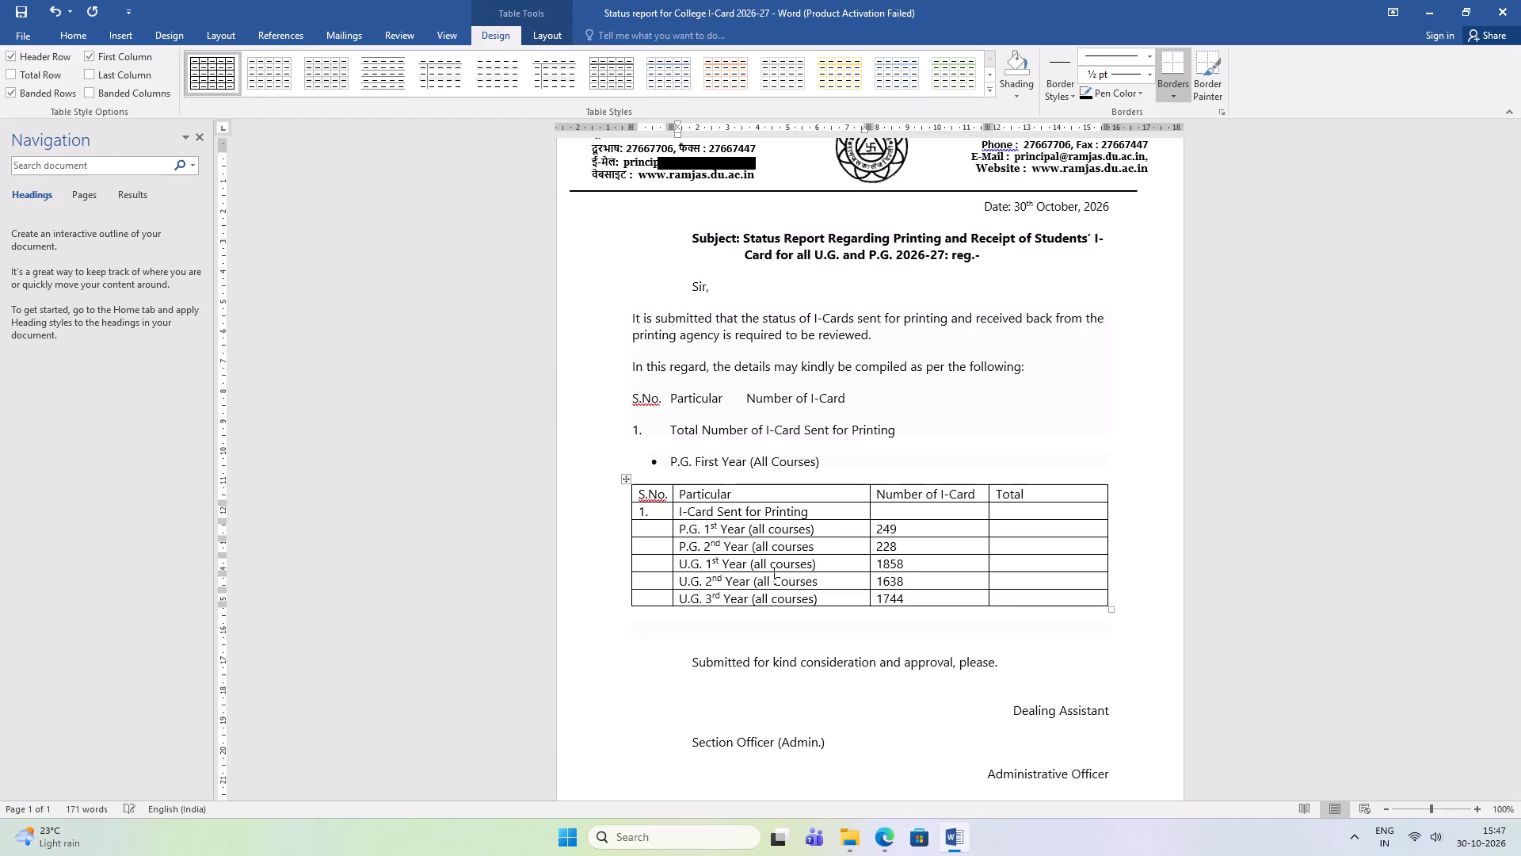
{"action": "key", "text": "Delete"}
{"action": "key", "text": "c"}
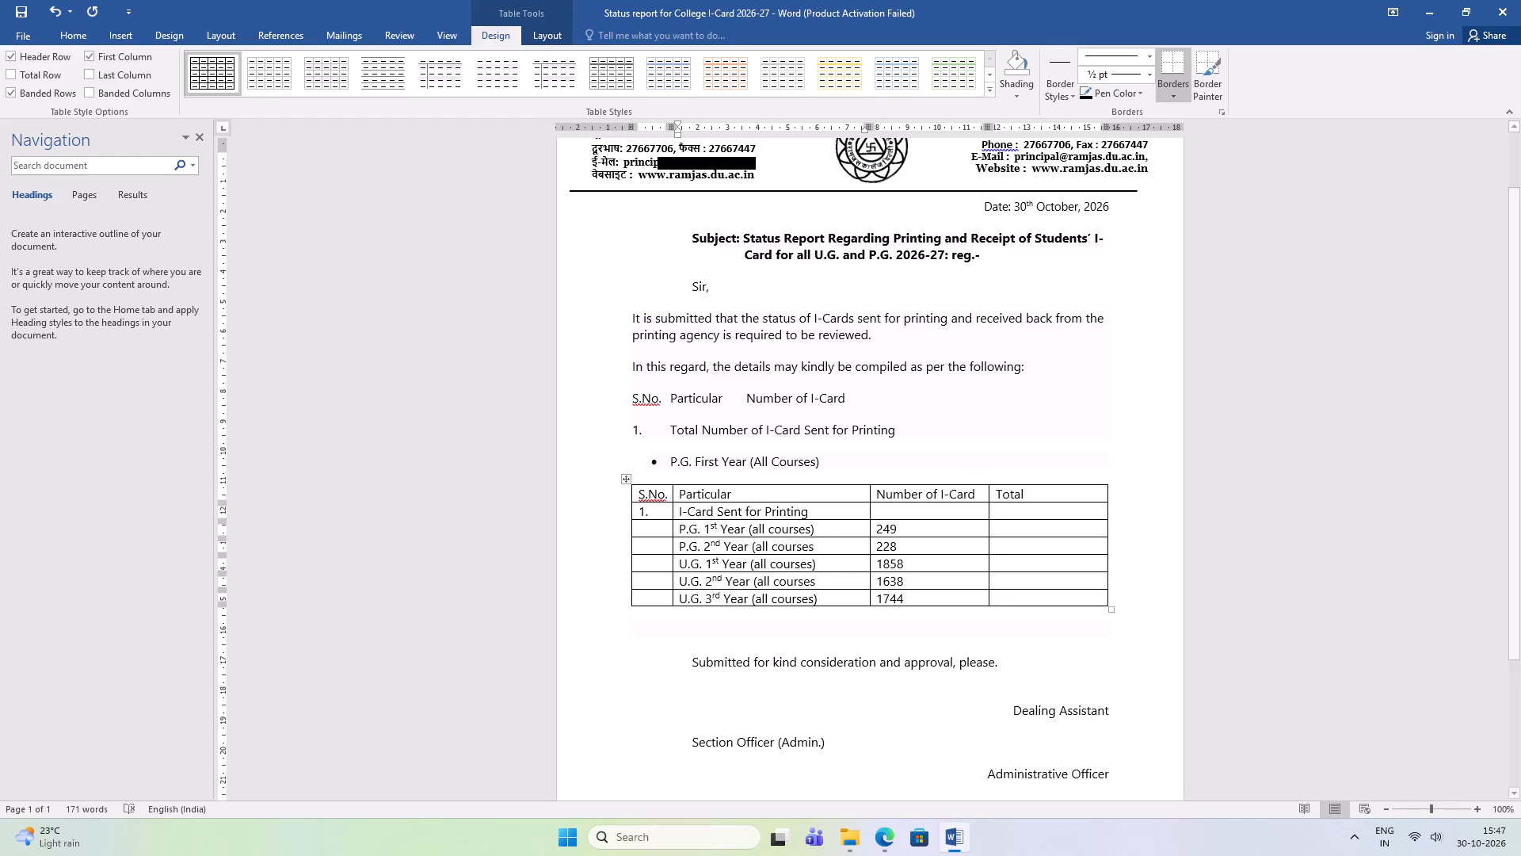
Add another table row for "U.G. 4th Year (all courses)" with 150 as the Number of I-Card.
{"action": "key", "text": "Tab"}
{"action": "key", "text": "Tab"}
{"action": "left_click", "coordinate": [851, 603]}
{"action": "key", "text": "Tab"}
{"action": "key", "text": "Tab"}
{"action": "key", "text": "Tab"}
{"action": "key", "text": "Tab"}
{"action": "key", "text": "Tab"}
{"action": "key", "text": "Tab"}
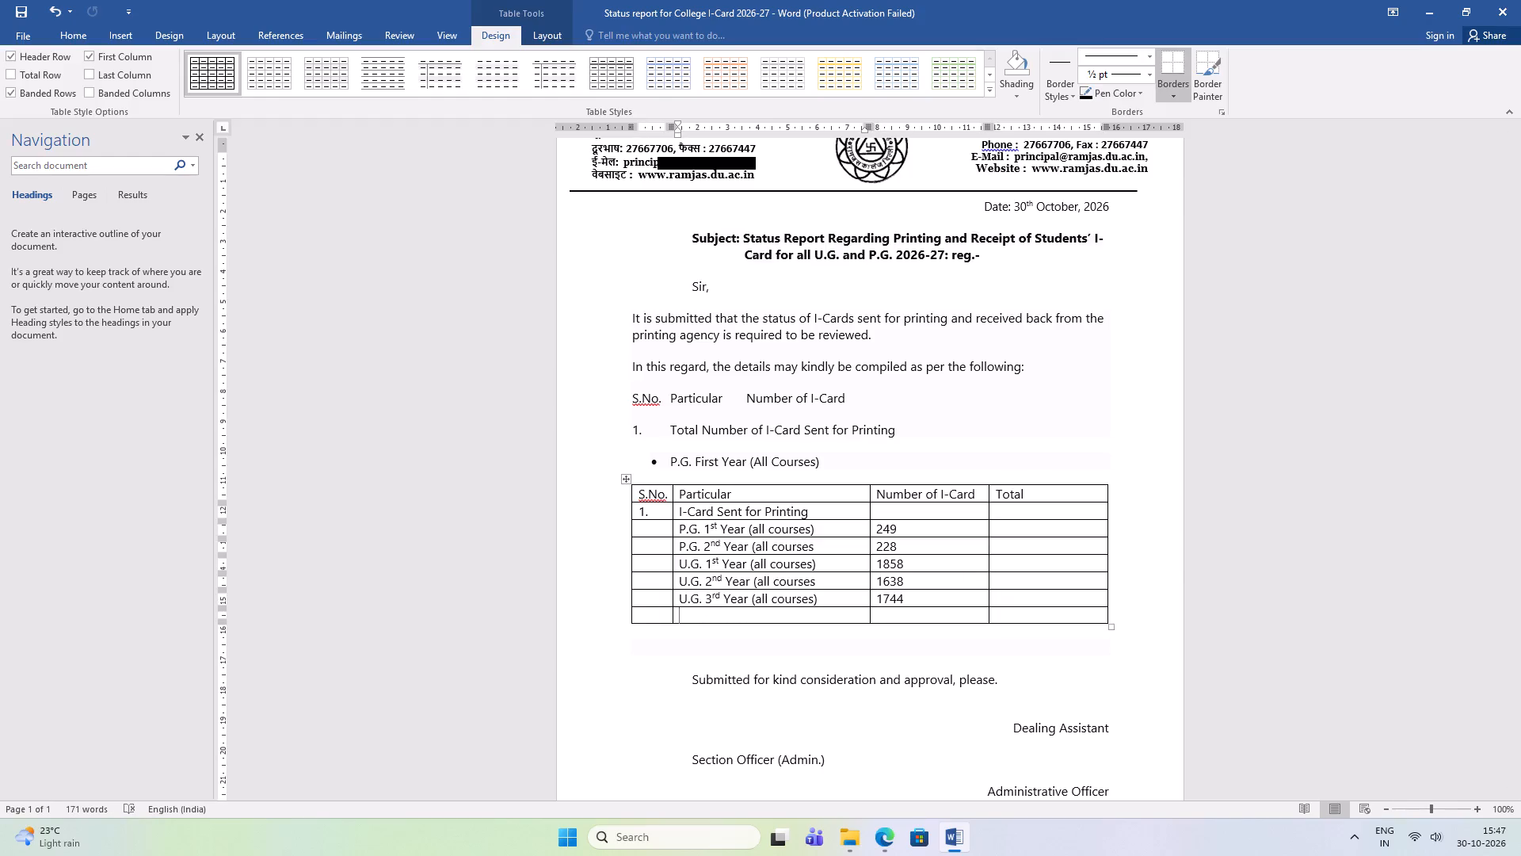
{"action": "type", "text": "U.G. 4th year"}
{"action": "key", "text": "BackSpace"}
{"action": "key", "text": "BackSpace"}
{"action": "key", "text": "BackSpace"}
{"action": "key", "text": "BackSpace"}
{"action": "type", "text": "Uea"}
{"action": "key", "text": "BackSpace"}
{"action": "key", "text": "BackSpace"}
{"action": "key", "text": "BackSpace"}
{"action": "type", "text": "Year"}
{"action": "key", "text": "space"}
{"action": "type", "text": "(all courses"}
{"action": "key", "text": "Tab"}
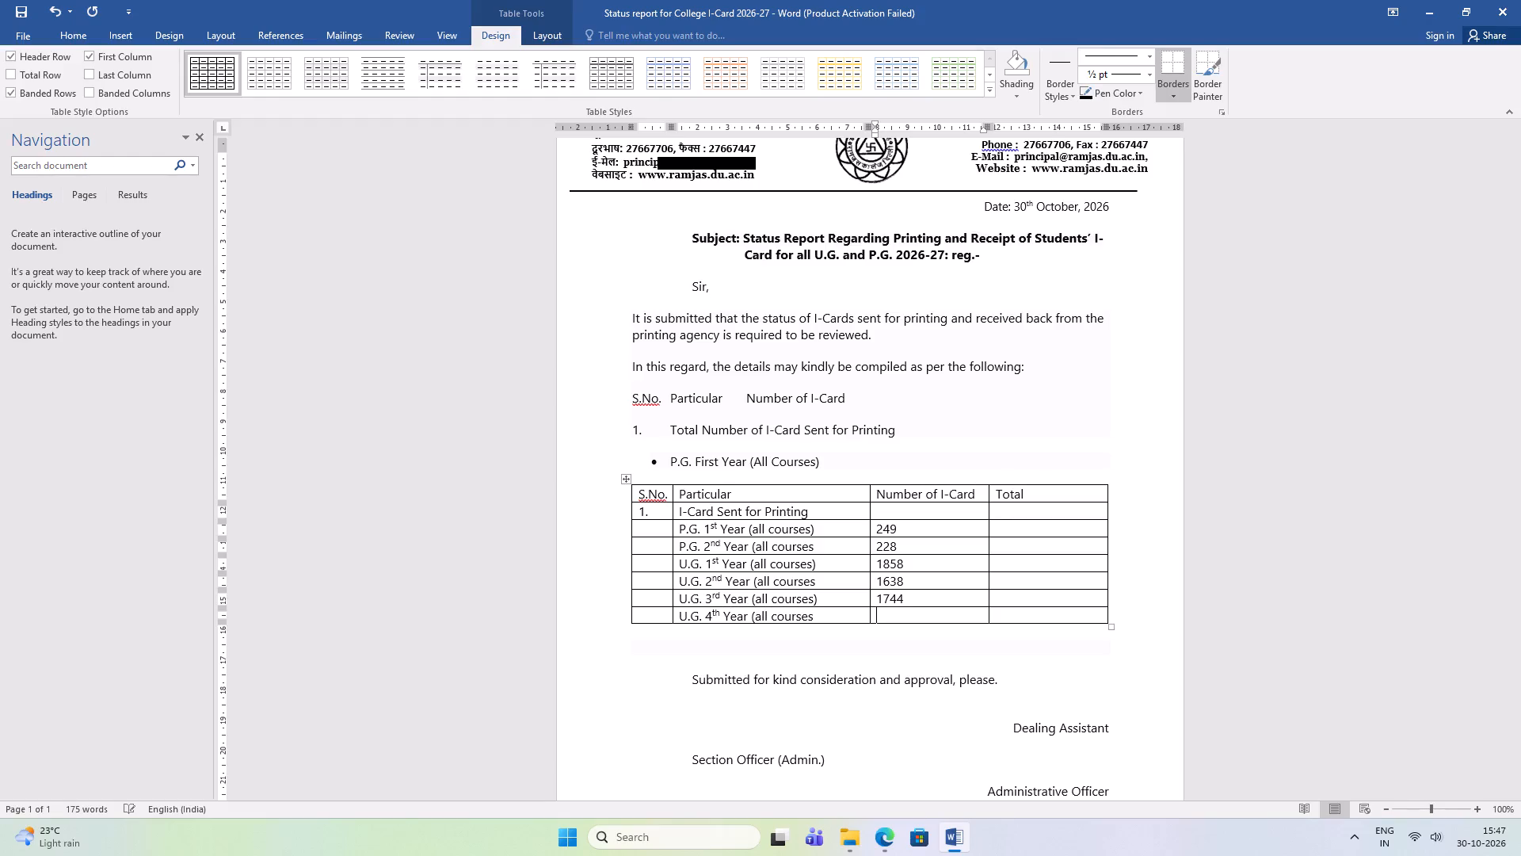
{"action": "key", "text": "Left"}
{"action": "key", "text": "shift+parenright"}
{"action": "key", "text": "Tab"}
{"action": "type", "text": "150"}
{"action": "key", "text": "Tab"}
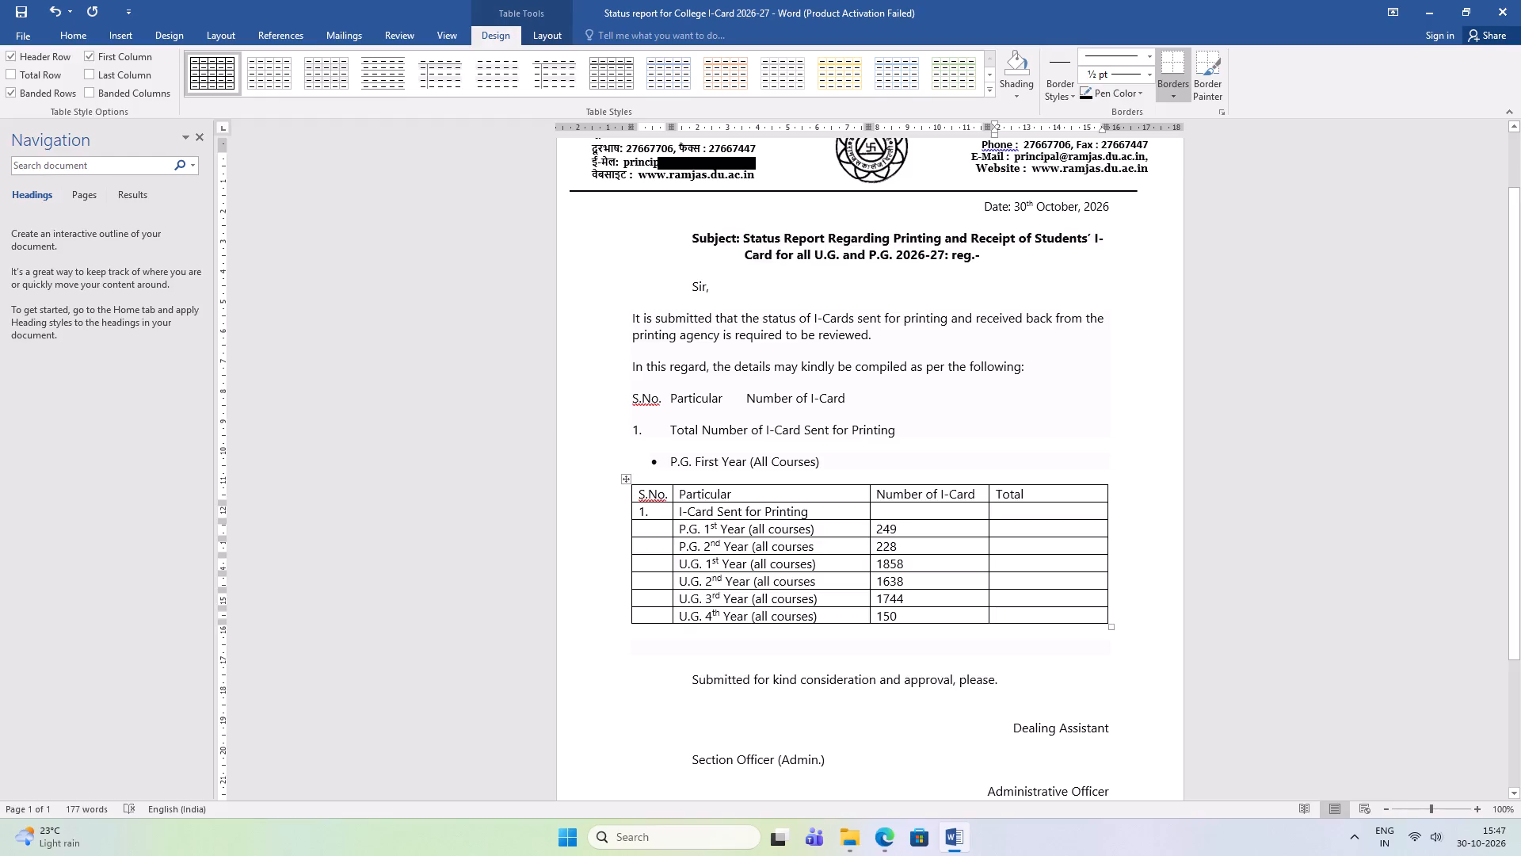
Merge the empty Total column cells from the "I-Card Sent for Printing" row down to the U.G. 4th Year row.
{"action": "left_click", "coordinate": [990, 513]}
{"action": "key", "text": "shift+Down"}
{"action": "key", "text": "shift+Down"}
{"action": "key", "text": "shift+Down"}
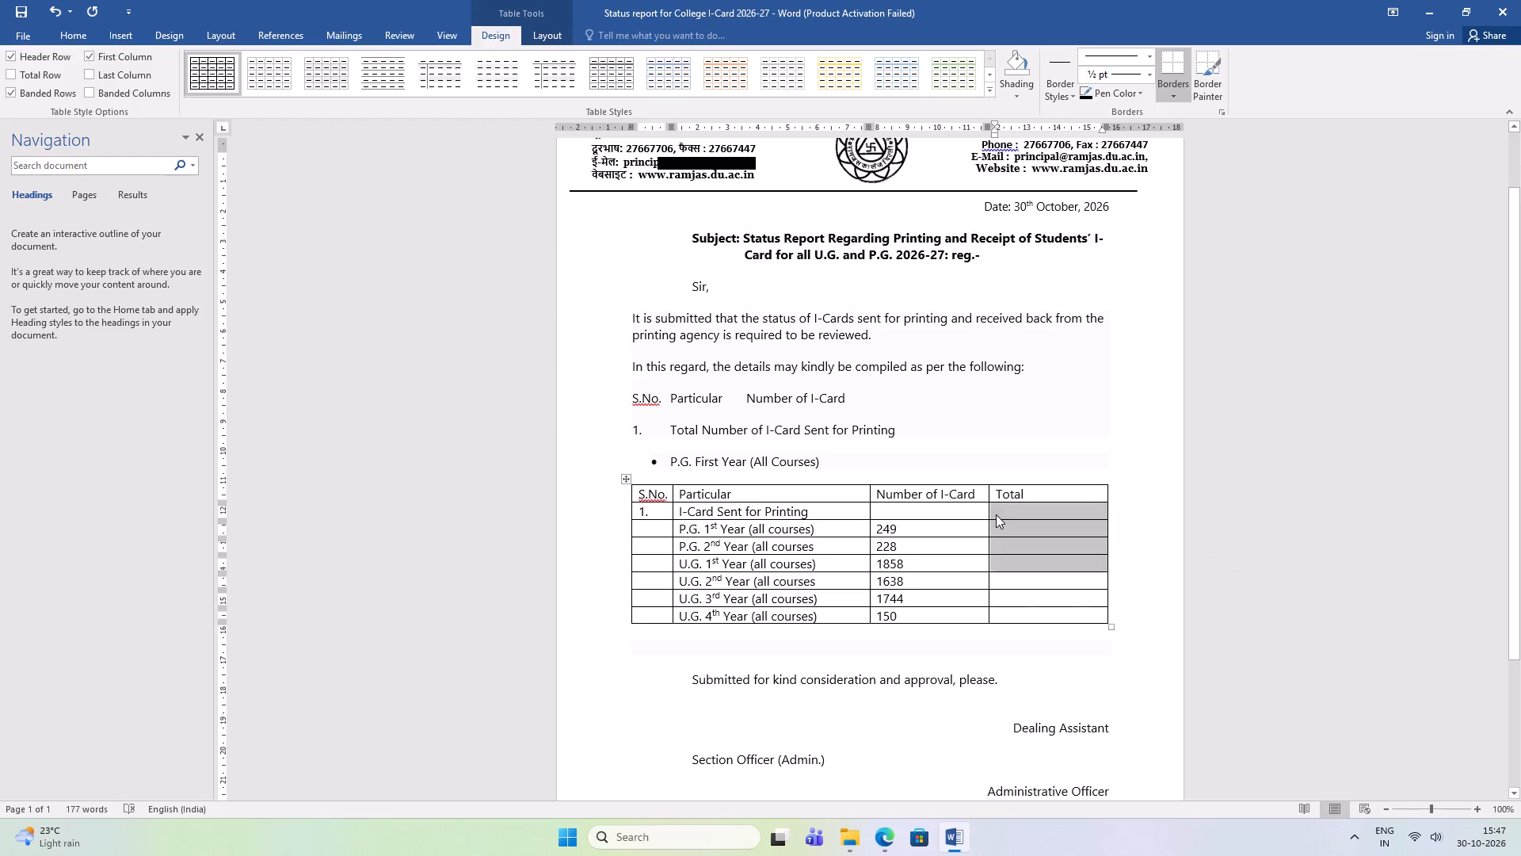
{"action": "key", "text": "shift+Down"}
{"action": "key", "text": "shift+Down"}
{"action": "key", "text": "shift+Down"}
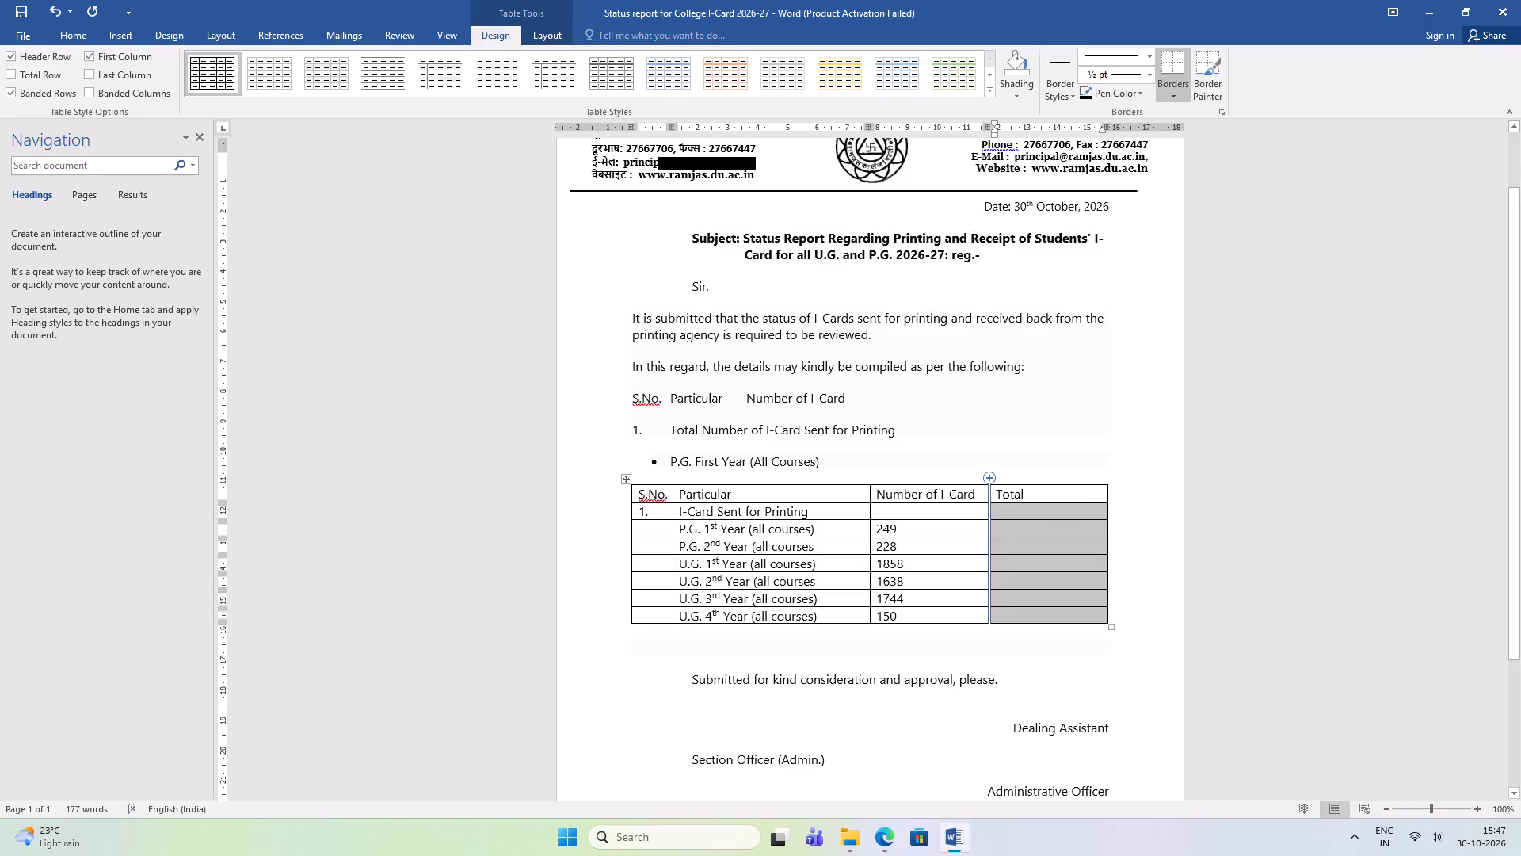
{"action": "left_click", "coordinate": [67, 35]}
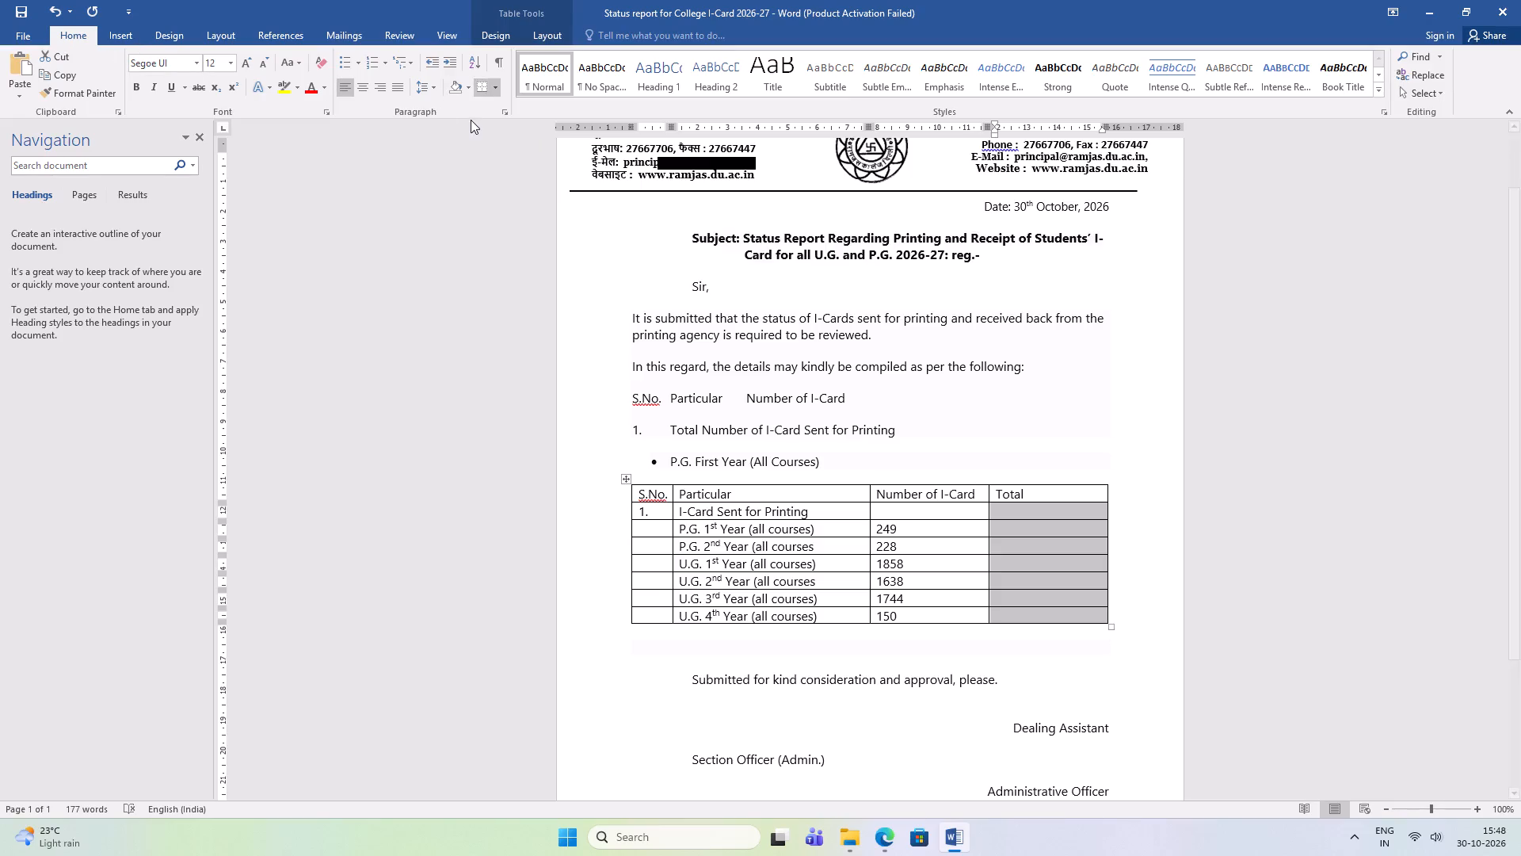
{"action": "left_click", "coordinate": [124, 25]}
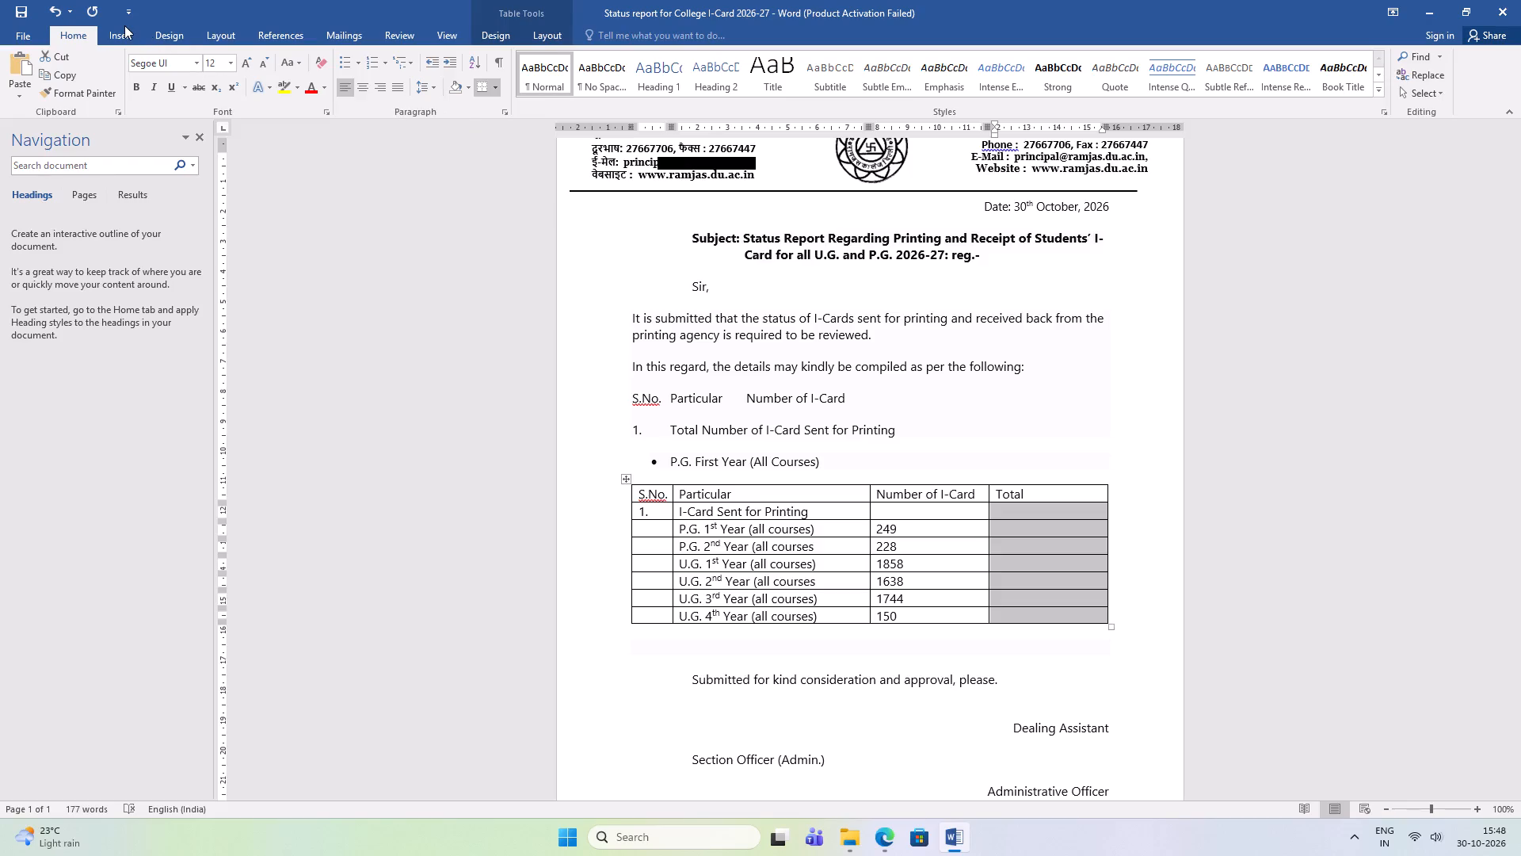
{"action": "left_click", "coordinate": [124, 31]}
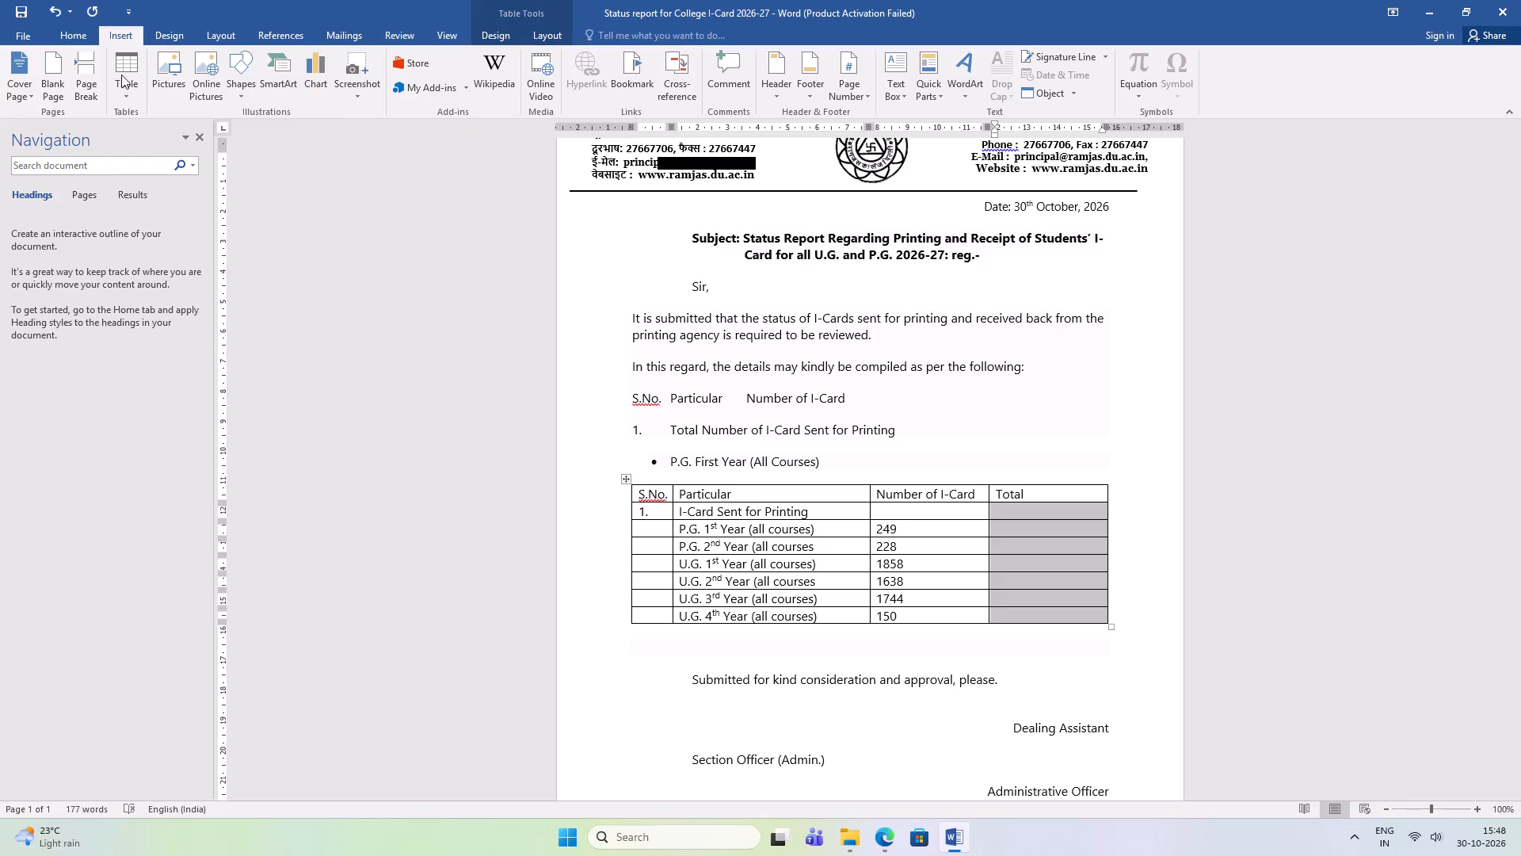
{"action": "left_click", "coordinate": [118, 90]}
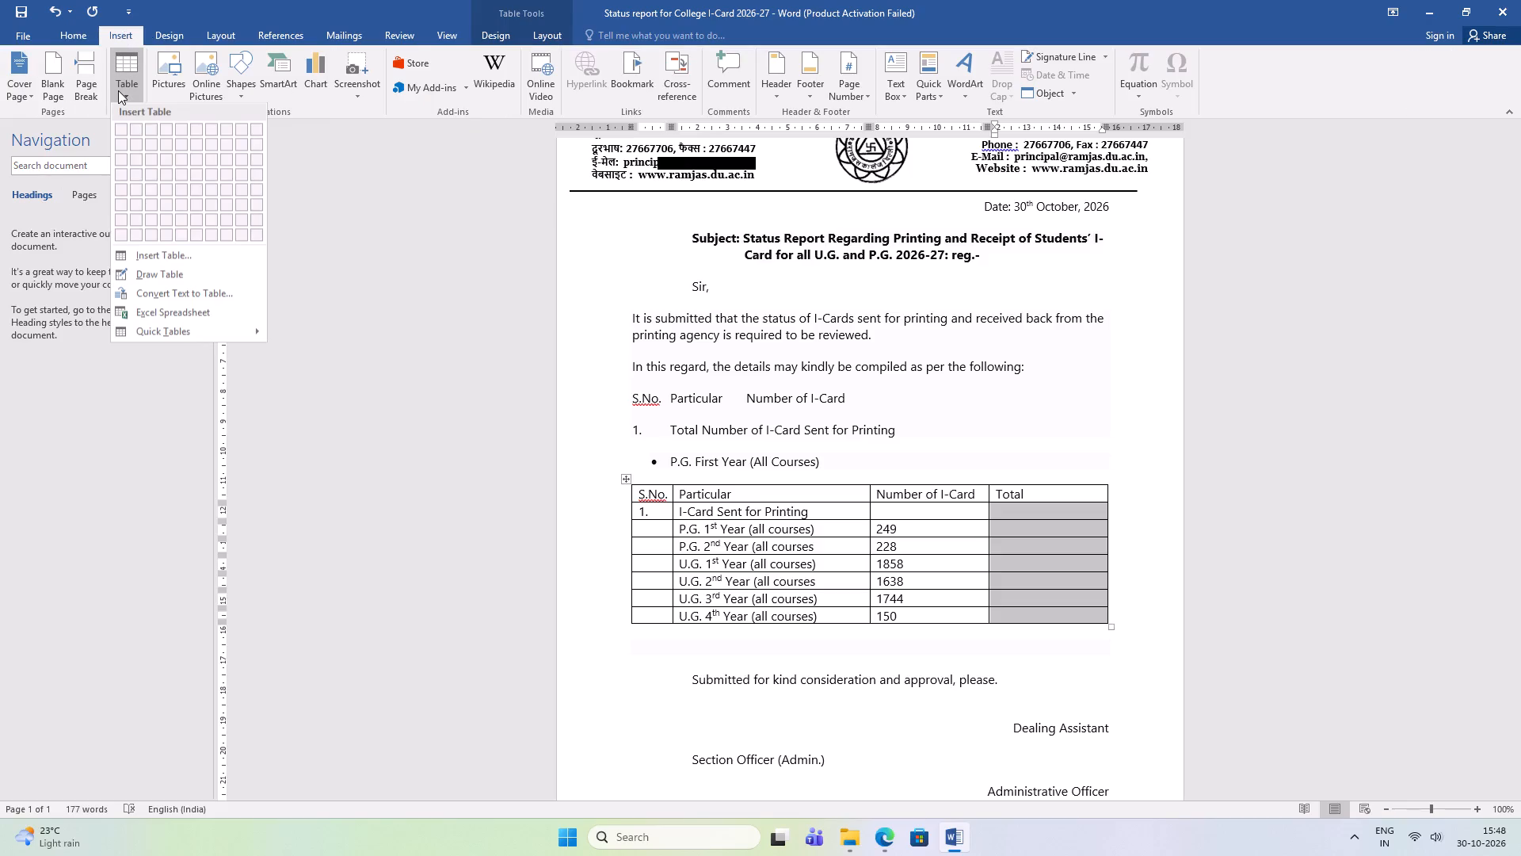
{"action": "left_click", "coordinate": [118, 90]}
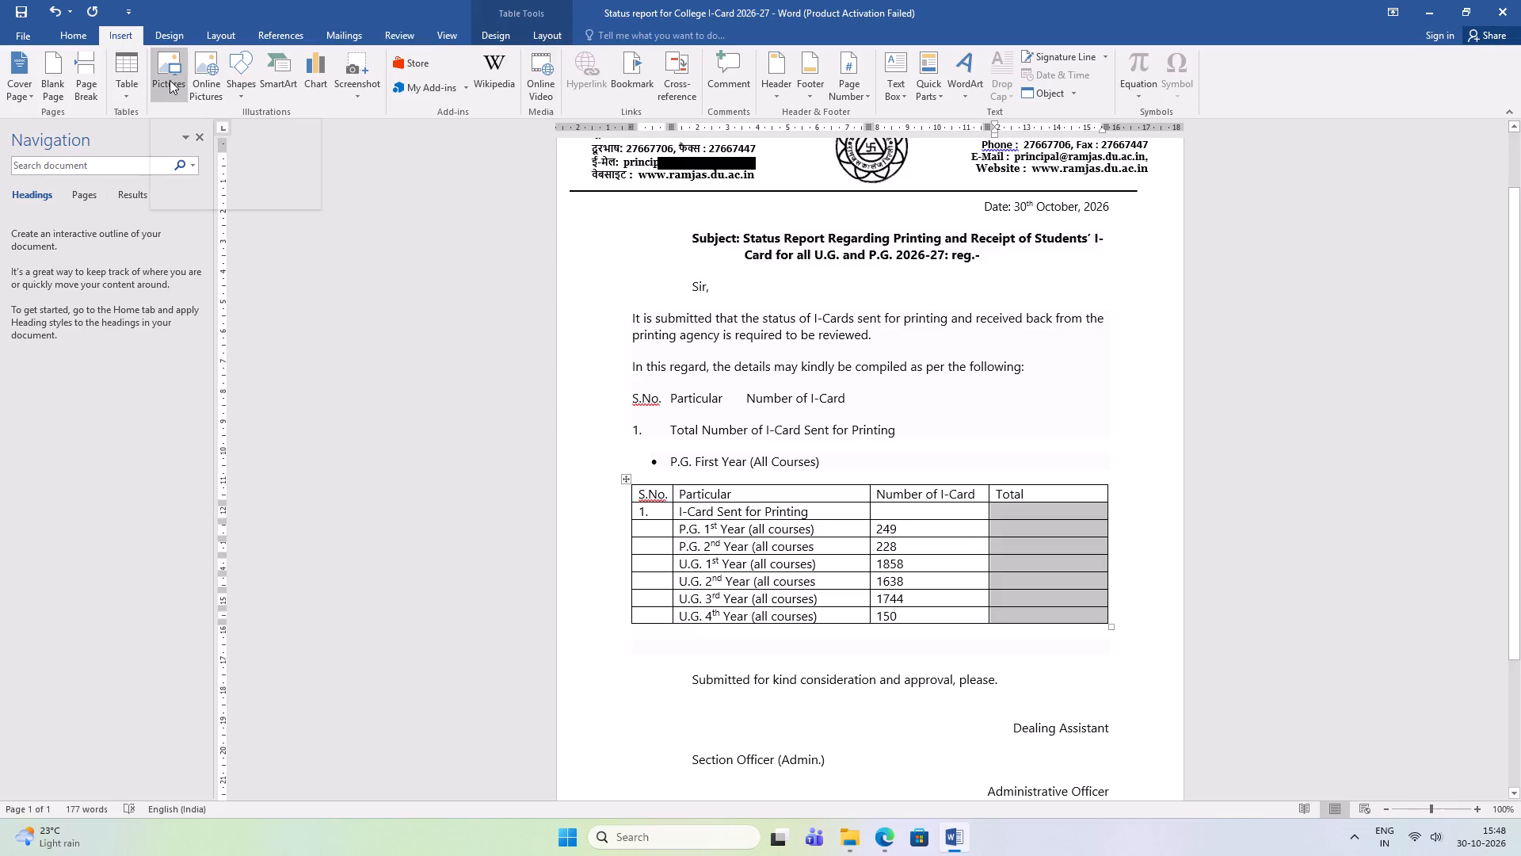
{"action": "left_click", "coordinate": [82, 32]}
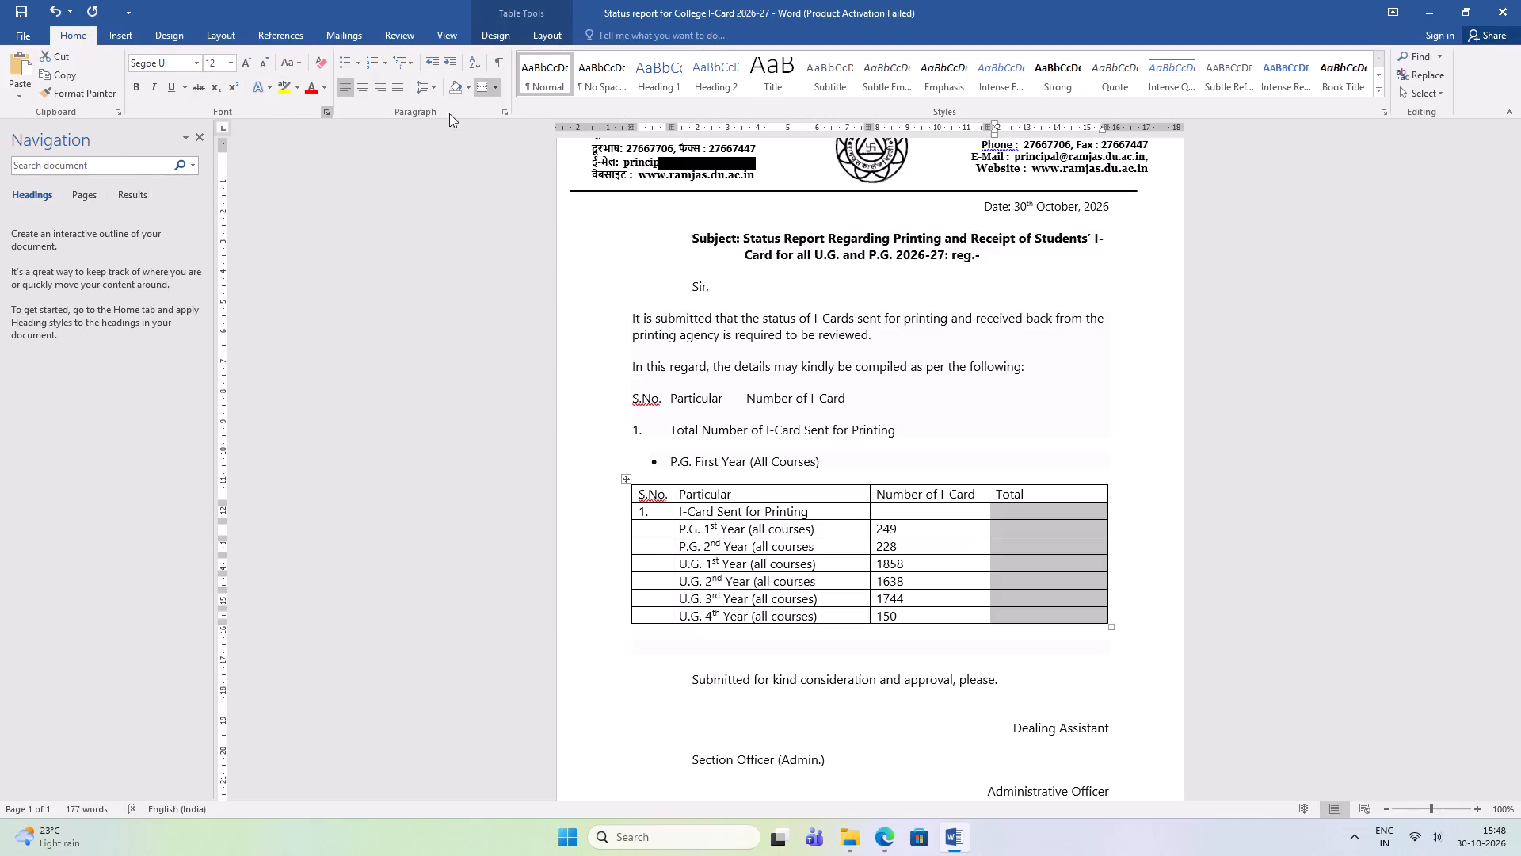
{"action": "left_click", "coordinate": [494, 92]}
{"action": "left_click", "coordinate": [494, 92]}
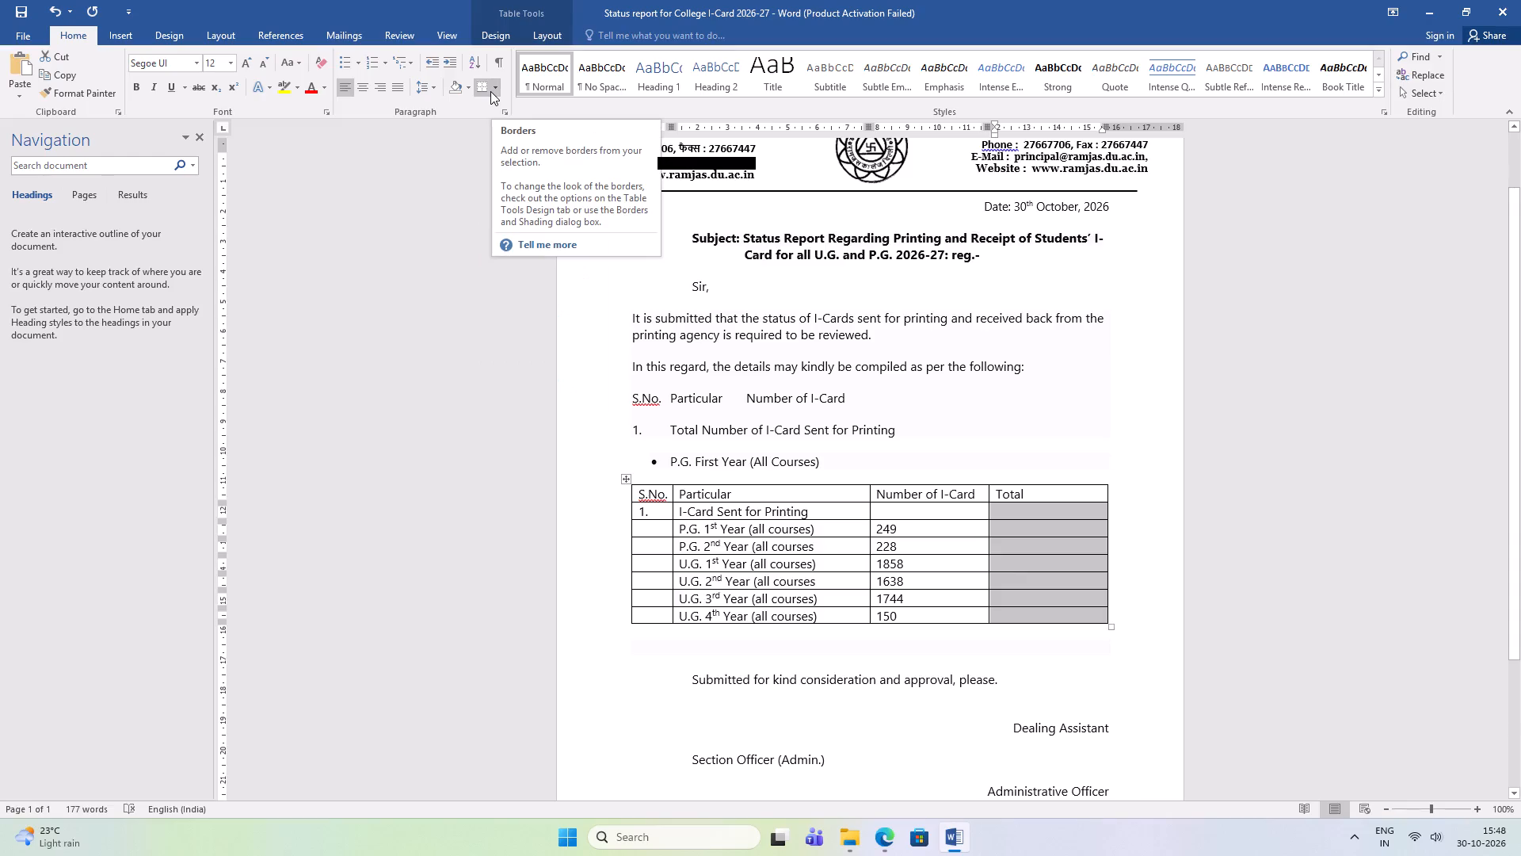
{"action": "left_click", "coordinate": [212, 36]}
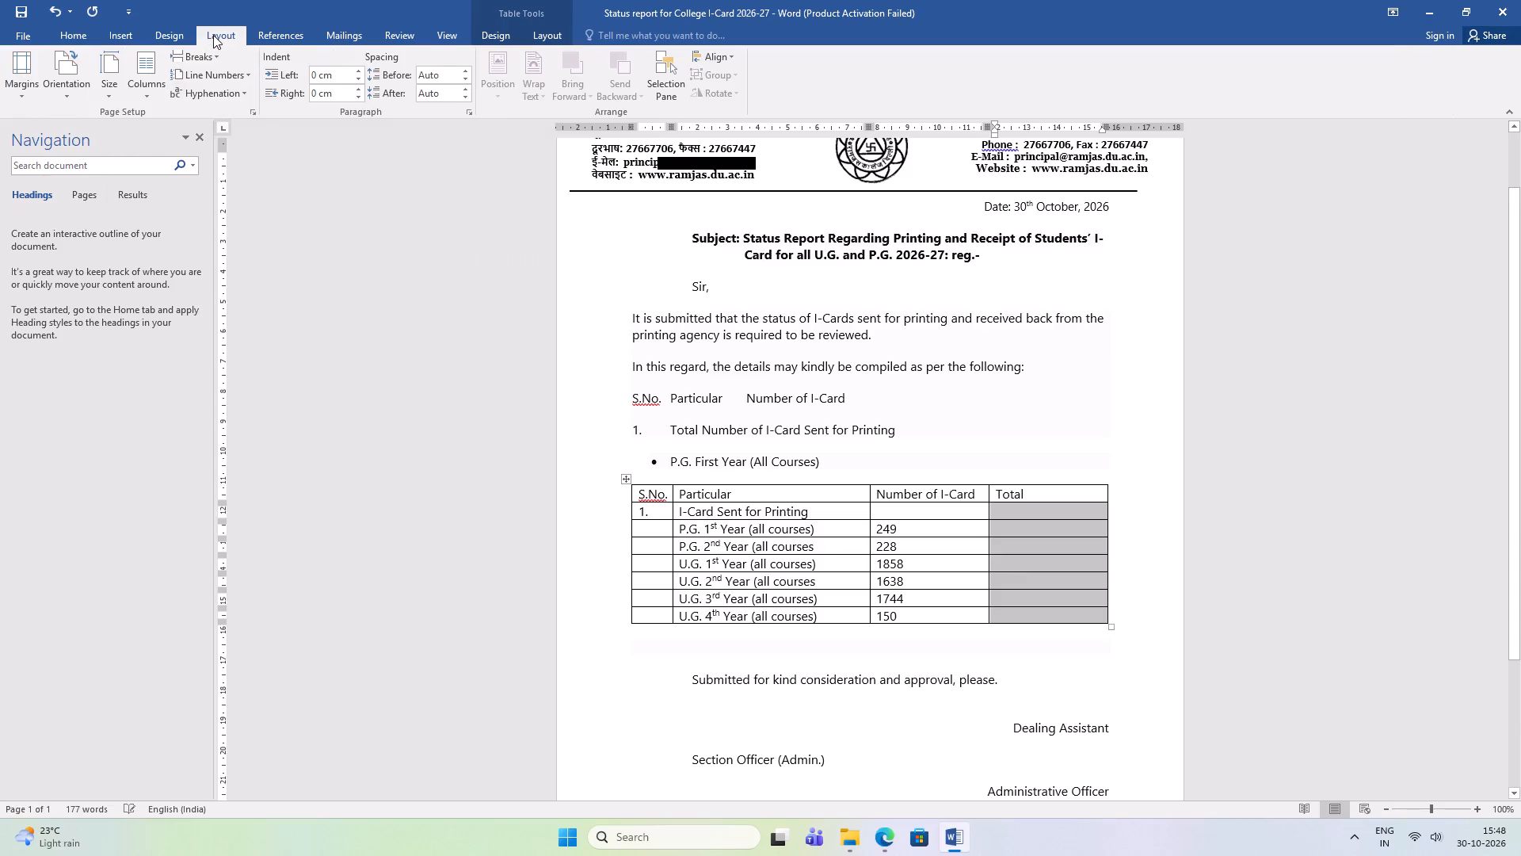
{"action": "left_click", "coordinate": [180, 34]}
{"action": "left_click", "coordinate": [128, 36]}
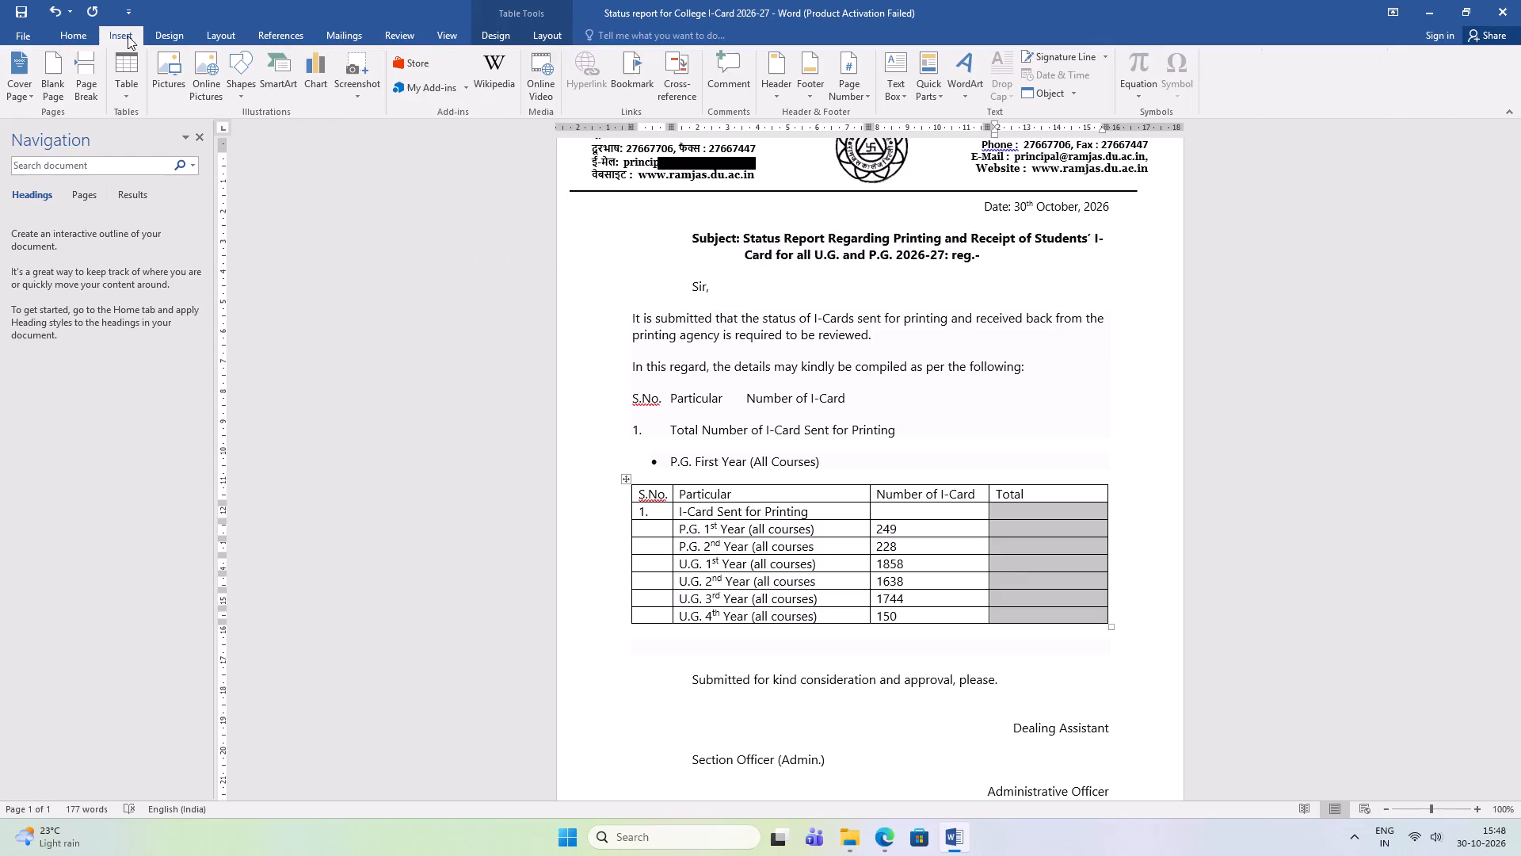
{"action": "right_click", "coordinate": [997, 506]}
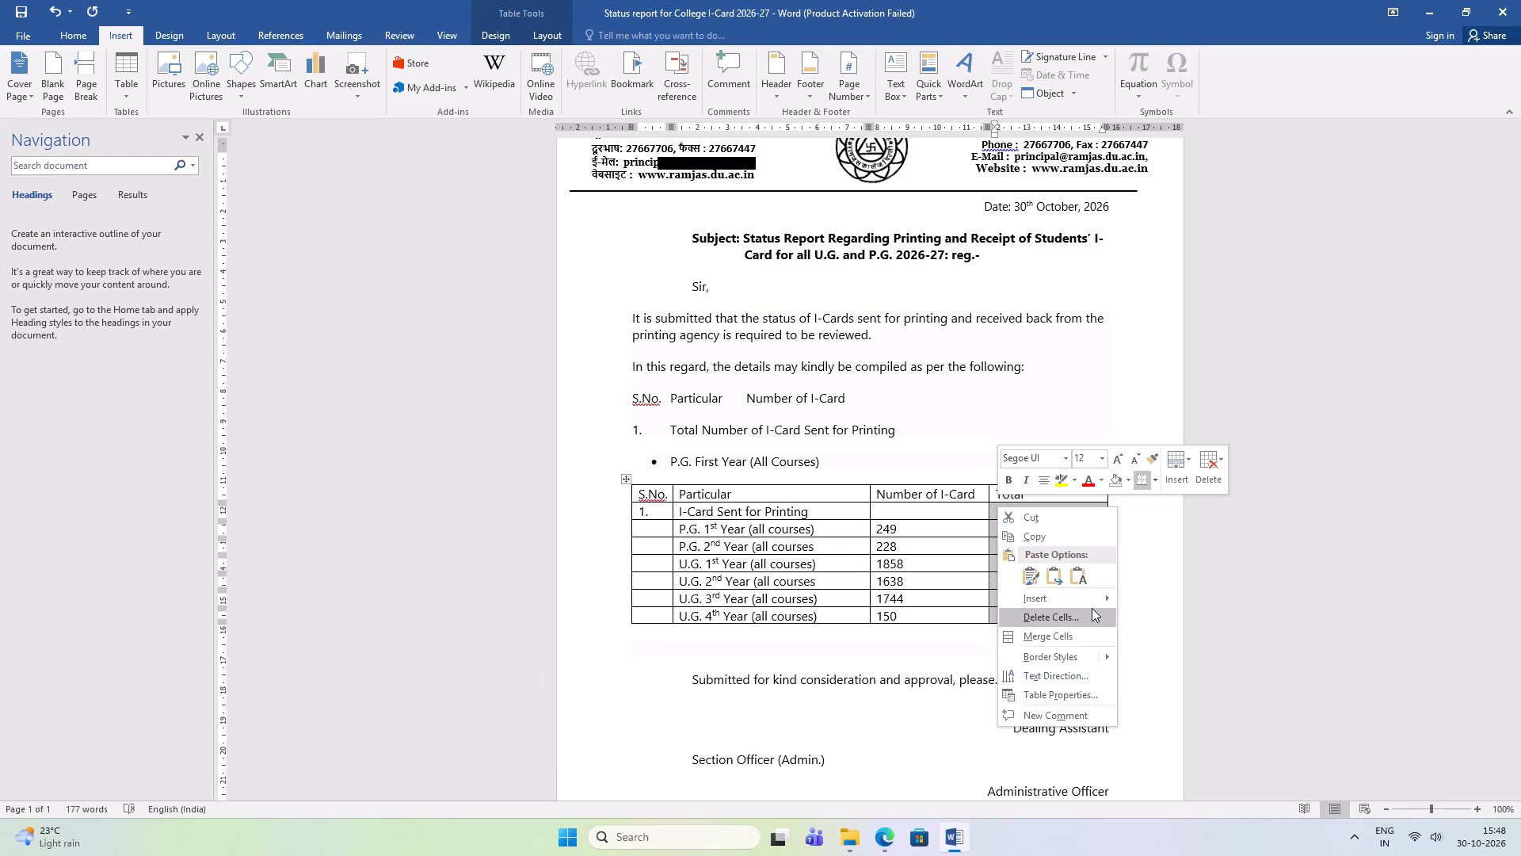
{"action": "left_click", "coordinate": [1073, 638]}
{"action": "left_click", "coordinate": [1064, 584]}
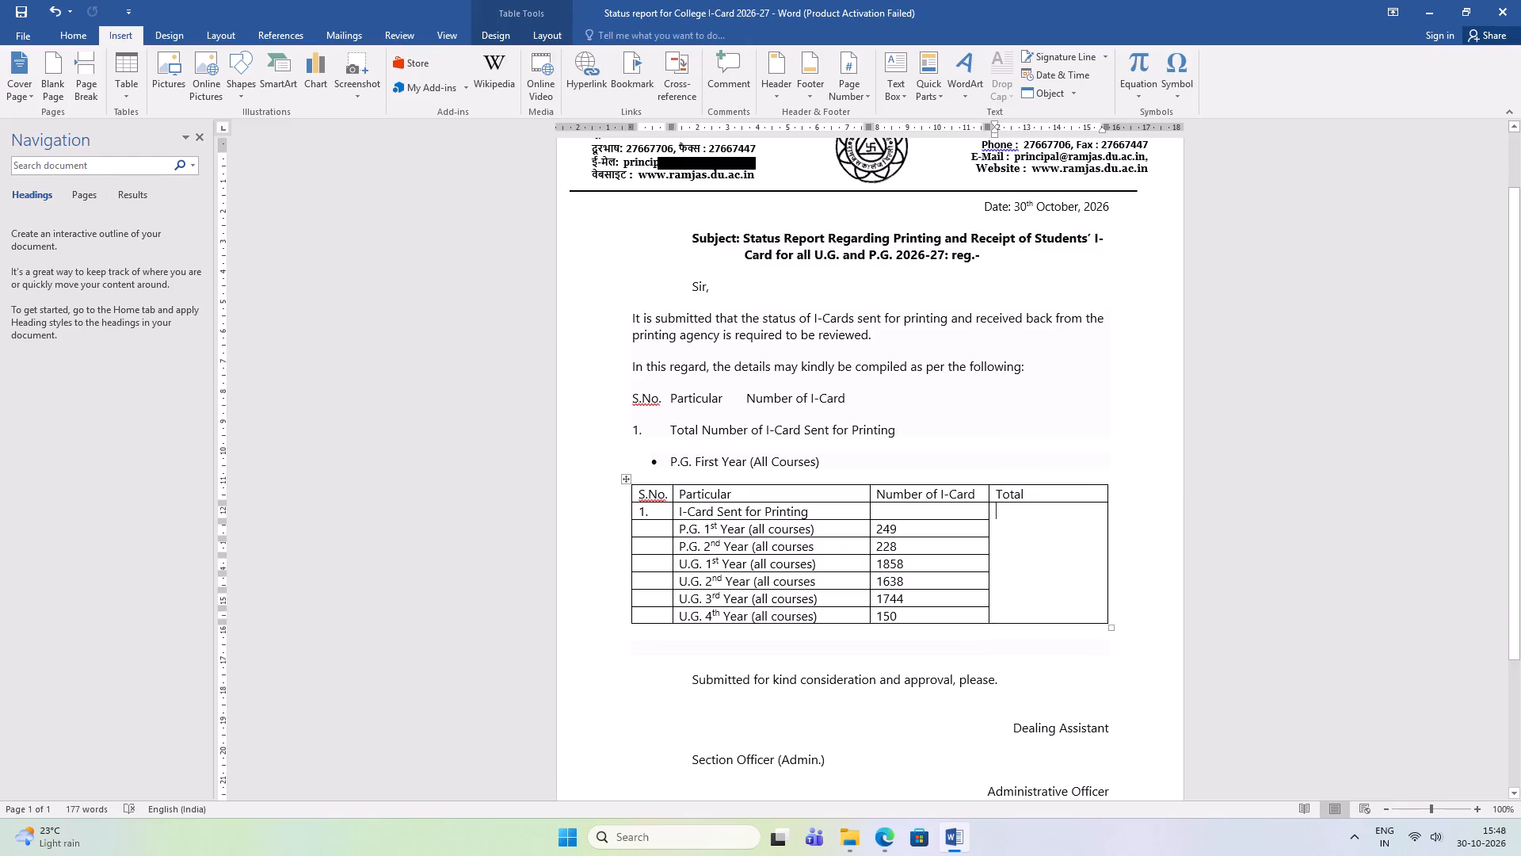
Enter 5867 in the merged Total cell, centred and moved down with blank lines to about mid-height.
{"action": "key", "text": "Down"}
{"action": "key", "text": "Down"}
{"action": "key", "text": "Down"}
{"action": "key", "text": "Down"}
{"action": "key", "text": "Tab"}
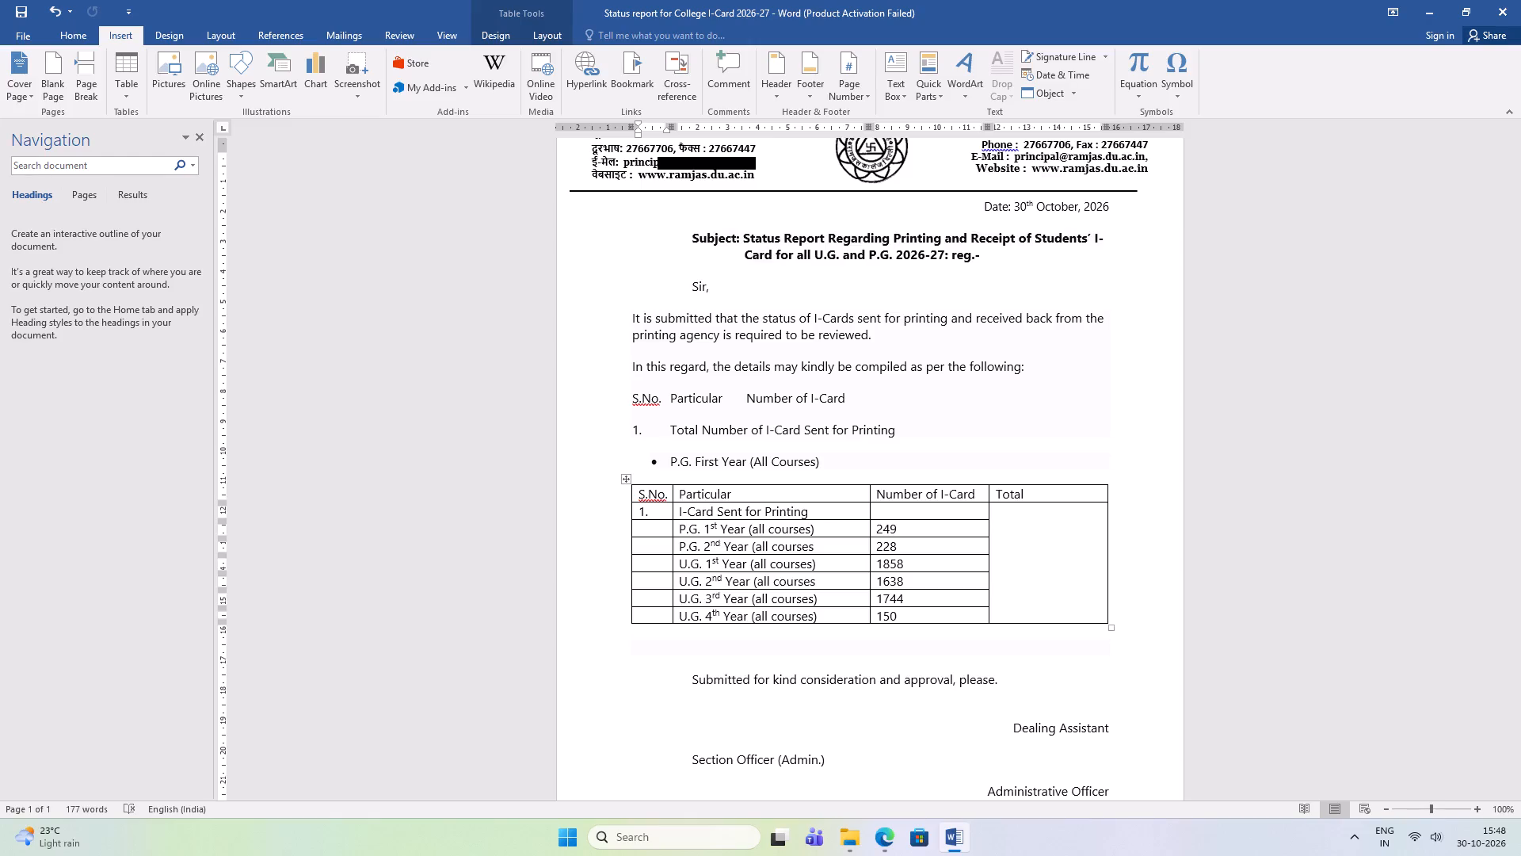
{"action": "key", "text": "Tab"}
{"action": "key", "text": "Tab"}
{"action": "key", "text": "Tab"}
{"action": "key", "text": "Return"}
{"action": "key", "text": "Return"}
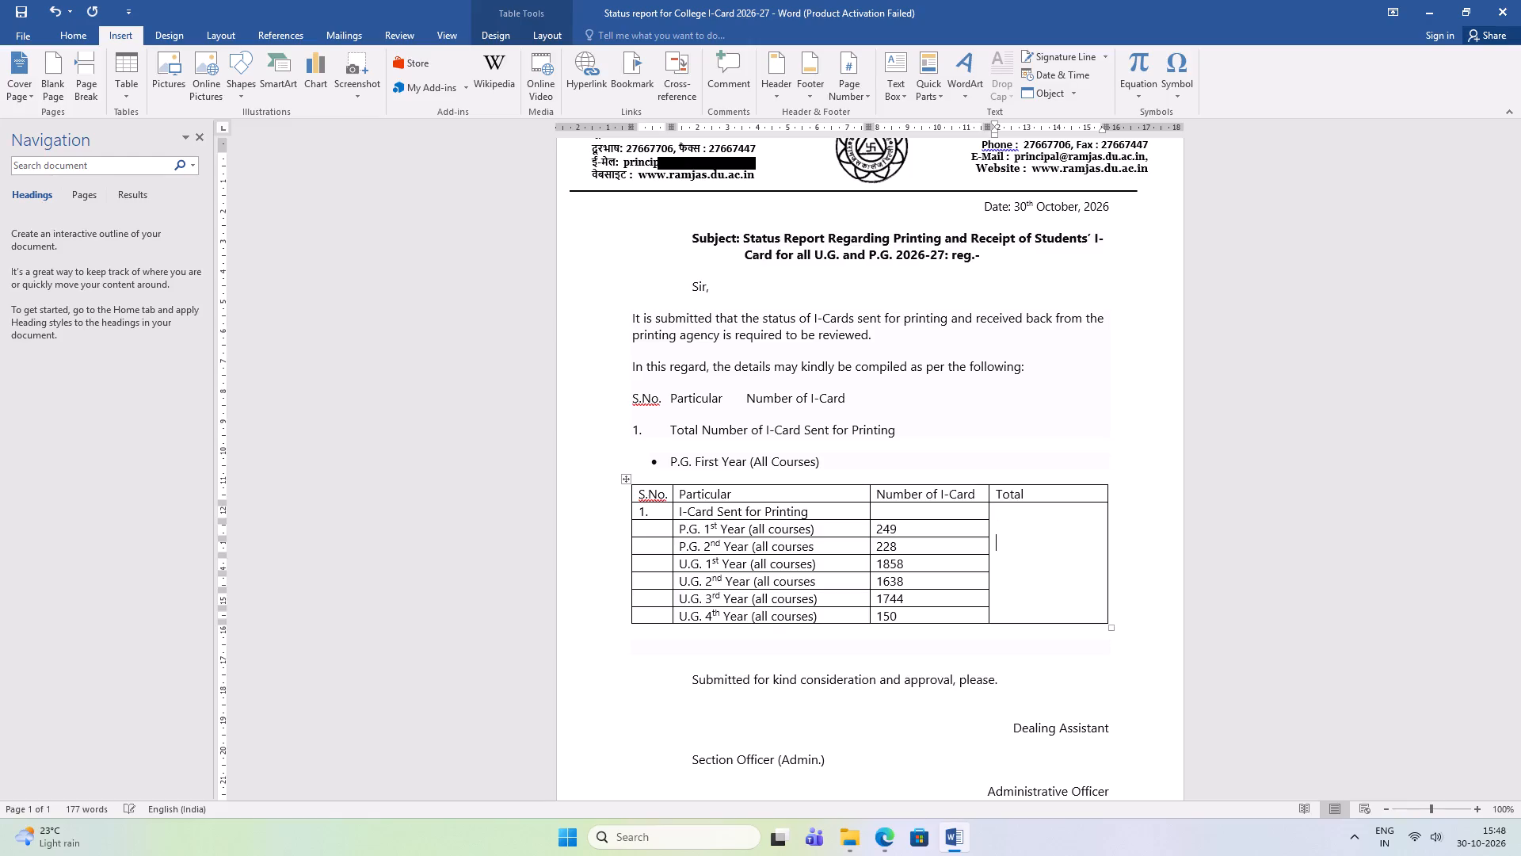
{"action": "key", "text": "Return"}
{"action": "key", "text": "Up"}
{"action": "key", "text": "Up"}
{"action": "key", "text": "Down"}
{"action": "key", "text": "Up"}
{"action": "key", "text": "ctrl+e"}
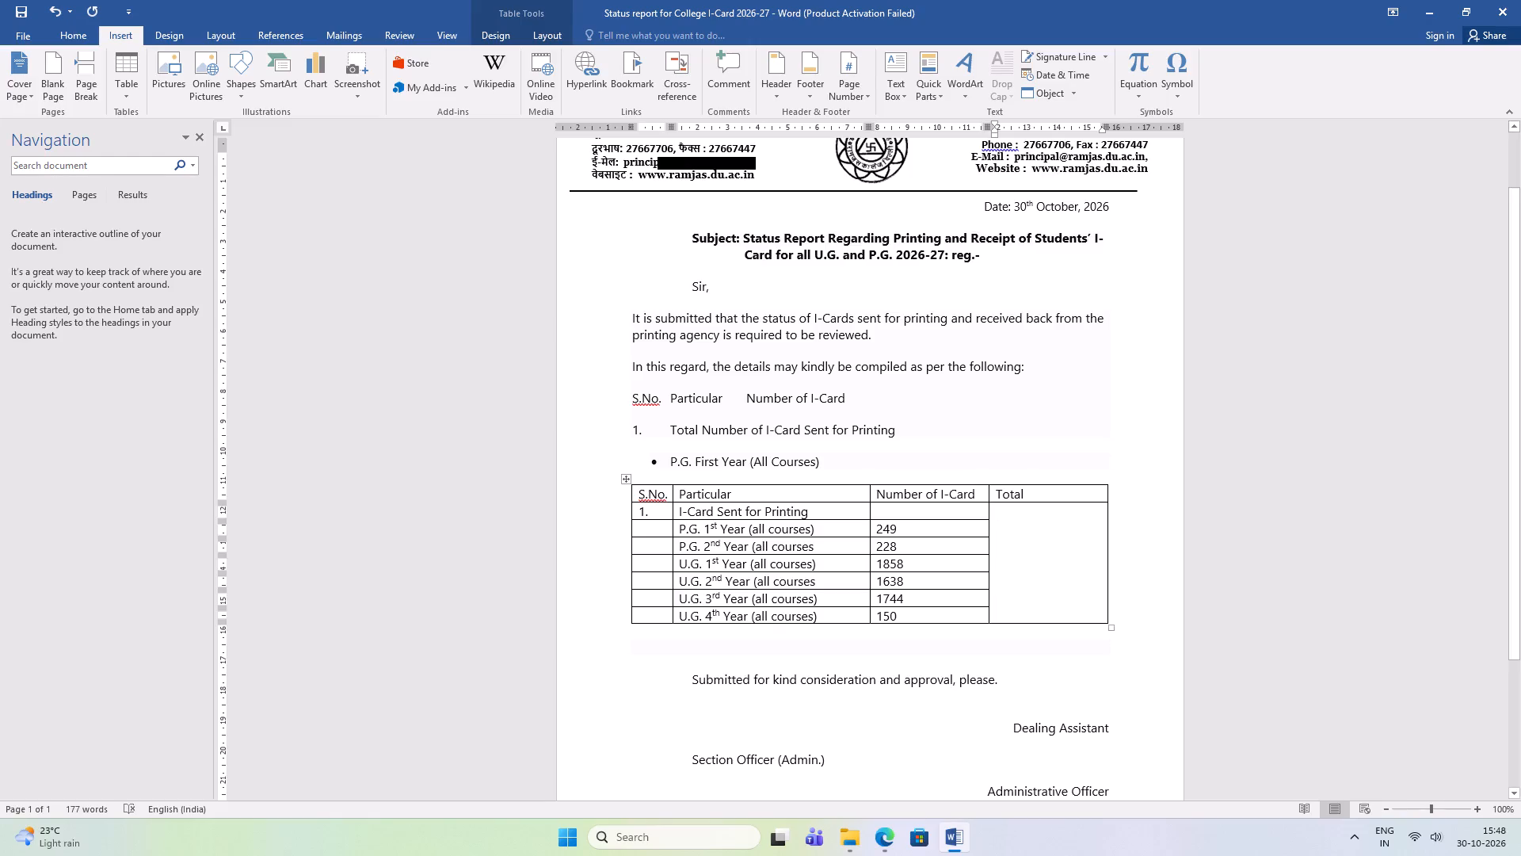
{"action": "key", "text": "Return"}
{"action": "key", "text": "ctrl+z"}
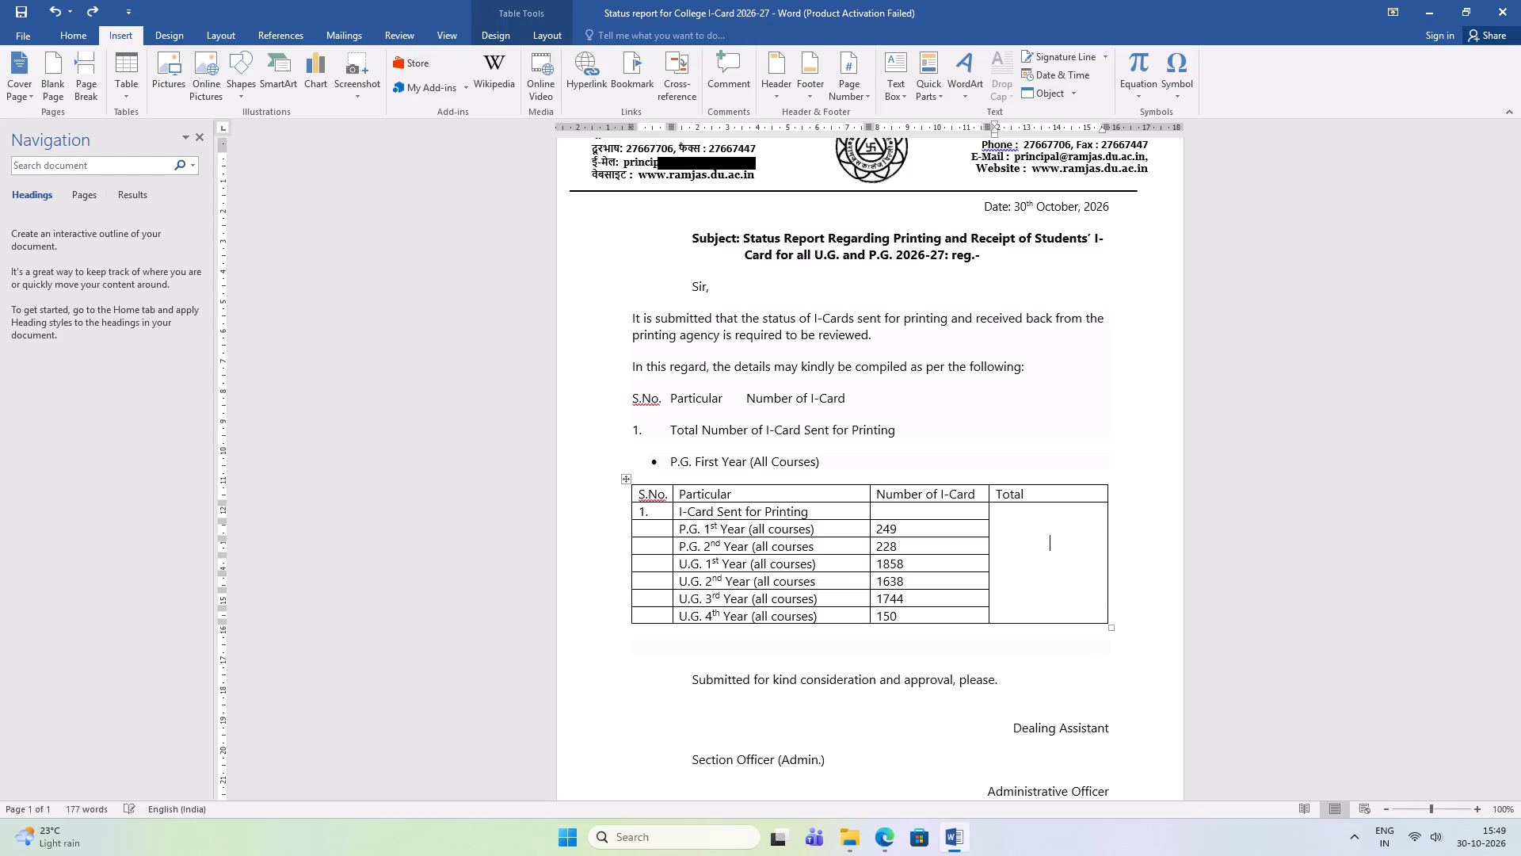
{"action": "key", "text": "Left"}
{"action": "key", "text": "Return"}
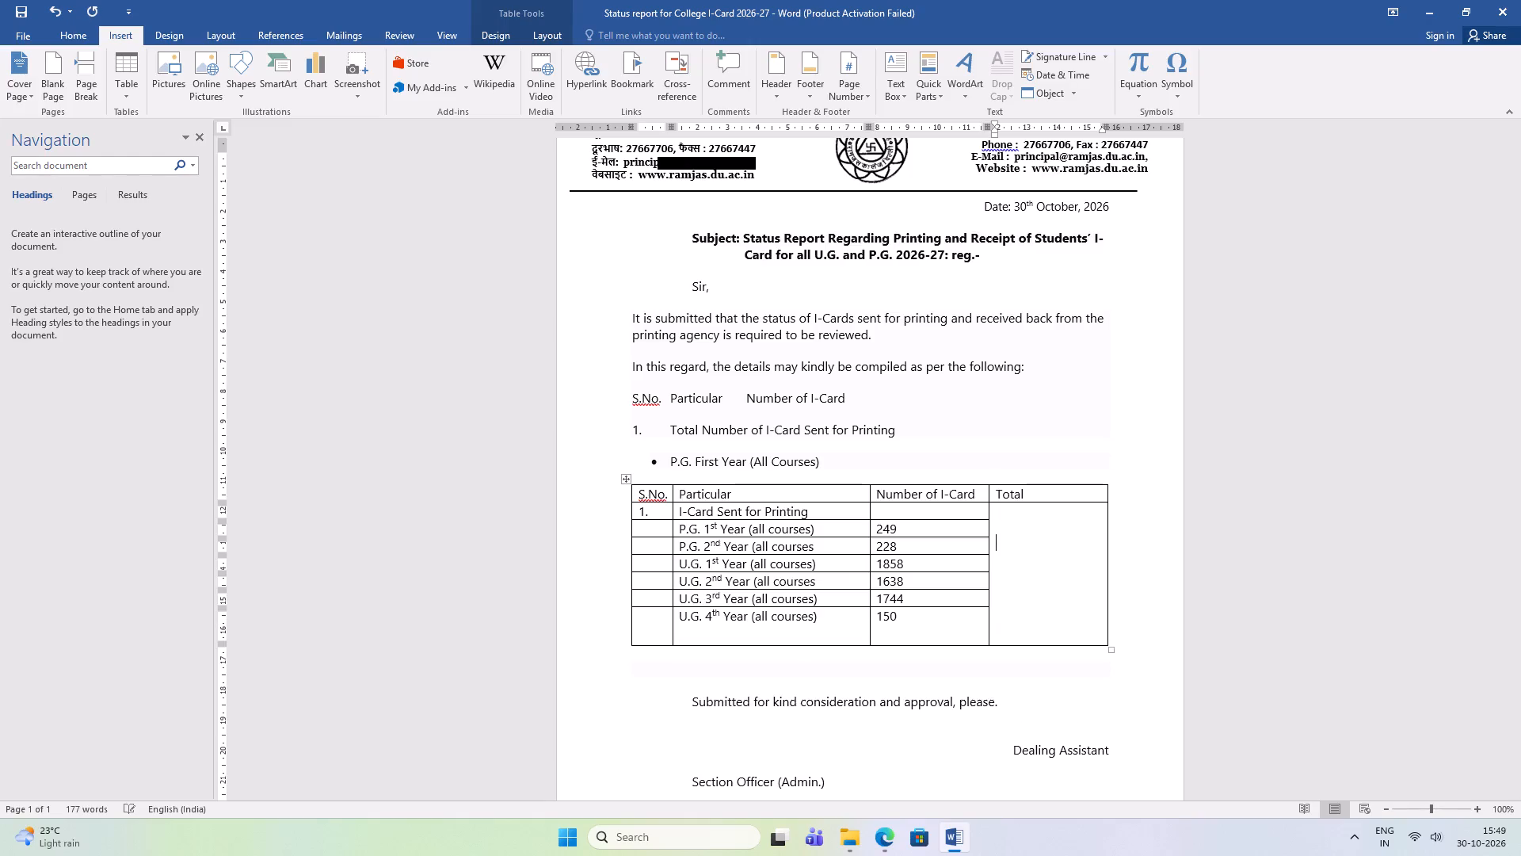
{"action": "key", "text": "BackSpace"}
{"action": "key", "text": "Down"}
{"action": "key", "text": "Down"}
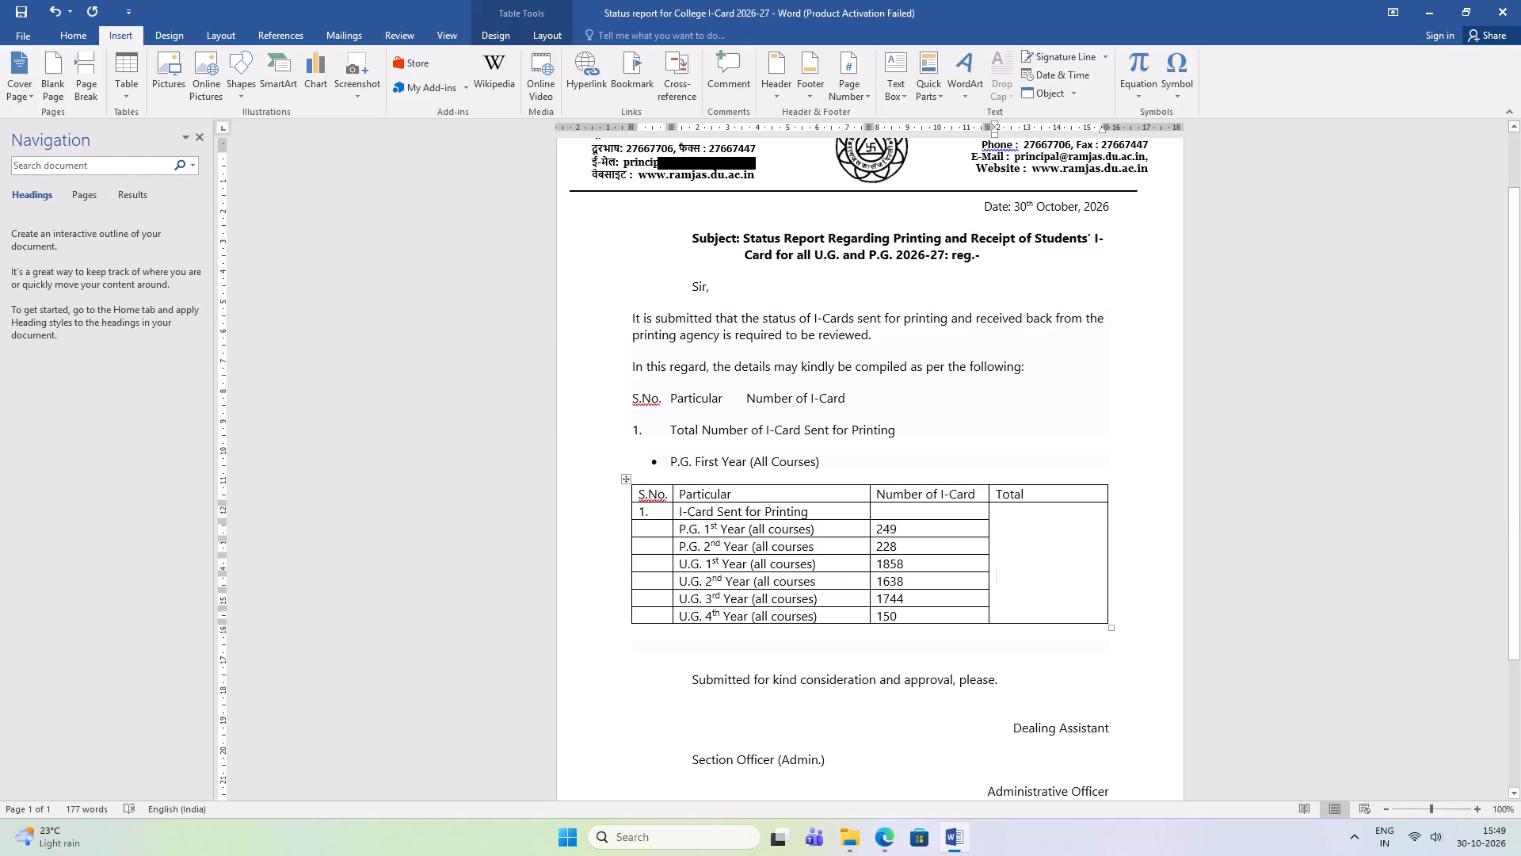
{"action": "key", "text": "ctrl+e"}
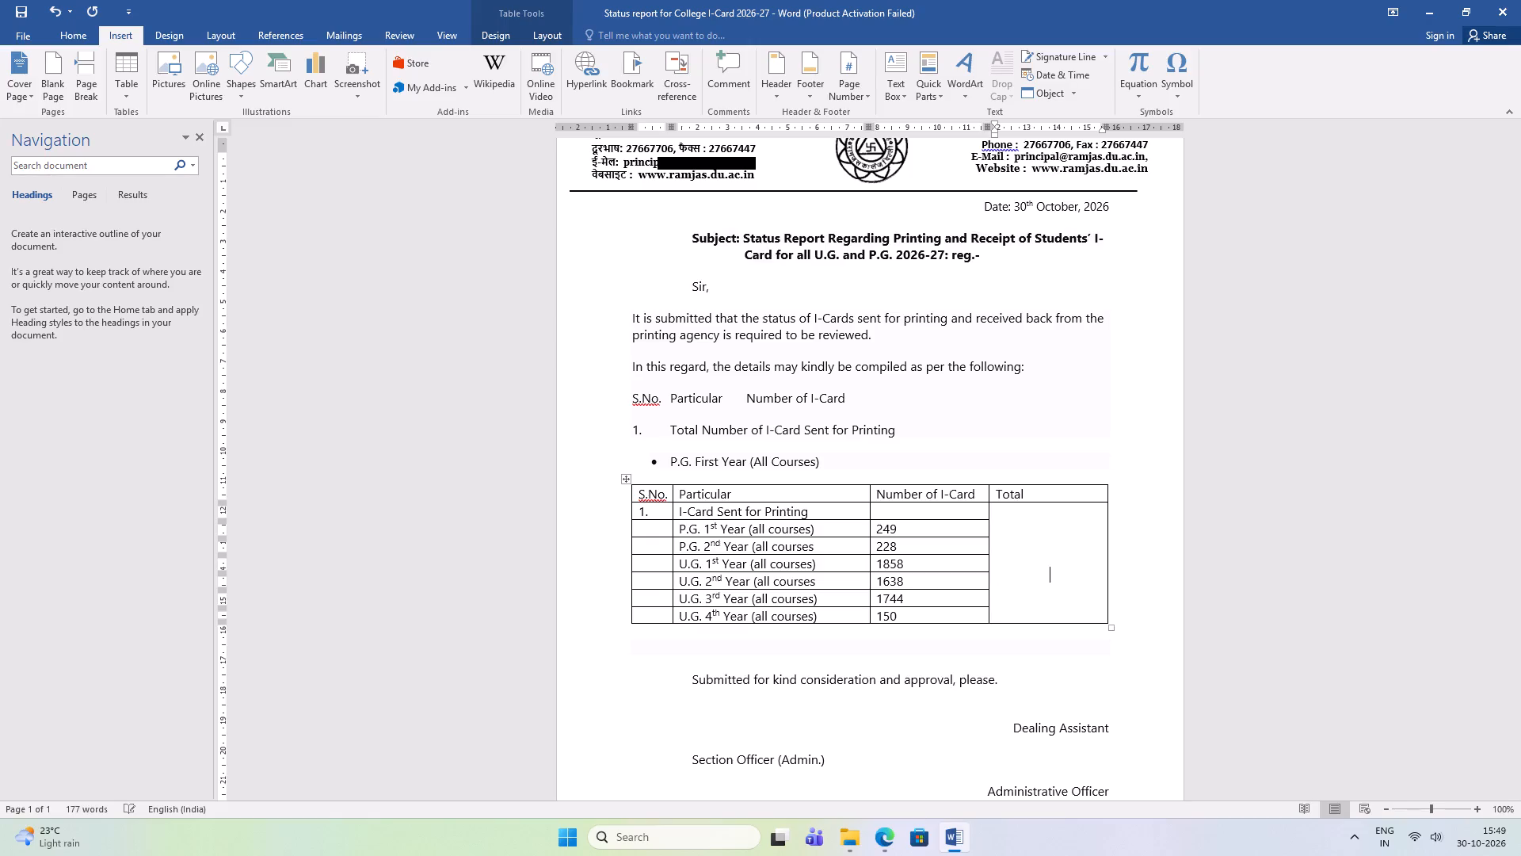
{"action": "type", "text": "5867"}
{"action": "key", "text": "Tab"}
Add two blank rows at the end of the table, below the U.G. 4th Year row.
{"action": "left_click", "coordinate": [660, 620]}
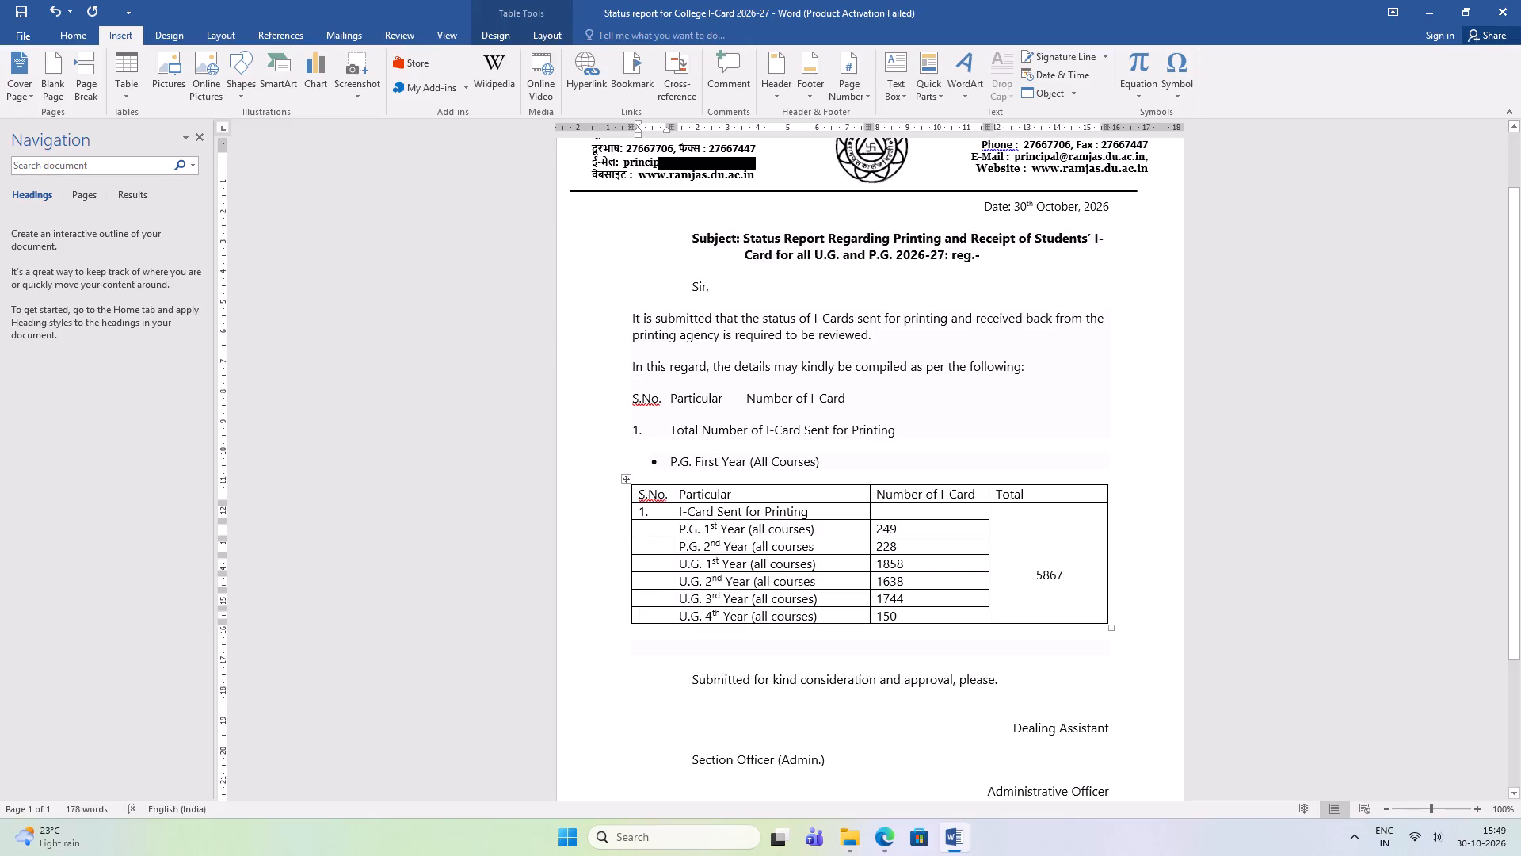
{"action": "key", "text": "Tab"}
{"action": "key", "text": "Tab"}
{"action": "key", "text": "Tab"}
{"action": "key", "text": "Tab"}
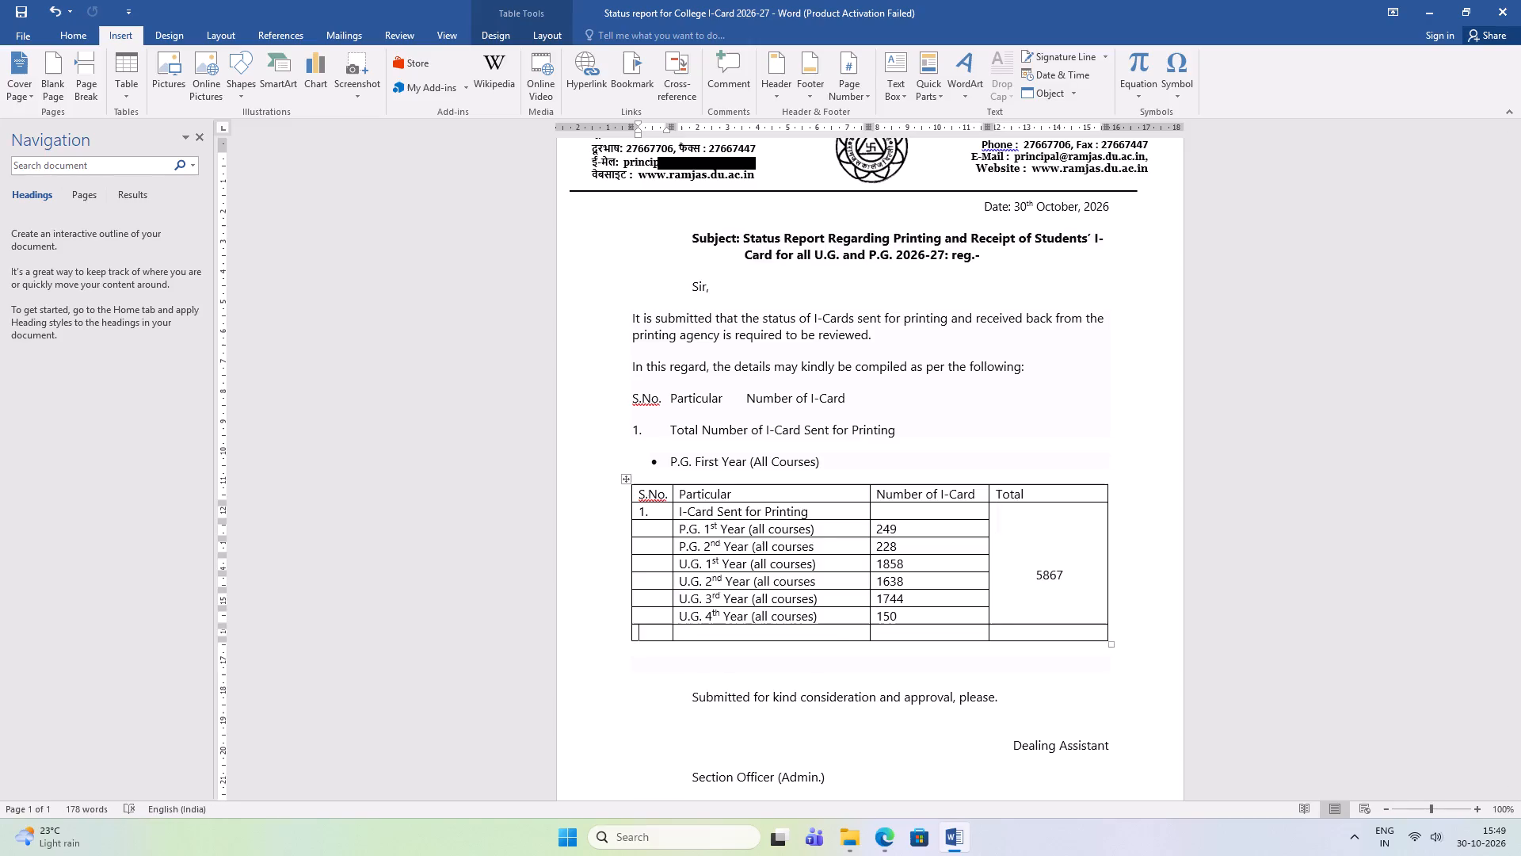
{"action": "key", "text": "Tab"}
{"action": "key", "text": "Tab"}
{"action": "key", "text": "Tab"}
{"action": "key", "text": "Tab"}
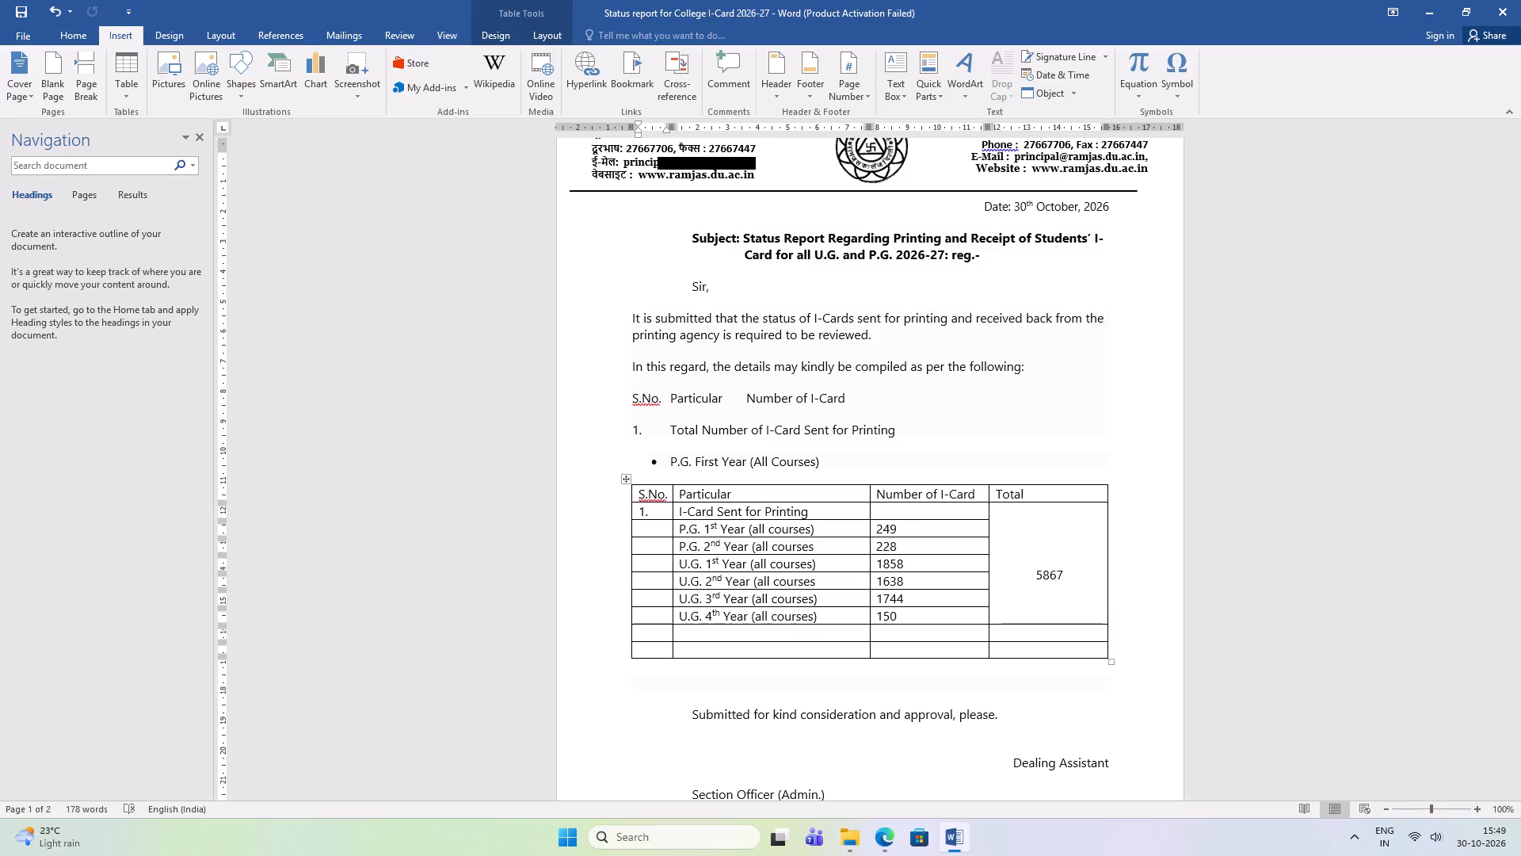
Enter 305 as the Number of I-Card in the first blank row below the U.G. 4th Year row.
{"action": "left_click", "coordinate": [734, 634]}
{"action": "key", "text": "Tab"}
{"action": "type", "text": "305"}
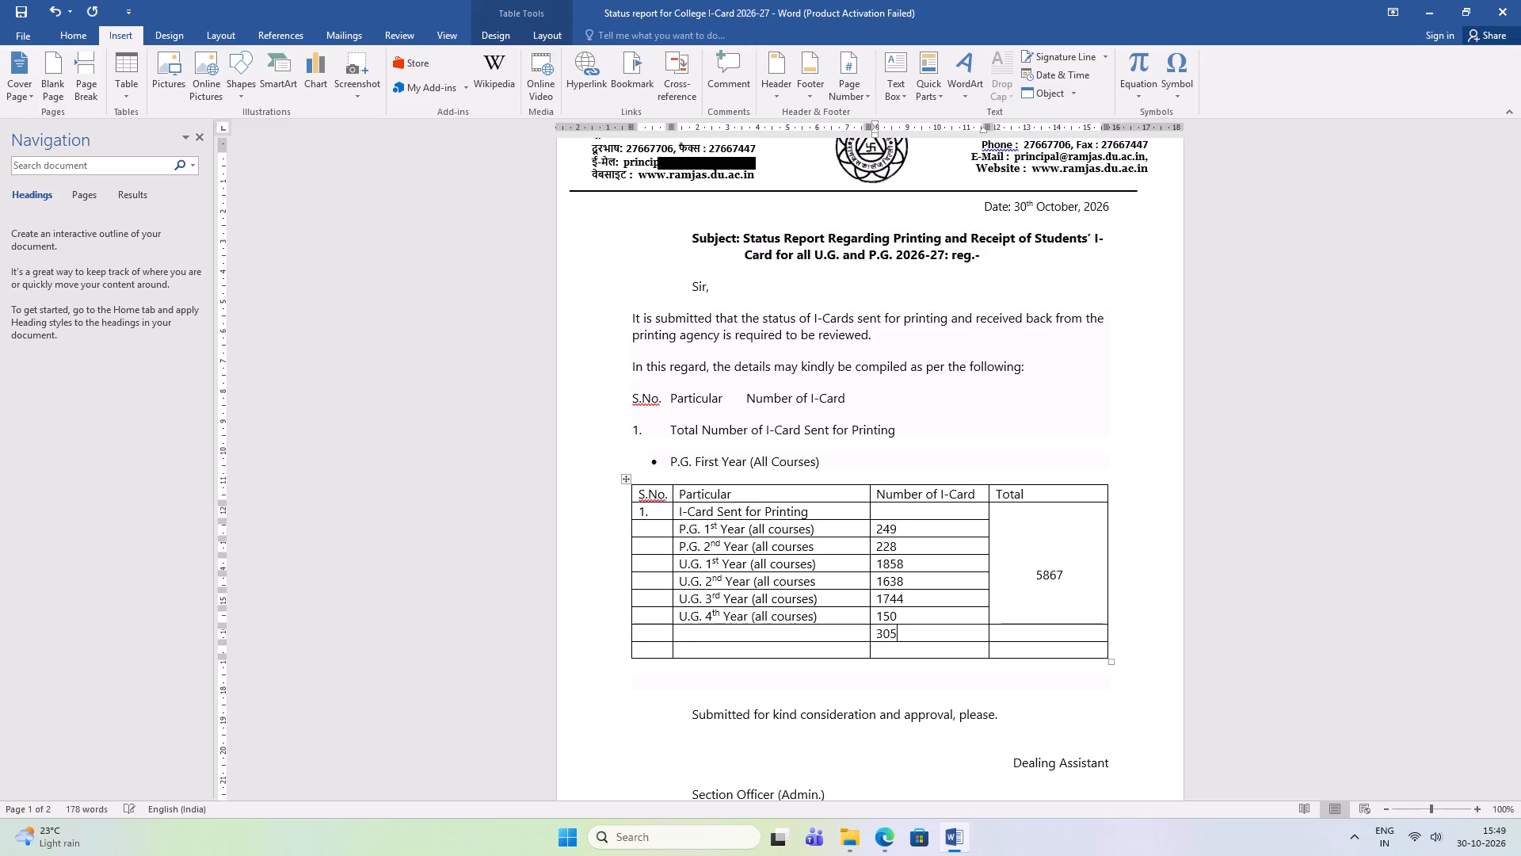
Label that row's Particular cell "Re-issue (error in I-card)".
{"action": "key", "text": "Left"}
{"action": "key", "text": "shift+Tab"}
{"action": "type", "text": "Re"}
{"action": "key", "text": "minus"}
{"action": "type", "text": "issyue"}
{"action": "key", "text": "BackSpace"}
{"action": "key", "text": "BackSpace"}
{"action": "key", "text": "BackSpace"}
{"action": "key", "text": "BackSpace"}
{"action": "type", "text": "sue"}
{"action": "key", "text": "space"}
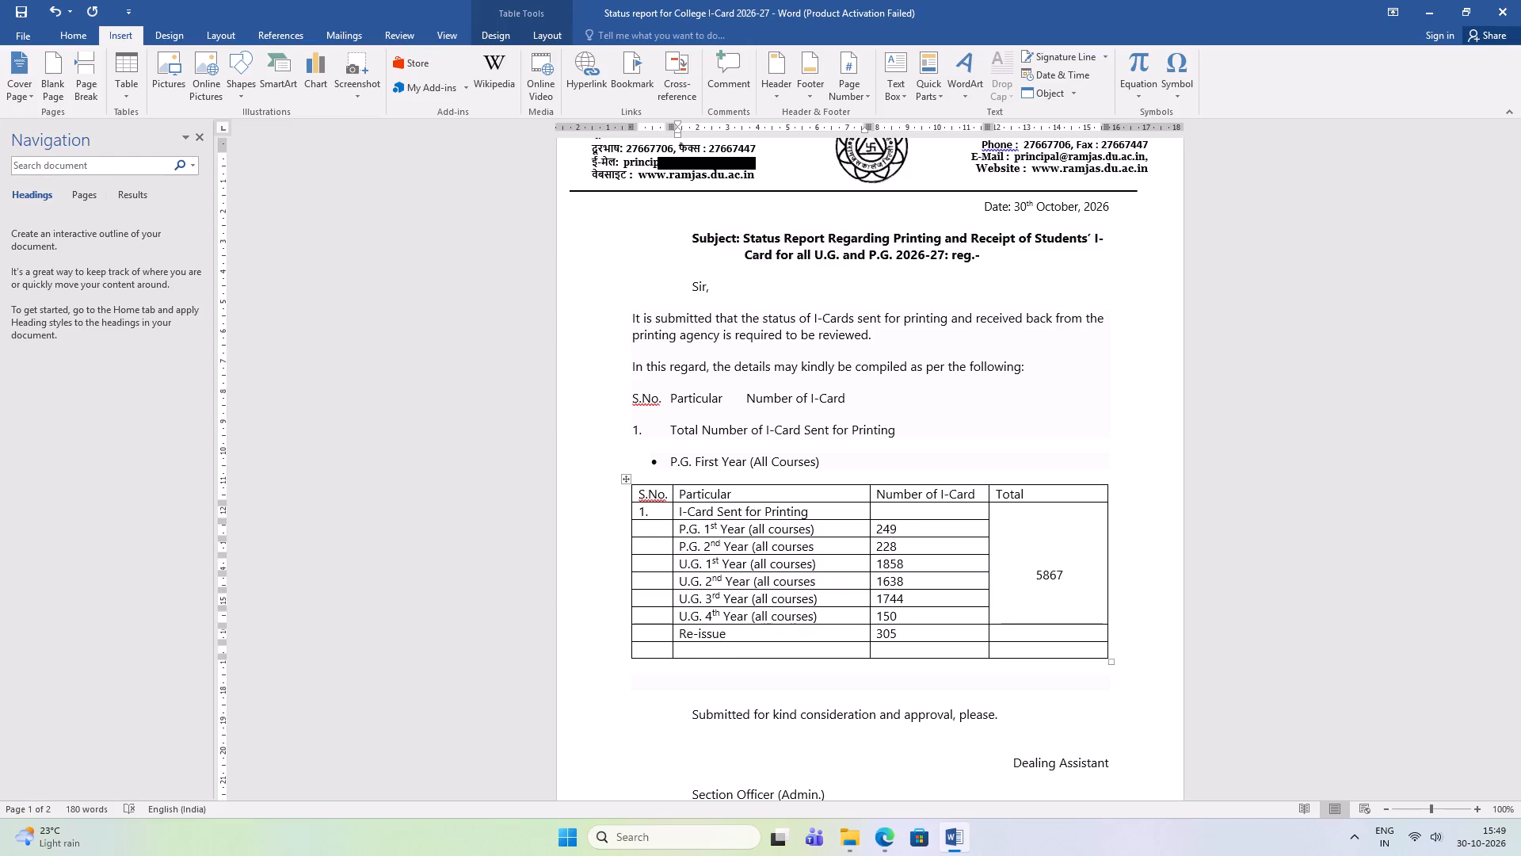
{"action": "key", "text": "shift+parenleft"}
{"action": "type", "text": "error in c"}
{"action": "key", "text": "BackSpace"}
{"action": "key", "text": "shift+parenleft"}
{"action": "key", "text": "BackSpace"}
{"action": "type", "text": "I-ar"}
{"action": "key", "text": "BackSpace"}
{"action": "key", "text": "BackSpace"}
{"action": "type", "text": "card)"}
Enter 305 in the Total column of the Re-issue row.
{"action": "key", "text": "Tab"}
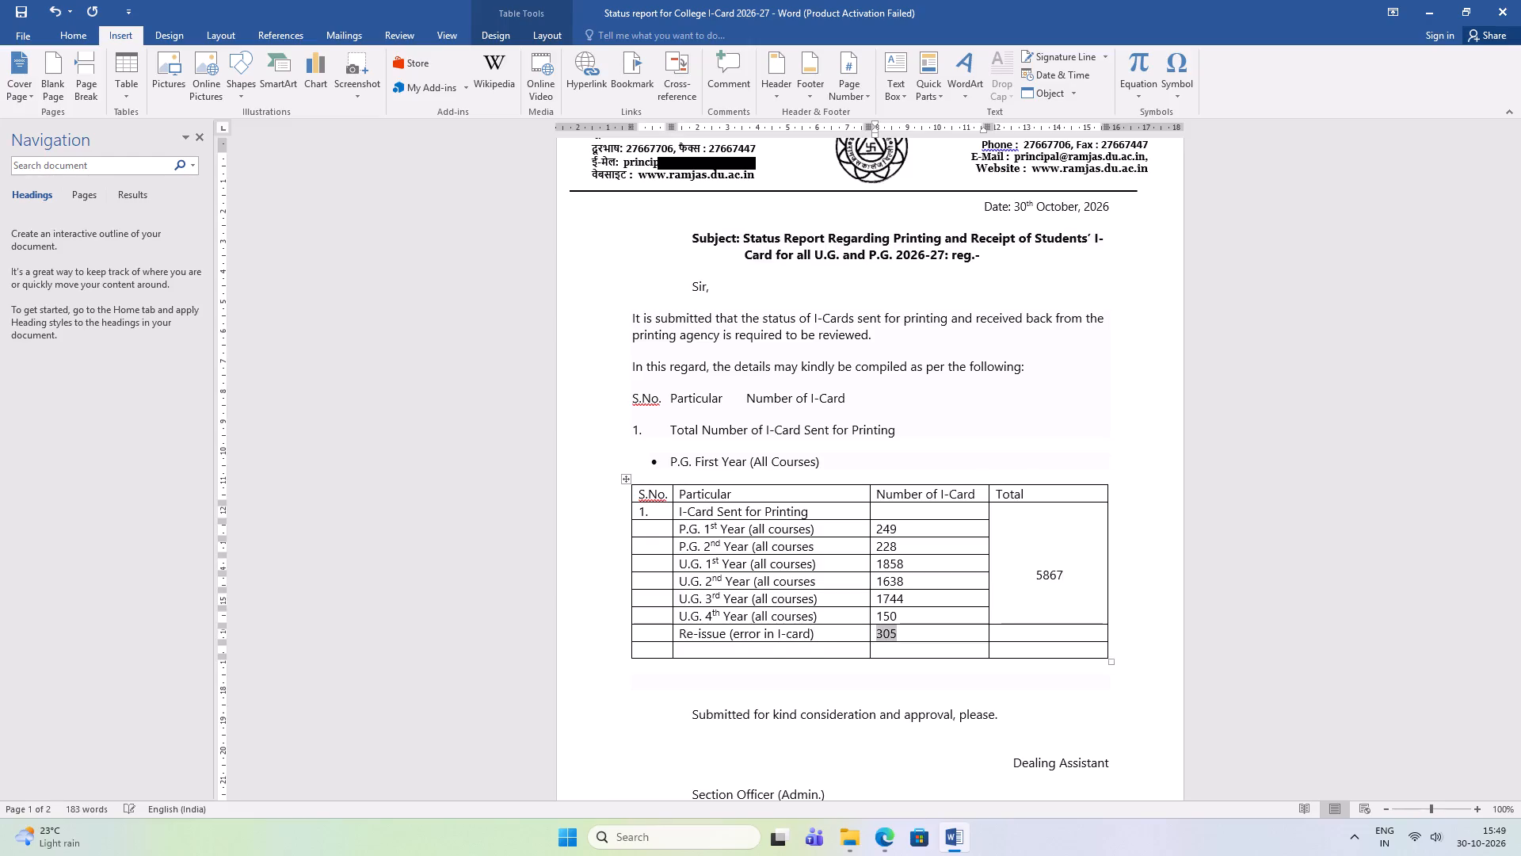
{"action": "key", "text": "Tab"}
{"action": "type", "text": "305"}
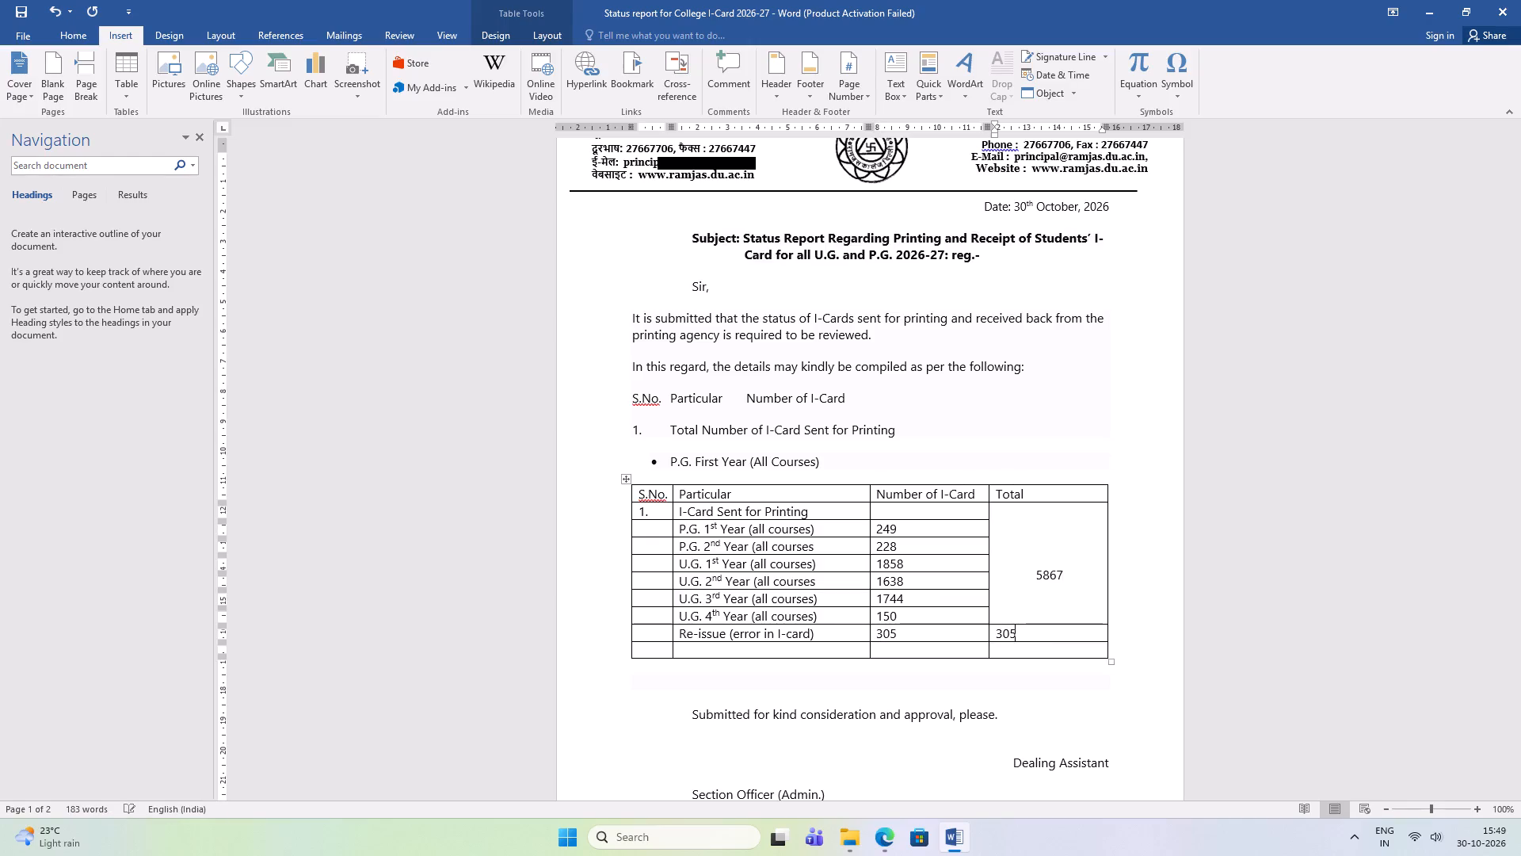
Begin the last blank row's Particular entry with "Fresh I-card (".
{"action": "key", "text": "Tab"}
{"action": "key", "text": "Tab"}
{"action": "key", "text": "shift+f"}
{"action": "type", "text": "resh I"}
{"action": "type", "text": "-CAr"}
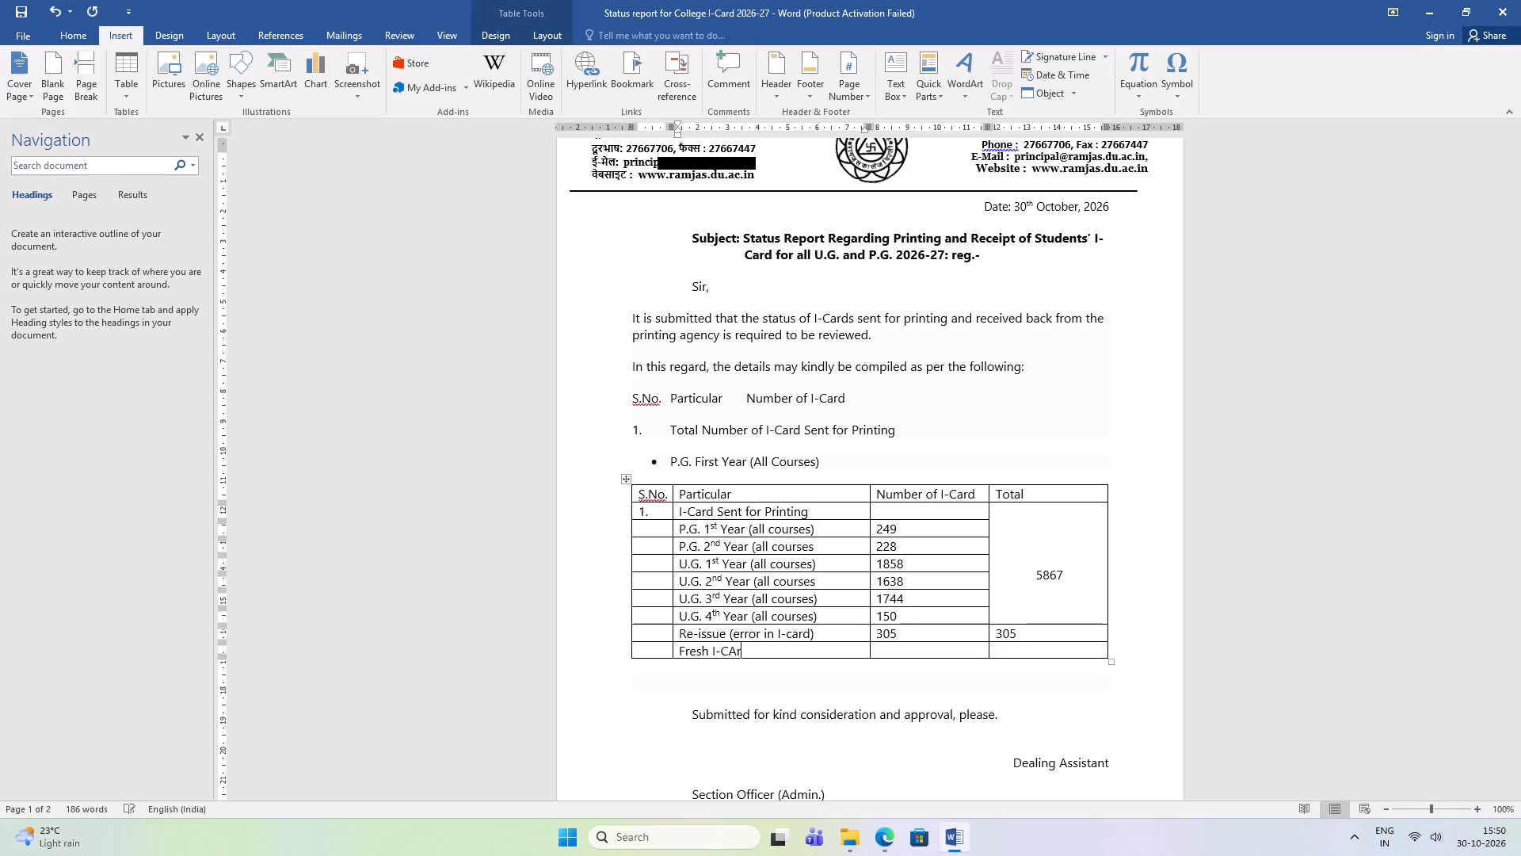
{"action": "key", "text": "BackSpace"}
{"action": "key", "text": "BackSpace"}
{"action": "key", "text": "BackSpace"}
{"action": "type", "text": "ar"}
{"action": "key", "text": "BackSpace"}
{"action": "key", "text": "BackSpace"}
{"action": "type", "text": "card ("}
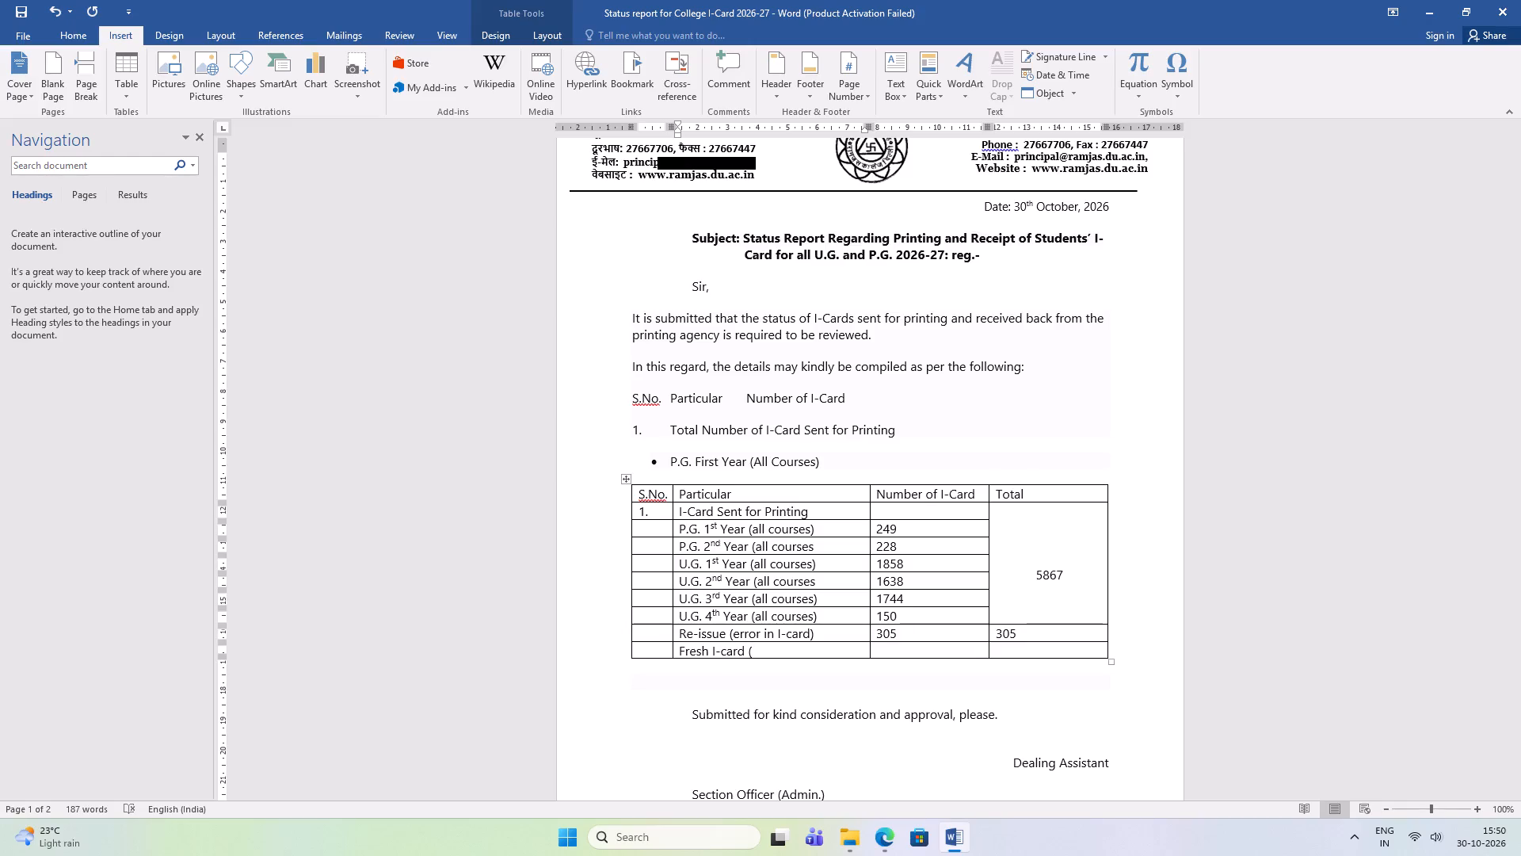
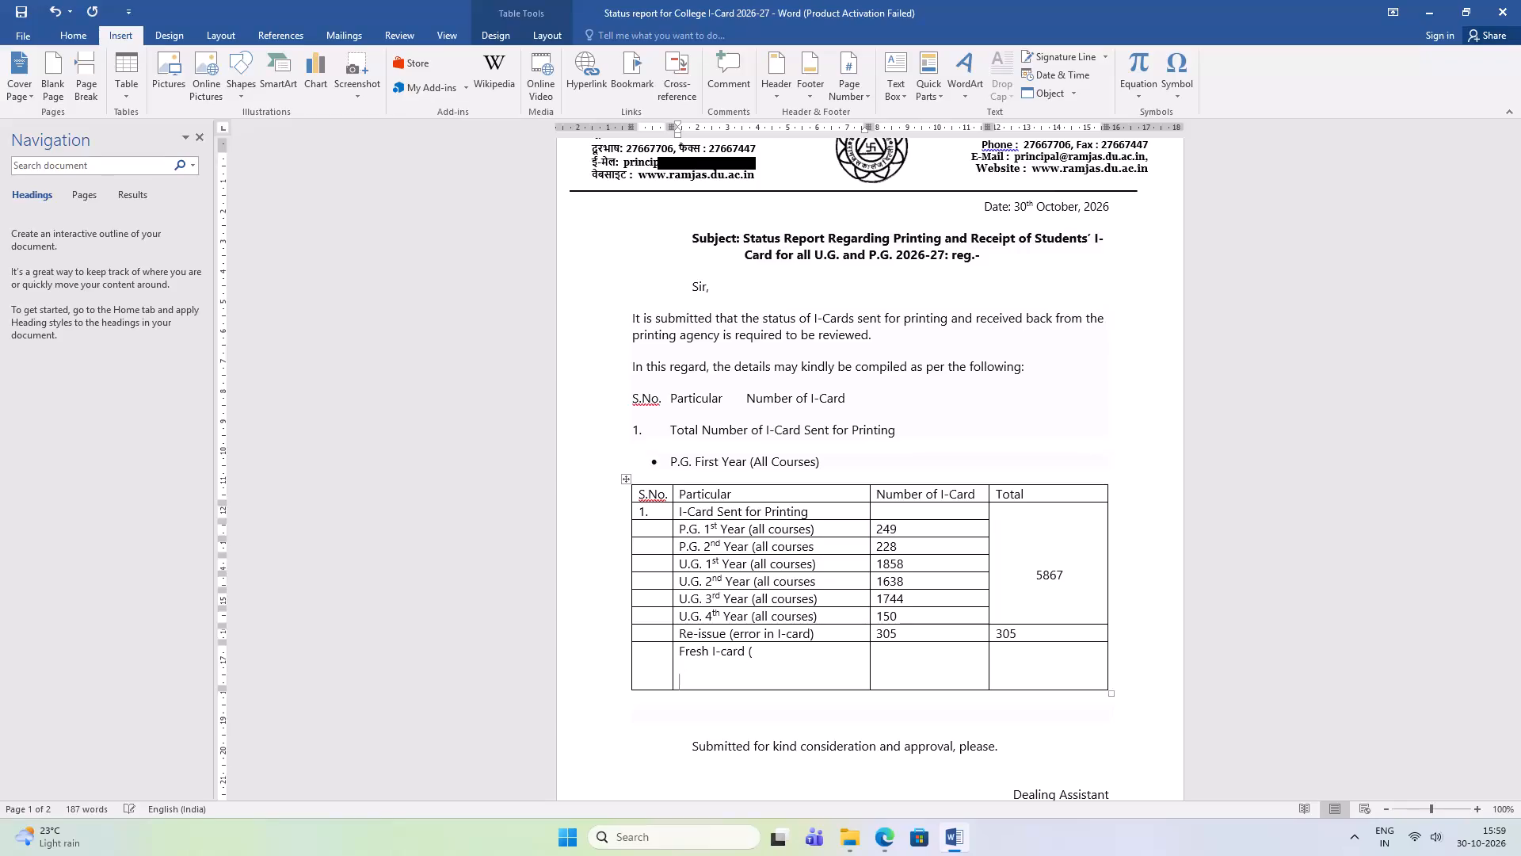
Remove the empty line below "Fresh I-card (" in the last row's Particular cell.
{"action": "key", "text": "BackSpace"}
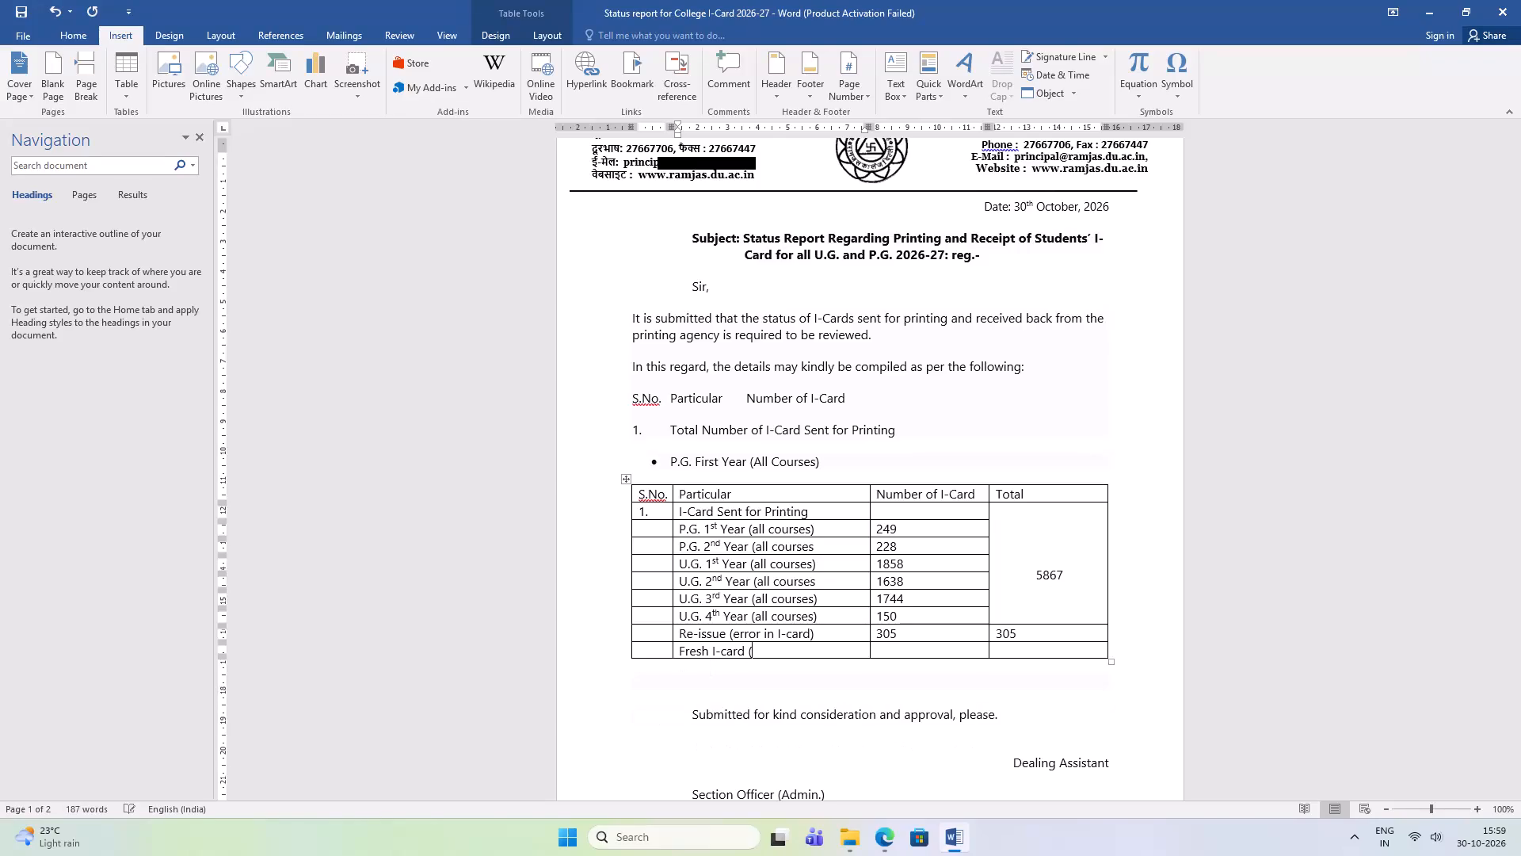
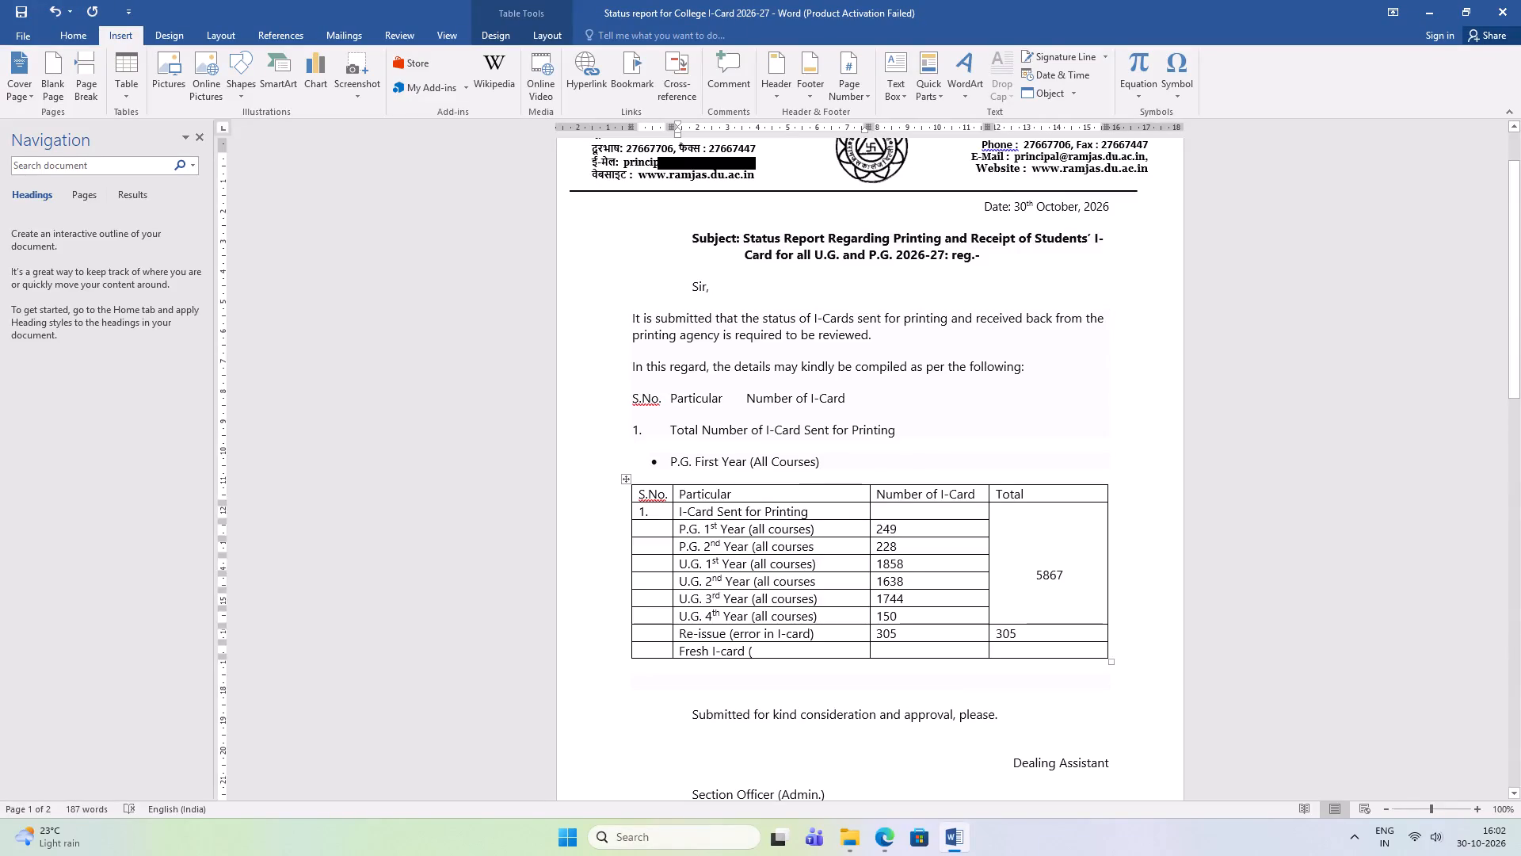
Delete the plain-text lines "Total Number of I-Card Sent for Printing" and "P.G. First Year (All Courses)" above the table, including the leftover bullet.
{"action": "left_click_drag", "start_coordinate": [829, 463], "coordinate": [639, 449]}
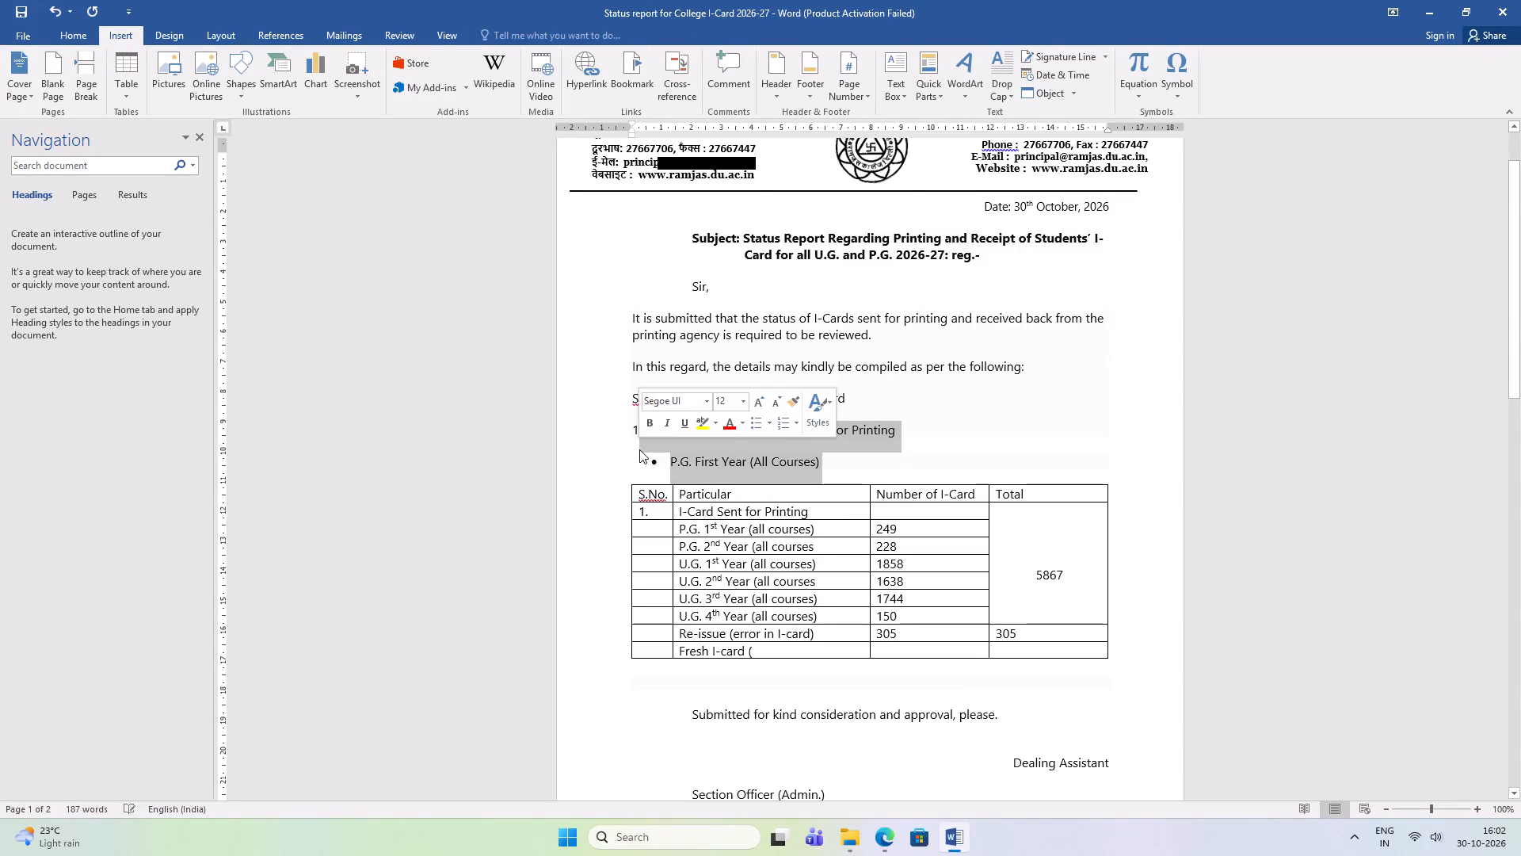
{"action": "key", "text": "Delete"}
{"action": "key", "text": "BackSpace"}
{"action": "key", "text": "Delete"}
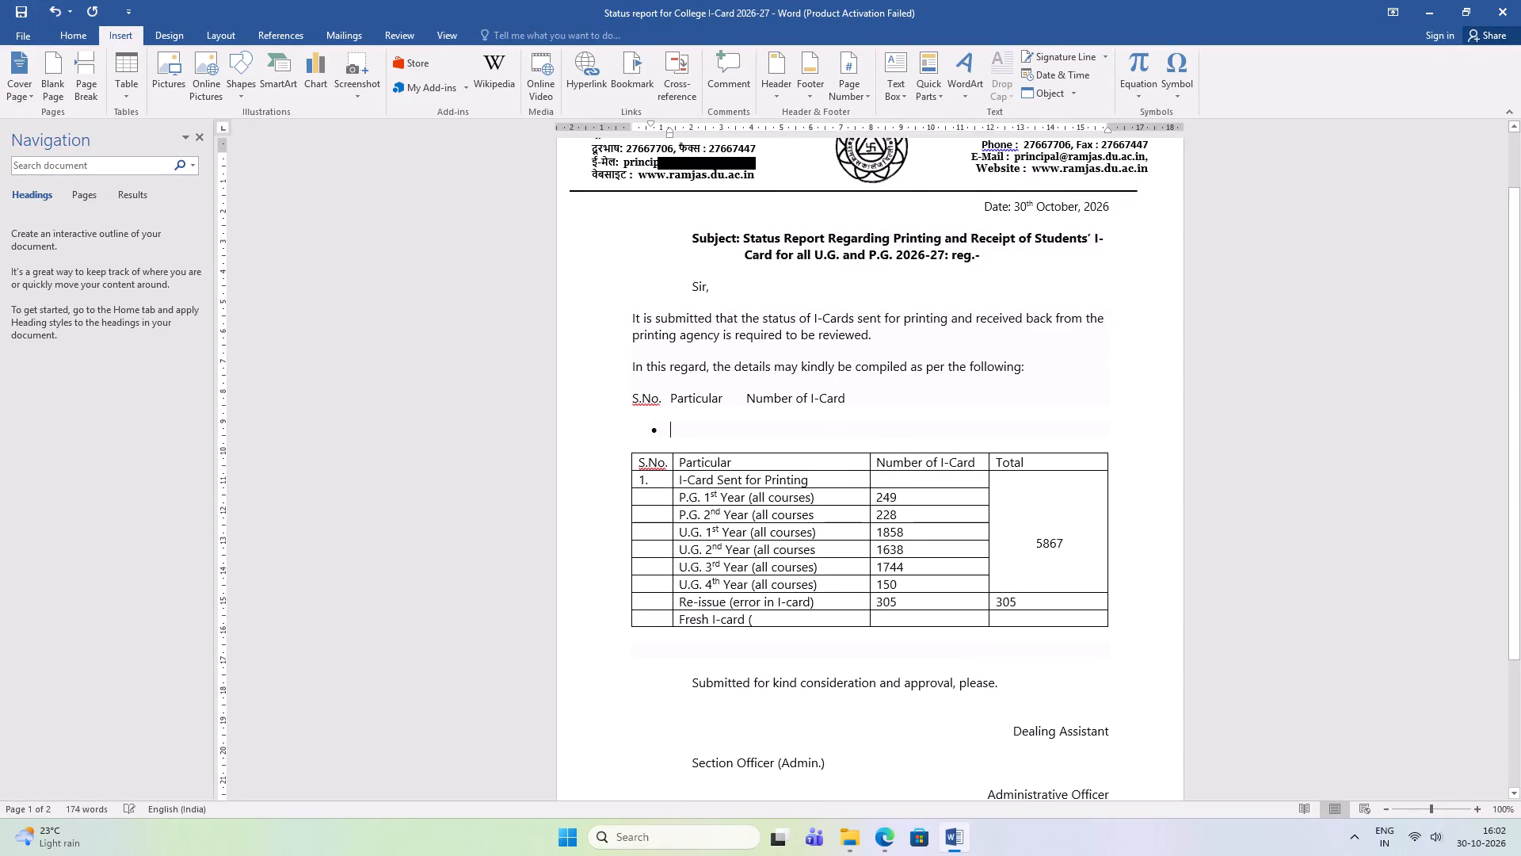
{"action": "key", "text": "Delete"}
{"action": "key", "text": "Delete"}
{"action": "key", "text": "BackSpace"}
{"action": "key", "text": "BackSpace"}
{"action": "key", "text": "BackSpace"}
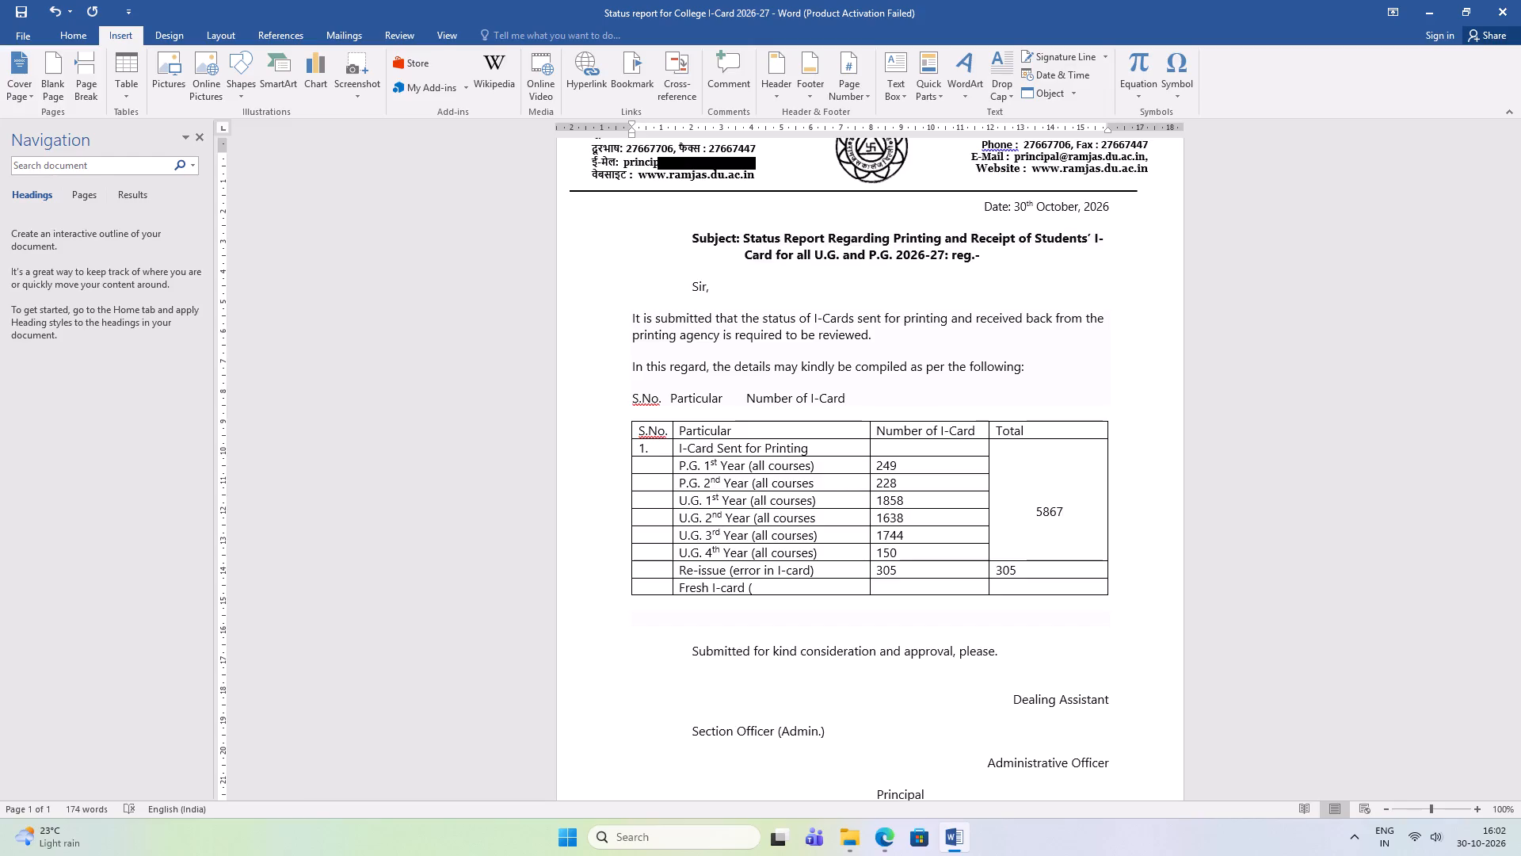
Delete the plain-text heading line "S.No. Particular Number of I-Card" above the table, along with its empty paragraph.
{"action": "key", "text": "BackSpace"}
{"action": "key", "text": "BackSpace"}
{"action": "key", "text": "BackSpace"}
{"action": "key", "text": "BackSpace"}
{"action": "key", "text": "BackSpace"}
{"action": "key", "text": "BackSpace"}
{"action": "key", "text": "BackSpace"}
{"action": "key", "text": "BackSpace"}
{"action": "key", "text": "BackSpace"}
{"action": "key", "text": "BackSpace"}
{"action": "key", "text": "BackSpace"}
{"action": "key", "text": "BackSpace"}
{"action": "key", "text": "BackSpace"}
{"action": "key", "text": "BackSpace"}
{"action": "key", "text": "BackSpace"}
{"action": "key", "text": "BackSpace"}
{"action": "key", "text": "BackSpace"}
{"action": "key", "text": "BackSpace"}
{"action": "key", "text": "BackSpace"}
{"action": "key", "text": "BackSpace"}
{"action": "key", "text": "BackSpace"}
{"action": "key", "text": "BackSpace"}
{"action": "key", "text": "BackSpace"}
{"action": "key", "text": "BackSpace"}
{"action": "key", "text": "BackSpace"}
{"action": "key", "text": "BackSpace"}
{"action": "key", "text": "BackSpace"}
{"action": "key", "text": "BackSpace"}
{"action": "key", "text": "BackSpace"}
{"action": "key", "text": "BackSpace"}
{"action": "key", "text": "BackSpace"}
{"action": "key", "text": "BackSpace"}
{"action": "key", "text": "BackSpace"}
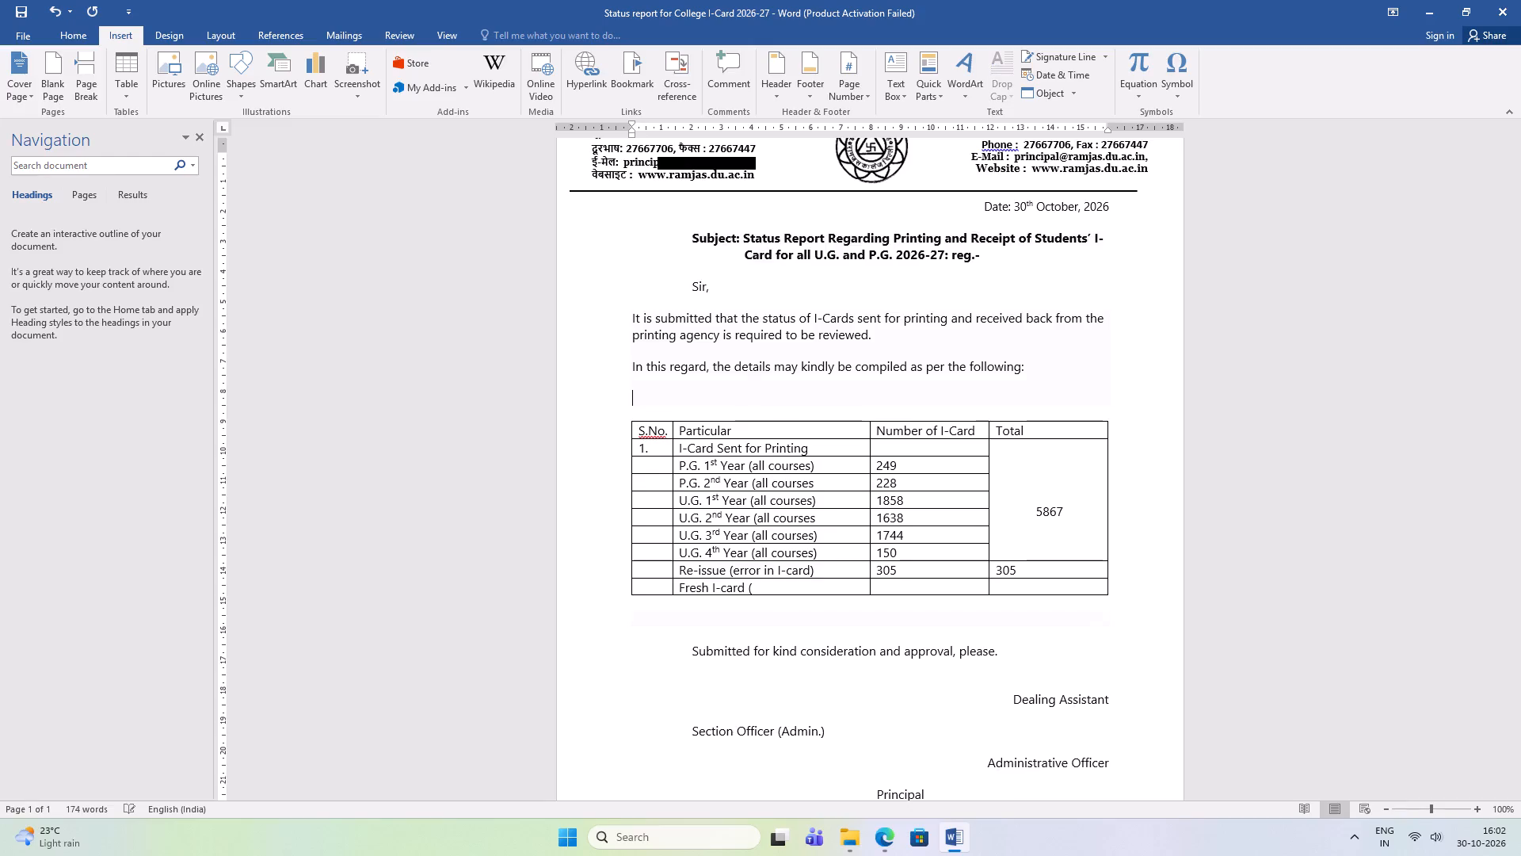
{"action": "key", "text": "BackSpace"}
Save the status report document.
{"action": "key", "text": "ctrl+s"}
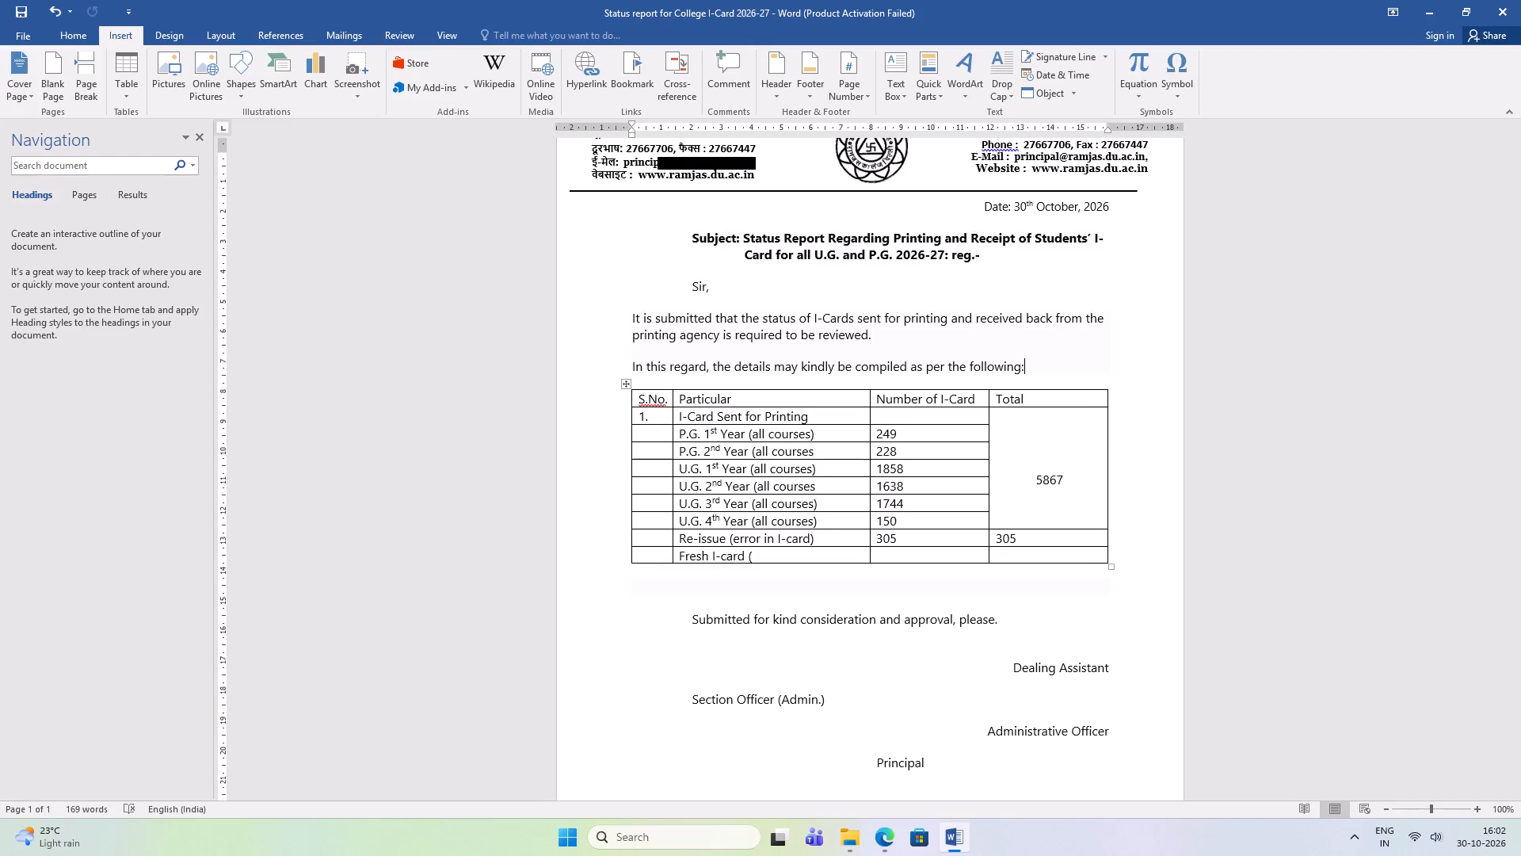
{"action": "key", "text": "ctrl+s"}
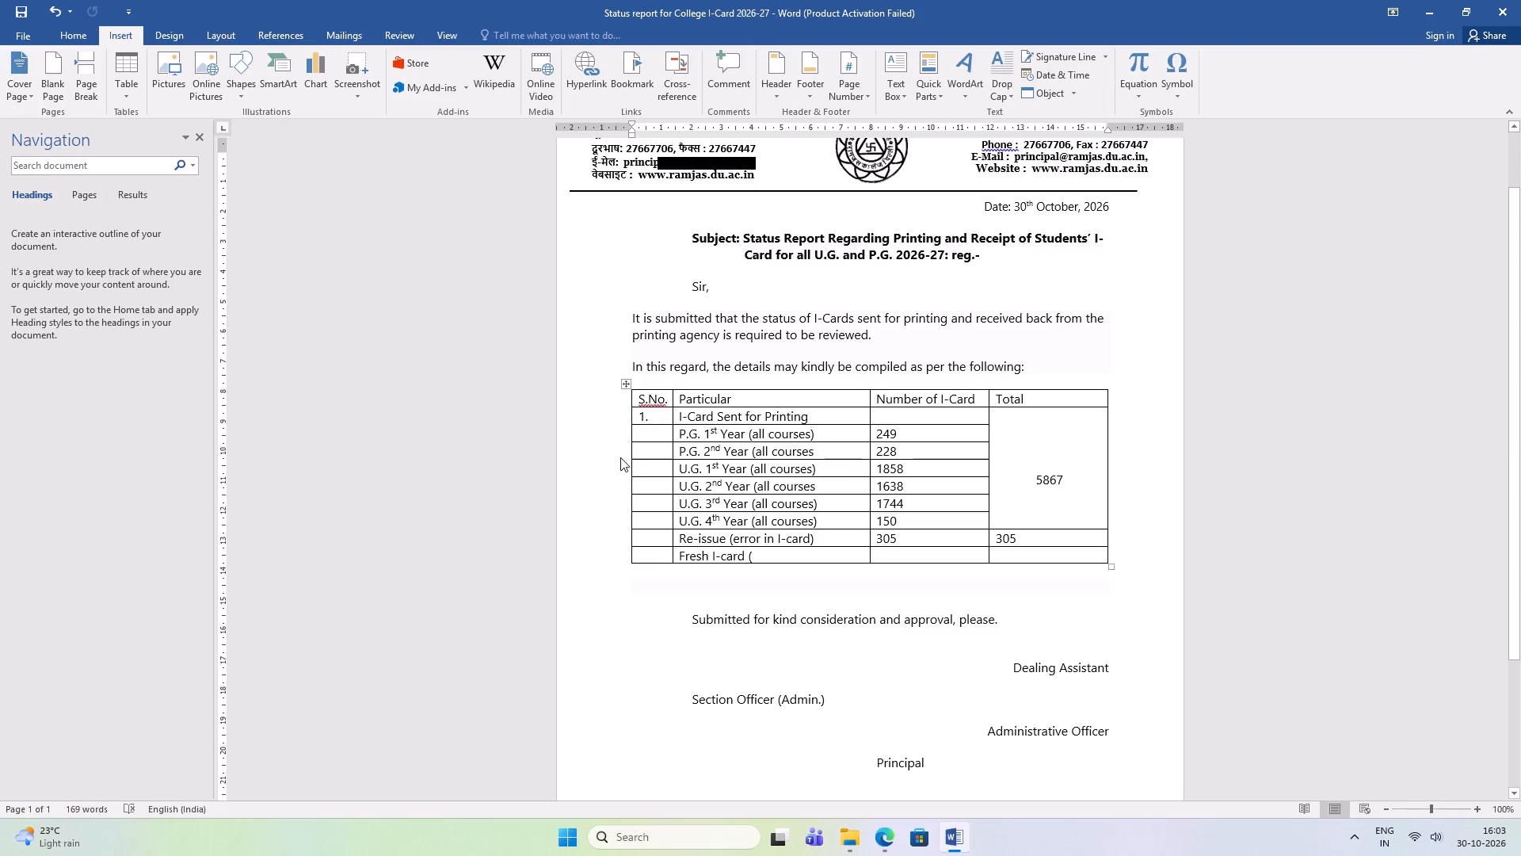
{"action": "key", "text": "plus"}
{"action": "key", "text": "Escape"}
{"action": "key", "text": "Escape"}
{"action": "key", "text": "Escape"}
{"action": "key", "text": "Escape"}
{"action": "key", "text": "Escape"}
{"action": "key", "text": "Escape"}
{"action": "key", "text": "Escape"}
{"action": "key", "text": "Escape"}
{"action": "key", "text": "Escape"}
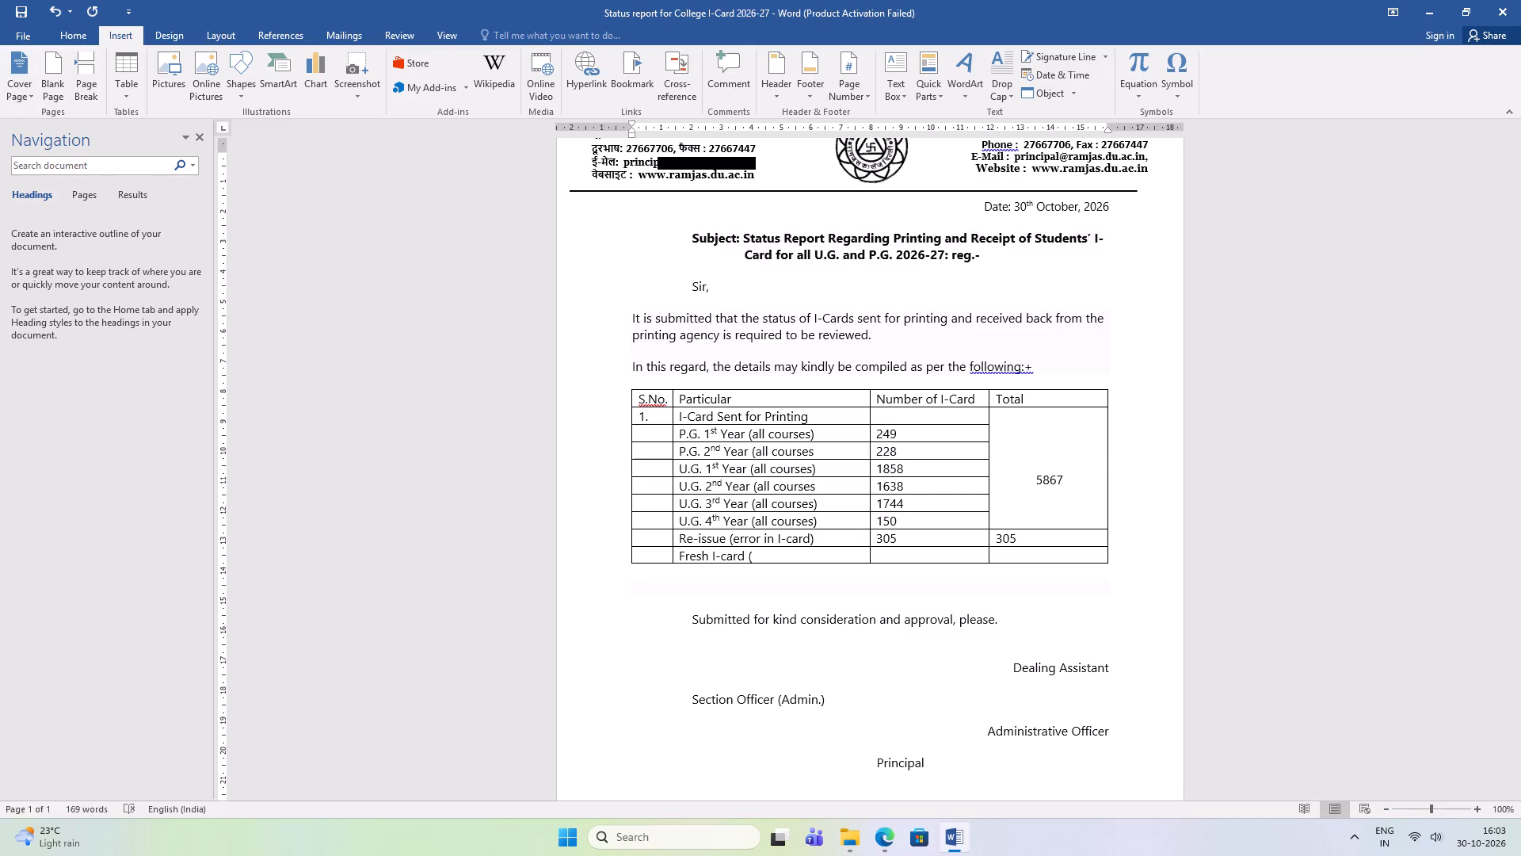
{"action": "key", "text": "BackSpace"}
Save the status report document again.
{"action": "key", "text": "ctrl+s"}
{"action": "key", "text": "ctrl+s"}
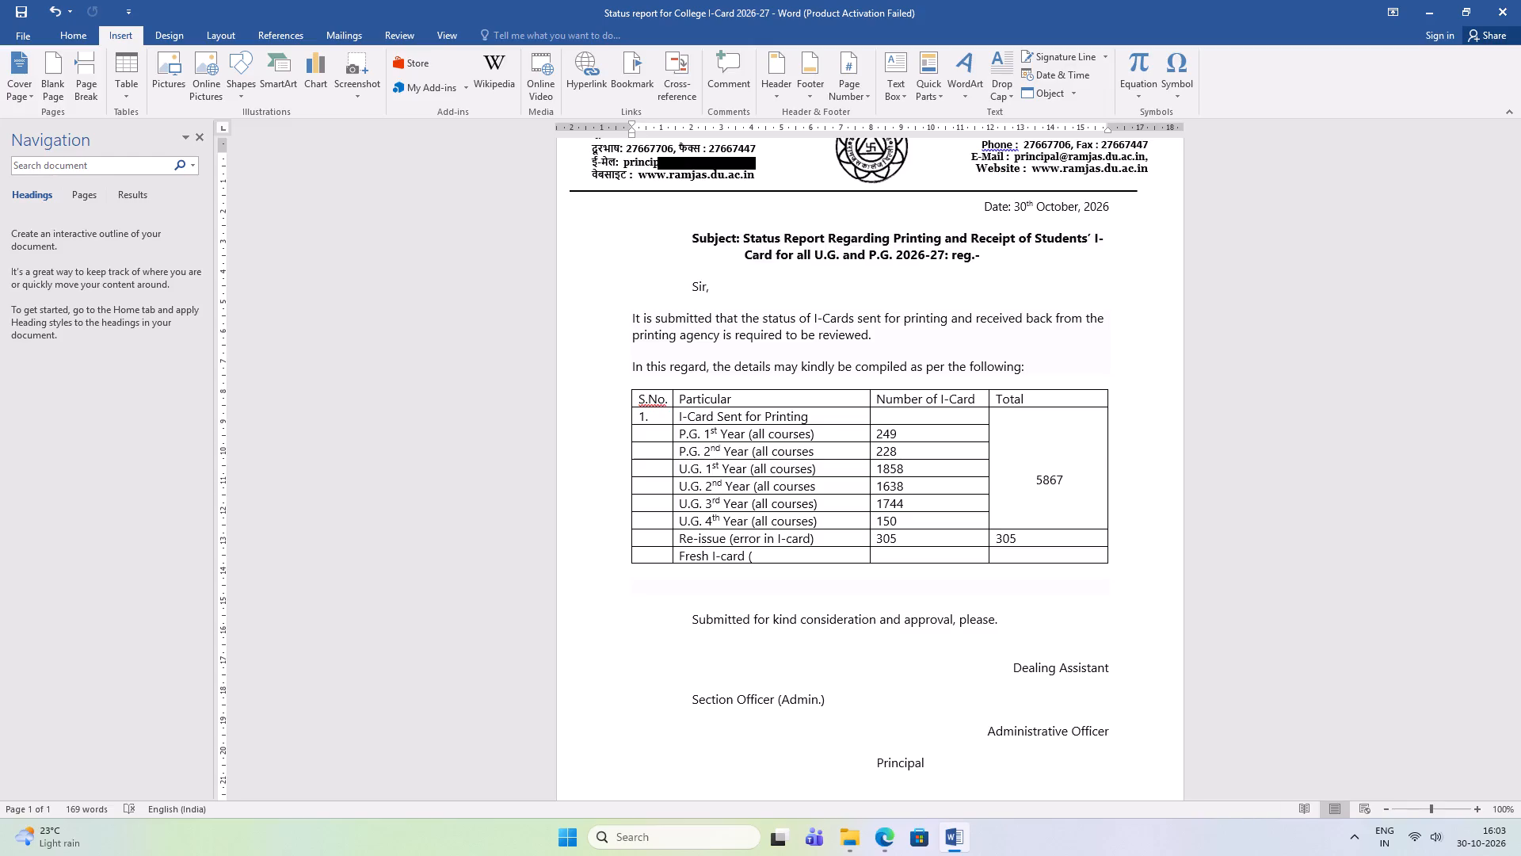
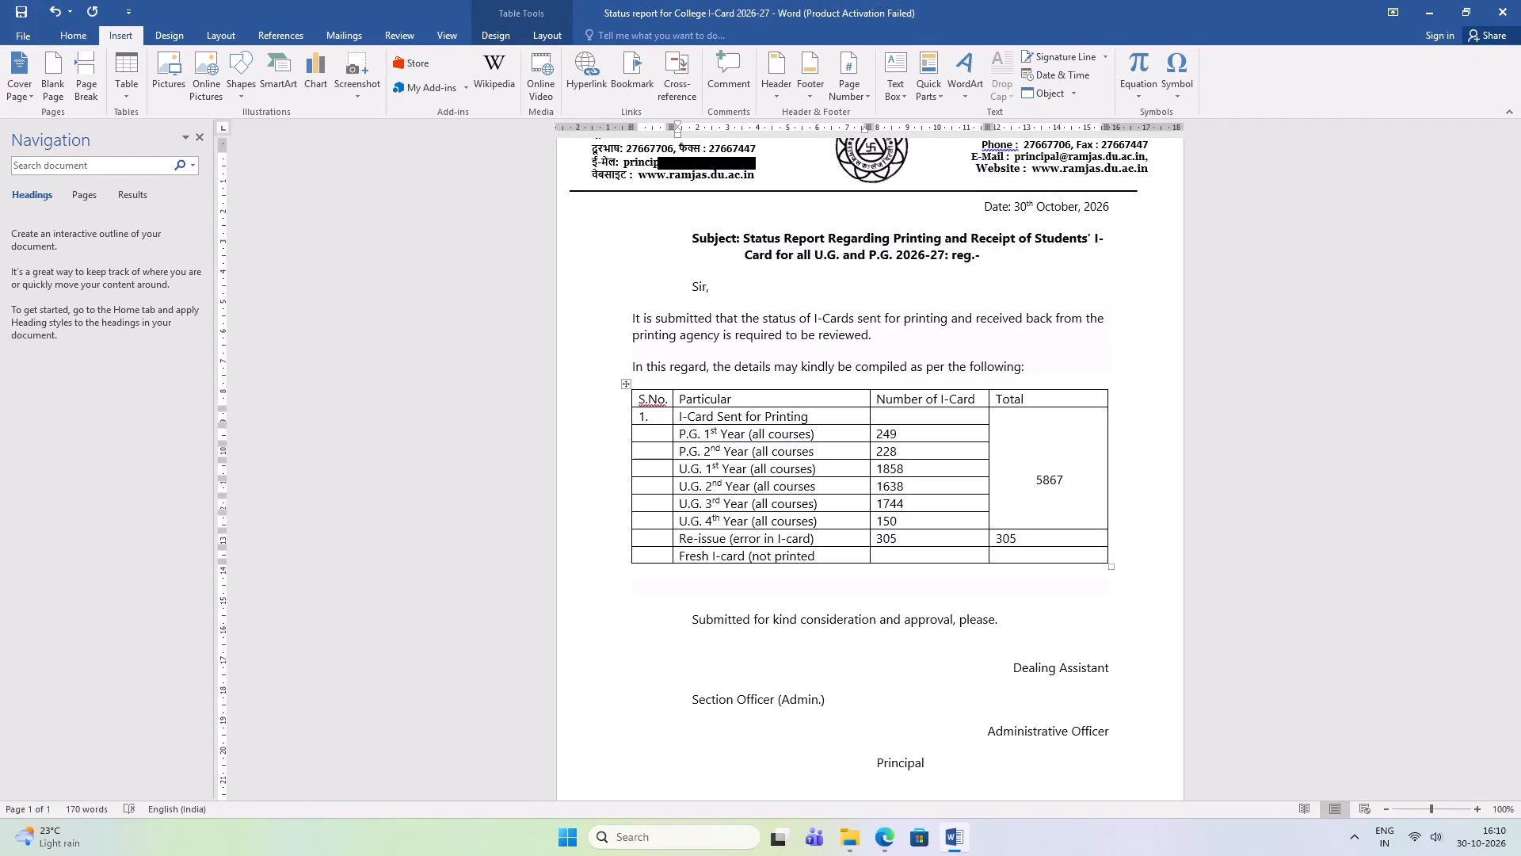
{"action": "key", "text": "space"}
{"action": "type", "text": "in"}
{"action": "key", "text": "space"}
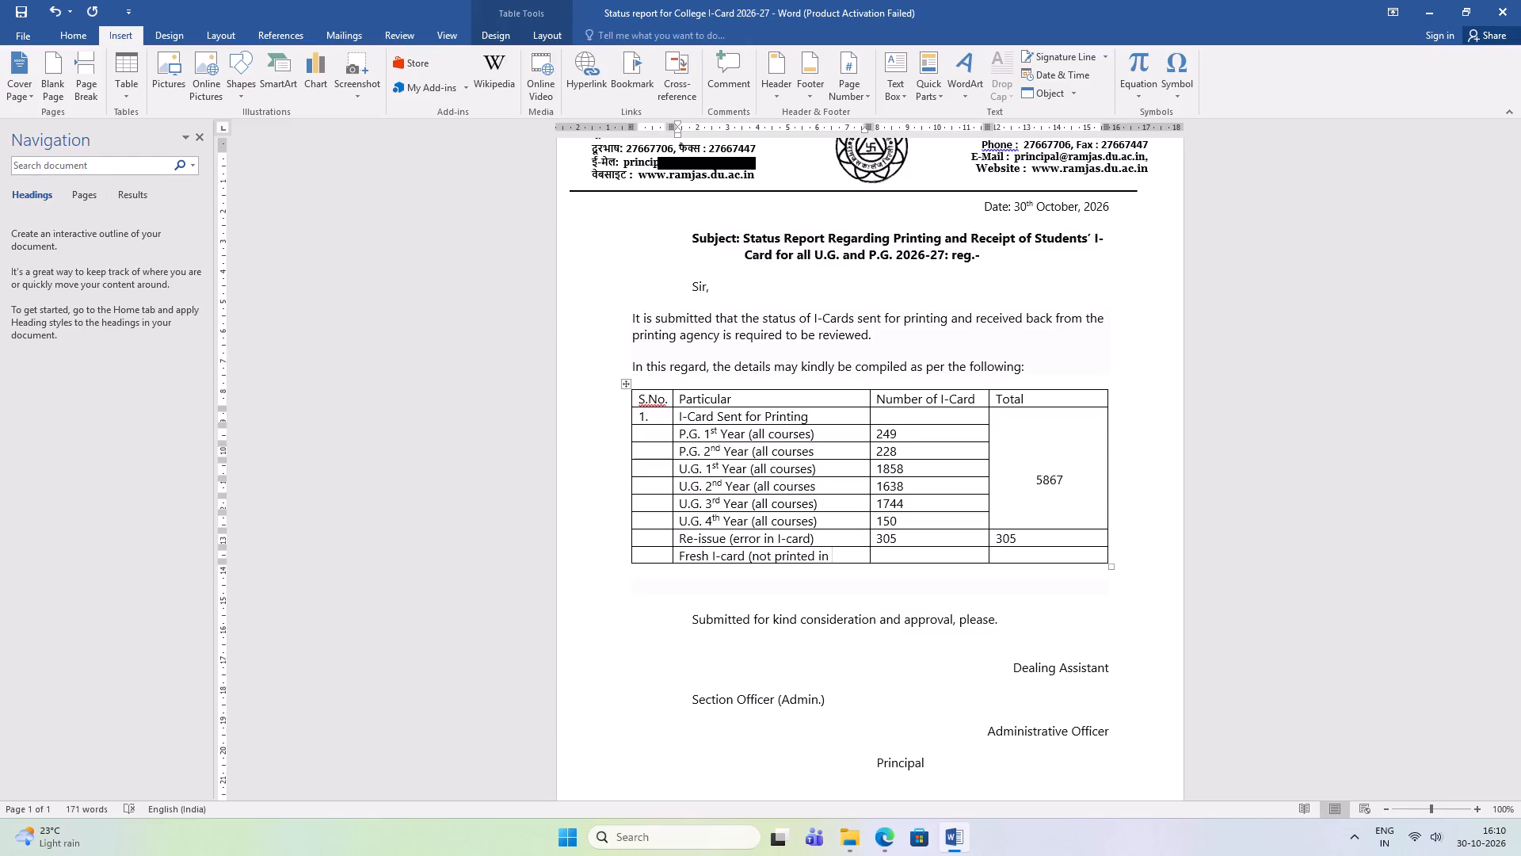
{"action": "key", "text": "8"}
{"action": "key", "text": "BackSpace"}
{"action": "type", "text": "5867"}
{"action": "key", "text": "shift+parenright"}
Enter 30 as the number of I-Cards for the fresh I-card row and move on to its Total cell.
{"action": "key", "text": "Tab"}
{"action": "type", "text": "30"}
{"action": "key", "text": "Tab"}
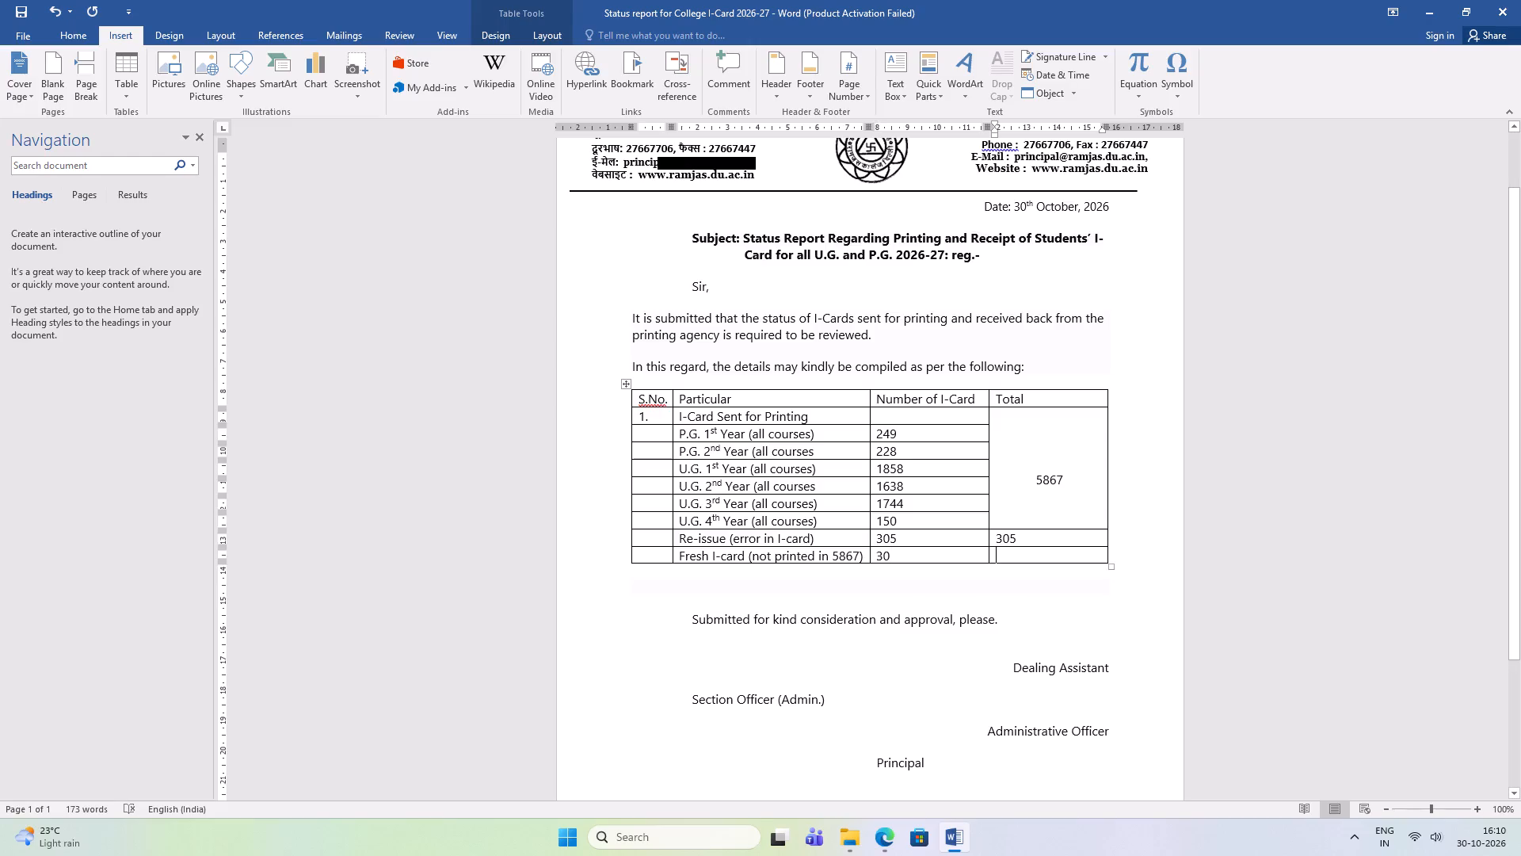
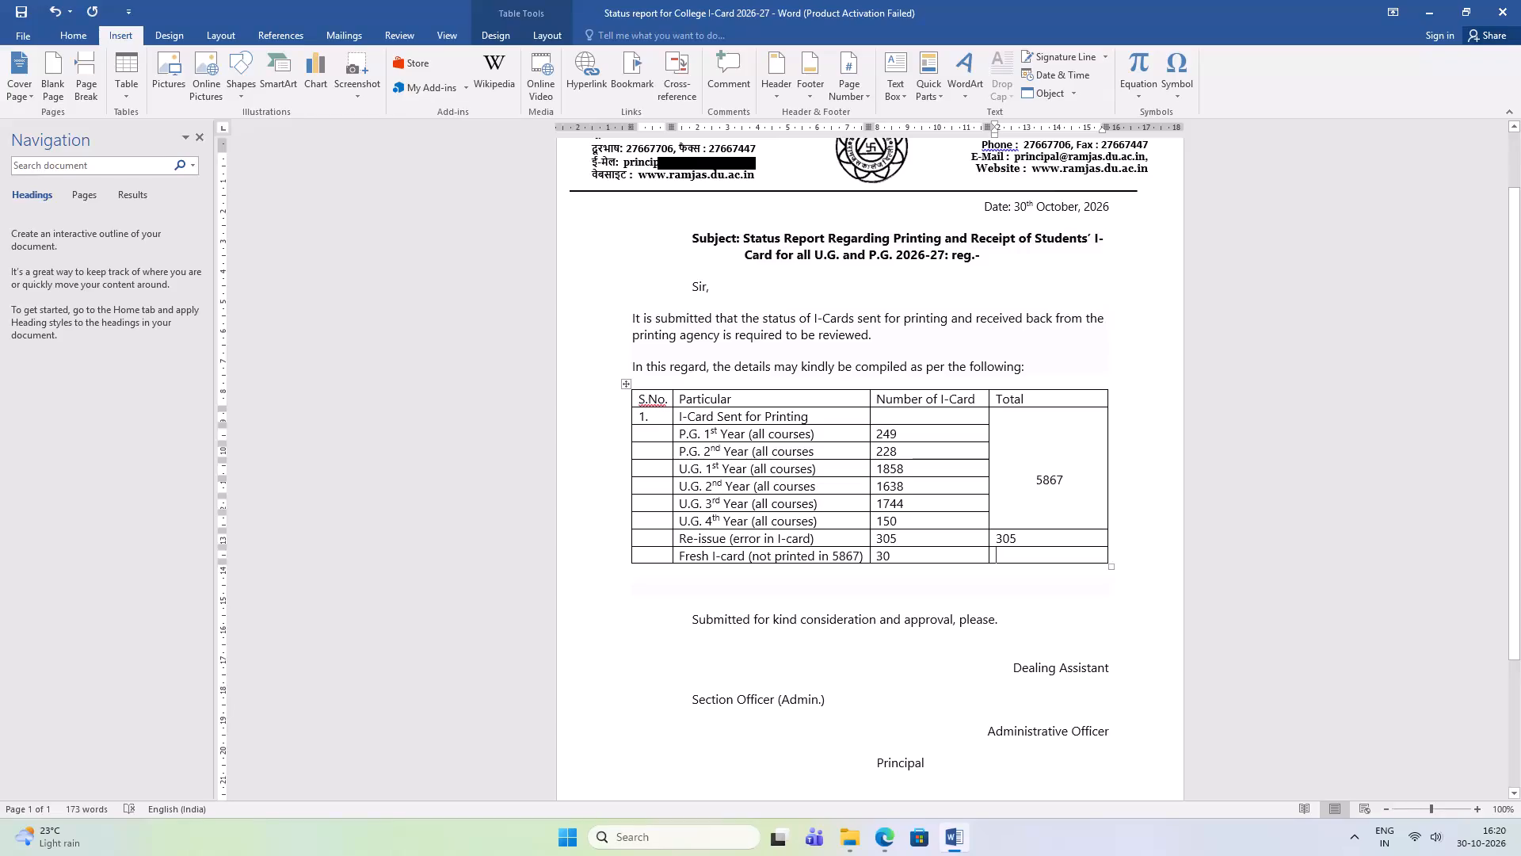
Start a second line about U.G. and P.G. courses under "Fresh I-card (not printed in 5867)" in the Particular column.
{"action": "left_click", "coordinate": [922, 552]}
{"action": "left_click", "coordinate": [863, 550]}
{"action": "key", "text": "Return"}
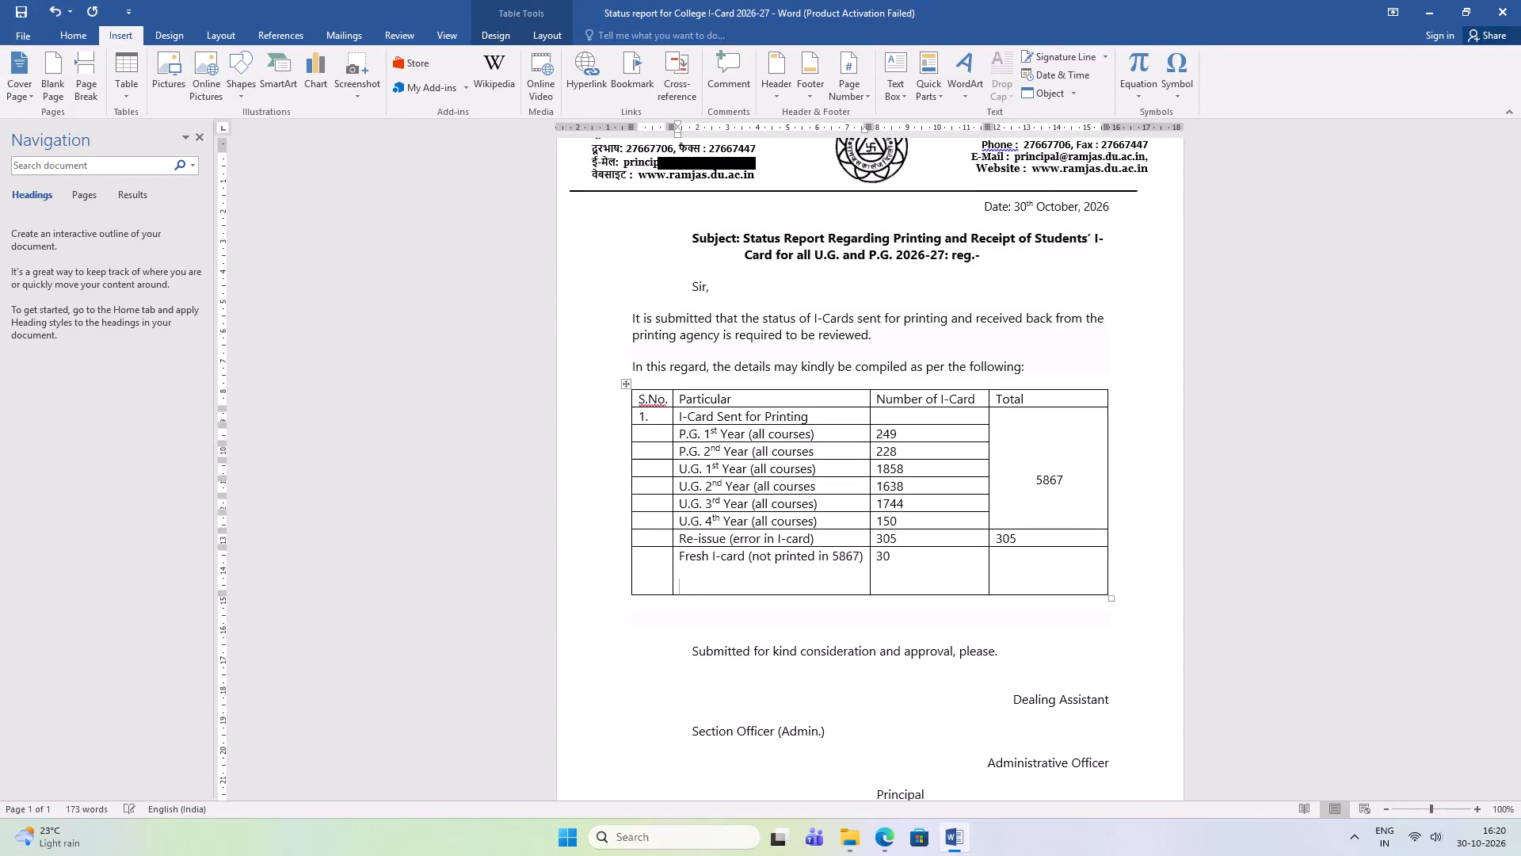
{"action": "key", "text": "shift+parenleft"}
{"action": "type", "text": "U.G."}
{"action": "key", "text": "space"}
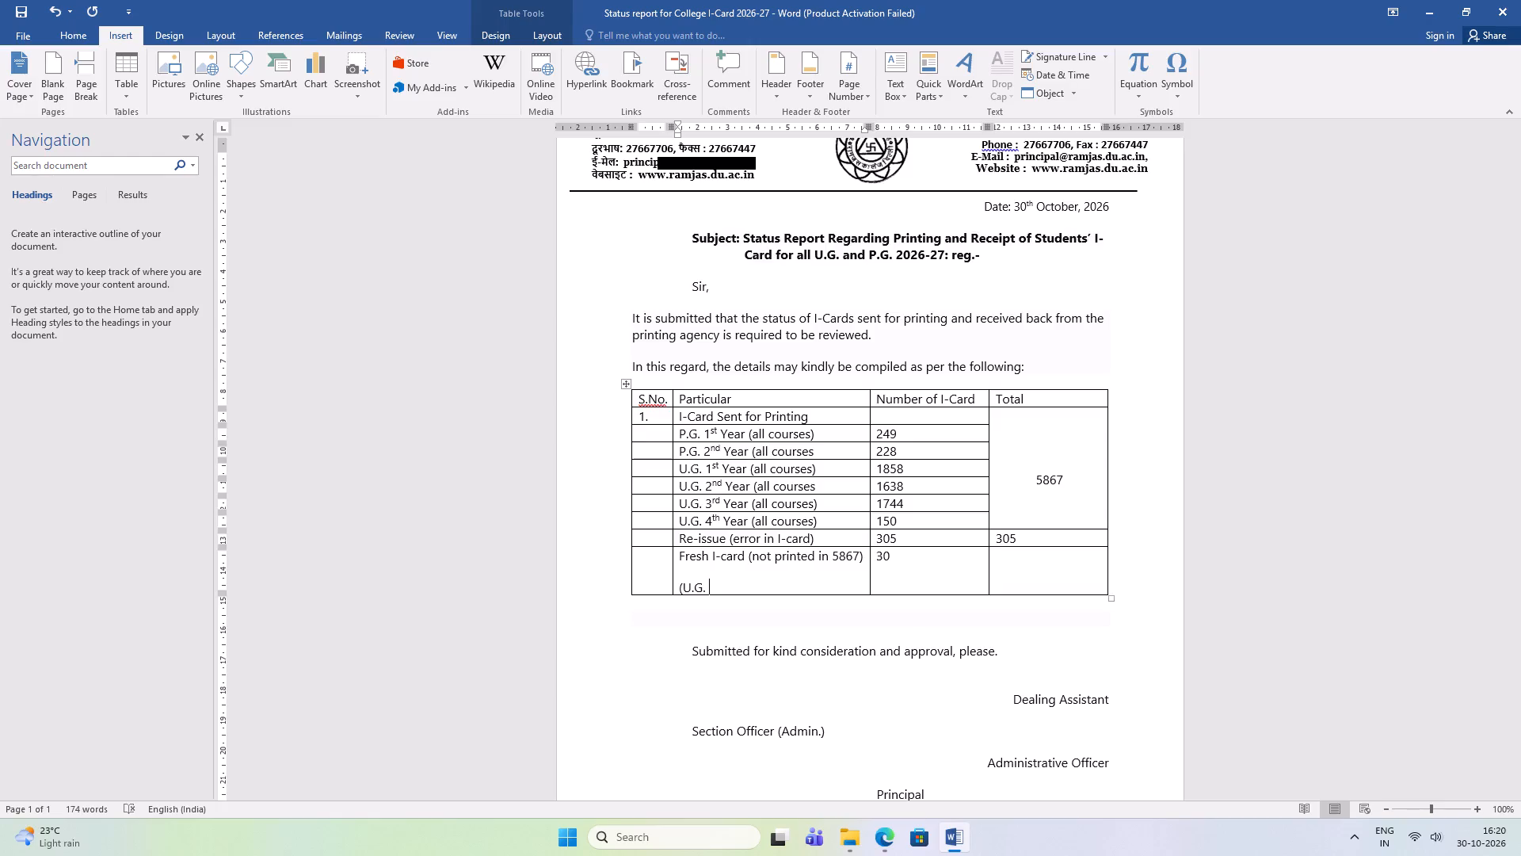
{"action": "type", "text": "and P.G."}
{"action": "key", "text": "space"}
{"action": "type", "text": "(all"}
{"action": "key", "text": "space"}
{"action": "type", "text": "coursed"}
Correct the fresh I-card's second line so that it reads "U.G. and P.G. all year (all courses)".
{"action": "left_click", "coordinate": [684, 589]}
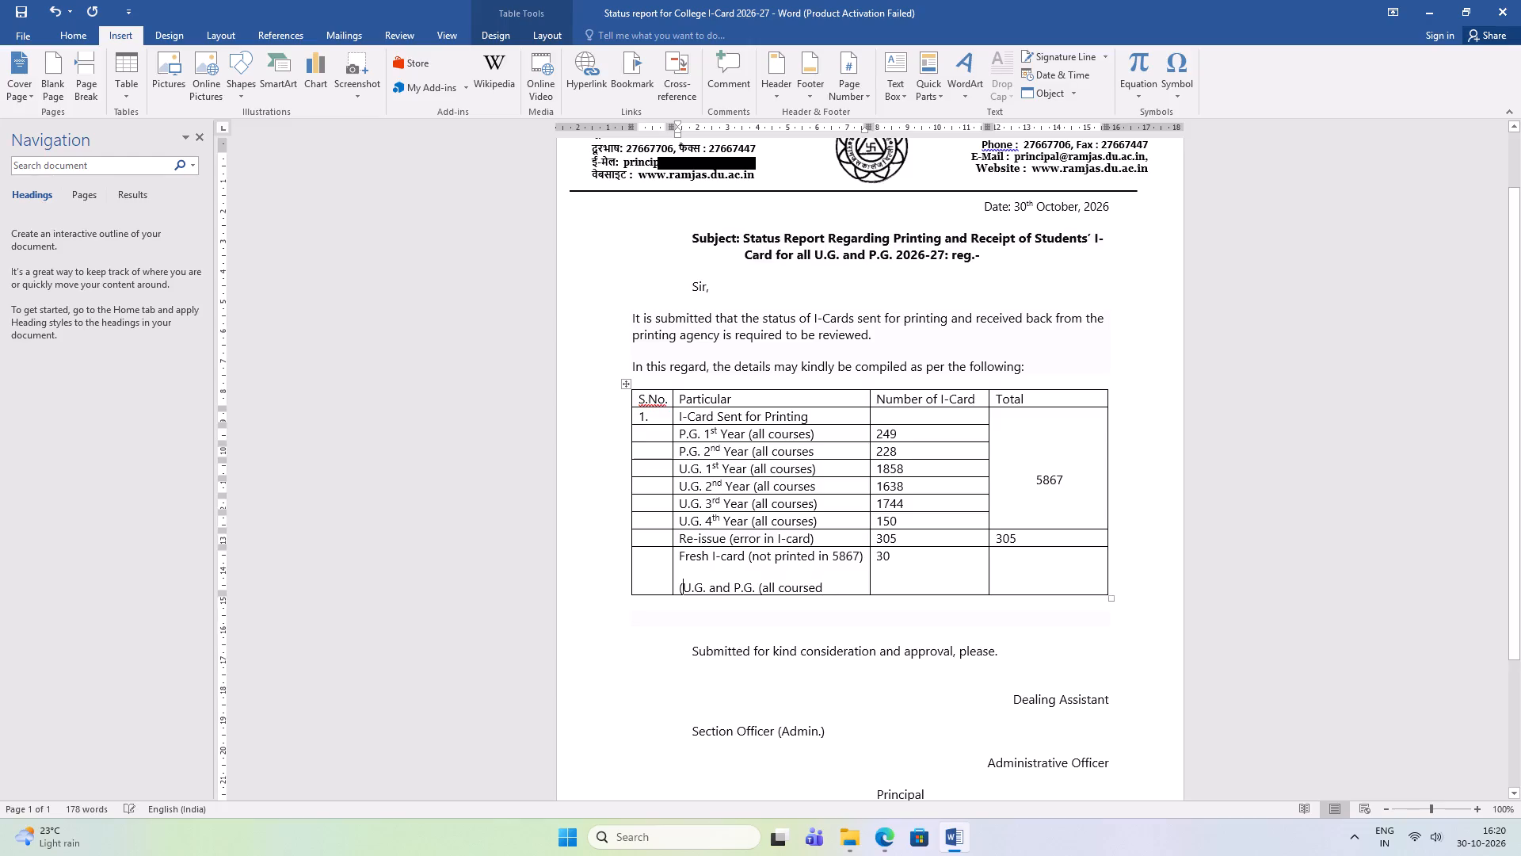
{"action": "key", "text": "BackSpace"}
{"action": "key", "text": "Right"}
{"action": "key", "text": "Right"}
{"action": "key", "text": "Right"}
{"action": "key", "text": "Right"}
{"action": "key", "text": "Right"}
{"action": "key", "text": "Right"}
{"action": "key", "text": "Right"}
{"action": "key", "text": "Right"}
{"action": "key", "text": "Right"}
{"action": "key", "text": "Right"}
{"action": "key", "text": "Right"}
{"action": "key", "text": "Right"}
{"action": "key", "text": "Right"}
{"action": "key", "text": "Right"}
{"action": "key", "text": "Right"}
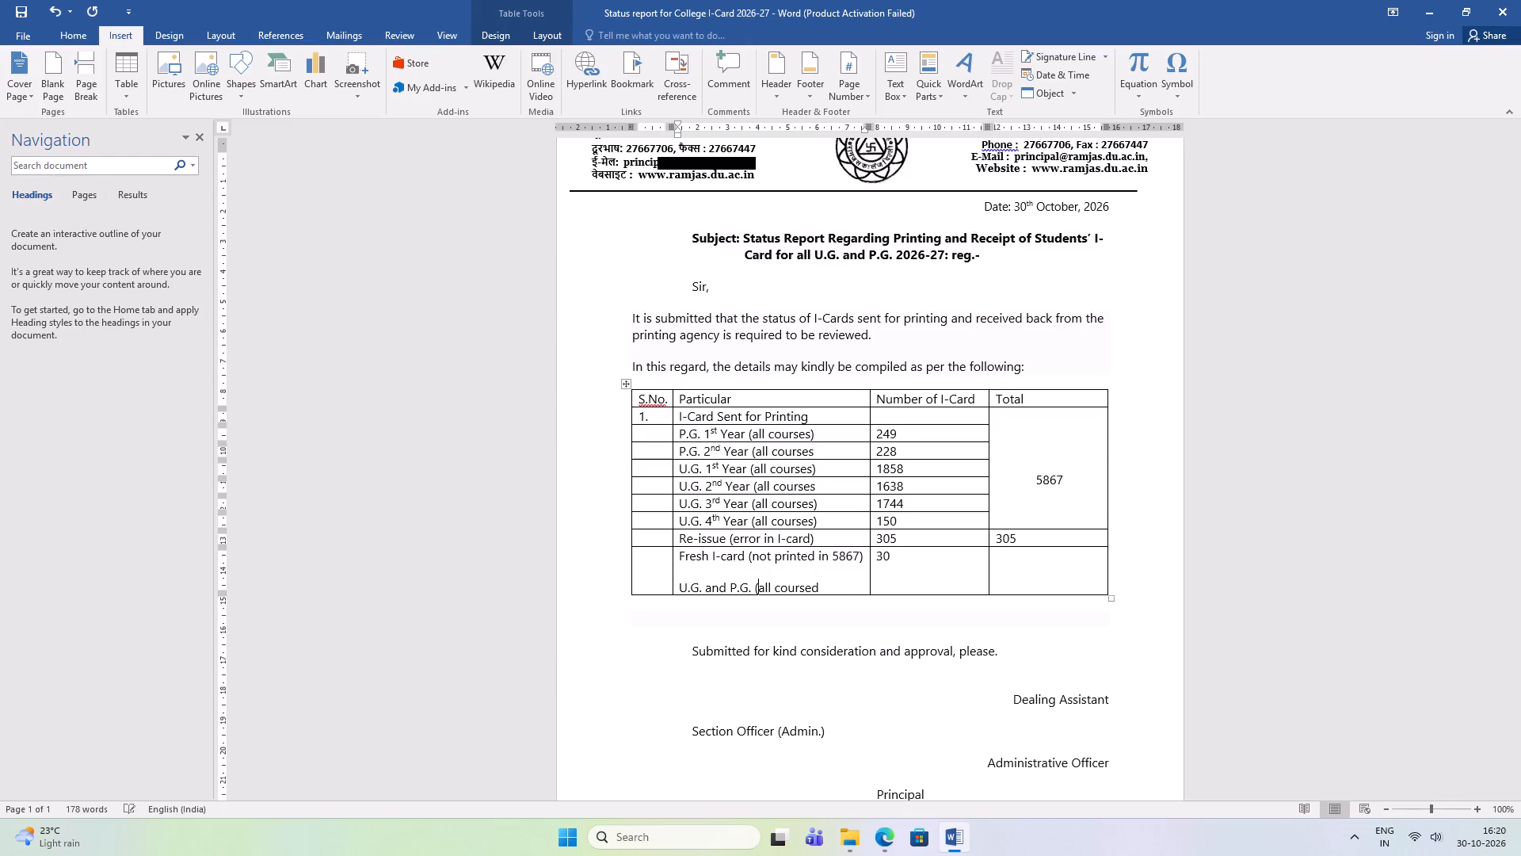
{"action": "key", "text": "Left"}
{"action": "type", "text": "all year"}
{"action": "key", "text": "space"}
{"action": "key", "text": "Right"}
{"action": "key", "text": "Right"}
{"action": "key", "text": "Right"}
{"action": "key", "text": "Right"}
{"action": "key", "text": "Right"}
{"action": "key", "text": "Right"}
{"action": "key", "text": "Right"}
{"action": "key", "text": "Right"}
{"action": "key", "text": "Right"}
{"action": "key", "text": "Right"}
{"action": "key", "text": "Right"}
{"action": "key", "text": "Right"}
{"action": "key", "text": "BackSpace"}
{"action": "type", "text": "s)"}
{"action": "key", "text": "Tab"}
{"action": "key", "text": "Tab"}
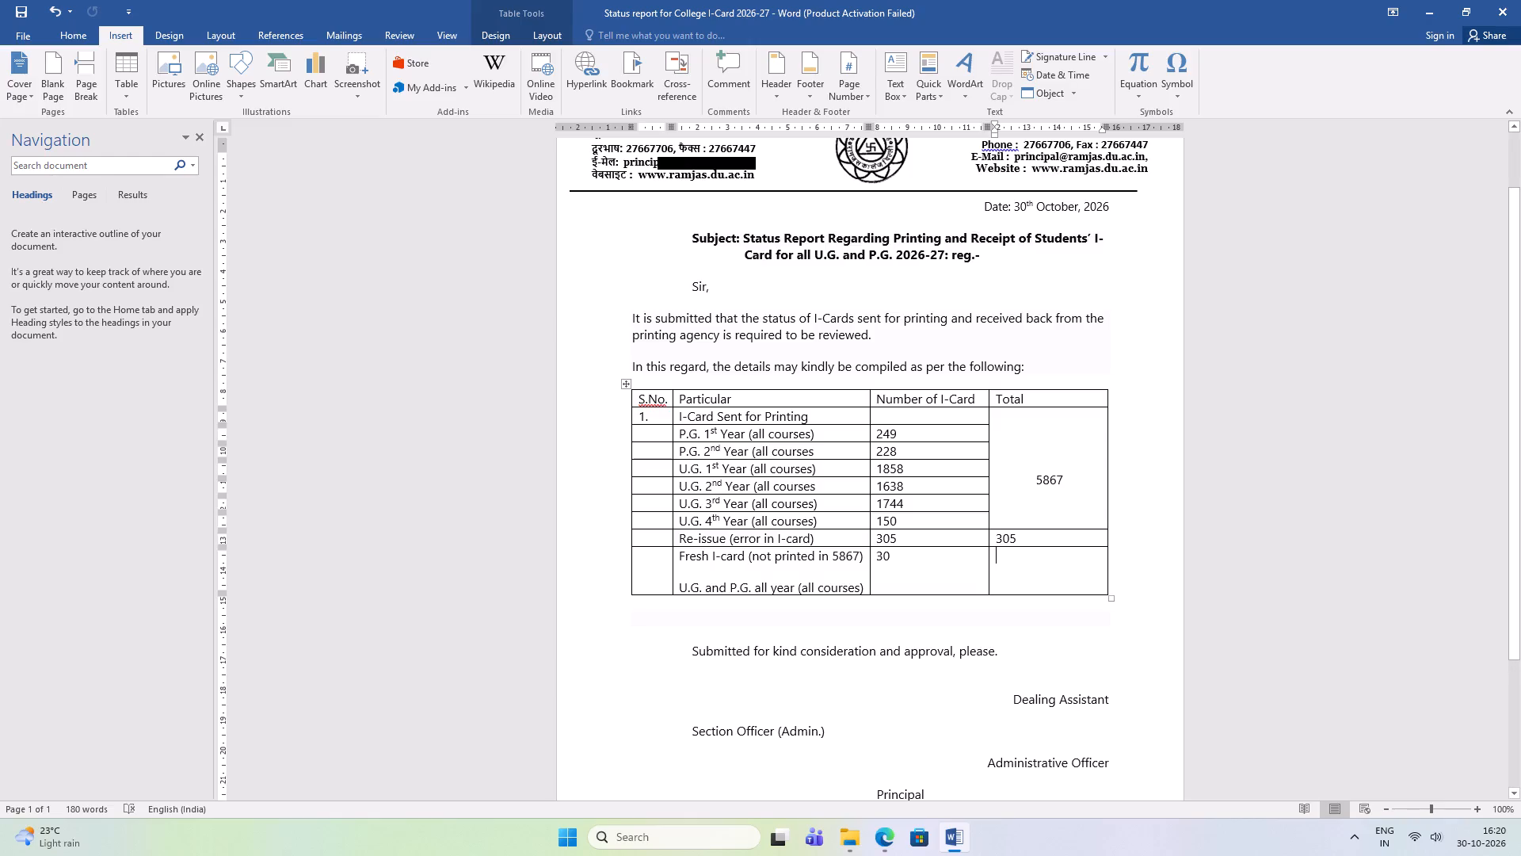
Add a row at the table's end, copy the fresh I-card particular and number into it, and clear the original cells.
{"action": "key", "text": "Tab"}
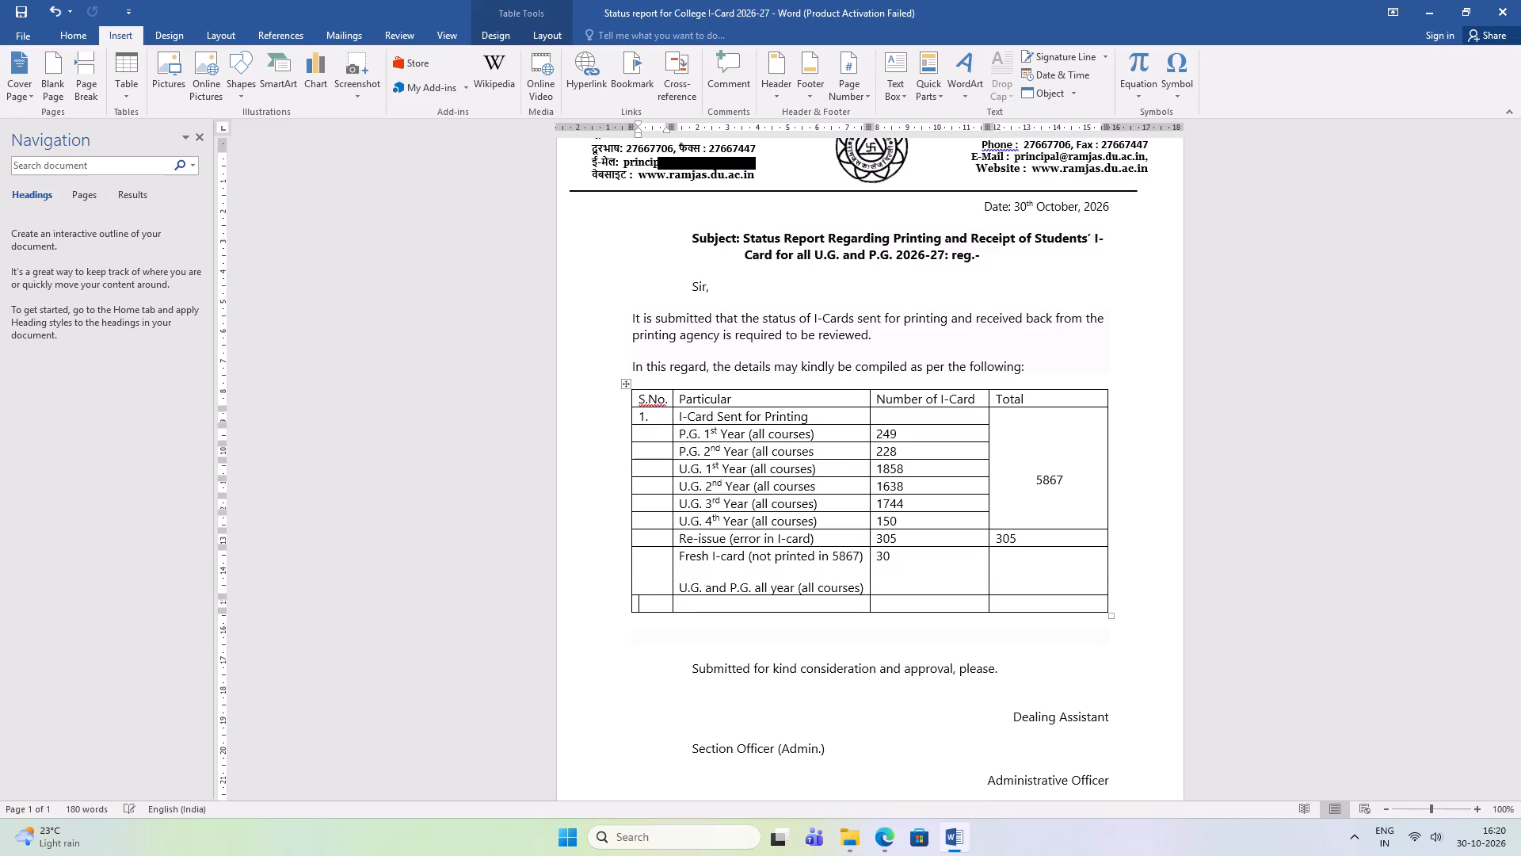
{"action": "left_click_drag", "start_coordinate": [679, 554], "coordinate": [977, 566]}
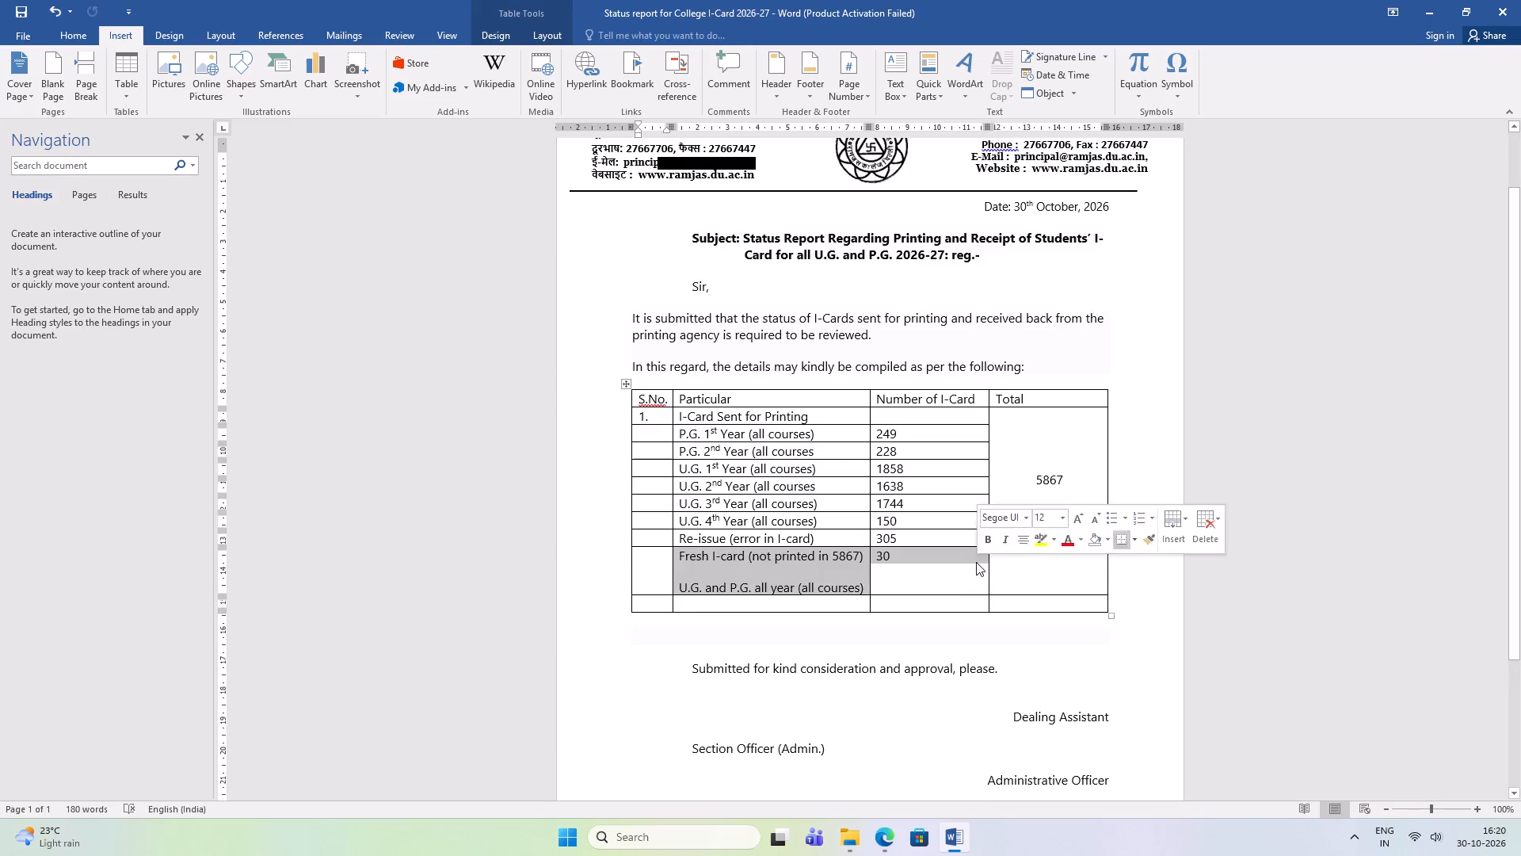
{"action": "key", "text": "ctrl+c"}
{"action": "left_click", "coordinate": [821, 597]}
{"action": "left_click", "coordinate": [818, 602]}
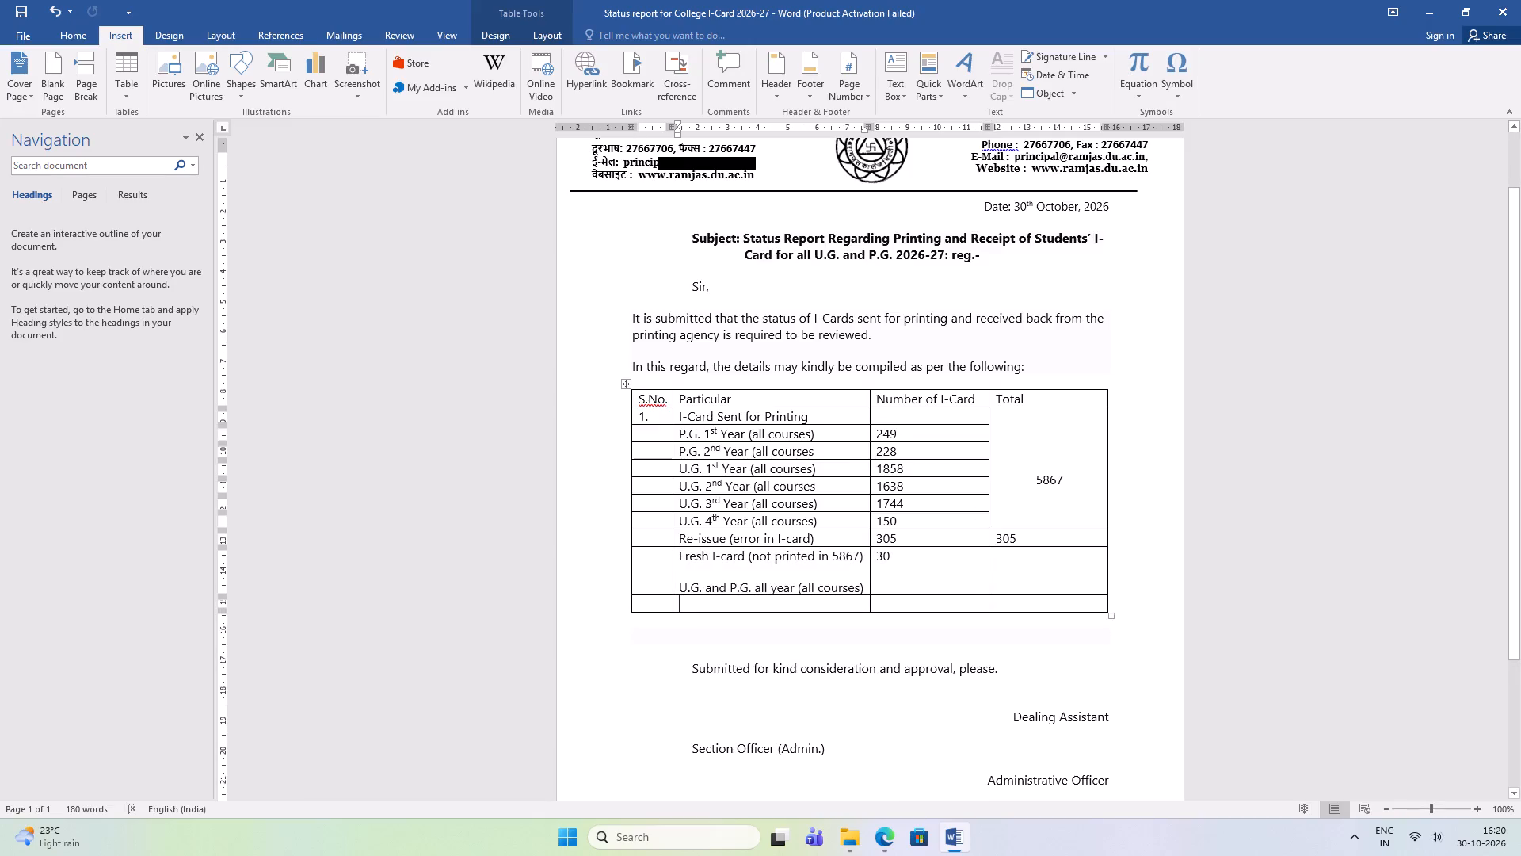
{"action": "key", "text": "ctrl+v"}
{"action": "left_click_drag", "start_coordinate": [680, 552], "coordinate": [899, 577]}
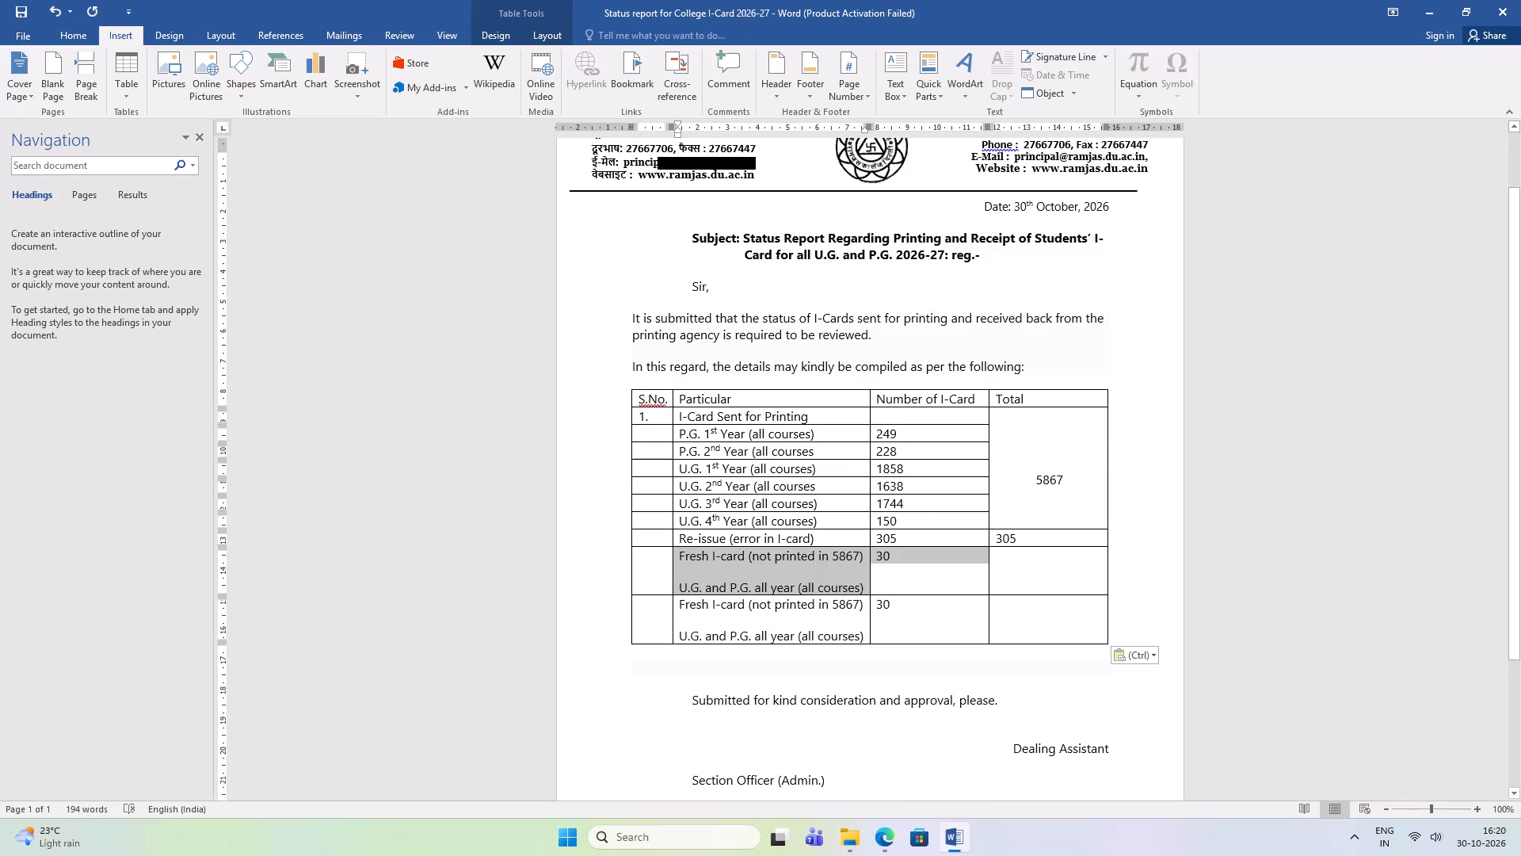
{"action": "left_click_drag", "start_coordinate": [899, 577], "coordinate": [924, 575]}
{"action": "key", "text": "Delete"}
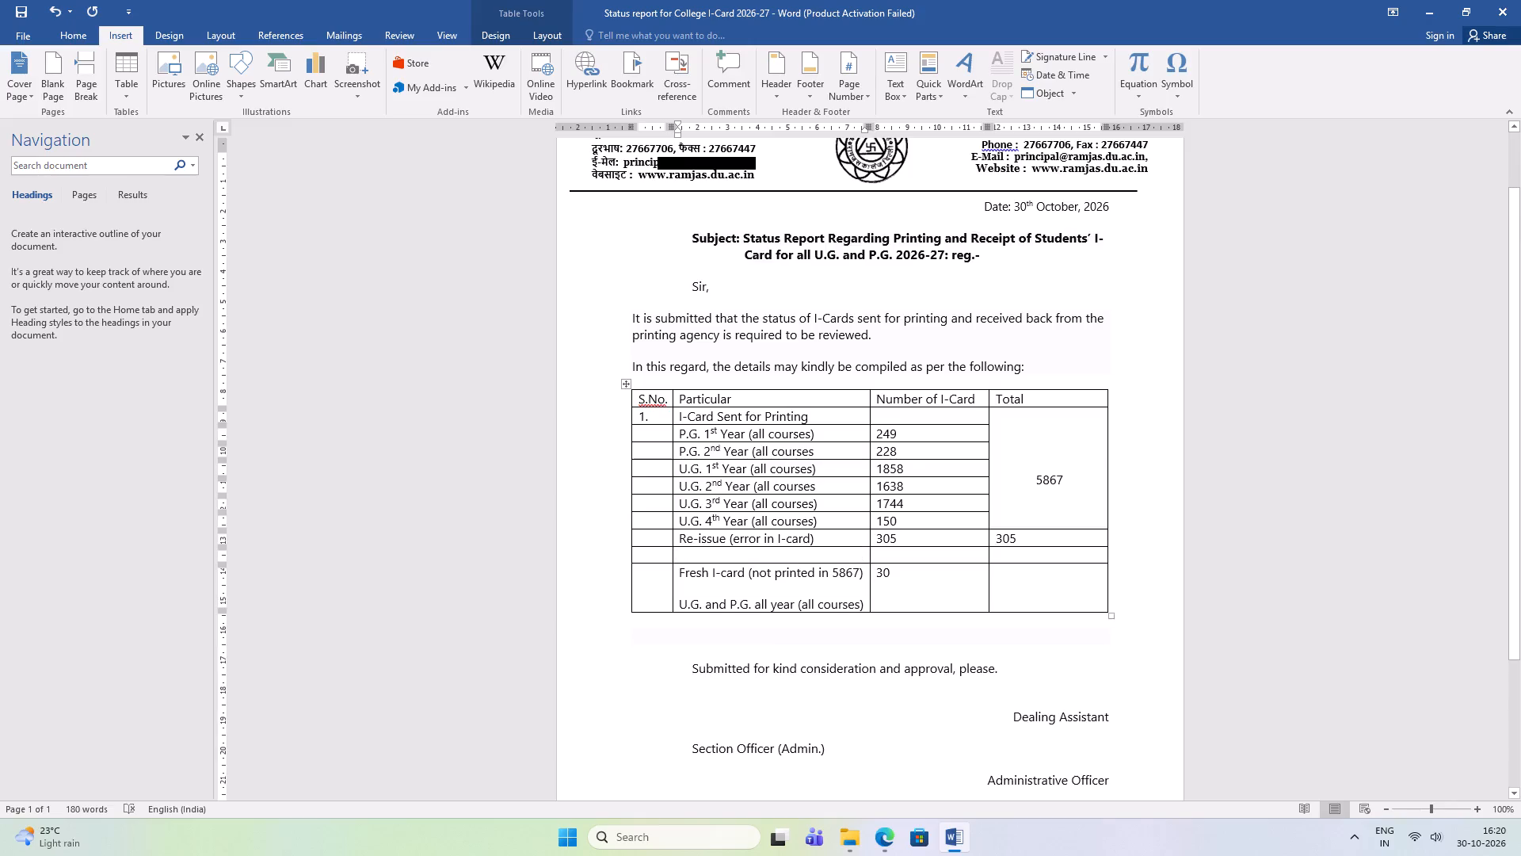
Extend the re-issue particular so that it reads "Re-issue (error in I-card) U.G. and P.G. all year (all courses)".
{"action": "key", "text": "Up"}
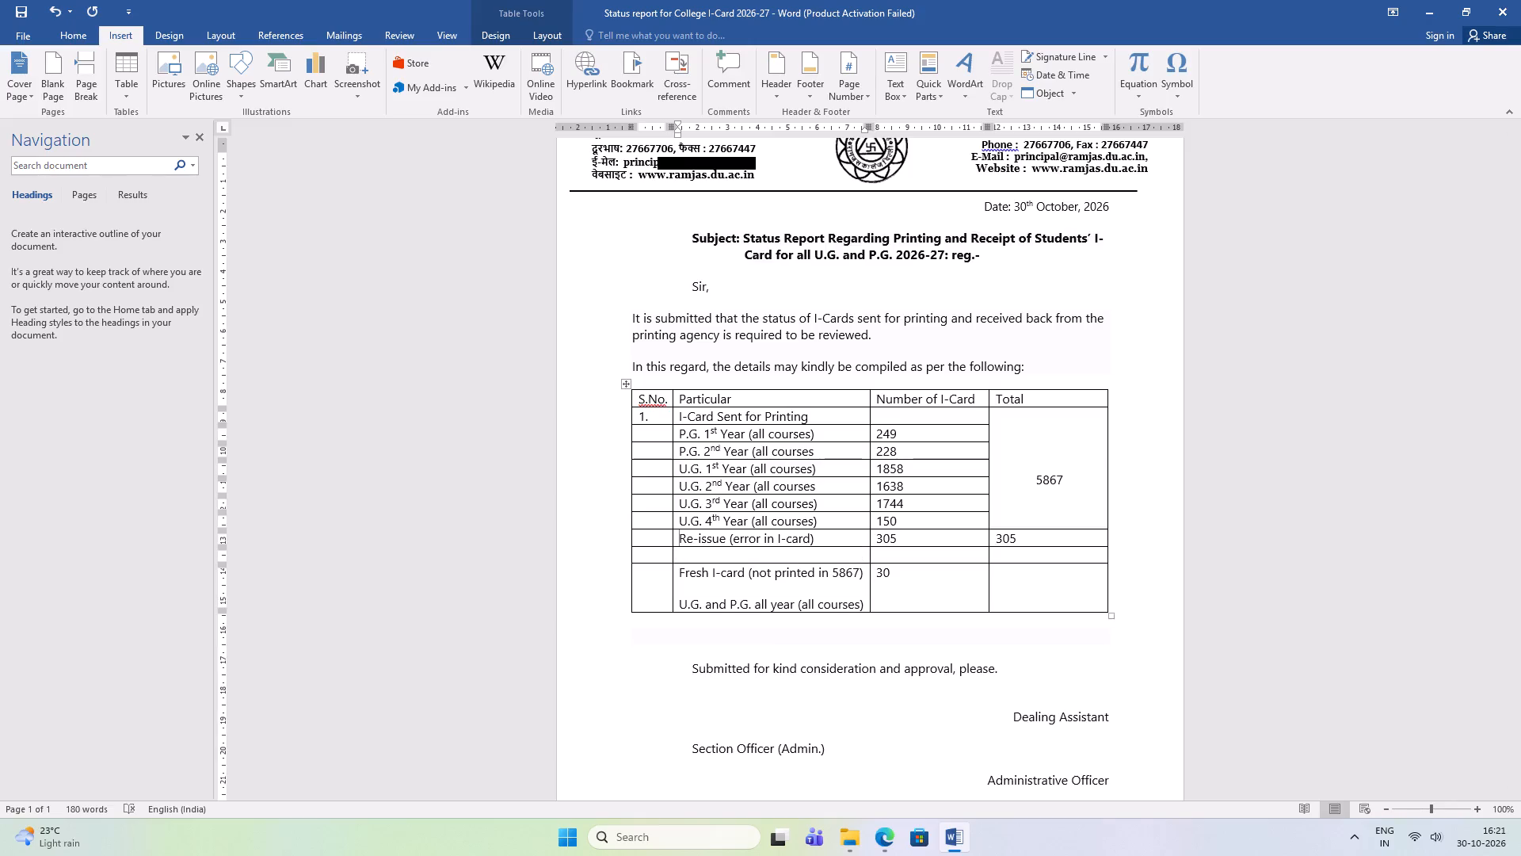
{"action": "key", "text": "Tab"}
{"action": "key", "text": "Left"}
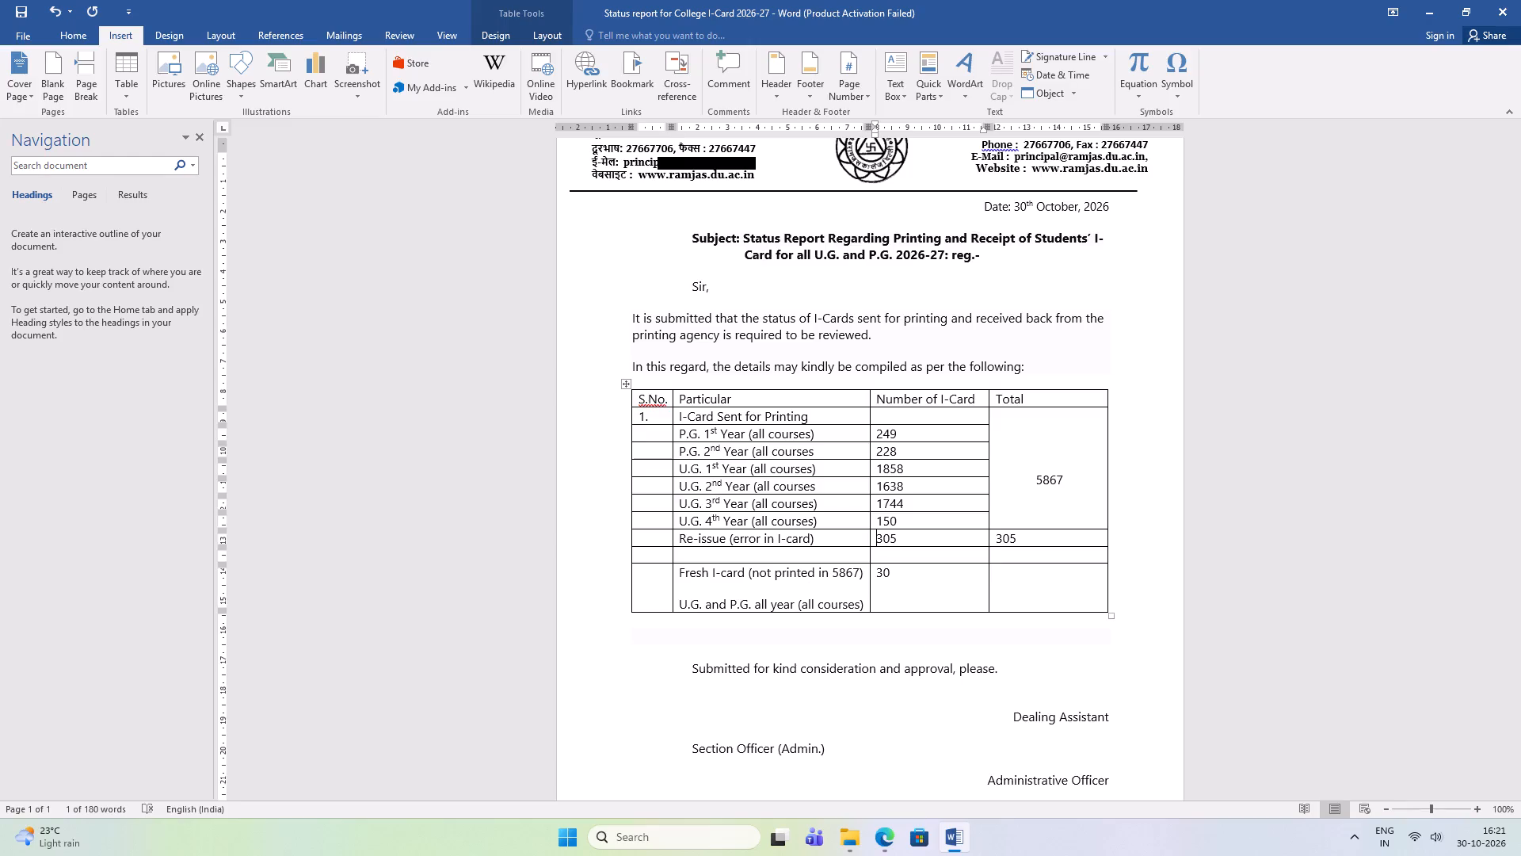
{"action": "key", "text": "F2"}
{"action": "key", "text": "shift+Tab"}
{"action": "key", "text": "Right"}
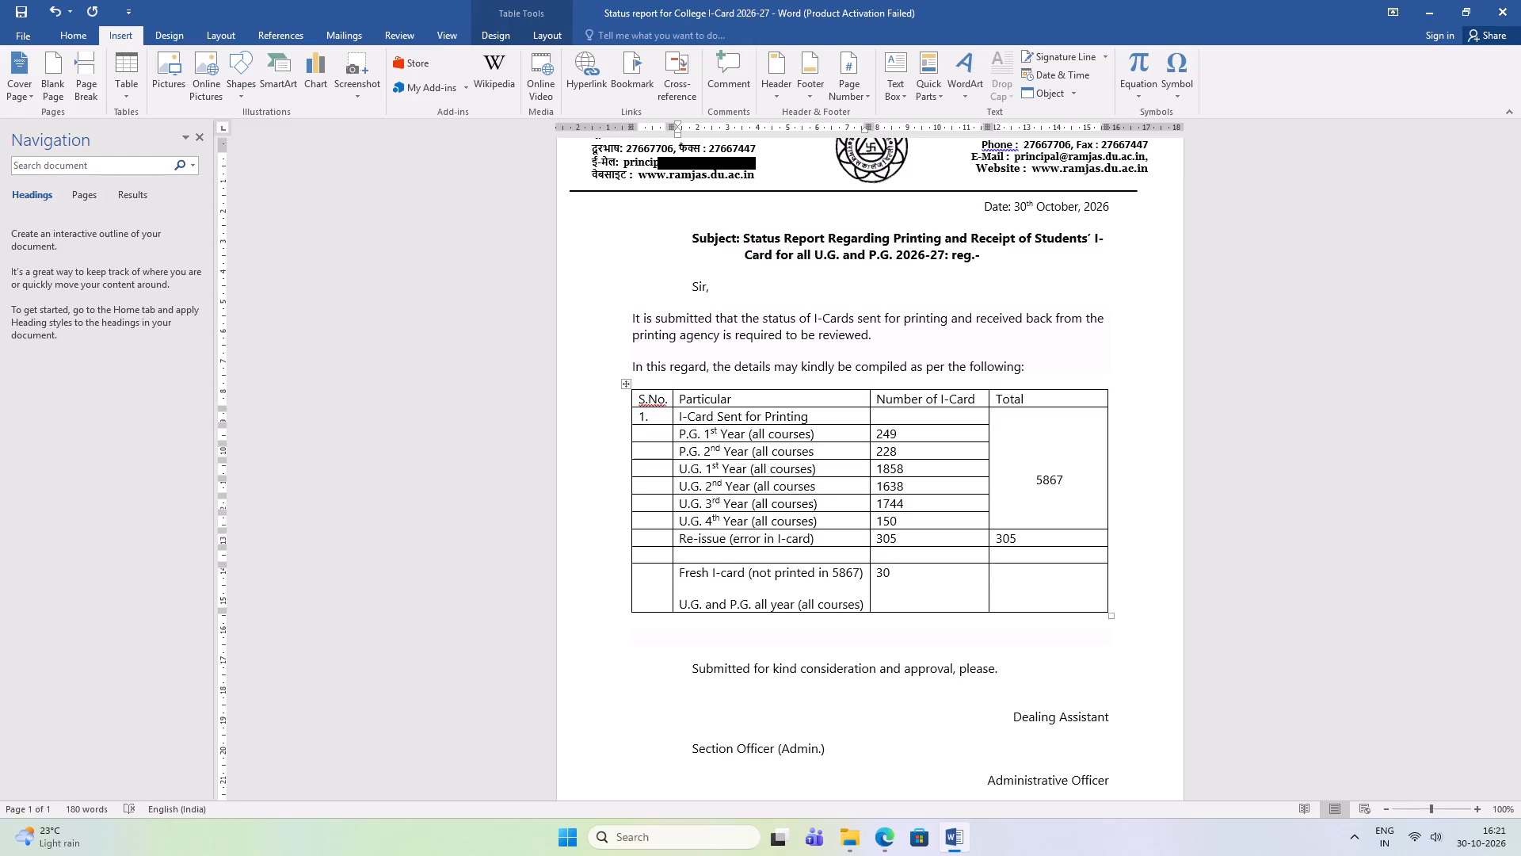
{"action": "key", "text": "space"}
{"action": "type", "text": "U.g."}
{"action": "key", "text": "space"}
{"action": "key", "text": "BackSpace"}
{"action": "key", "text": "BackSpace"}
{"action": "key", "text": "BackSpace"}
{"action": "type", "text": "G."}
{"action": "key", "text": "space"}
{"action": "type", "text": "and P.G."}
{"action": "key", "text": "space"}
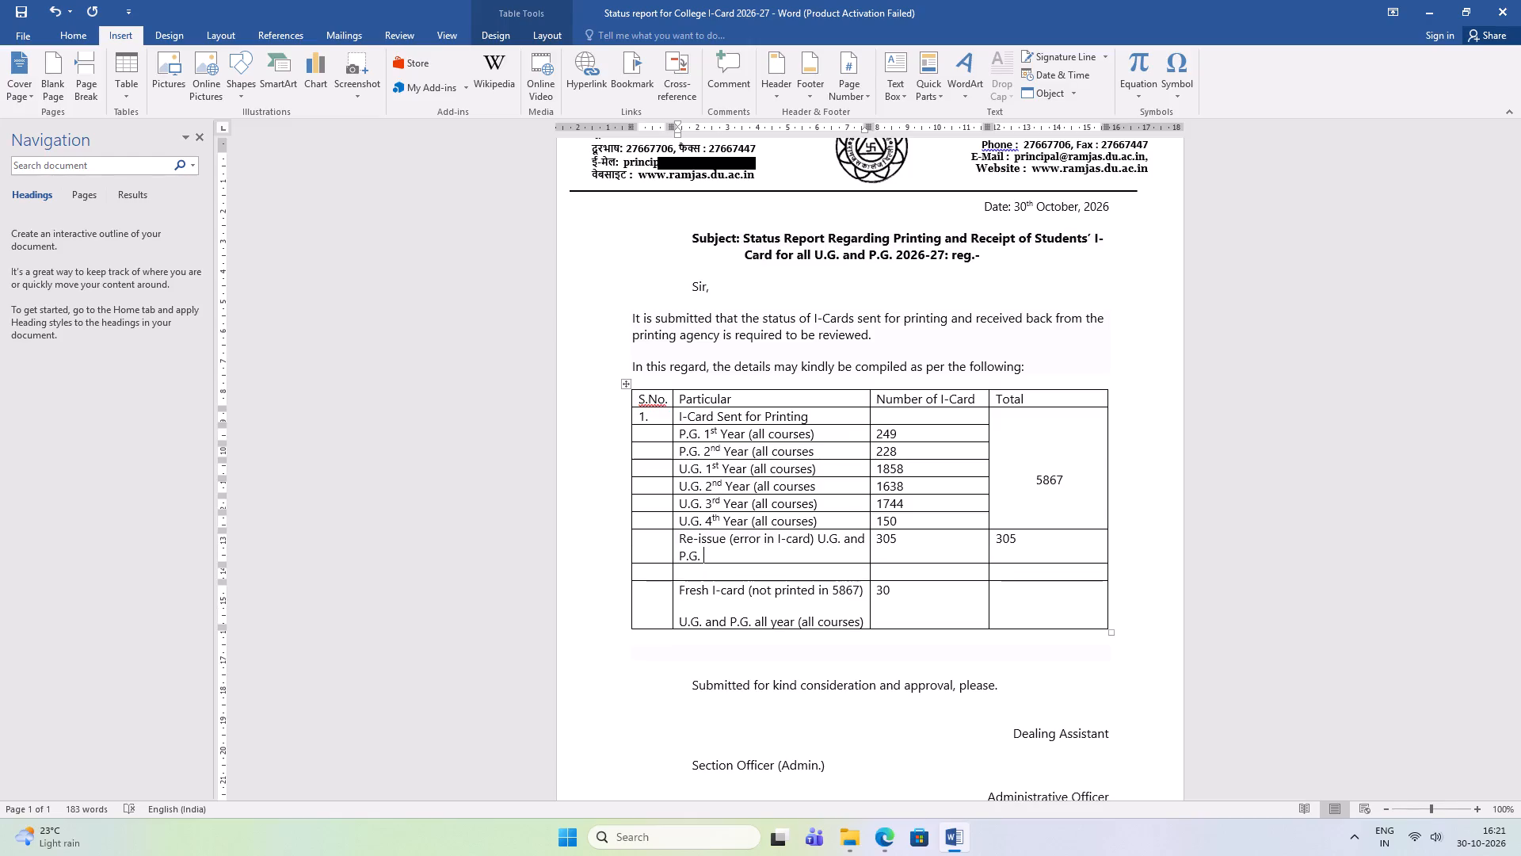
{"action": "type", "text": "all ya"}
{"action": "key", "text": "BackSpace"}
{"action": "type", "text": "ya"}
{"action": "key", "text": "BackSpace"}
{"action": "key", "text": "BackSpace"}
{"action": "type", "text": "ear (all courses)"}
{"action": "key", "text": "Tab"}
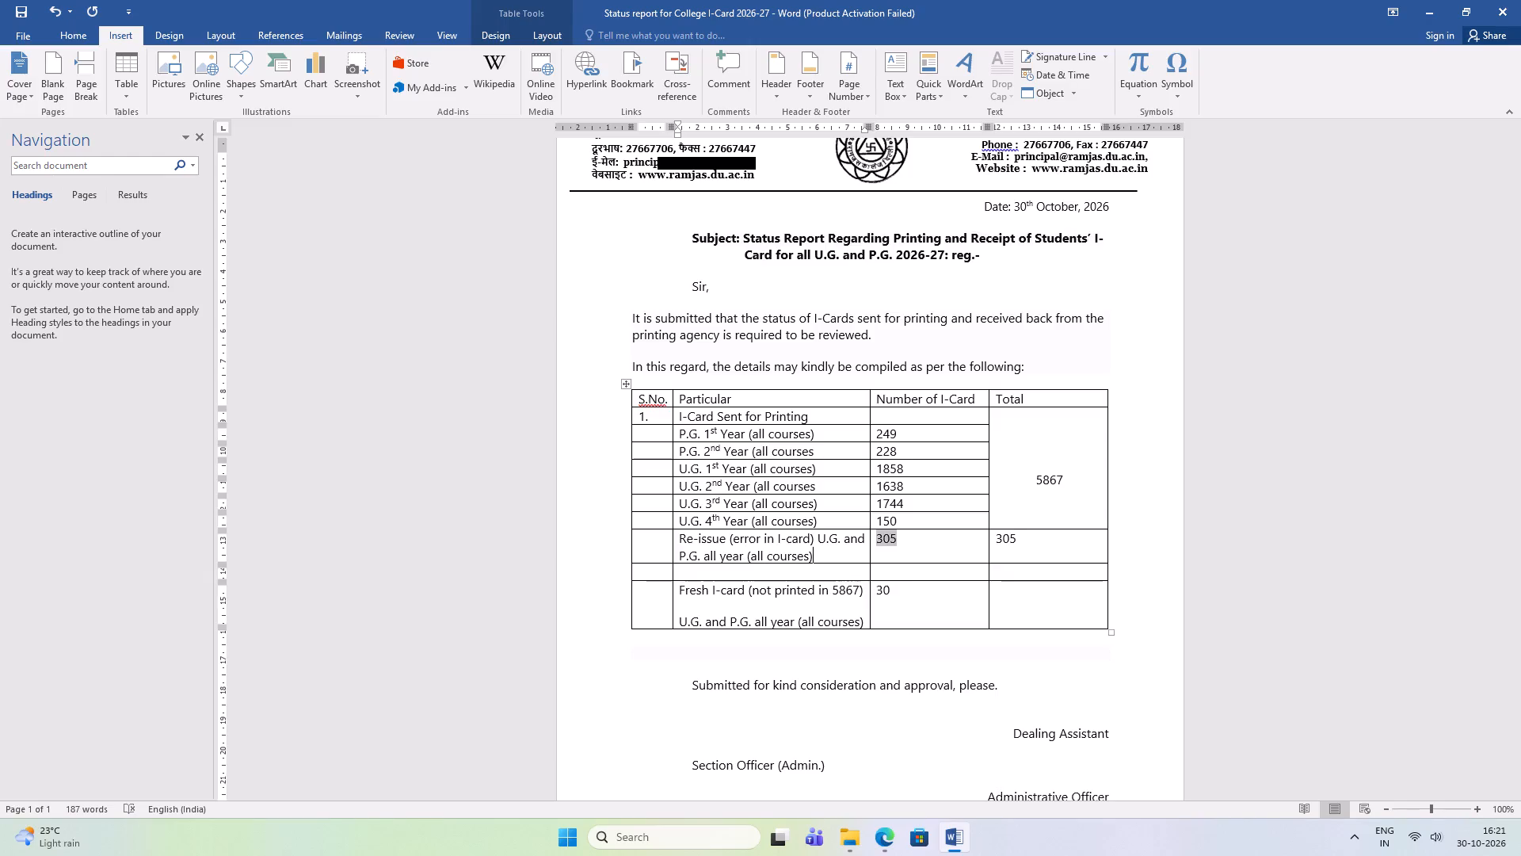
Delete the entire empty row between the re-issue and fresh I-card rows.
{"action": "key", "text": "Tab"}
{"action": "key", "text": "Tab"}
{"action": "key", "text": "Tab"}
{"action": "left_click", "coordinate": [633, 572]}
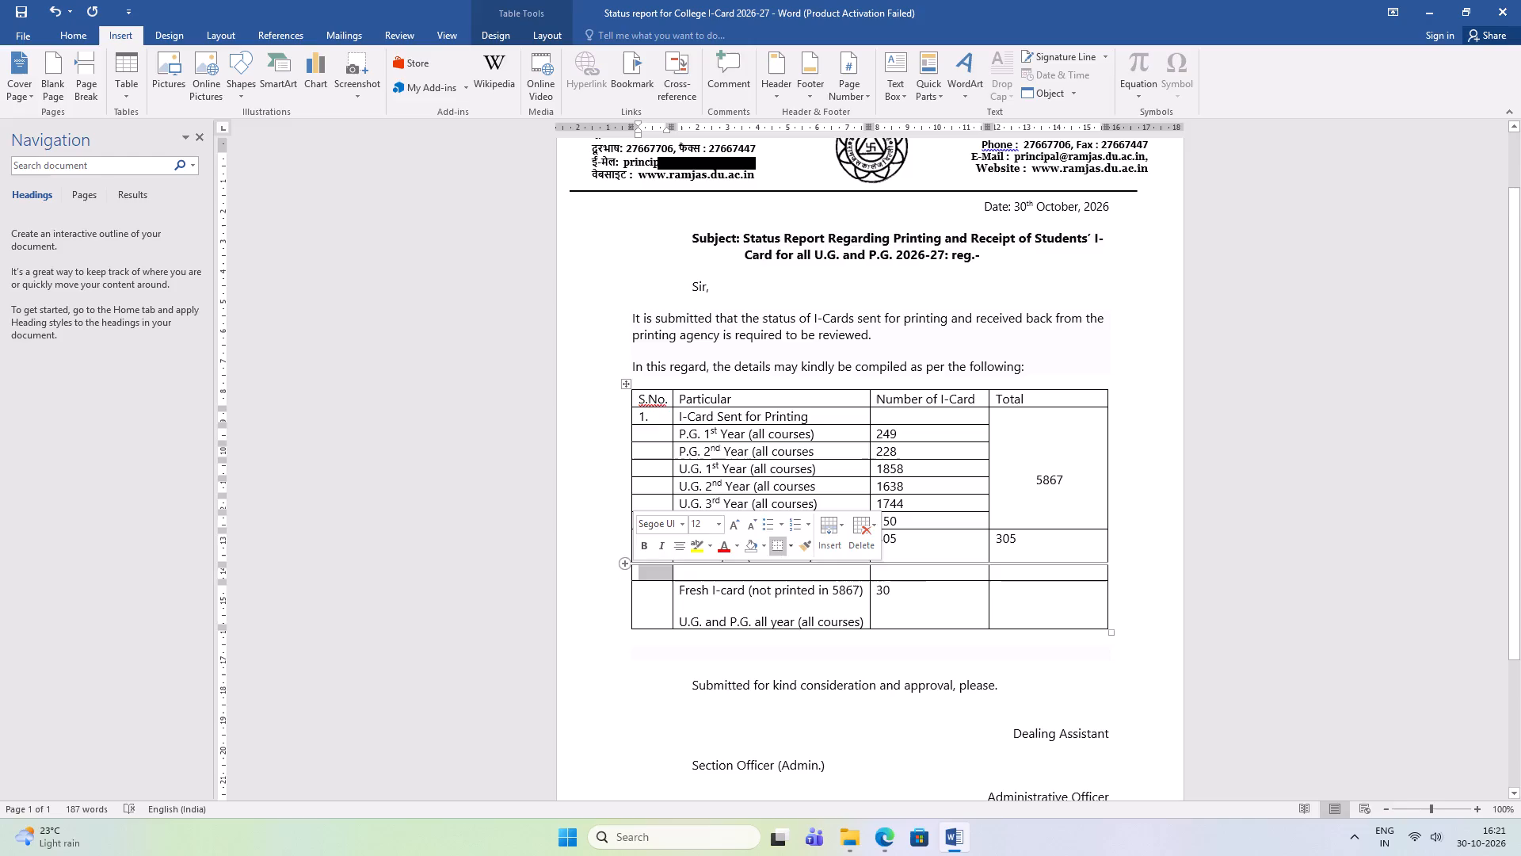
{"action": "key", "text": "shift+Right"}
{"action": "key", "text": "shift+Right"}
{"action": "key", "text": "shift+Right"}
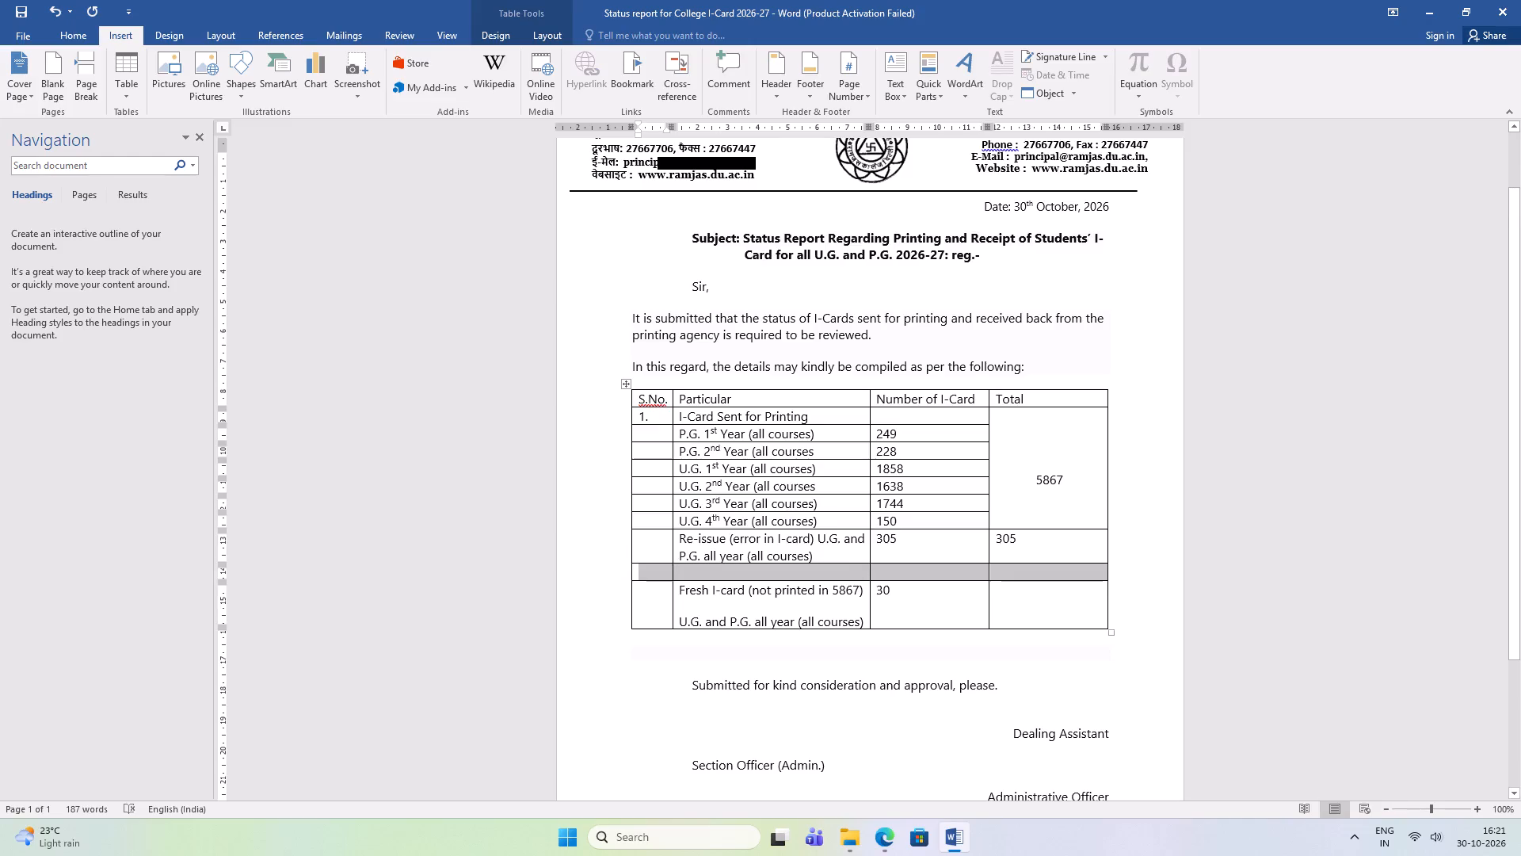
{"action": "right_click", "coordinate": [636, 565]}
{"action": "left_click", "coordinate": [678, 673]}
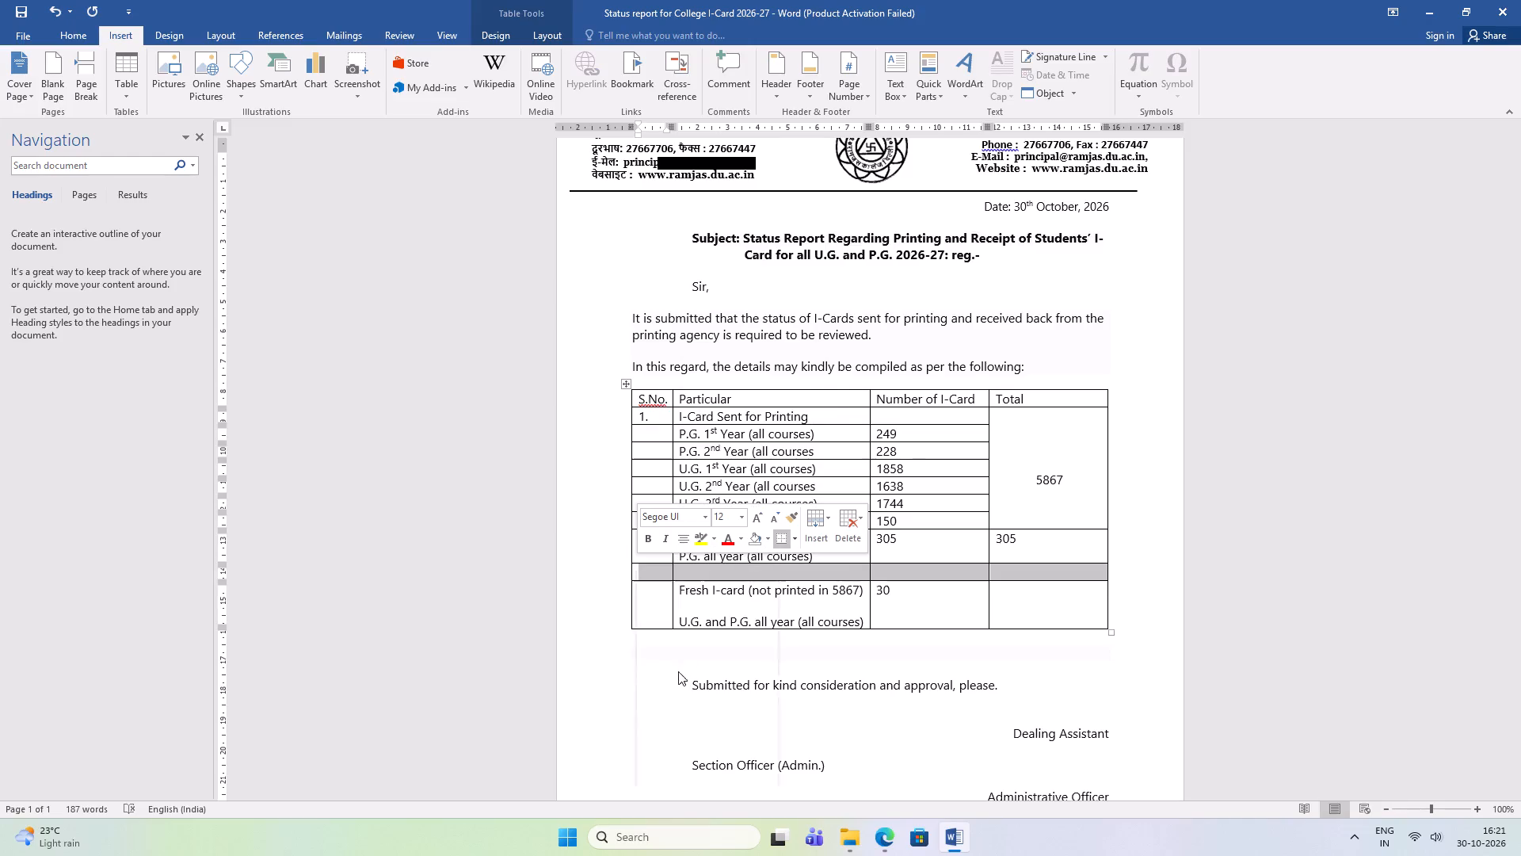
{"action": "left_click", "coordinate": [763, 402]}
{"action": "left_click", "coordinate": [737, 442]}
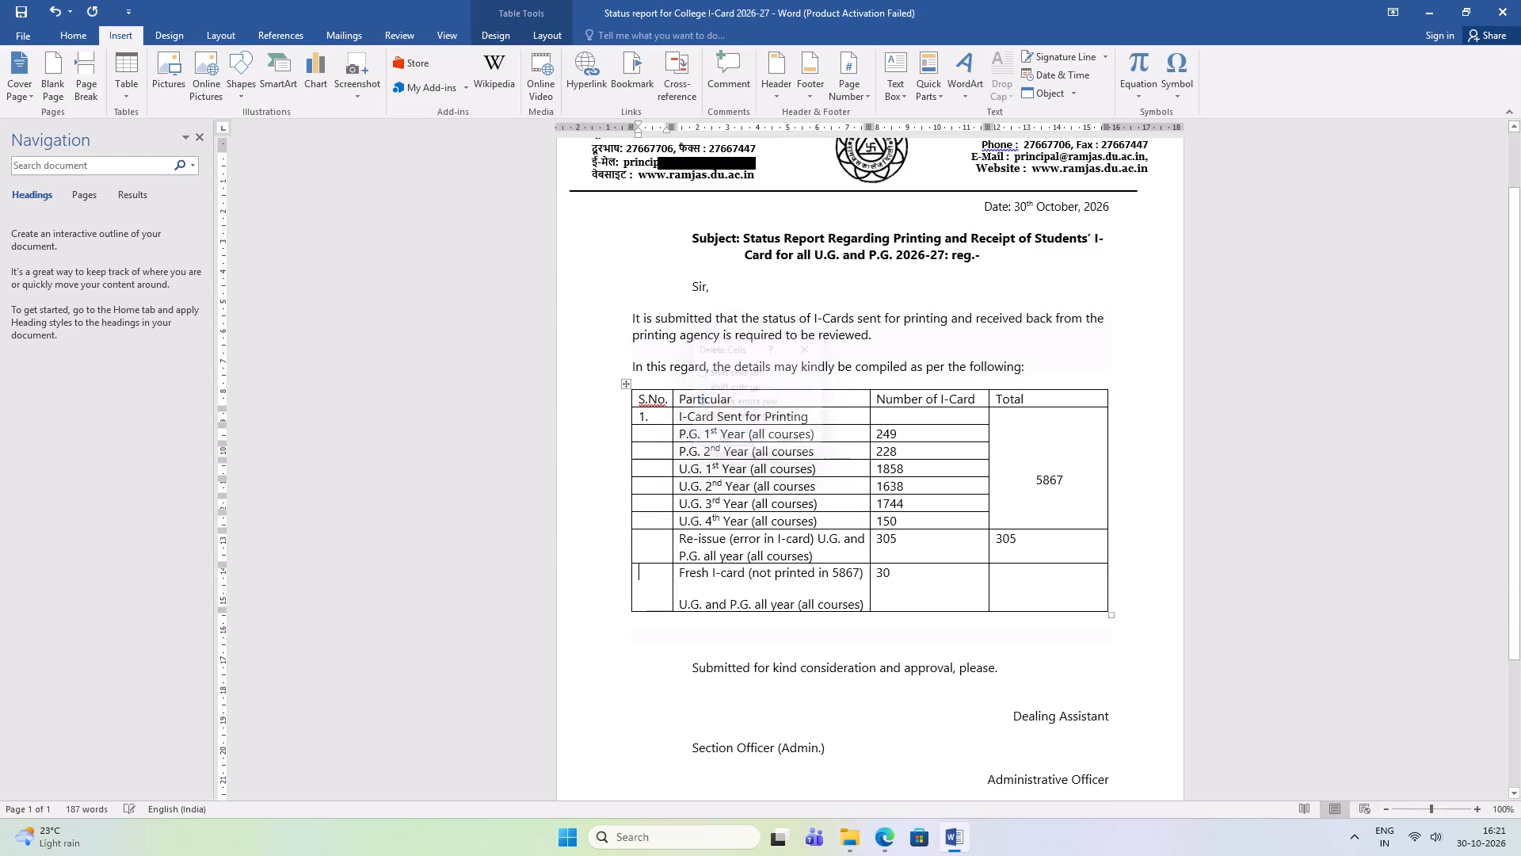
Save the status report.
{"action": "key", "text": "ctrl+s"}
{"action": "key", "text": "ctrl+s"}
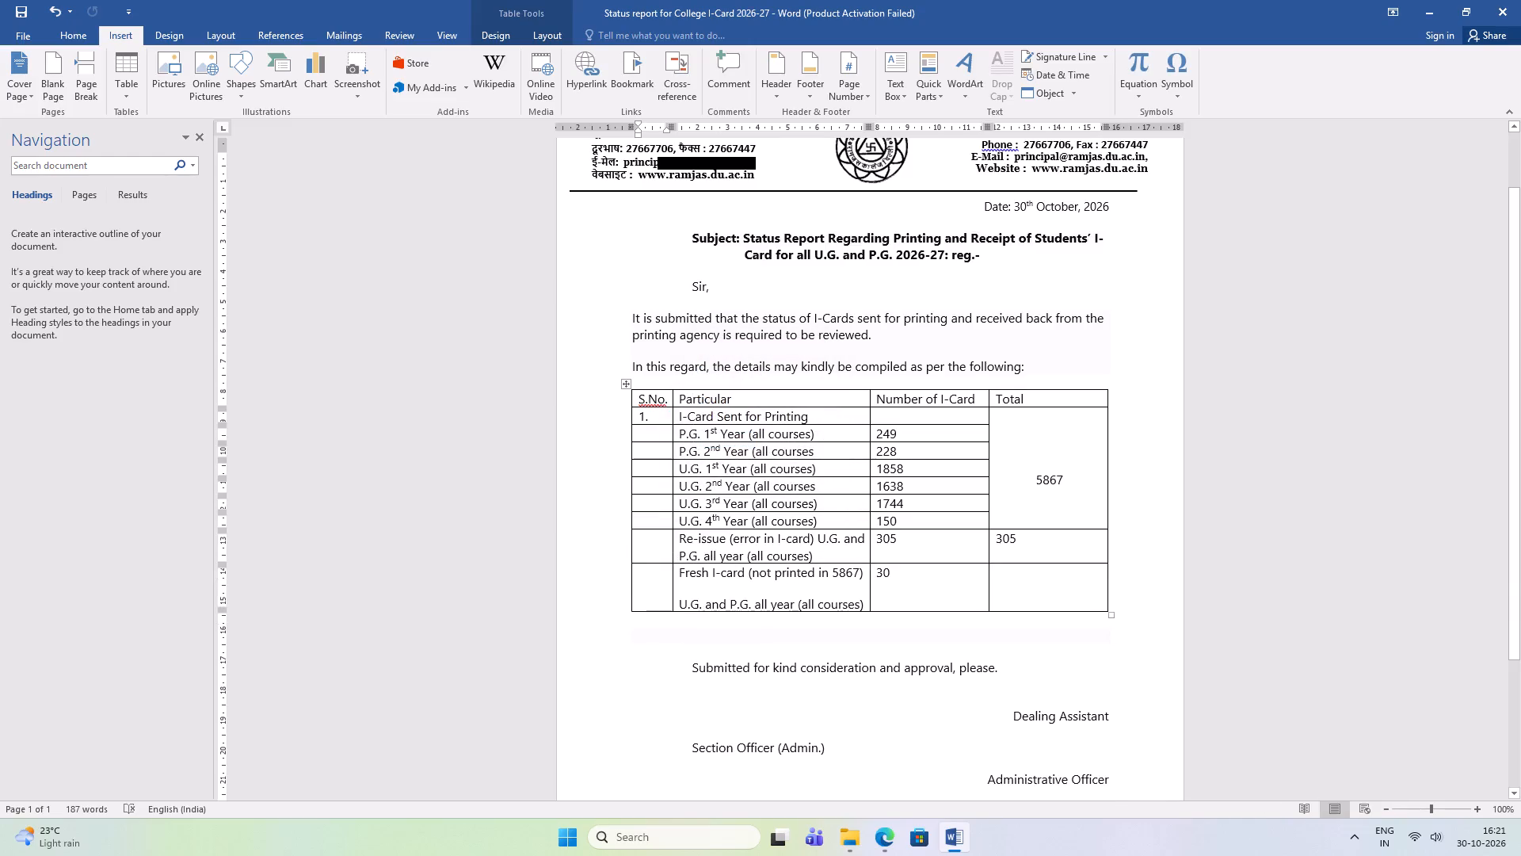
Enter serial numbers 2. for the re-issue row and 3. for the fresh I-card row.
{"action": "left_click", "coordinate": [654, 544]}
{"action": "type", "text": "2."}
{"action": "key", "text": "Tab"}
{"action": "key", "text": "Tab"}
{"action": "key", "text": "Tab"}
{"action": "key", "text": "Tab"}
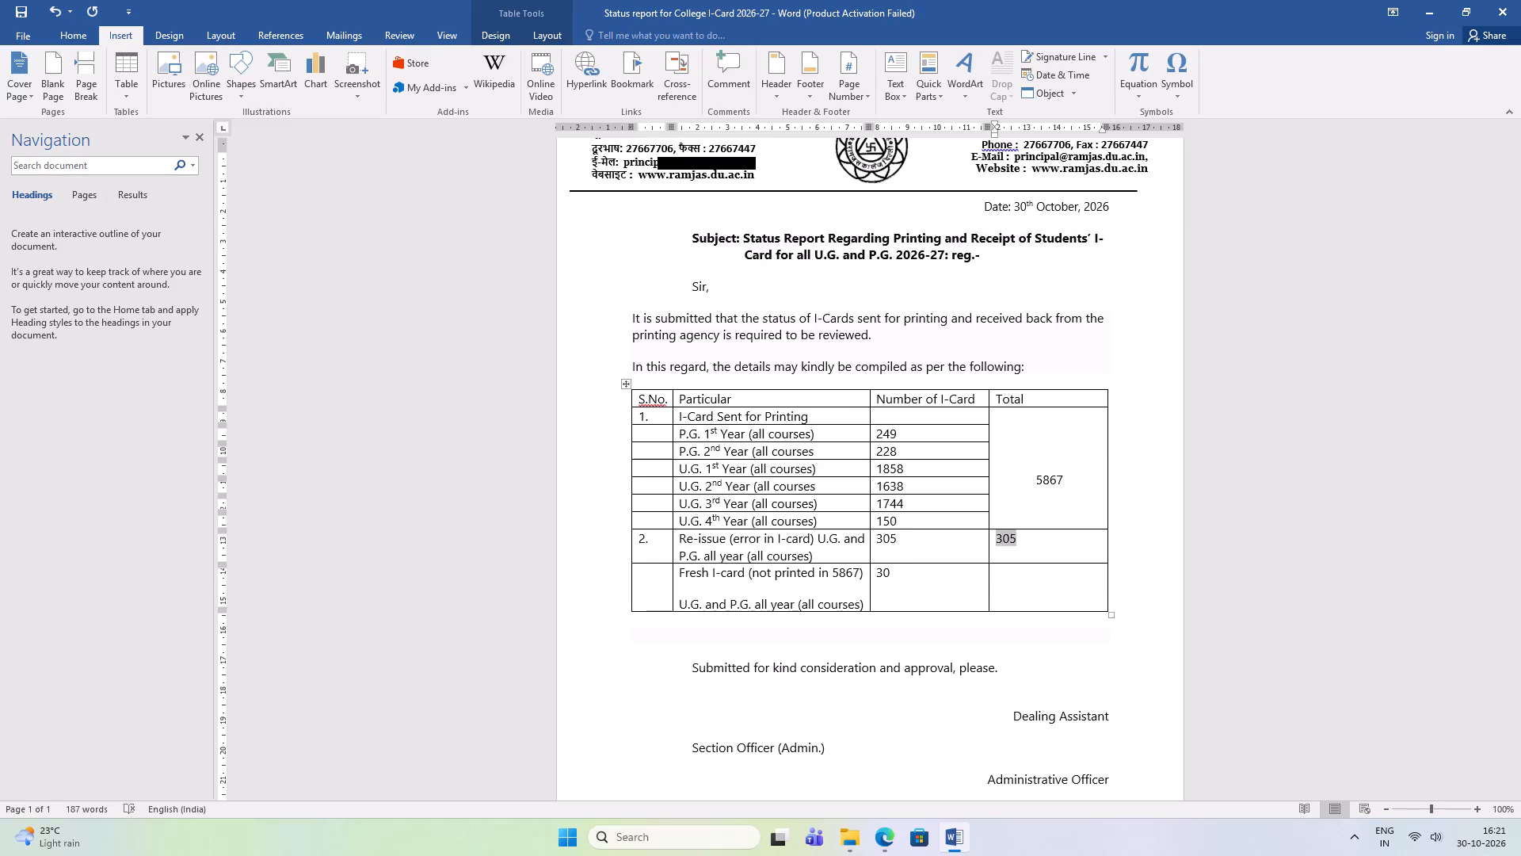
{"action": "type", "text": "3."}
{"action": "key", "text": "Tab"}
{"action": "key", "text": "Tab"}
{"action": "key", "text": "Tab"}
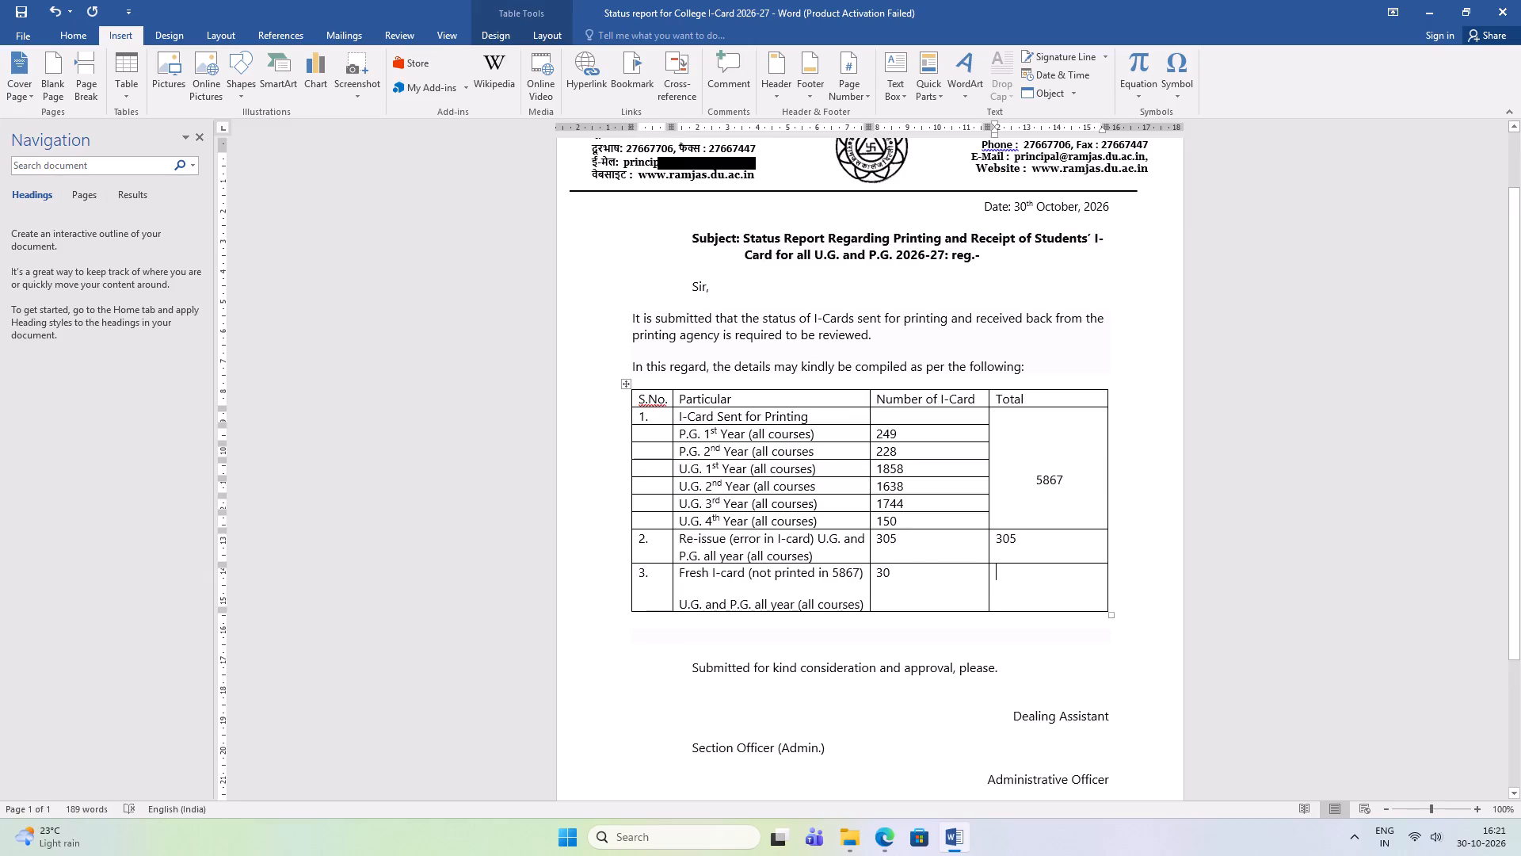
Centre the re-issue row's value in the Total column.
{"action": "left_click", "coordinate": [966, 537]}
{"action": "key", "text": "Tab"}
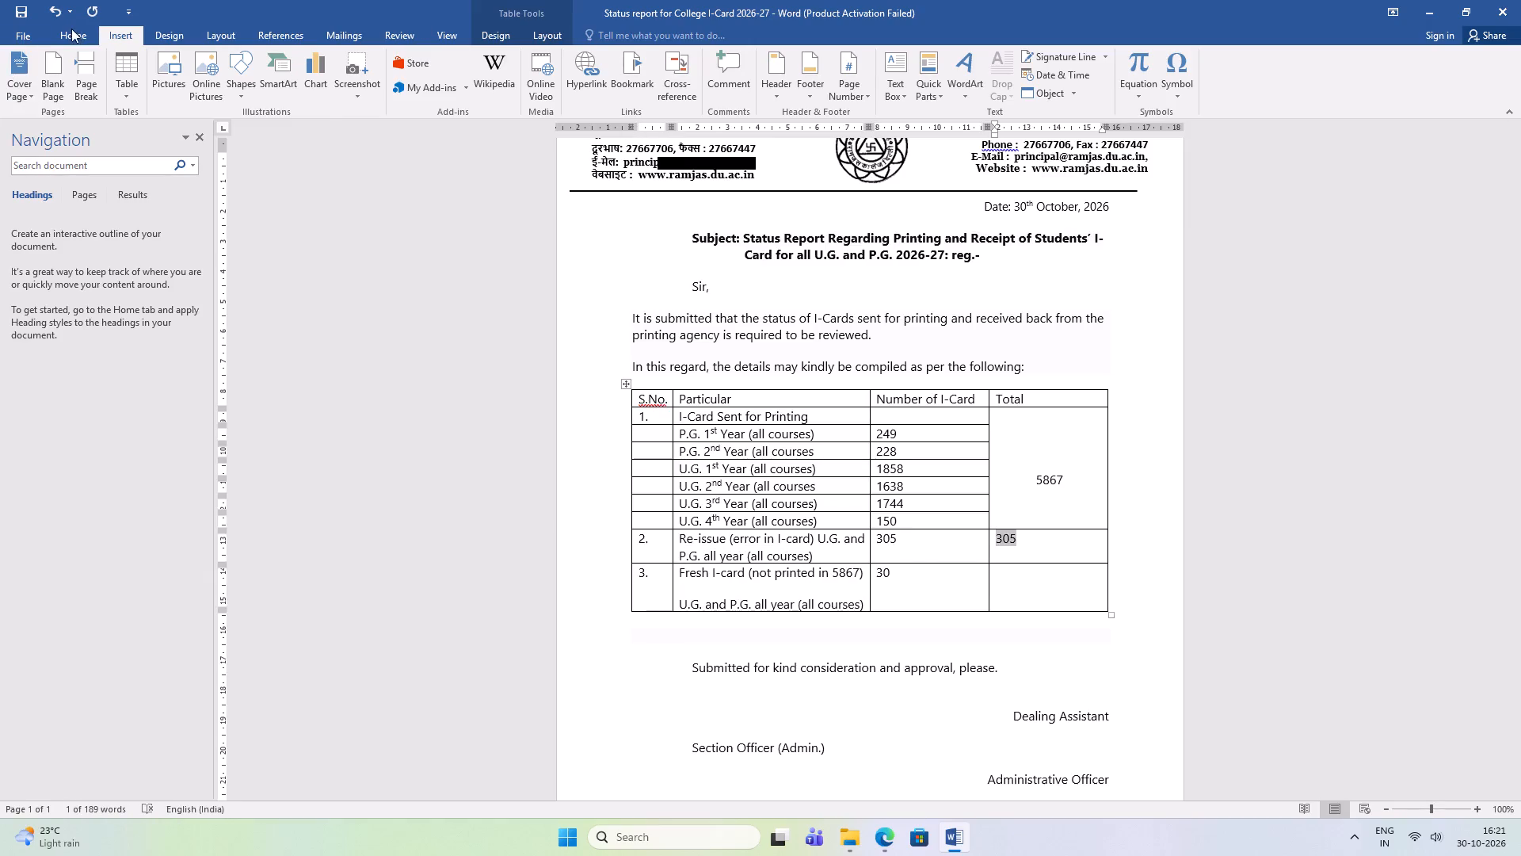
{"action": "left_click", "coordinate": [72, 28]}
{"action": "left_click", "coordinate": [363, 88]}
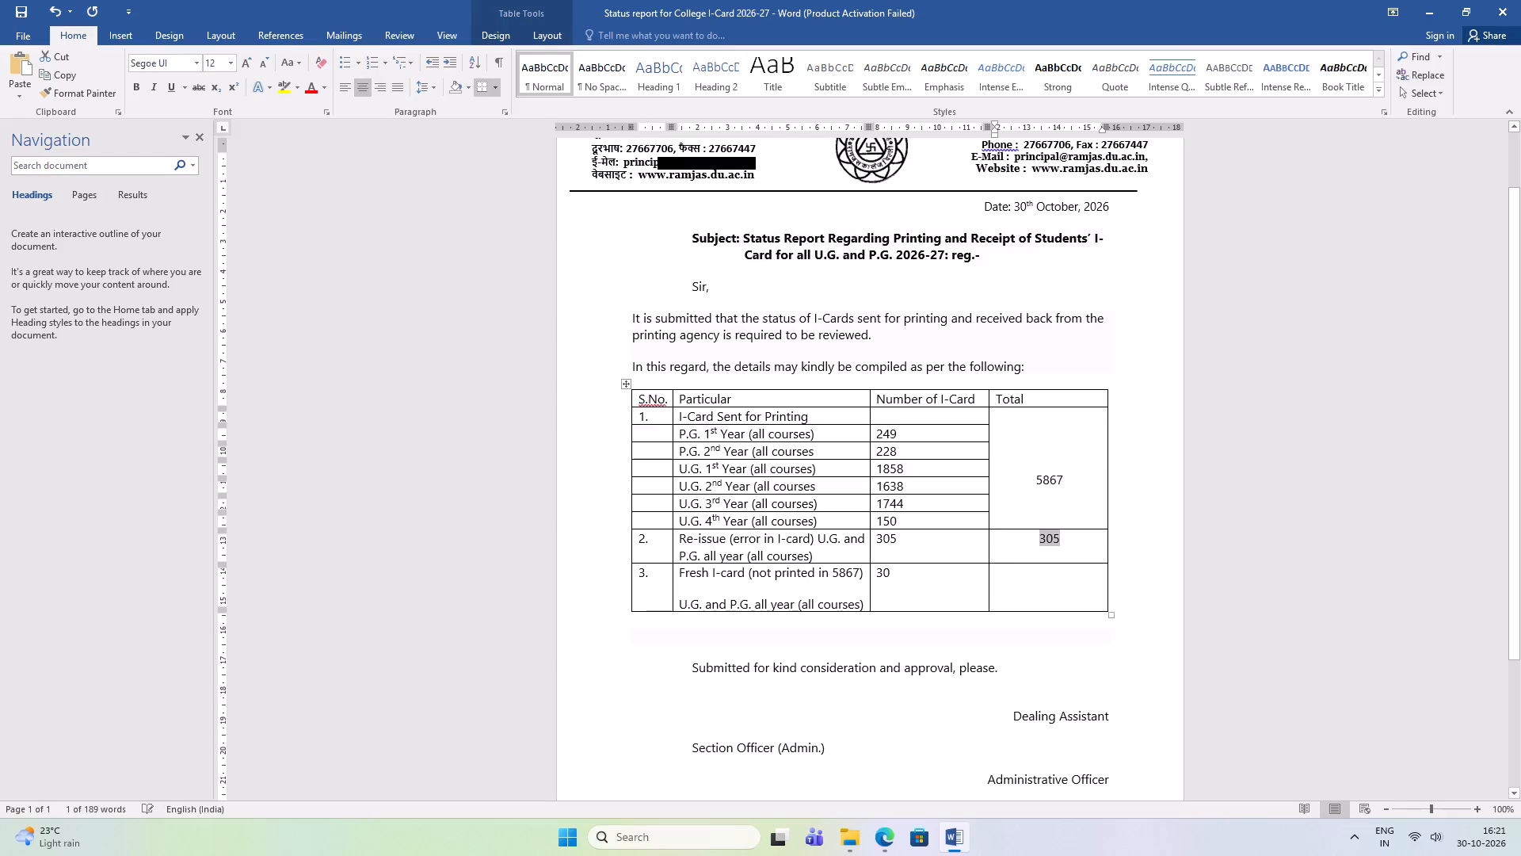
Add a new row below the fresh I-card row at the end of the table.
{"action": "left_click", "coordinate": [1051, 545]}
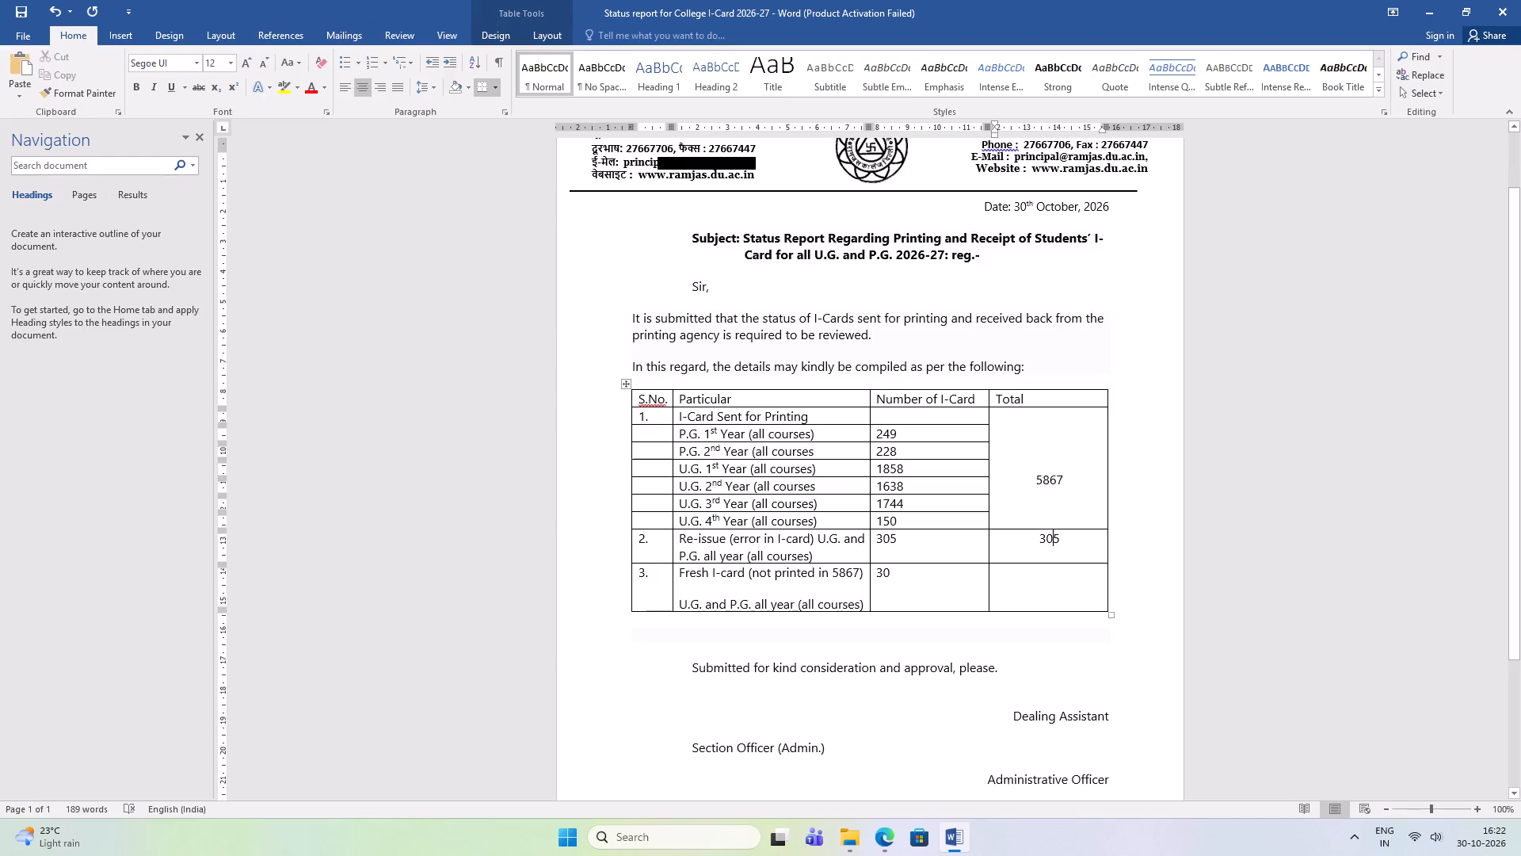
{"action": "key", "text": "Tab"}
{"action": "key", "text": "Tab"}
{"action": "key", "text": "Tab"}
{"action": "key", "text": "Tab"}
{"action": "key", "text": "Tab"}
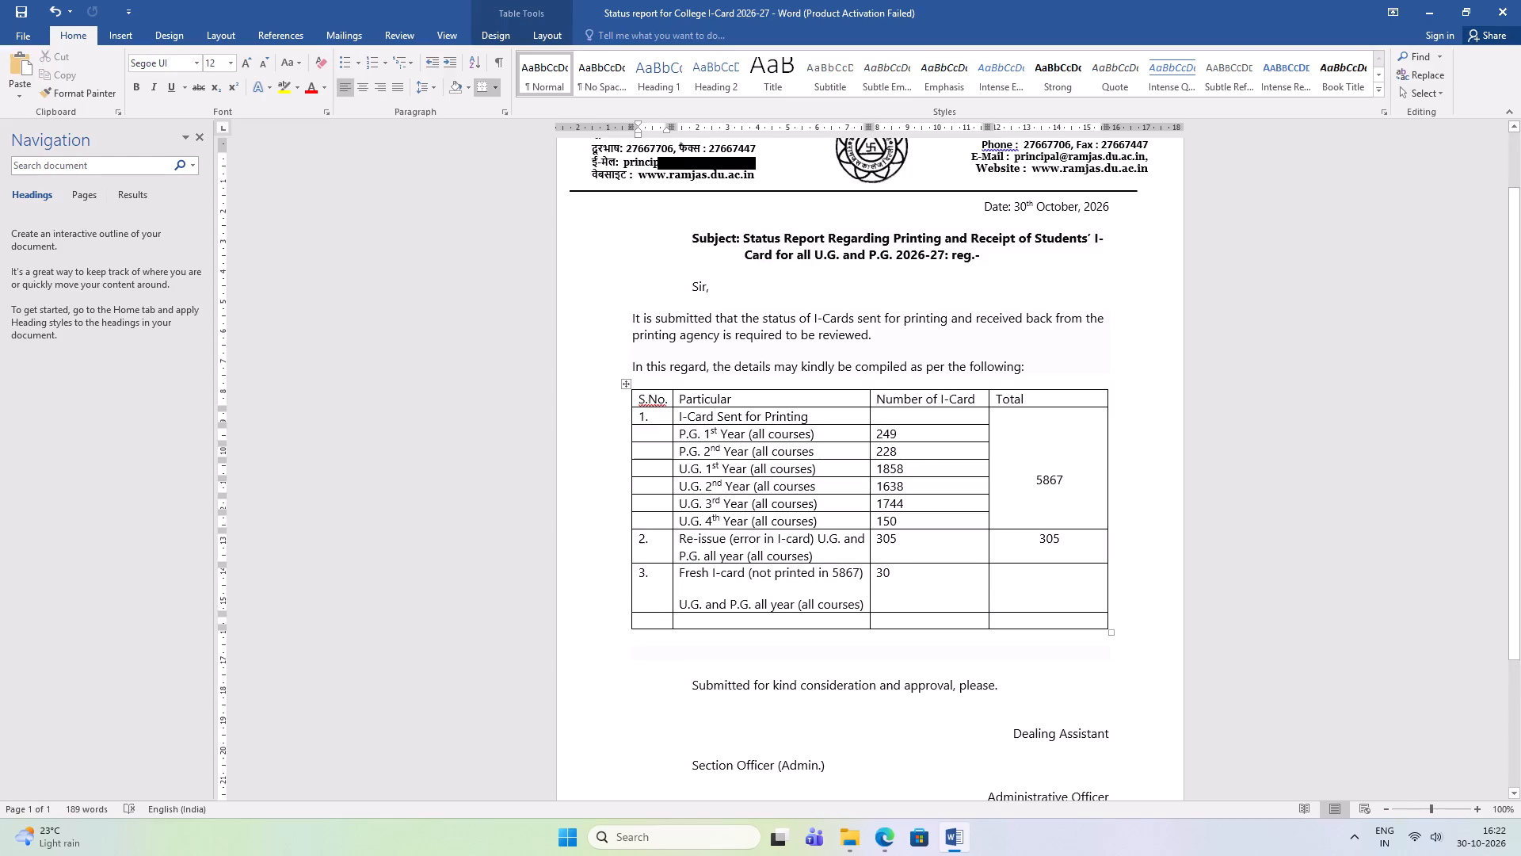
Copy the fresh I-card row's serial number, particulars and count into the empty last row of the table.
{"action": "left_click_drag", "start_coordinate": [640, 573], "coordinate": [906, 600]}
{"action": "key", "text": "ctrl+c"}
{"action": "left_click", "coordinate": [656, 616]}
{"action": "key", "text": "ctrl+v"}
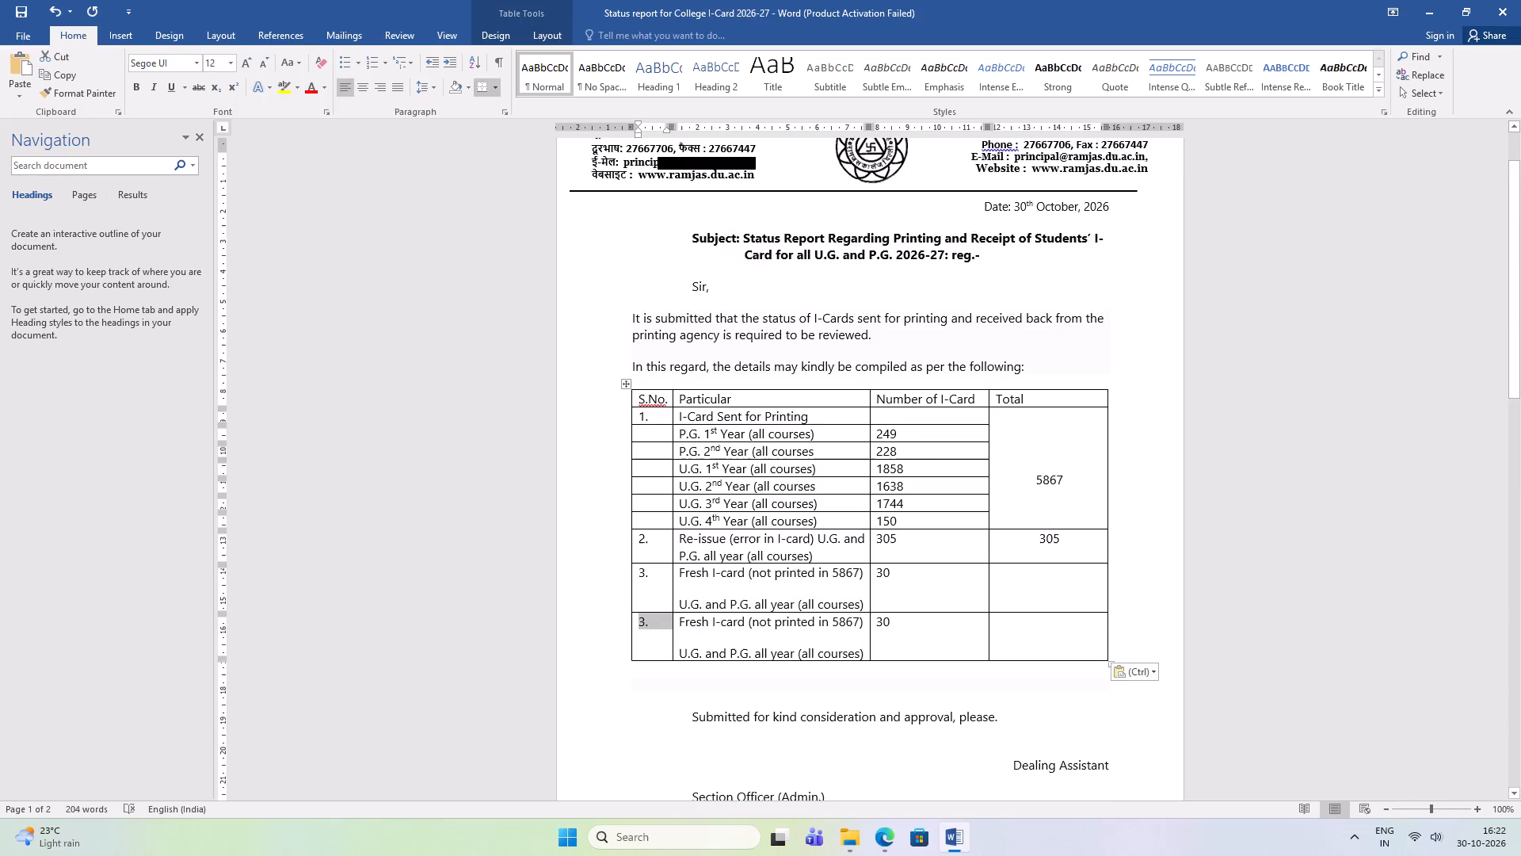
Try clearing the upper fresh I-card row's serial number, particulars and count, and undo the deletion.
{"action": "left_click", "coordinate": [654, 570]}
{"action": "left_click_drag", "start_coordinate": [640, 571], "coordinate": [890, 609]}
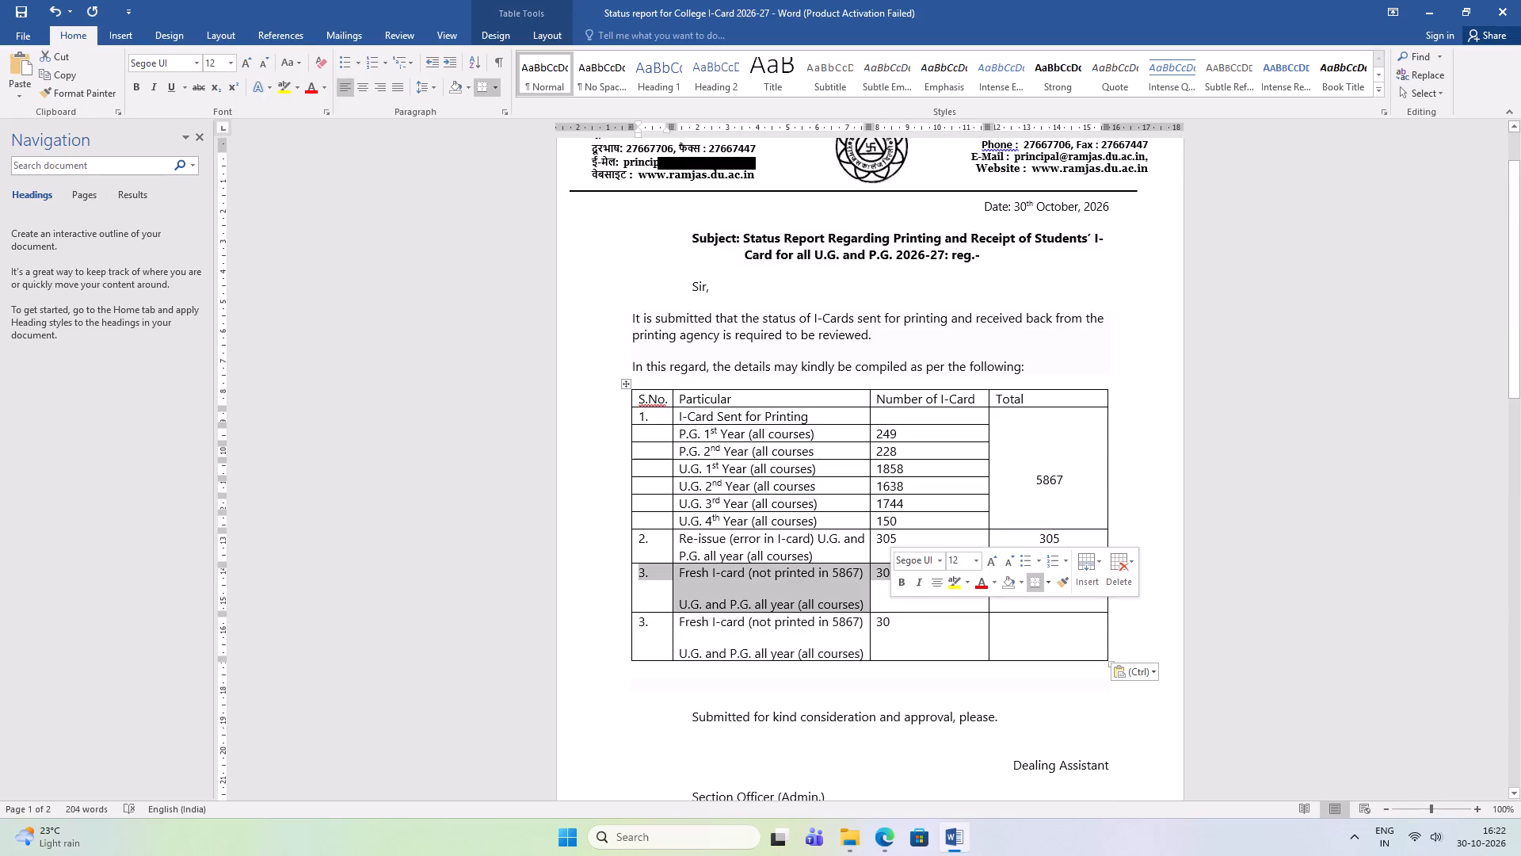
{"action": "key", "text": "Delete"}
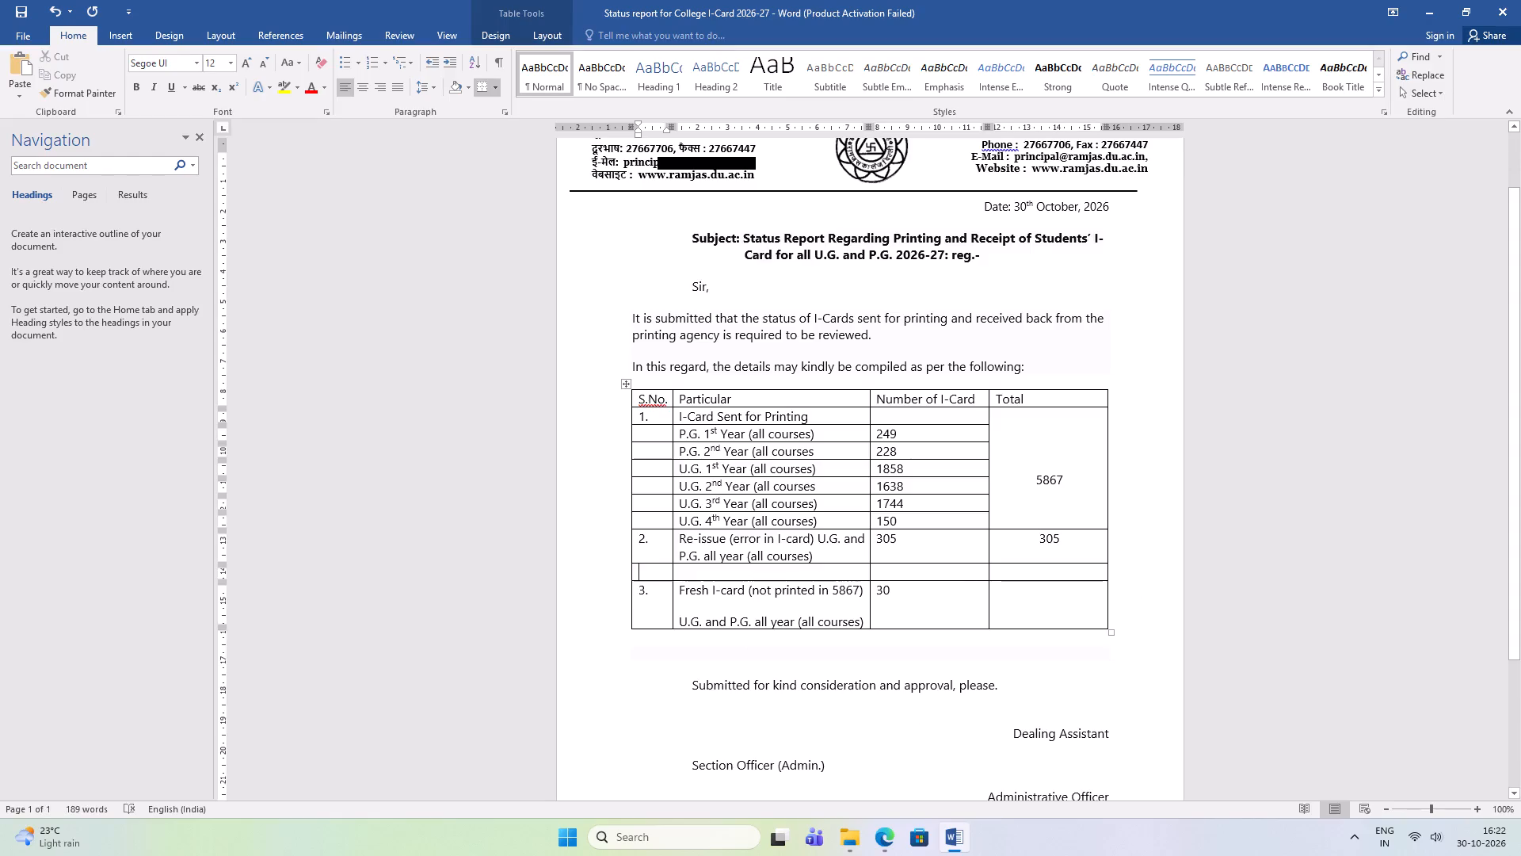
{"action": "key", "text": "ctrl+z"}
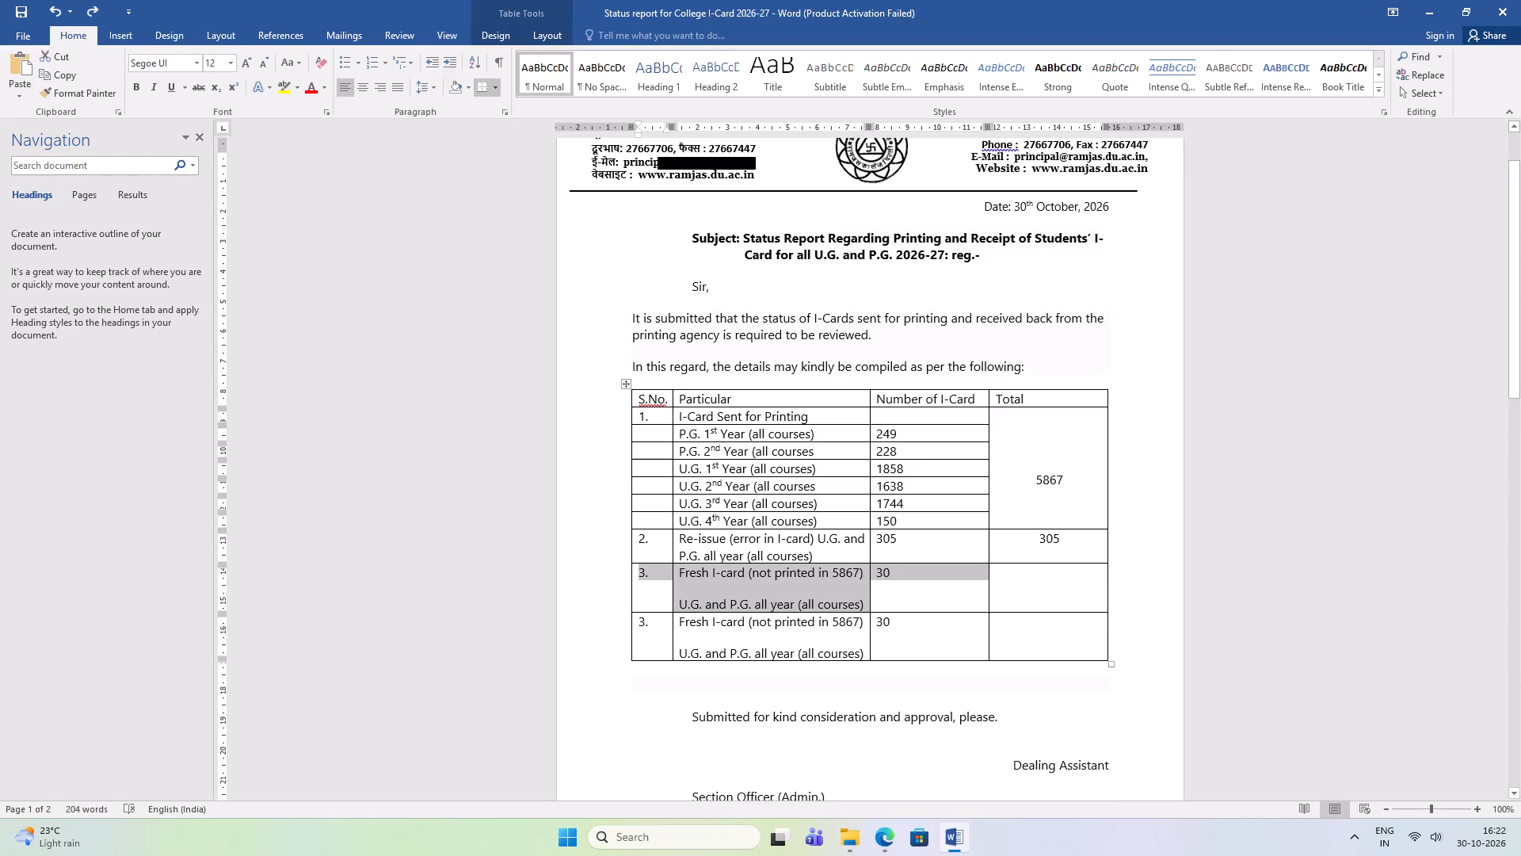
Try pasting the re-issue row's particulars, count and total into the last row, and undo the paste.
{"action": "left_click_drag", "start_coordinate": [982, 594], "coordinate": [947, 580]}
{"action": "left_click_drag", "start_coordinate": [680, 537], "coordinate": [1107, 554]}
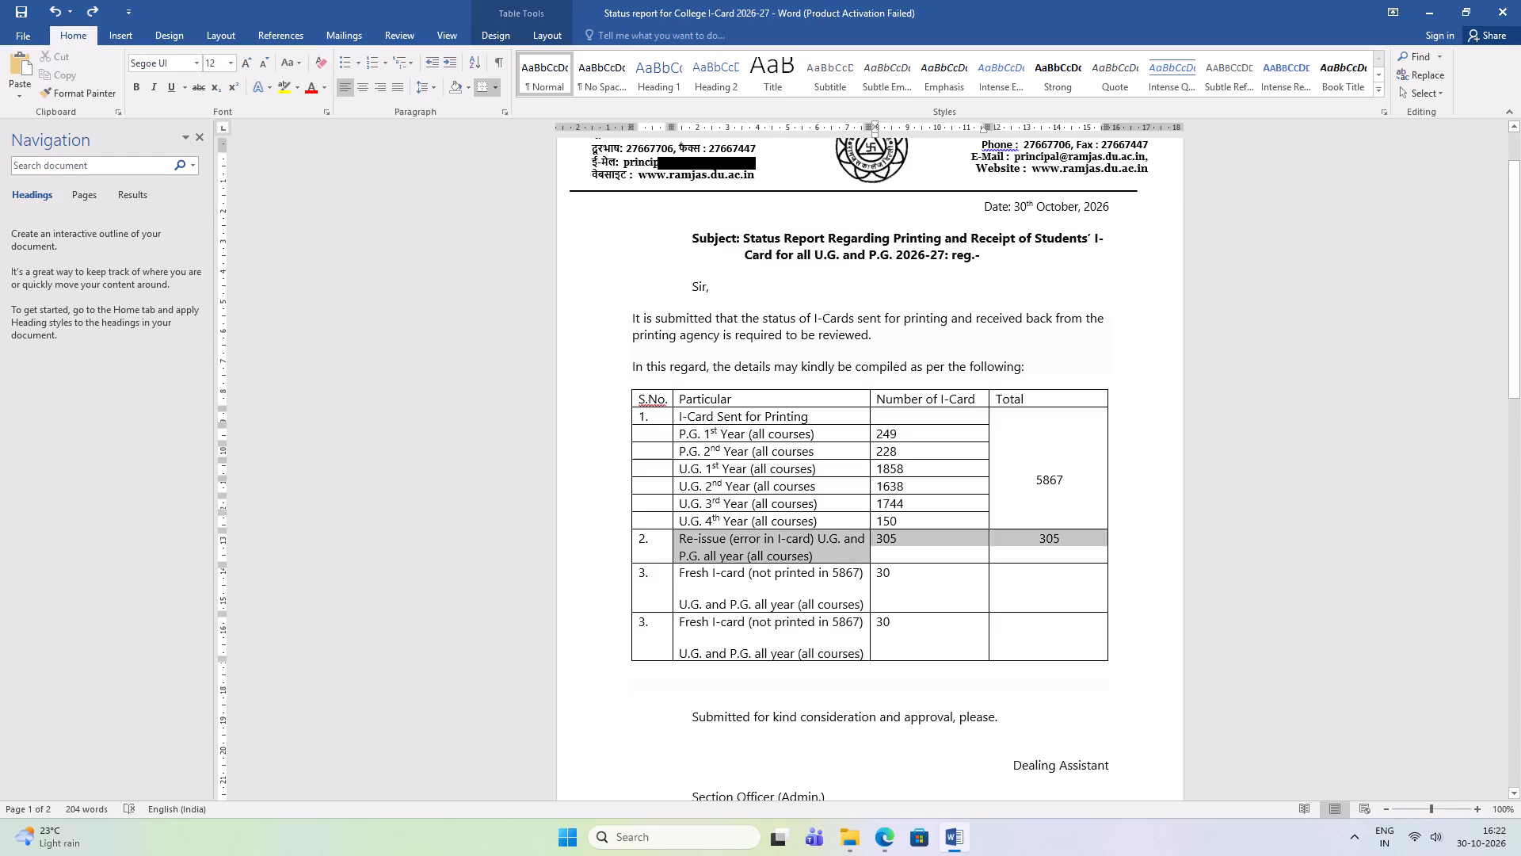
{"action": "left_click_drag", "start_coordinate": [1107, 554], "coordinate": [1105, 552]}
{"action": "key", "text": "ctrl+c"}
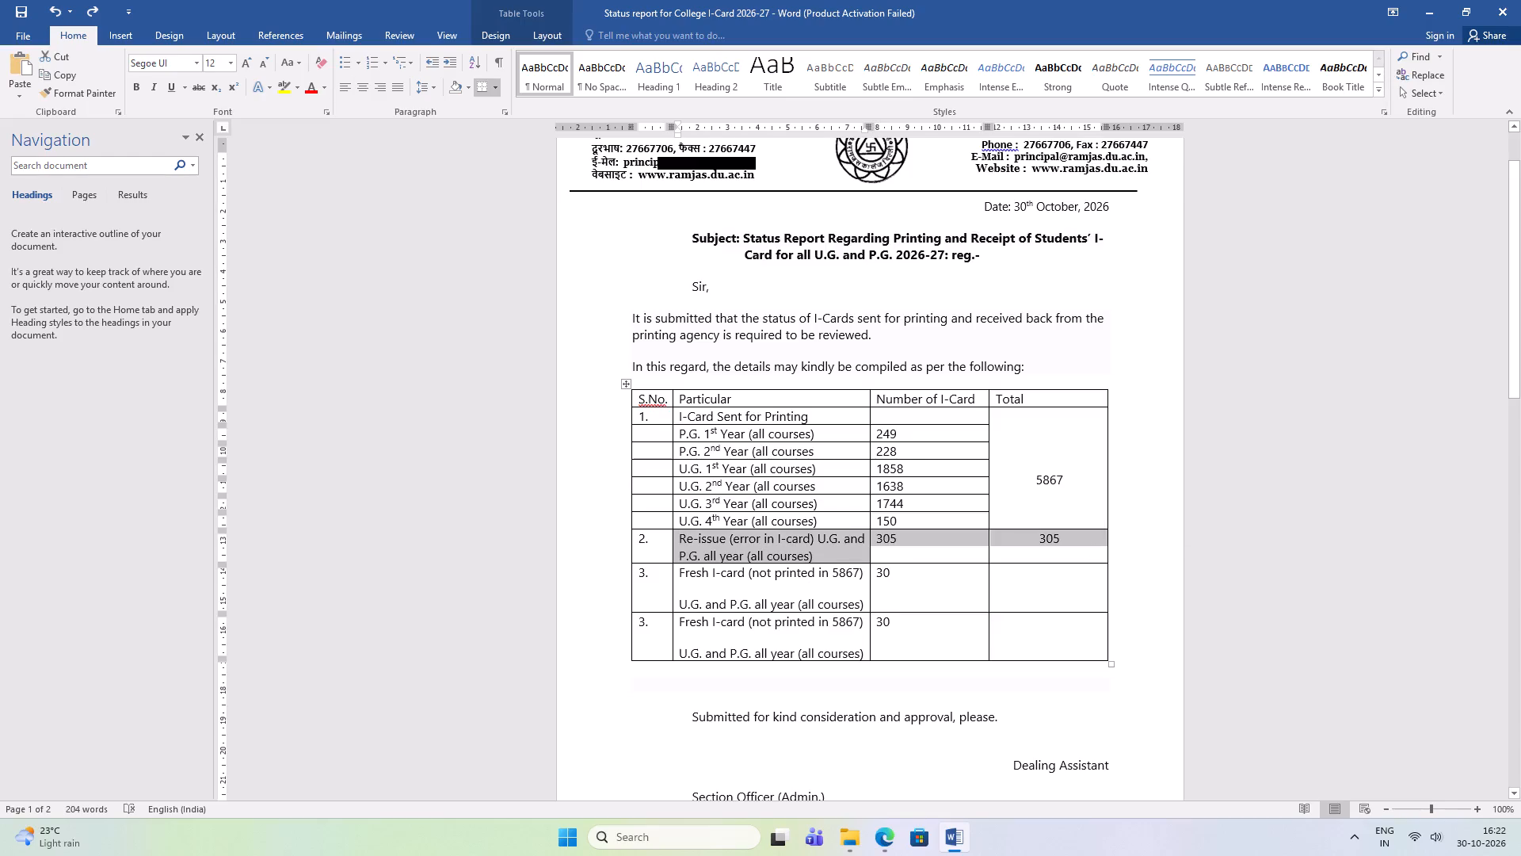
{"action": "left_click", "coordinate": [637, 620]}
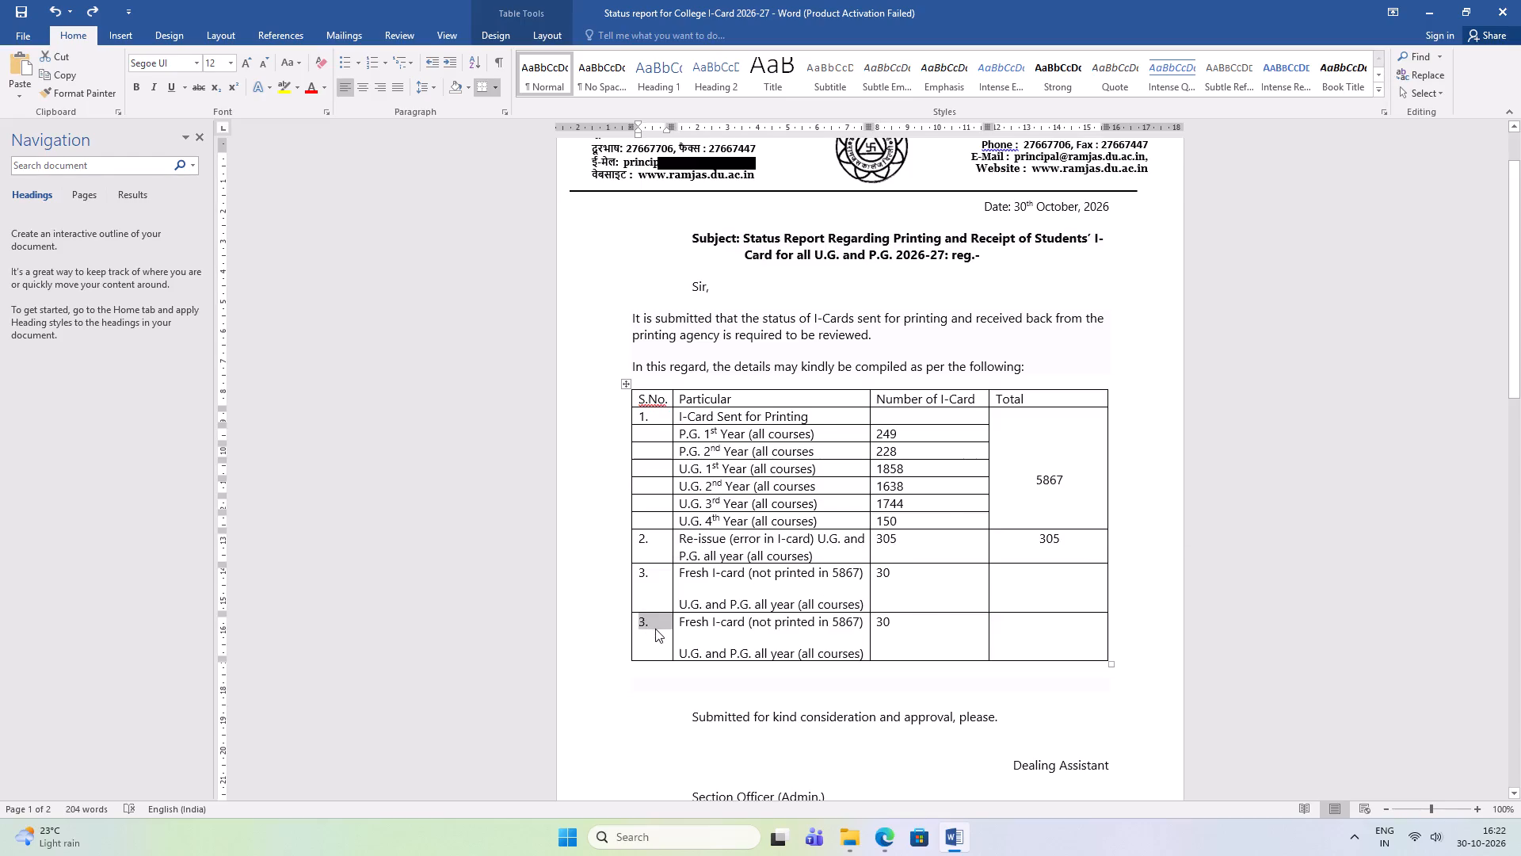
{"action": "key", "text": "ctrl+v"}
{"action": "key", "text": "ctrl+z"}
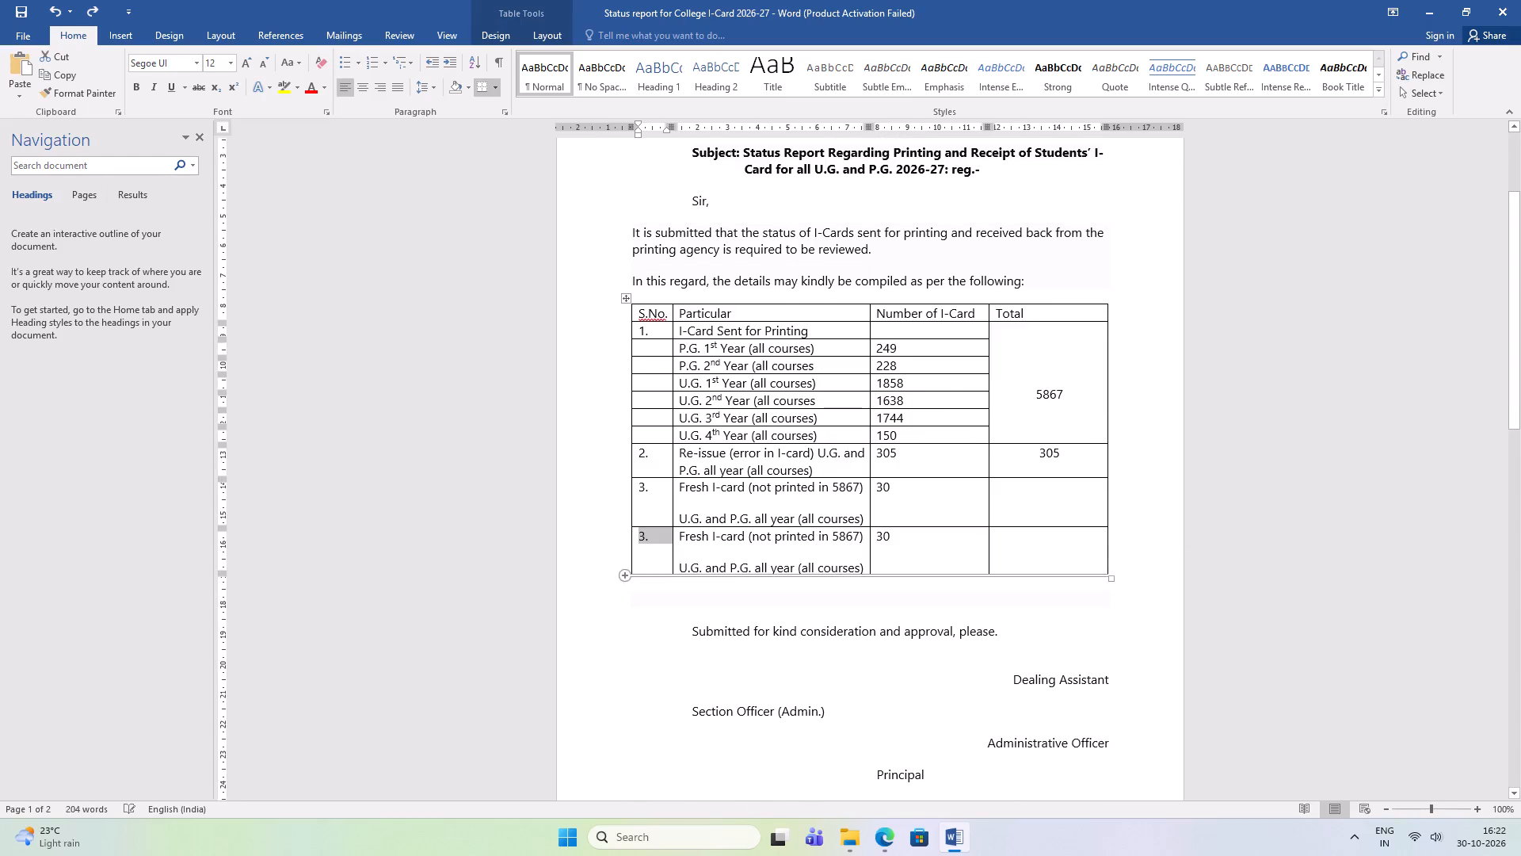
Copy the re-issue row's contents over the serial number, particulars and count in the last table row.
{"action": "left_click_drag", "start_coordinate": [642, 452], "coordinate": [920, 465]}
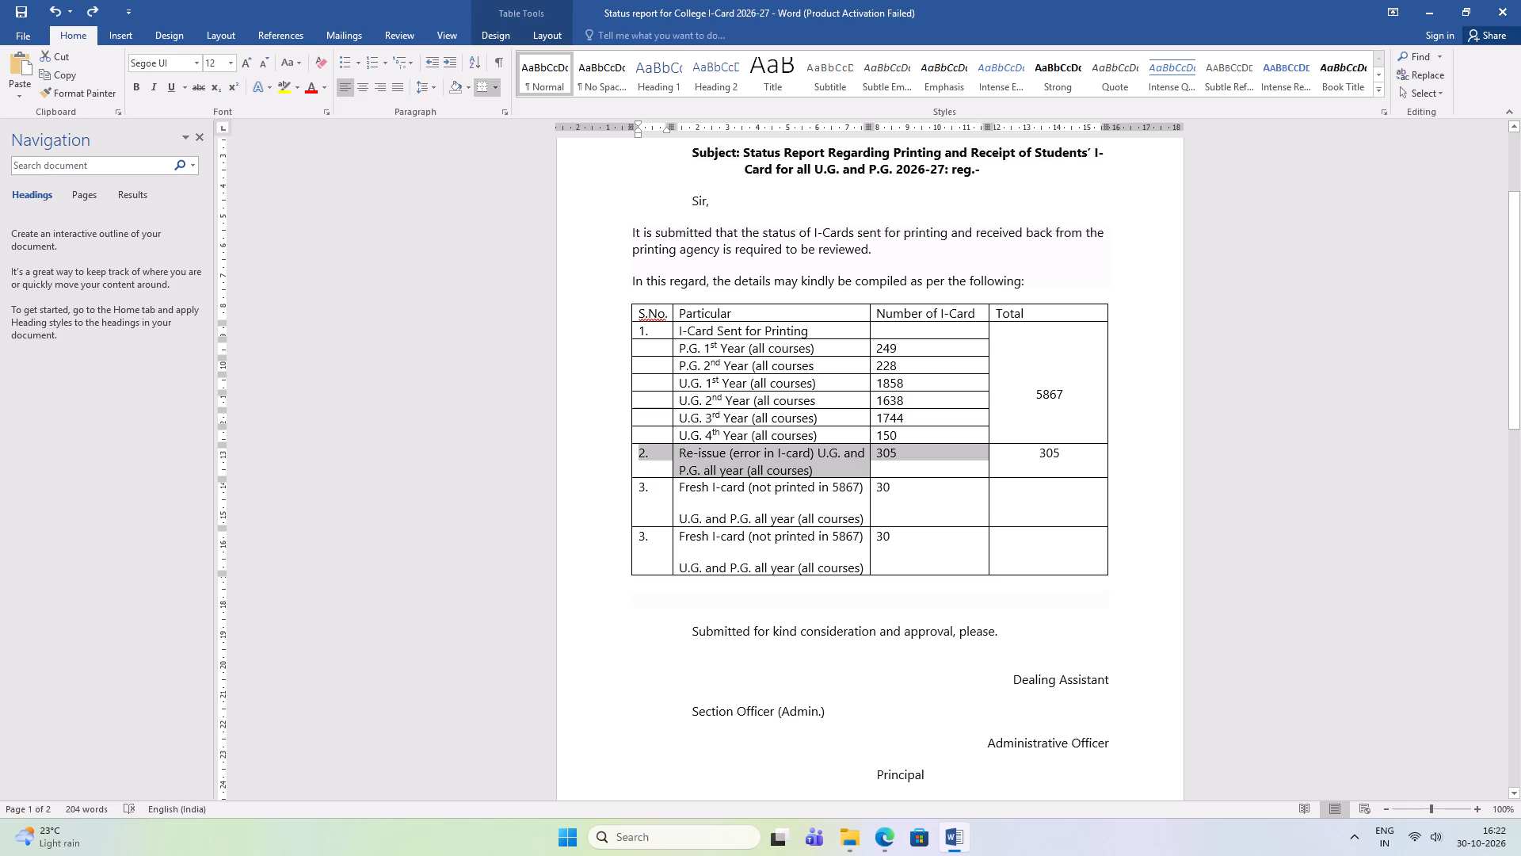
{"action": "left_click_drag", "start_coordinate": [920, 465], "coordinate": [1050, 465]}
{"action": "key", "text": "ctrl+c"}
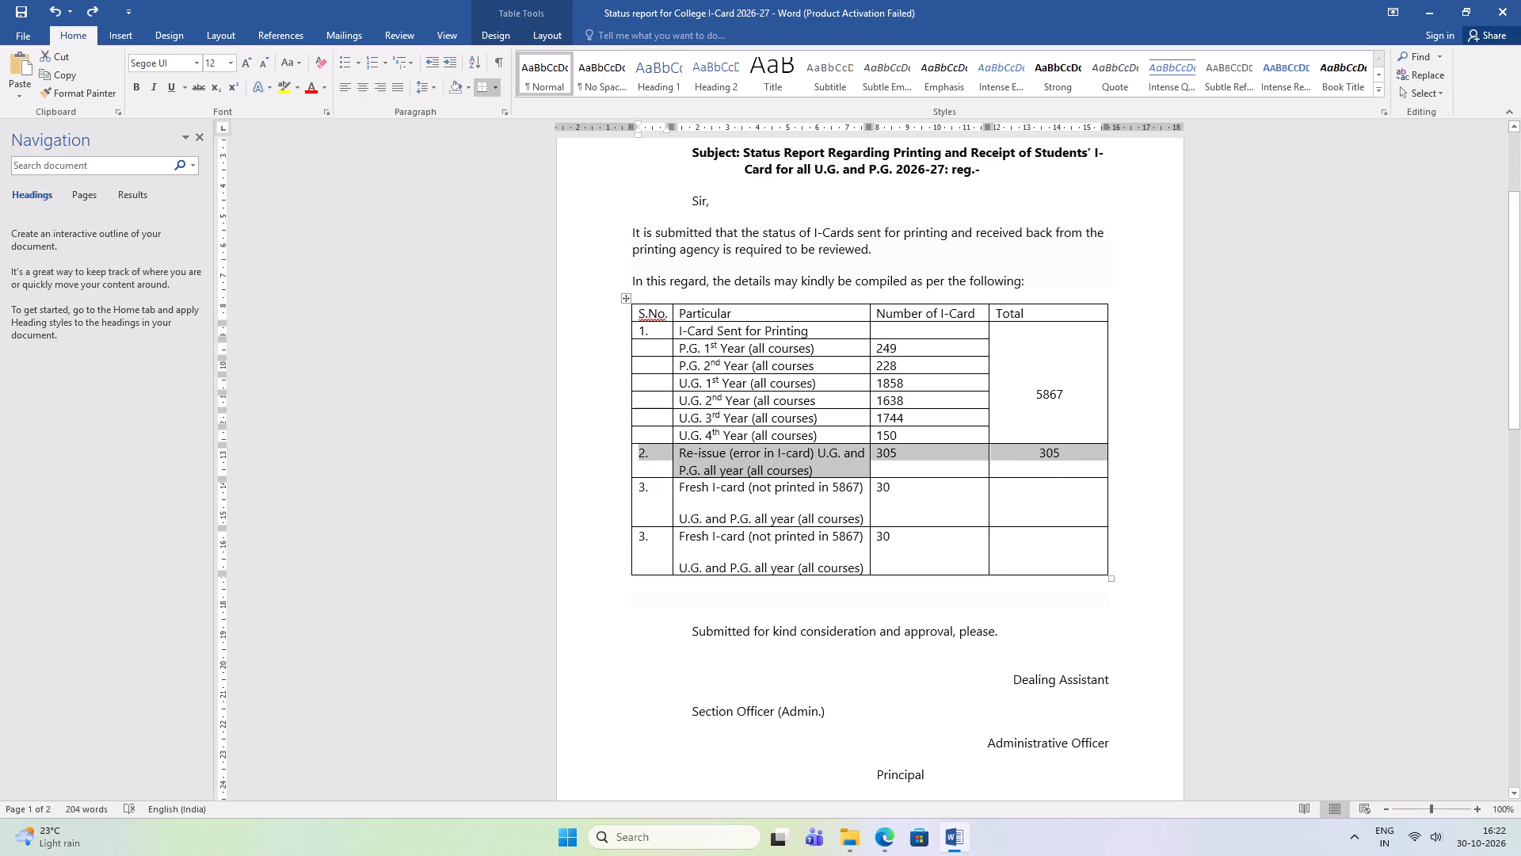
{"action": "left_click_drag", "start_coordinate": [646, 533], "coordinate": [932, 545]}
{"action": "key", "text": "ctrl+v"}
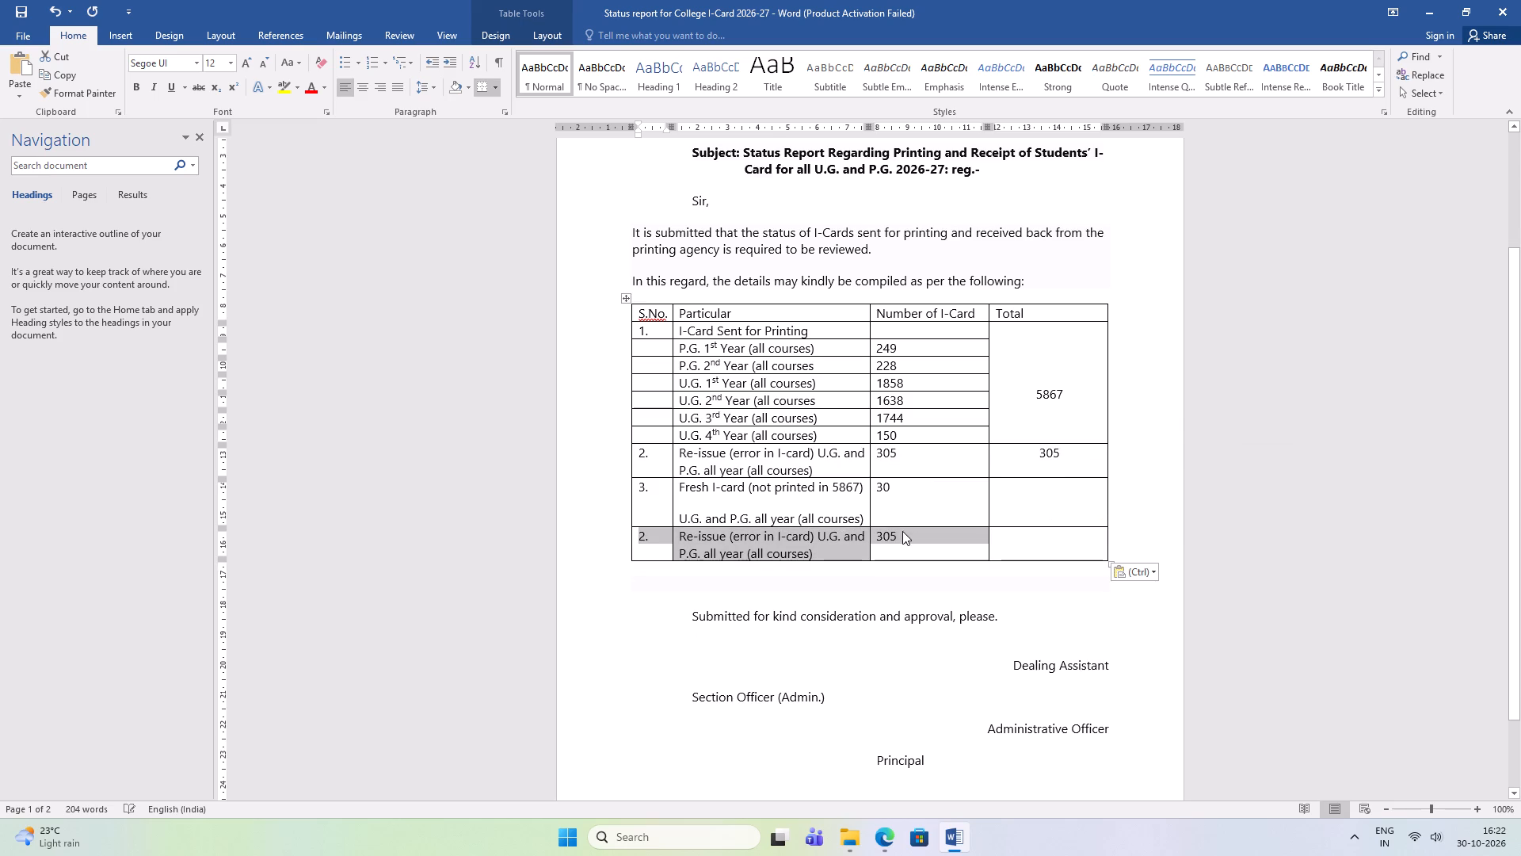
Save the status report.
{"action": "key", "text": "ctrl+s"}
{"action": "key", "text": "ctrl+s"}
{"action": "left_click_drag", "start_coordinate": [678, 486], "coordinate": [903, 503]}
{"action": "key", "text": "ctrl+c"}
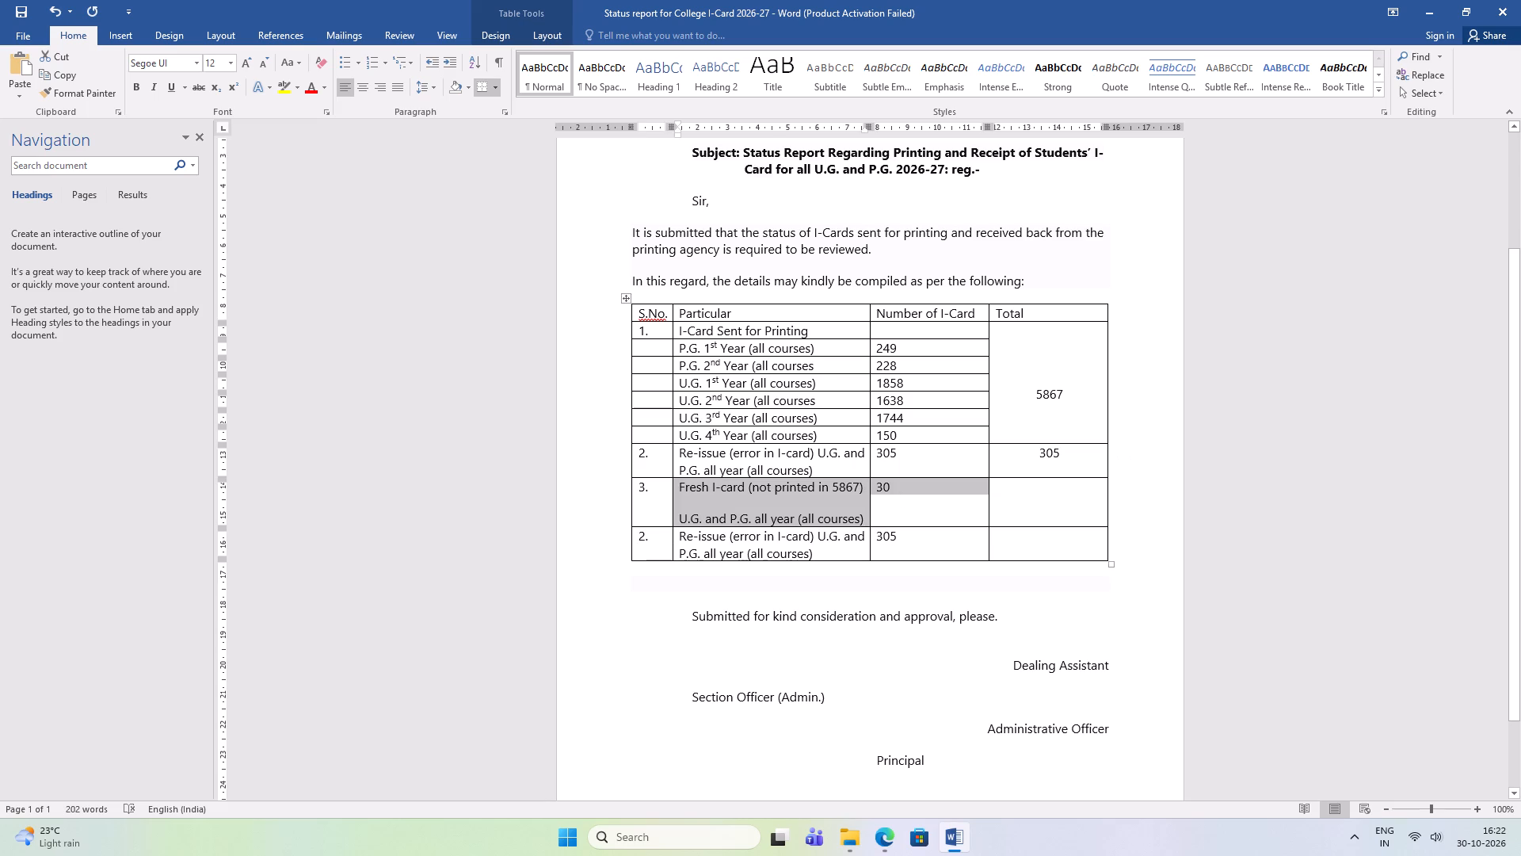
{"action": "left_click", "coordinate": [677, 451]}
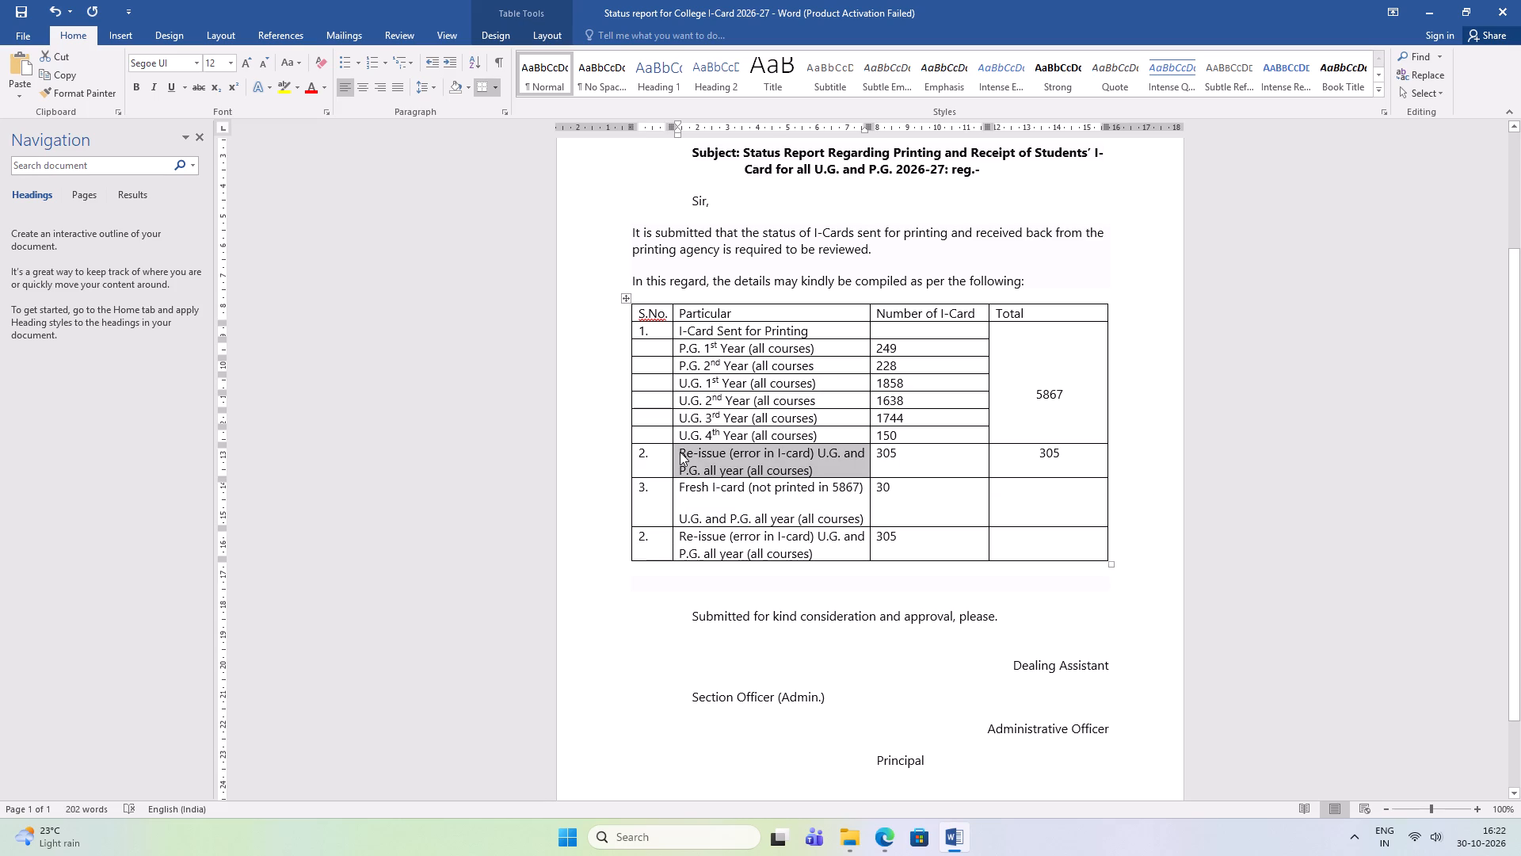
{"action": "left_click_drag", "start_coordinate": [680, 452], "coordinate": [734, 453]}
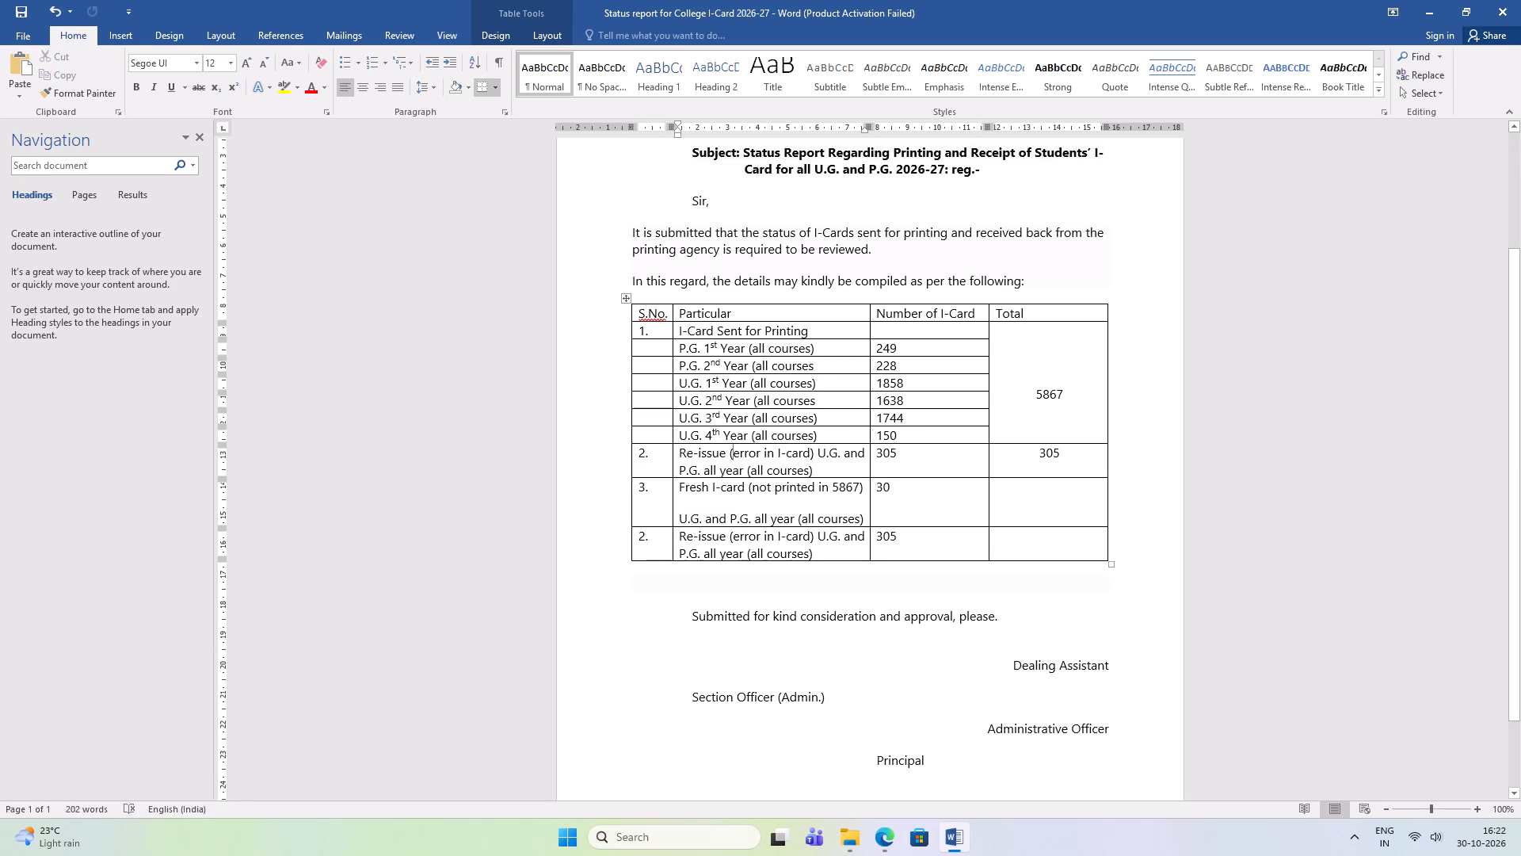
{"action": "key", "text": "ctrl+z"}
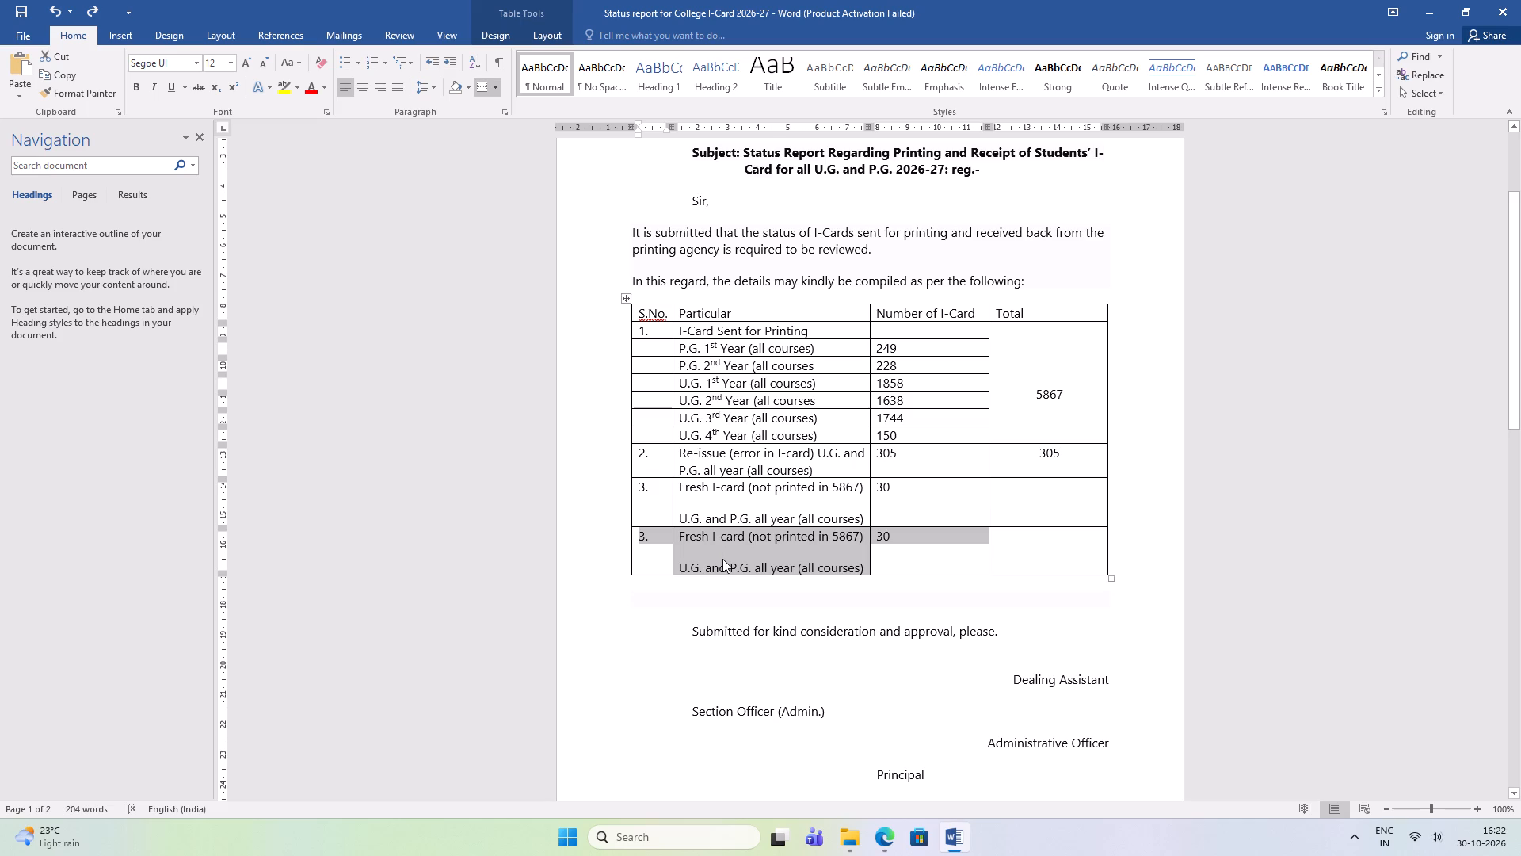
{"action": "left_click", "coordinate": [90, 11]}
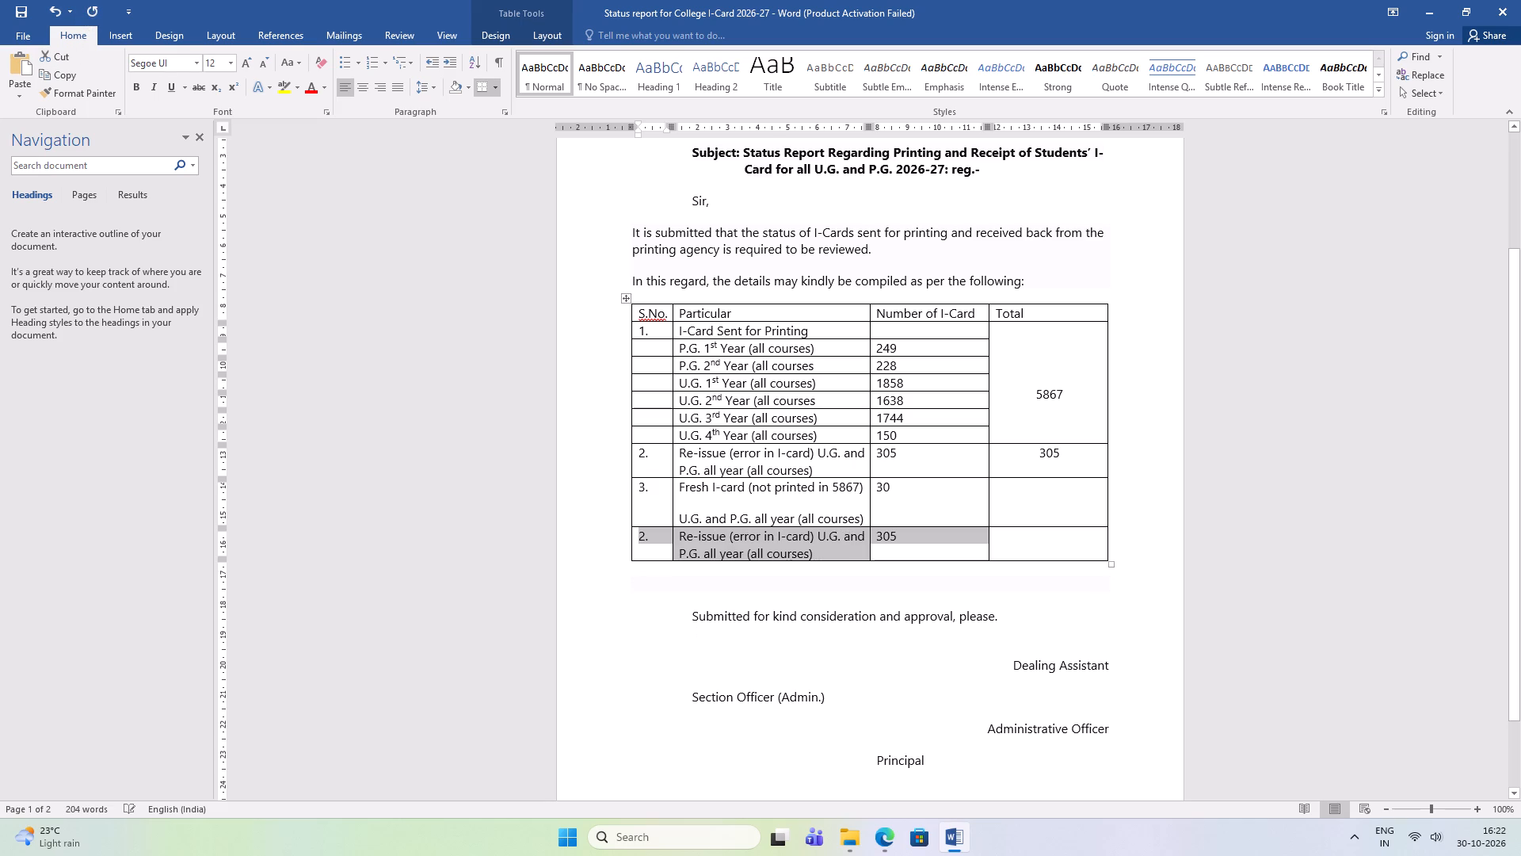
Copy the fresh I-card particulars and count over the upper re-issue row's particulars and count at serial 2.
{"action": "left_click", "coordinate": [745, 530]}
{"action": "left_click_drag", "start_coordinate": [680, 487], "coordinate": [911, 506]}
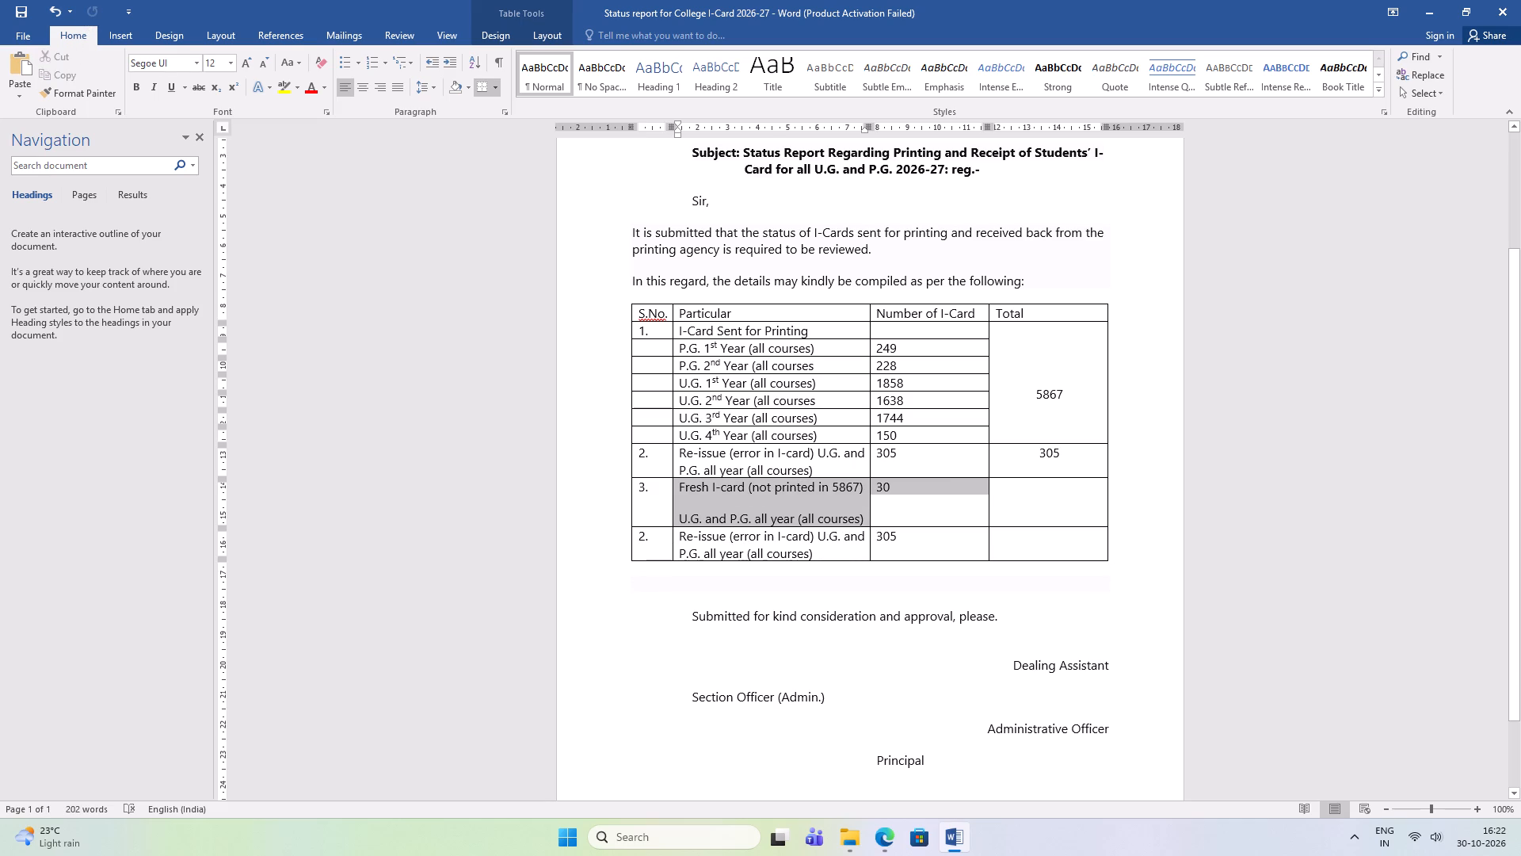
{"action": "left_click_drag", "start_coordinate": [911, 506], "coordinate": [910, 506]}
{"action": "key", "text": "ctrl+c"}
{"action": "left_click_drag", "start_coordinate": [680, 453], "coordinate": [841, 458]}
{"action": "left_click_drag", "start_coordinate": [841, 458], "coordinate": [933, 463]}
{"action": "key", "text": "ctrl+v"}
{"action": "left_click", "coordinate": [917, 460]}
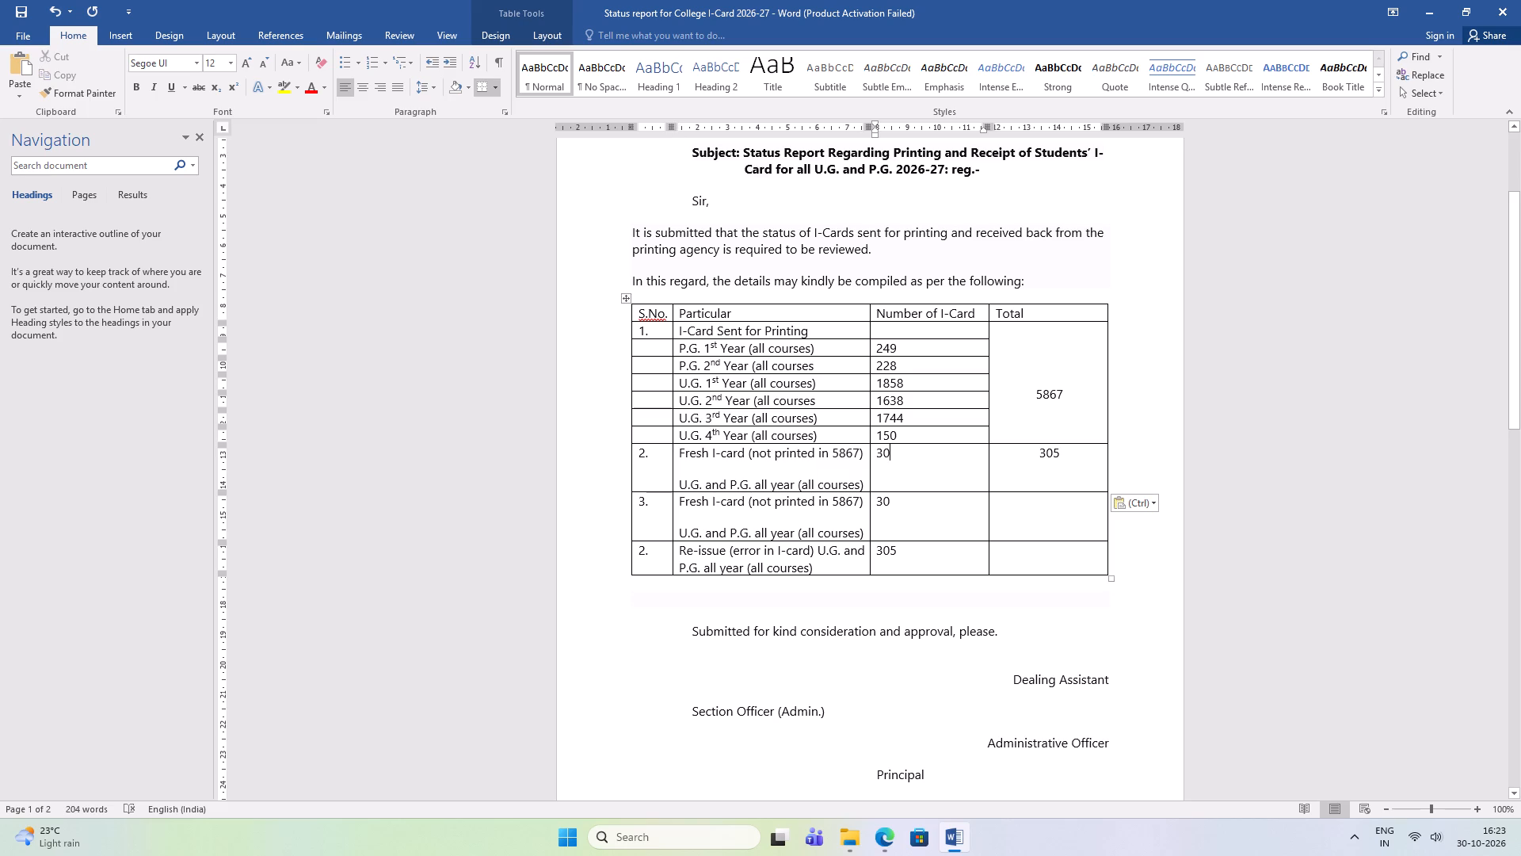
Move the total 305 from the serial 2 row to the Total cell of the re-issue row at the end.
{"action": "left_click_drag", "start_coordinate": [1038, 455], "coordinate": [1077, 455]}
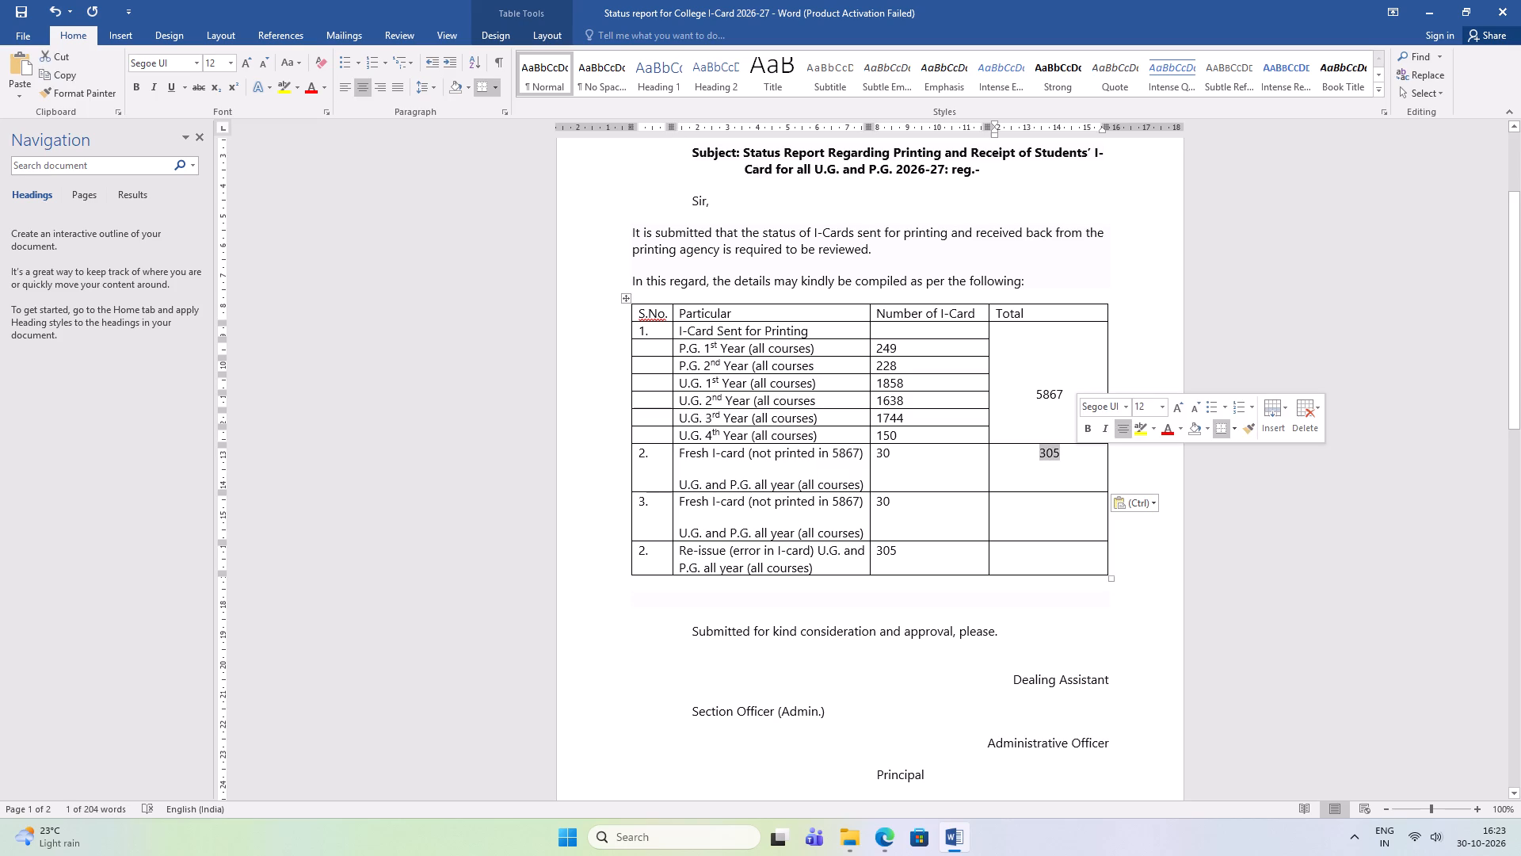
{"action": "key", "text": "Delete"}
{"action": "left_click", "coordinate": [1031, 555]}
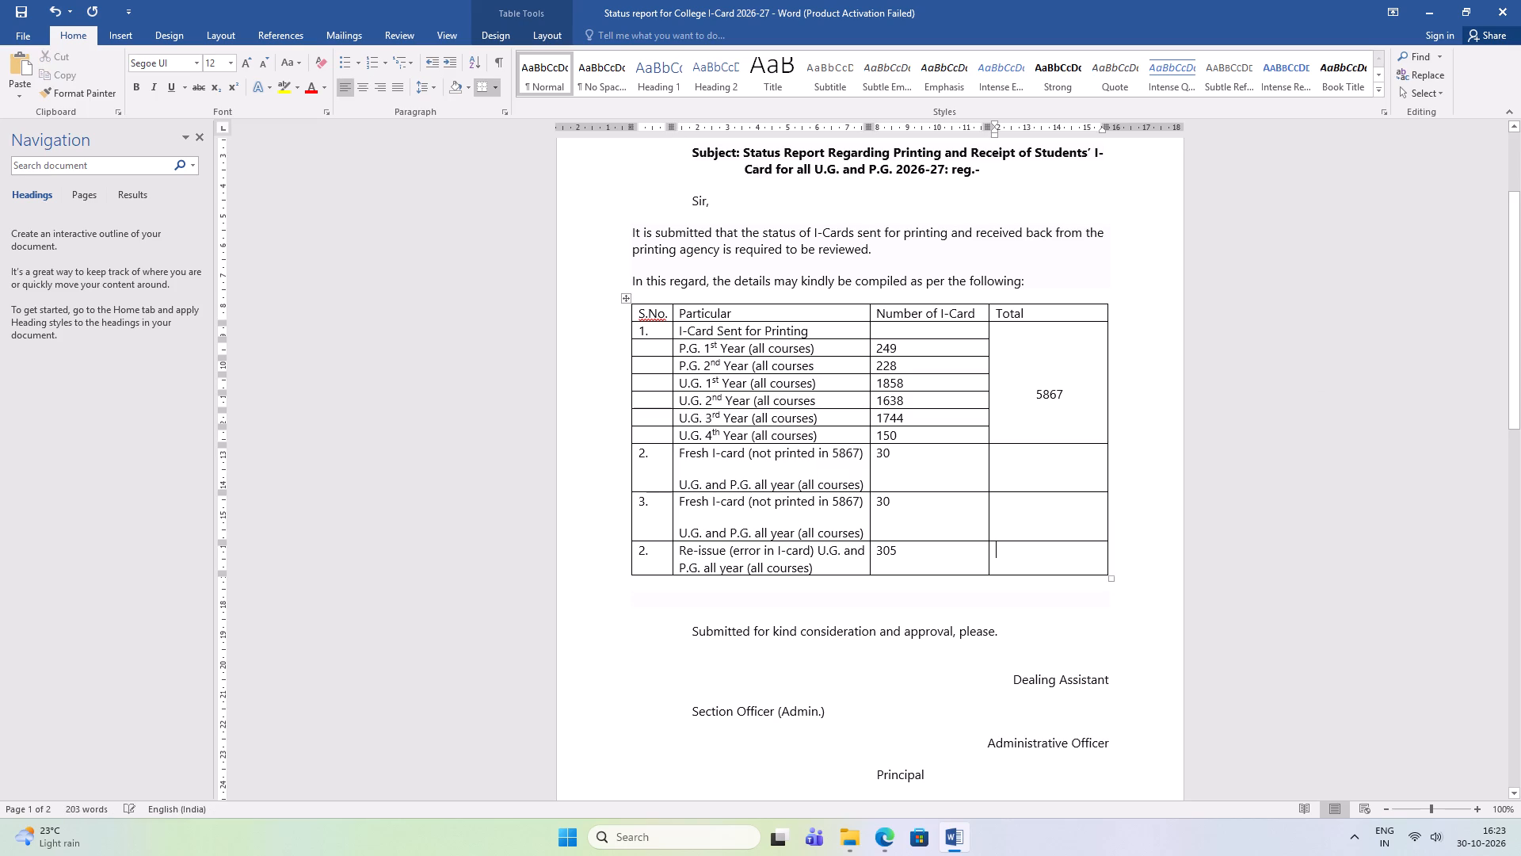
{"action": "type", "text": "305"}
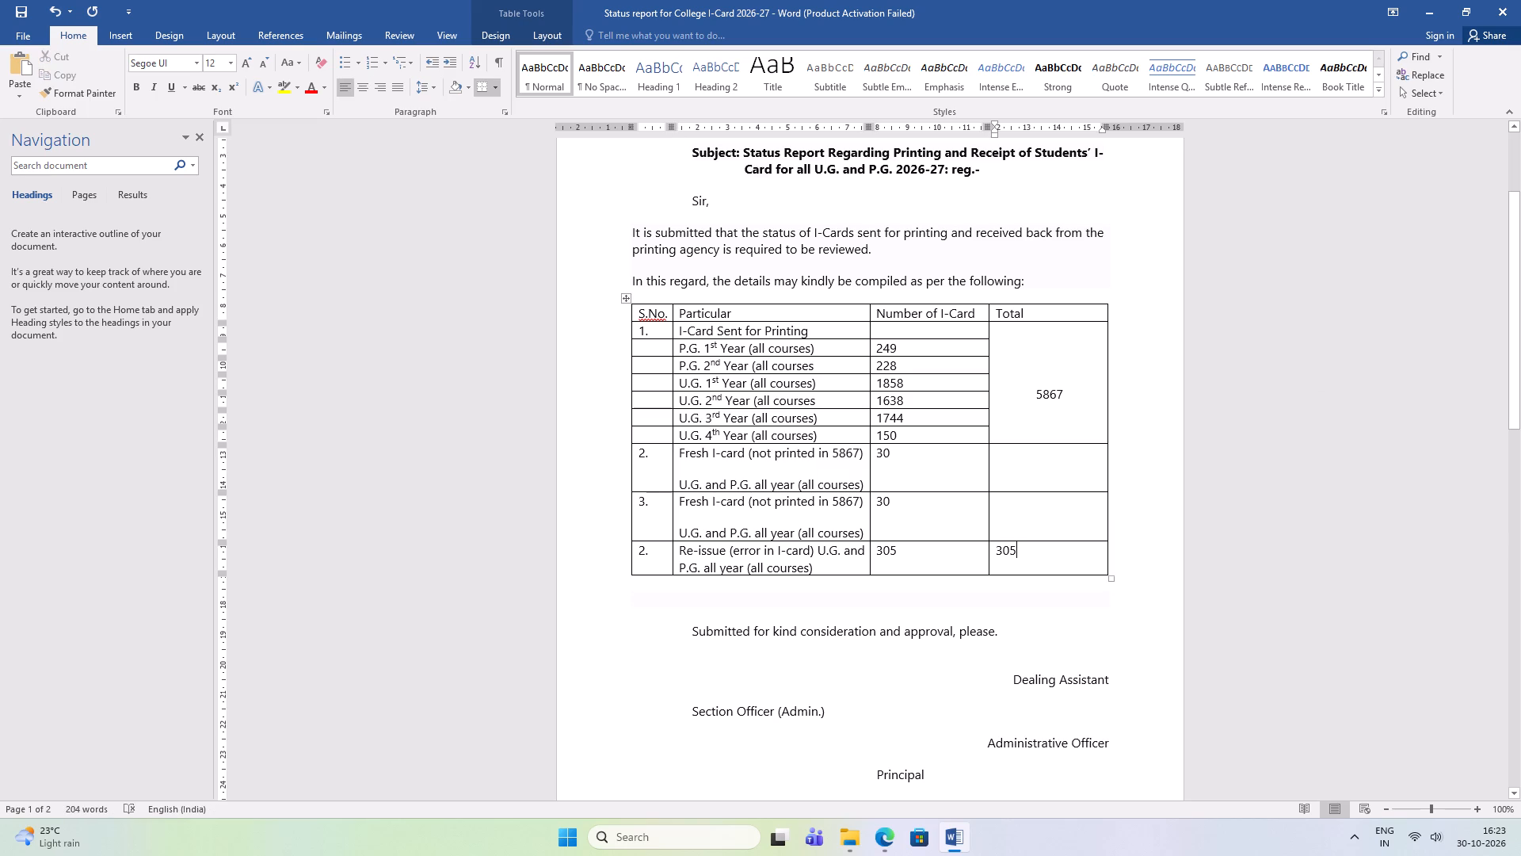
Set the serial number of the re-issue row at the end of the table to 3.
{"action": "left_click", "coordinate": [642, 549]}
{"action": "key", "text": "Left"}
{"action": "key", "text": "BackSpace"}
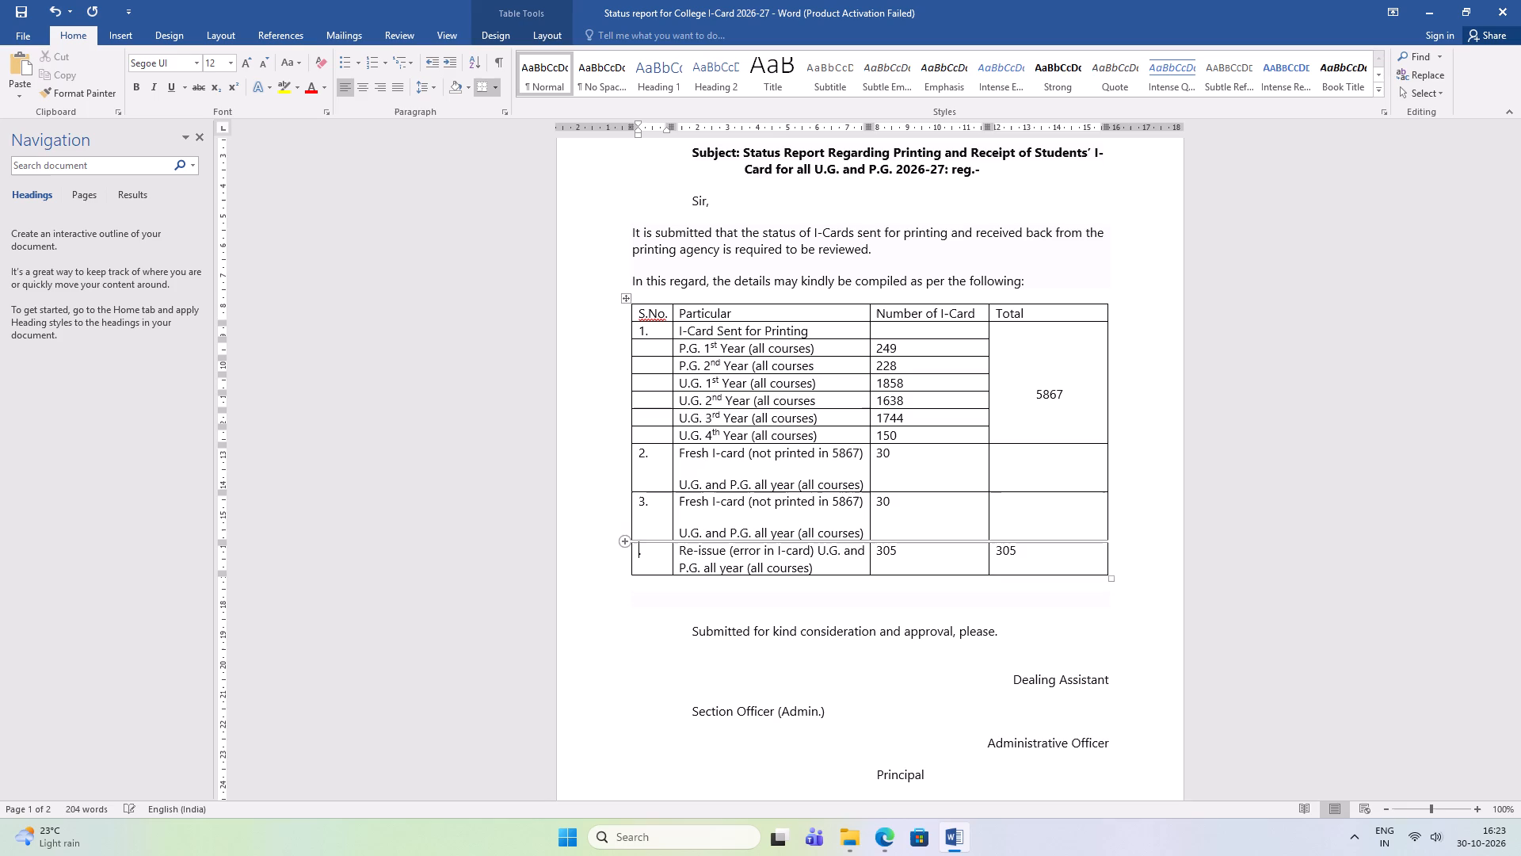
{"action": "key", "text": "3"}
Clear the duplicate fresh I-card row's serial digit, particulars and count in the row above the re-issue row.
{"action": "key", "text": "Up"}
{"action": "key", "text": "Up"}
{"action": "key", "text": "Down"}
{"action": "key", "text": "BackSpace"}
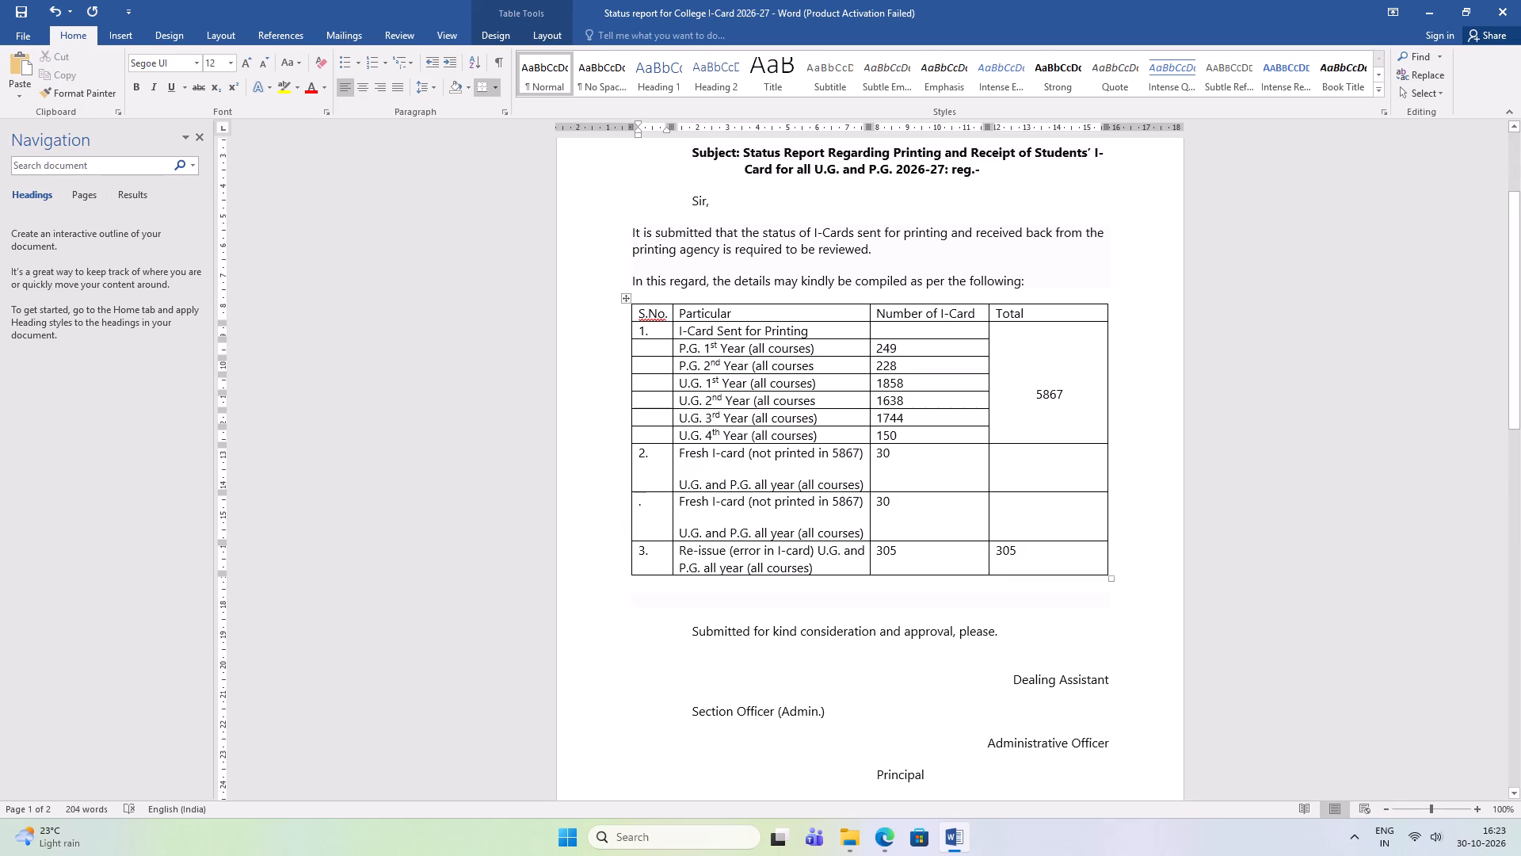
{"action": "left_click_drag", "start_coordinate": [680, 501], "coordinate": [904, 521]}
{"action": "key", "text": "Delete"}
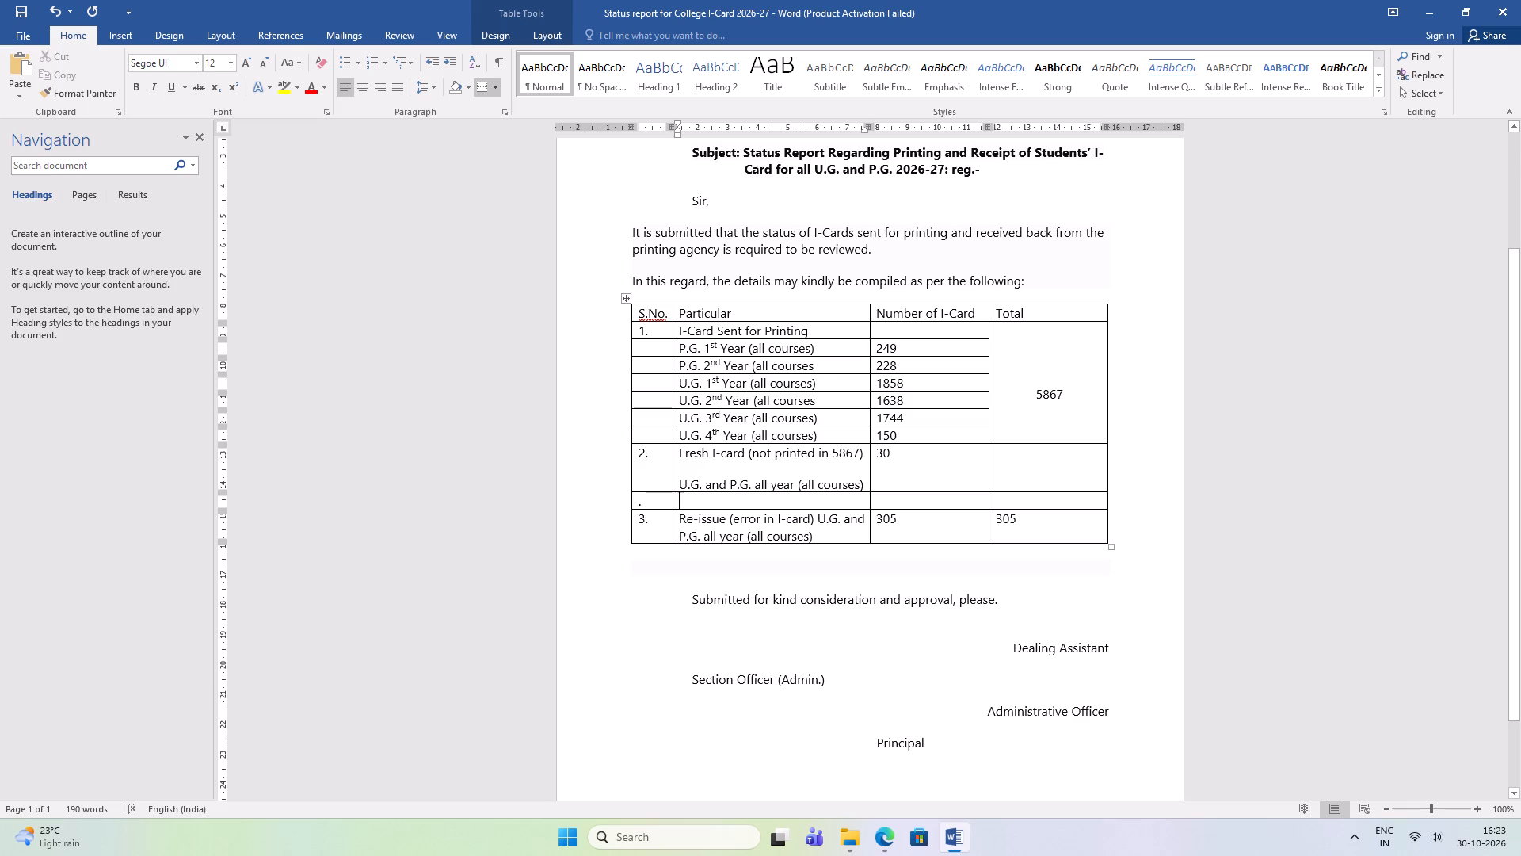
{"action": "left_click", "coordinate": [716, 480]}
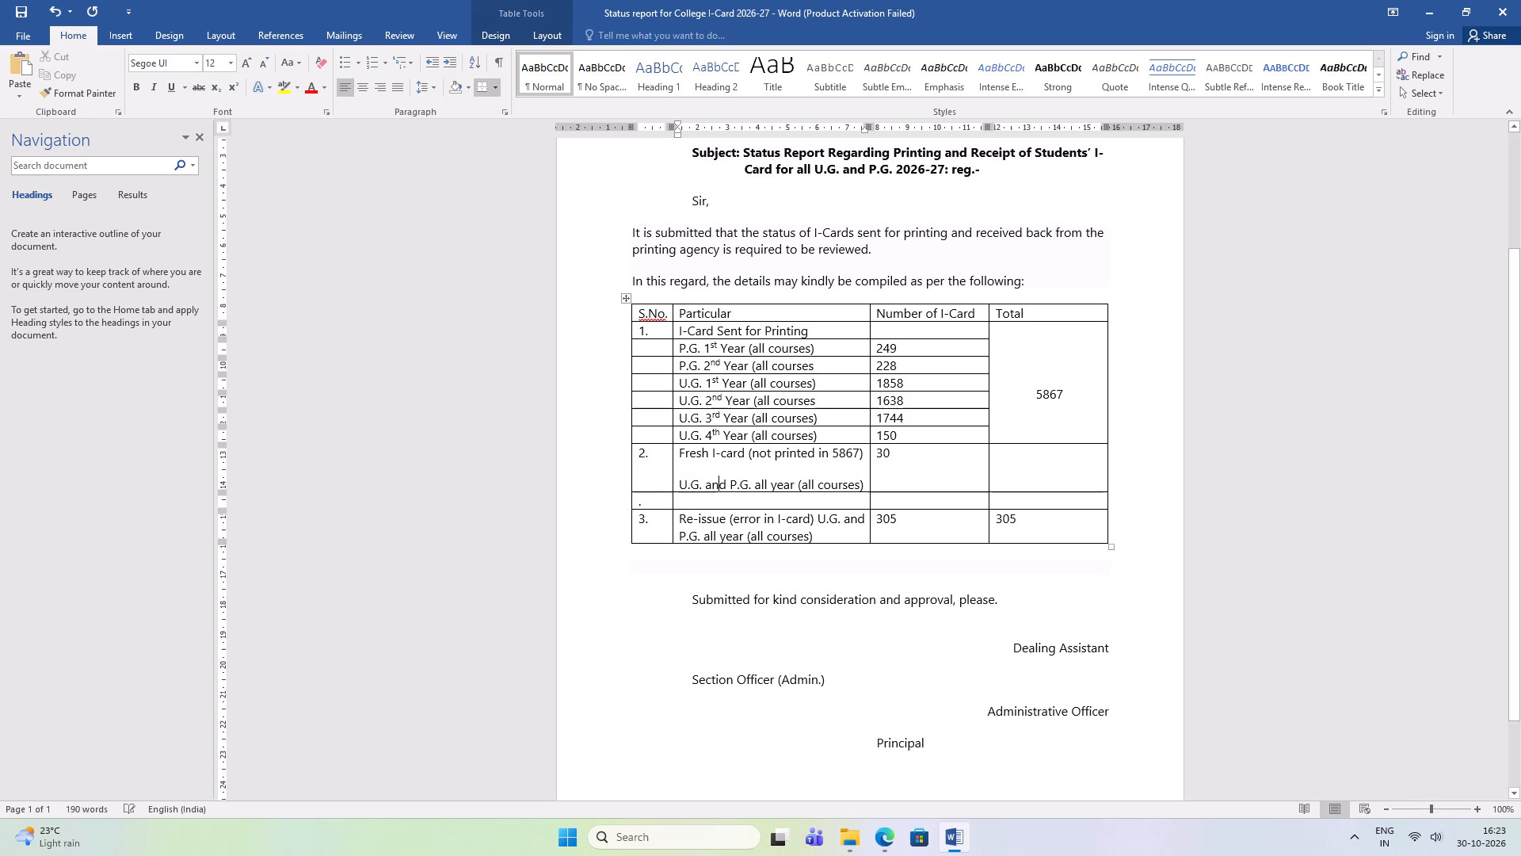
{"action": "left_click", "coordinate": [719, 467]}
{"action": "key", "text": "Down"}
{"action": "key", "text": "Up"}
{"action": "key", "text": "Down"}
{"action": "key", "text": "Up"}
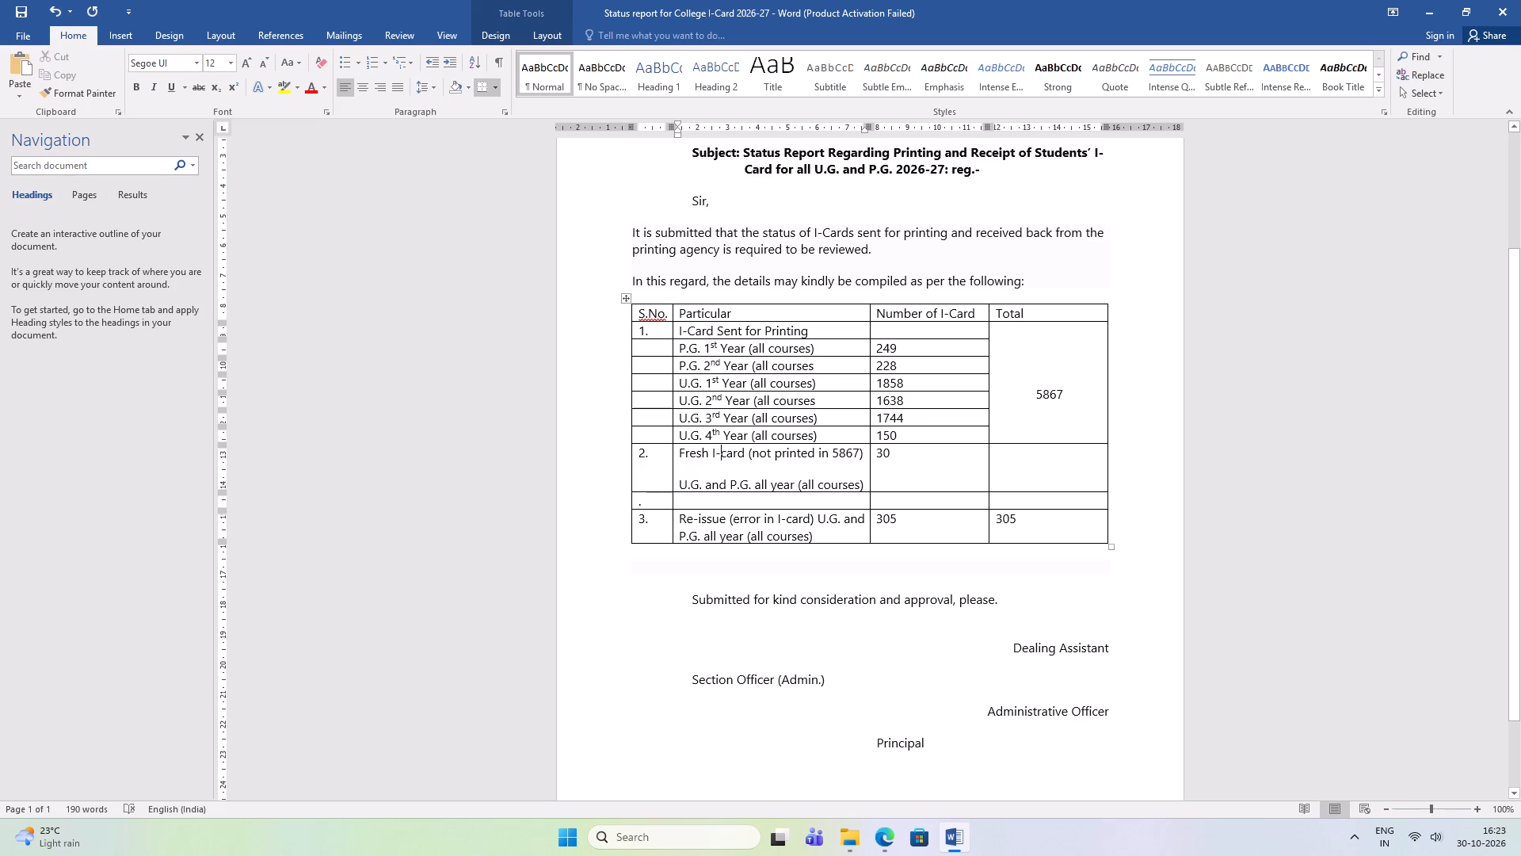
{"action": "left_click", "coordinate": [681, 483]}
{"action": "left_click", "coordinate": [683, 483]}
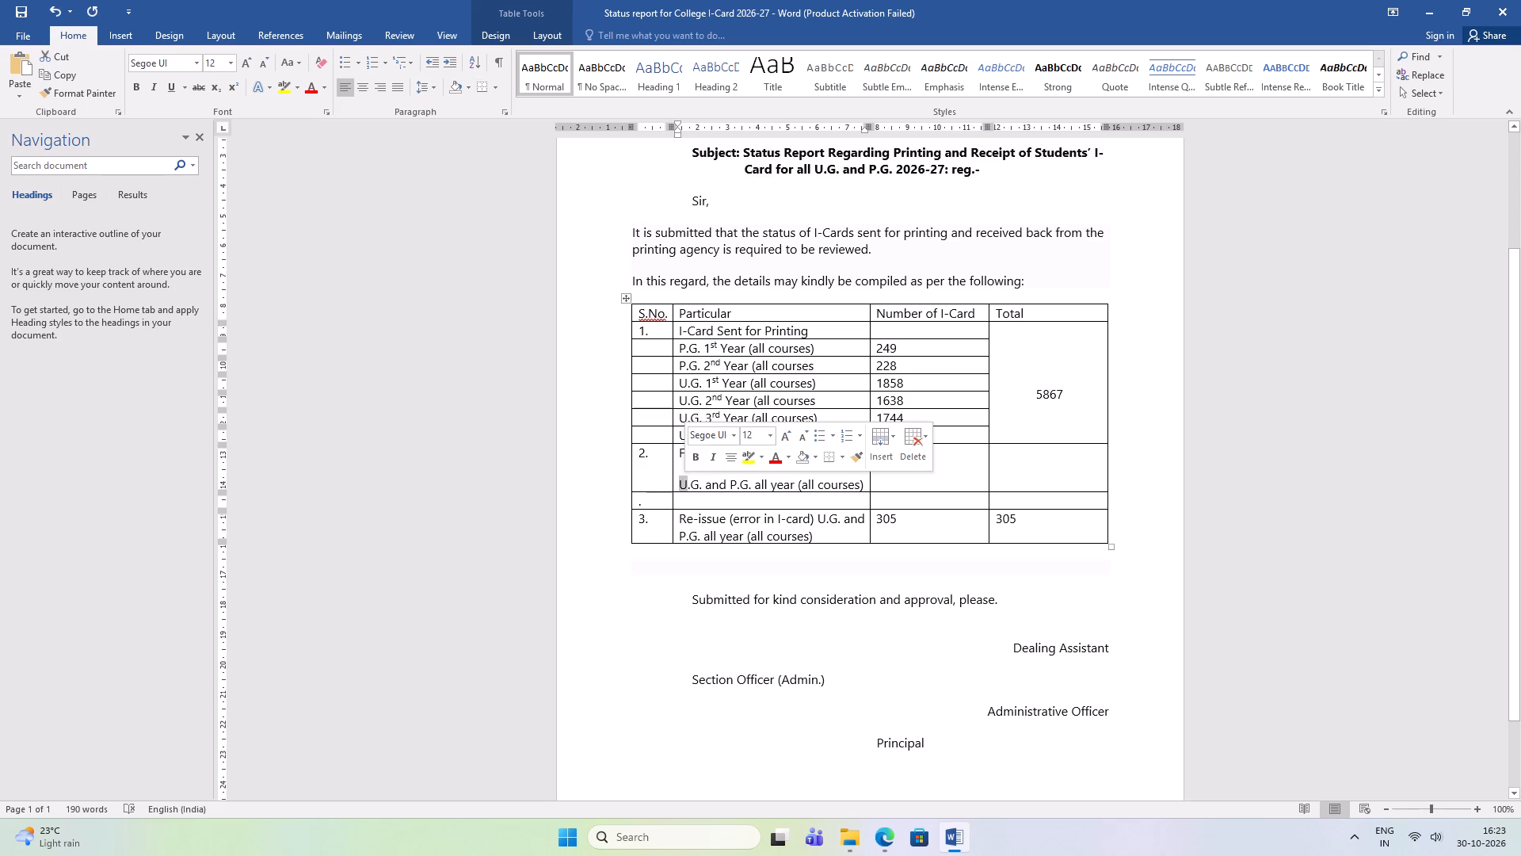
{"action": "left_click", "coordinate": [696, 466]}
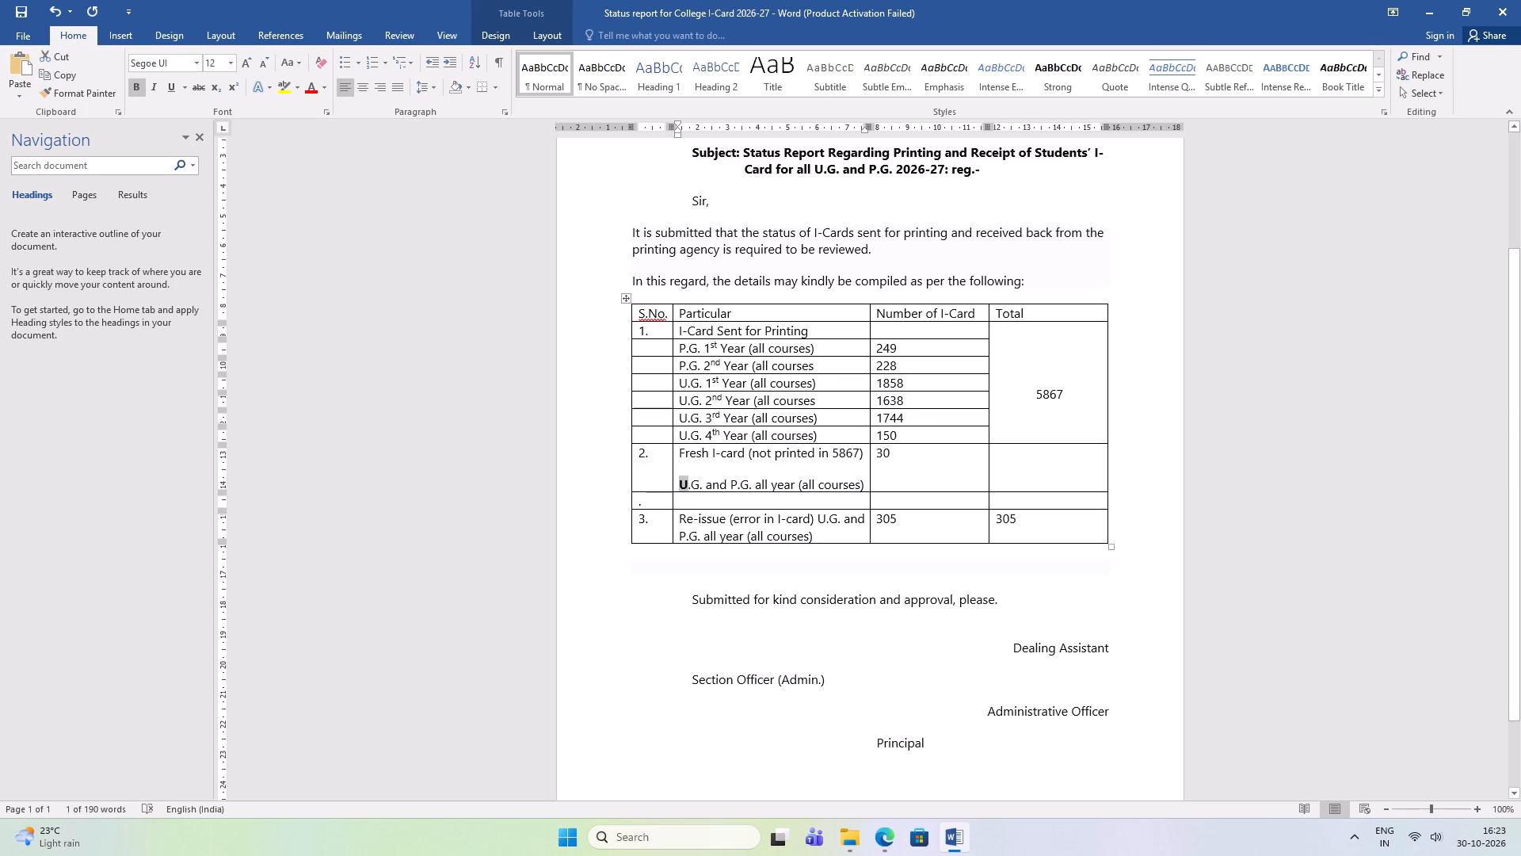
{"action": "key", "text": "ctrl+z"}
Save the status report.
{"action": "key", "text": "ctrl+s"}
{"action": "key", "text": "ctrl+s"}
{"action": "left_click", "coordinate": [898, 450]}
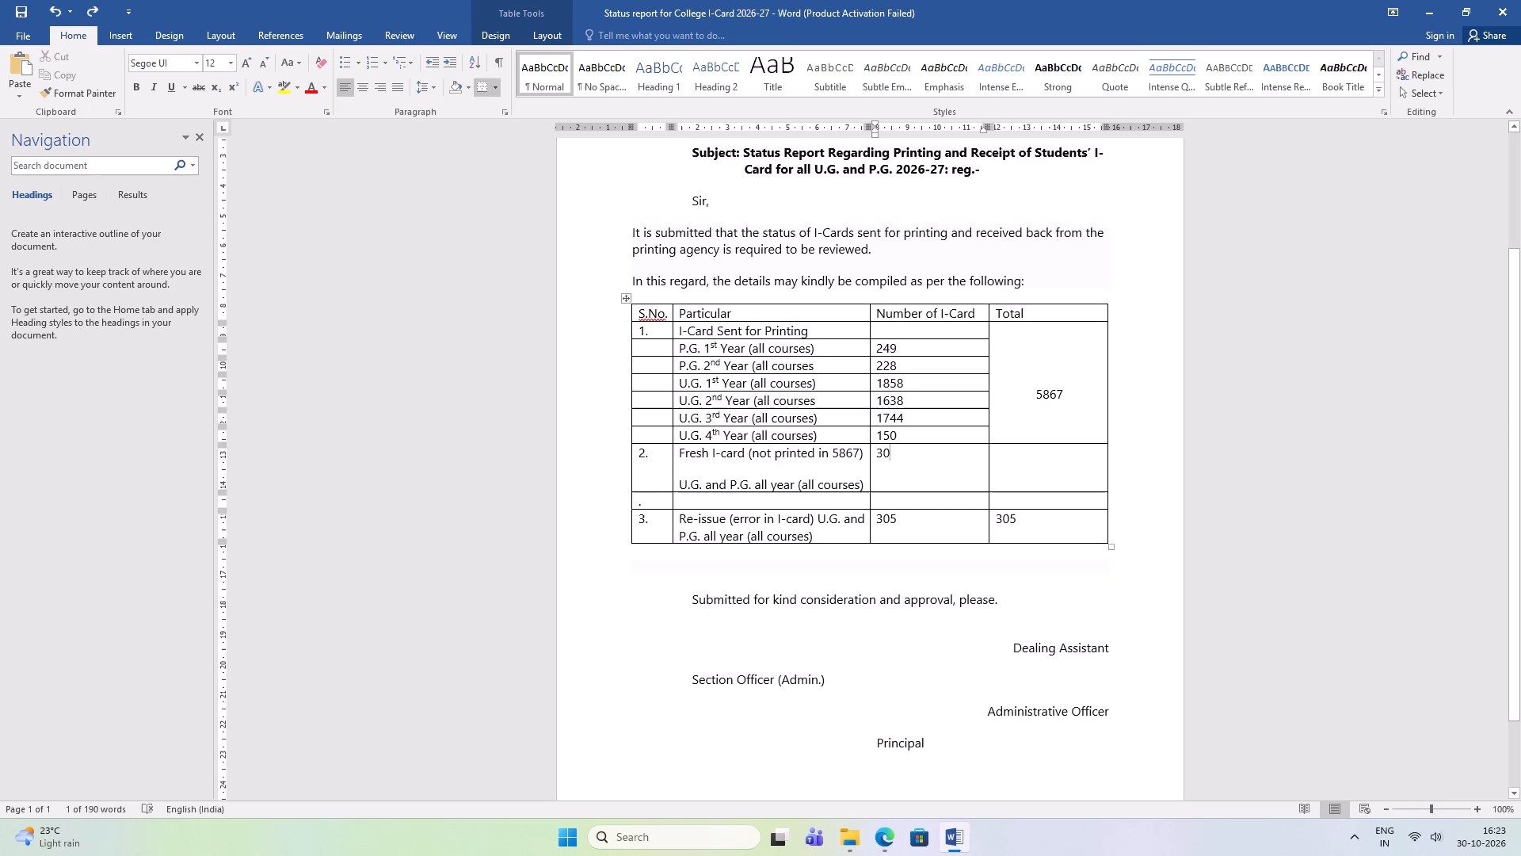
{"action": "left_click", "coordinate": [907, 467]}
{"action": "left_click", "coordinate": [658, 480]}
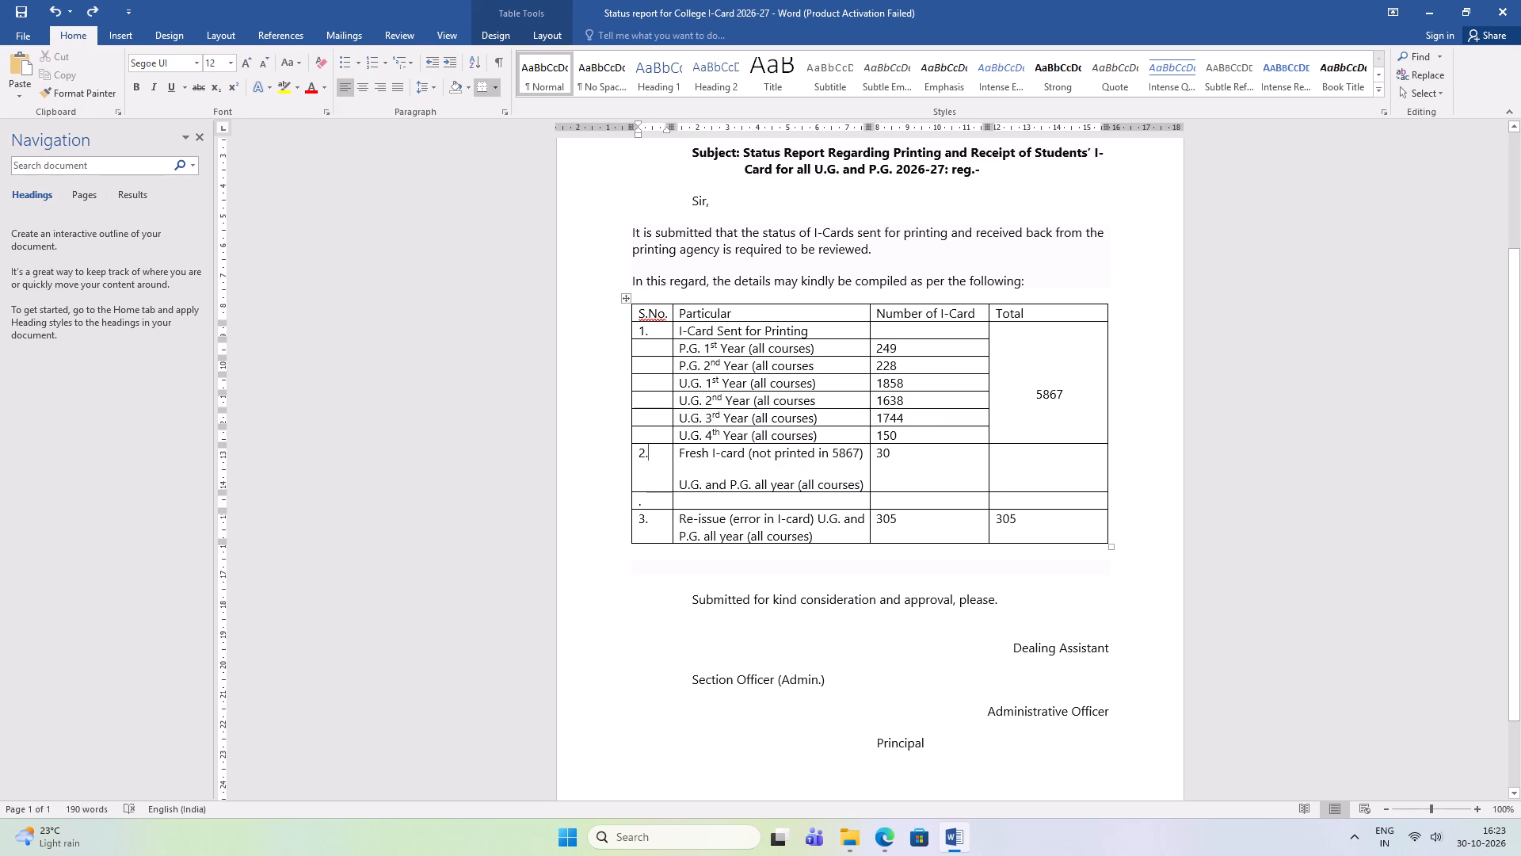
Delete the stray full stop from the serial number cell of the empty row above the re-issue row.
{"action": "left_click", "coordinate": [658, 503]}
{"action": "key", "text": "BackSpace"}
{"action": "key", "text": "BackSpace"}
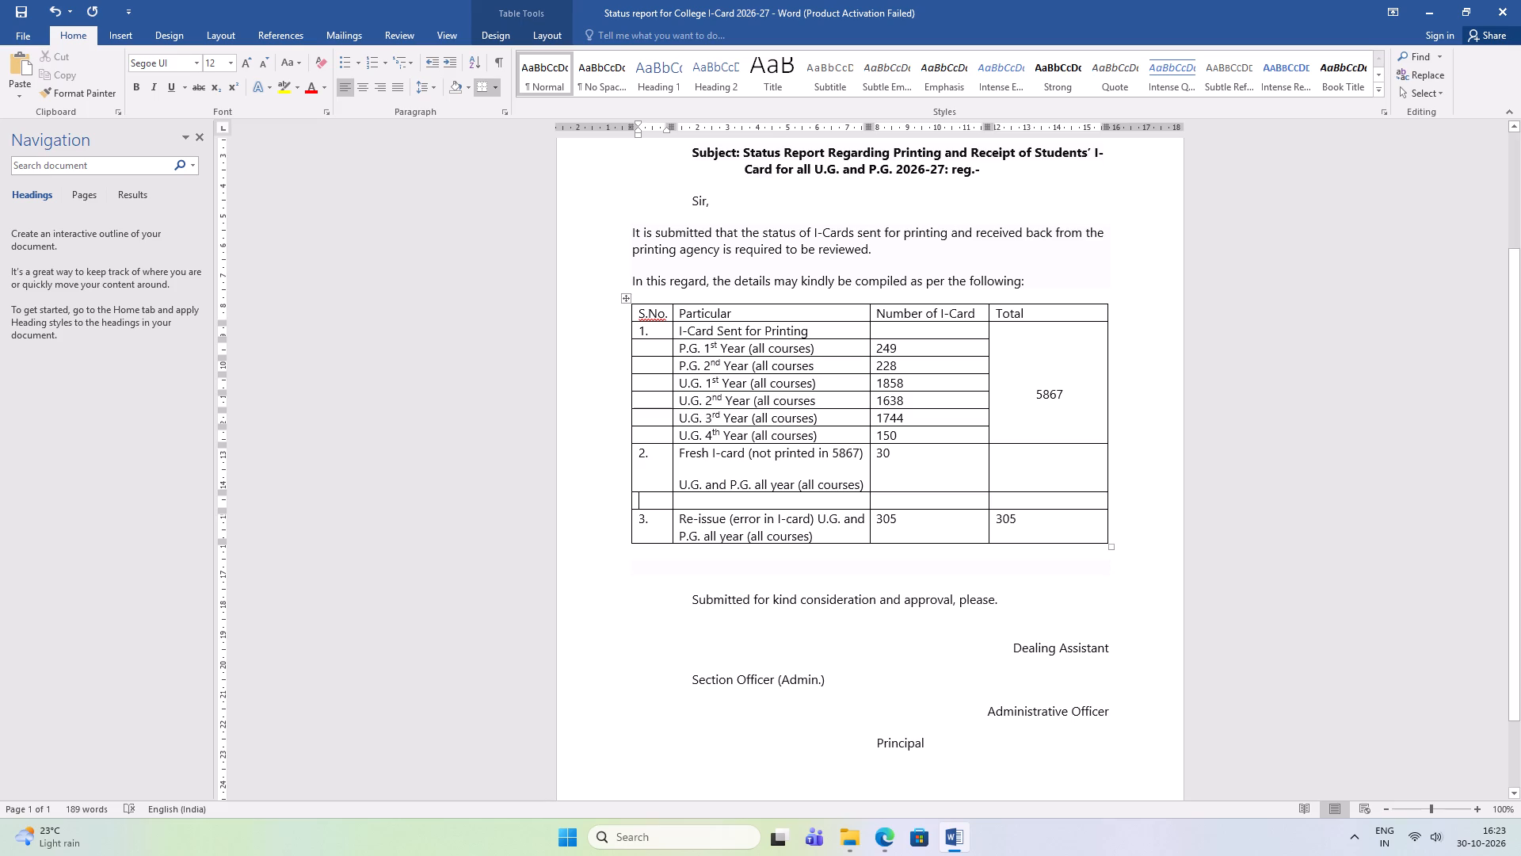
Apply the No Spacing style to the two lines of fresh I-card particulars in the serial 2 row.
{"action": "left_click", "coordinate": [970, 462]}
{"action": "left_click_drag", "start_coordinate": [679, 453], "coordinate": [869, 487]}
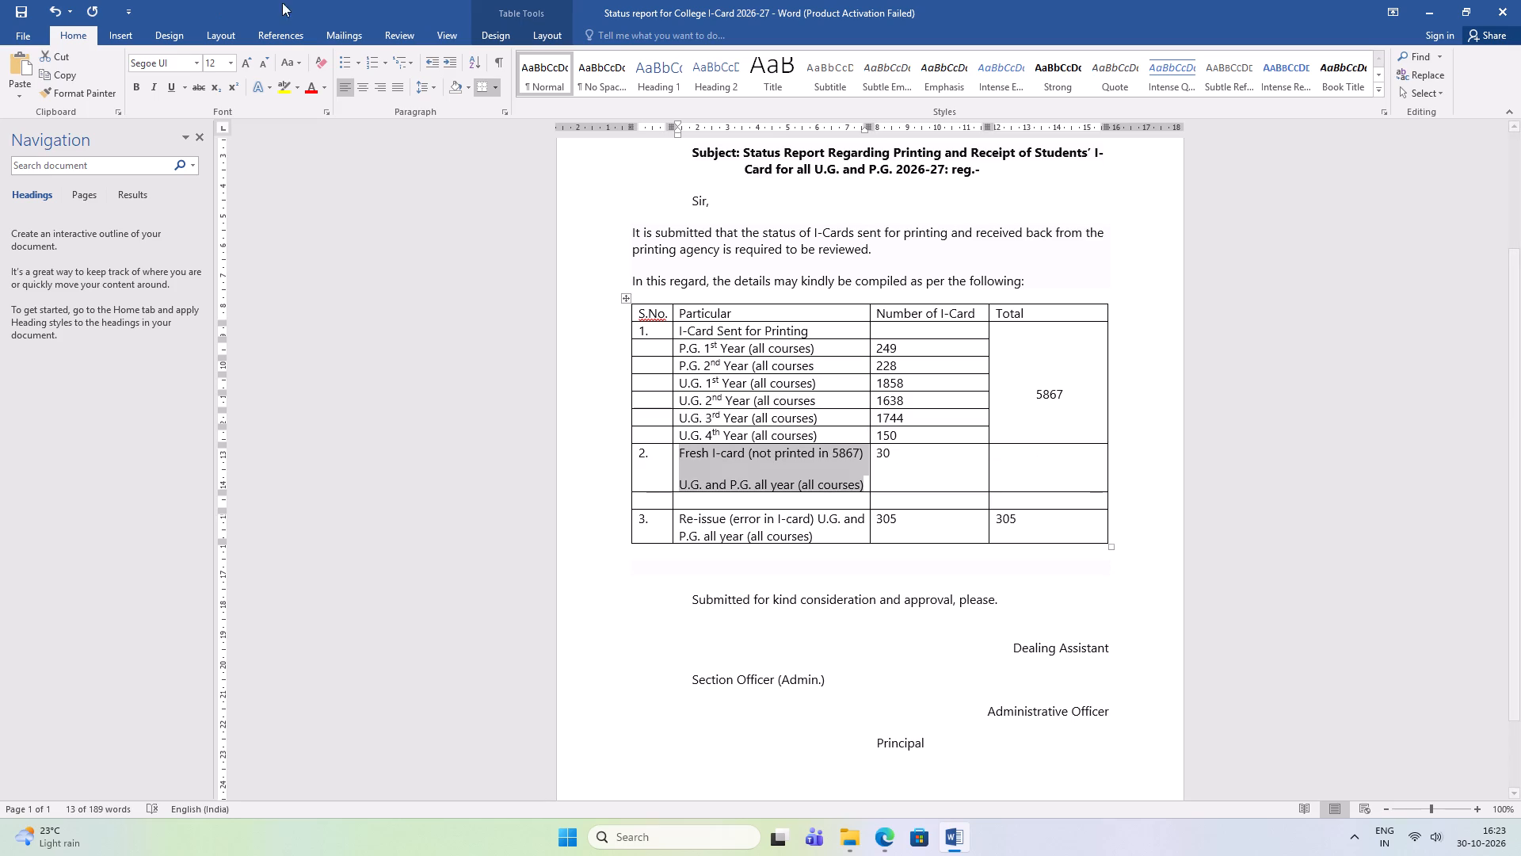
{"action": "left_click", "coordinate": [436, 86]}
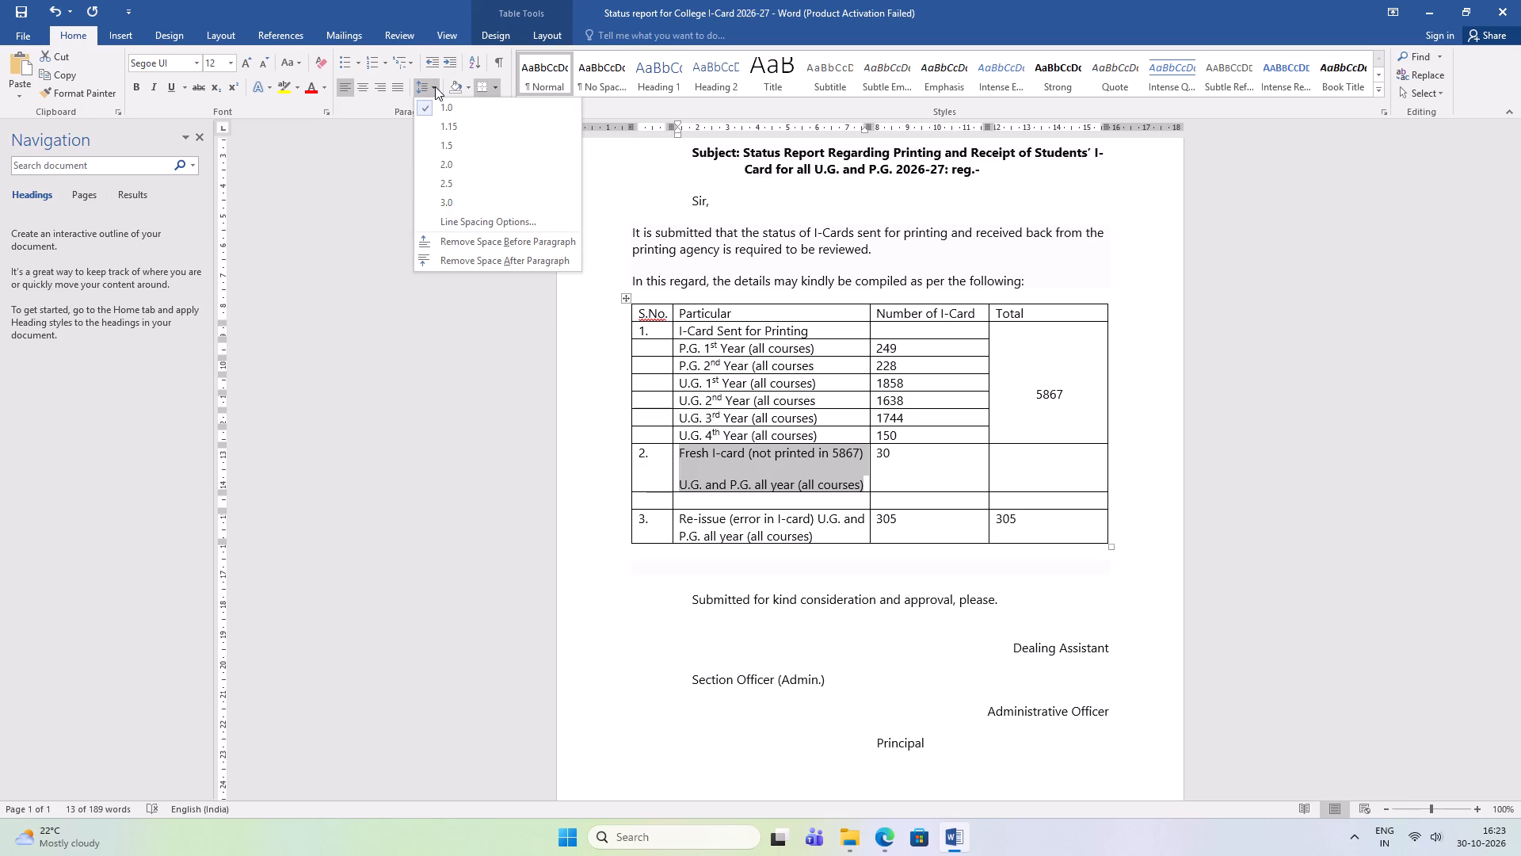
{"action": "left_click", "coordinate": [435, 86]}
{"action": "left_click", "coordinate": [507, 113]}
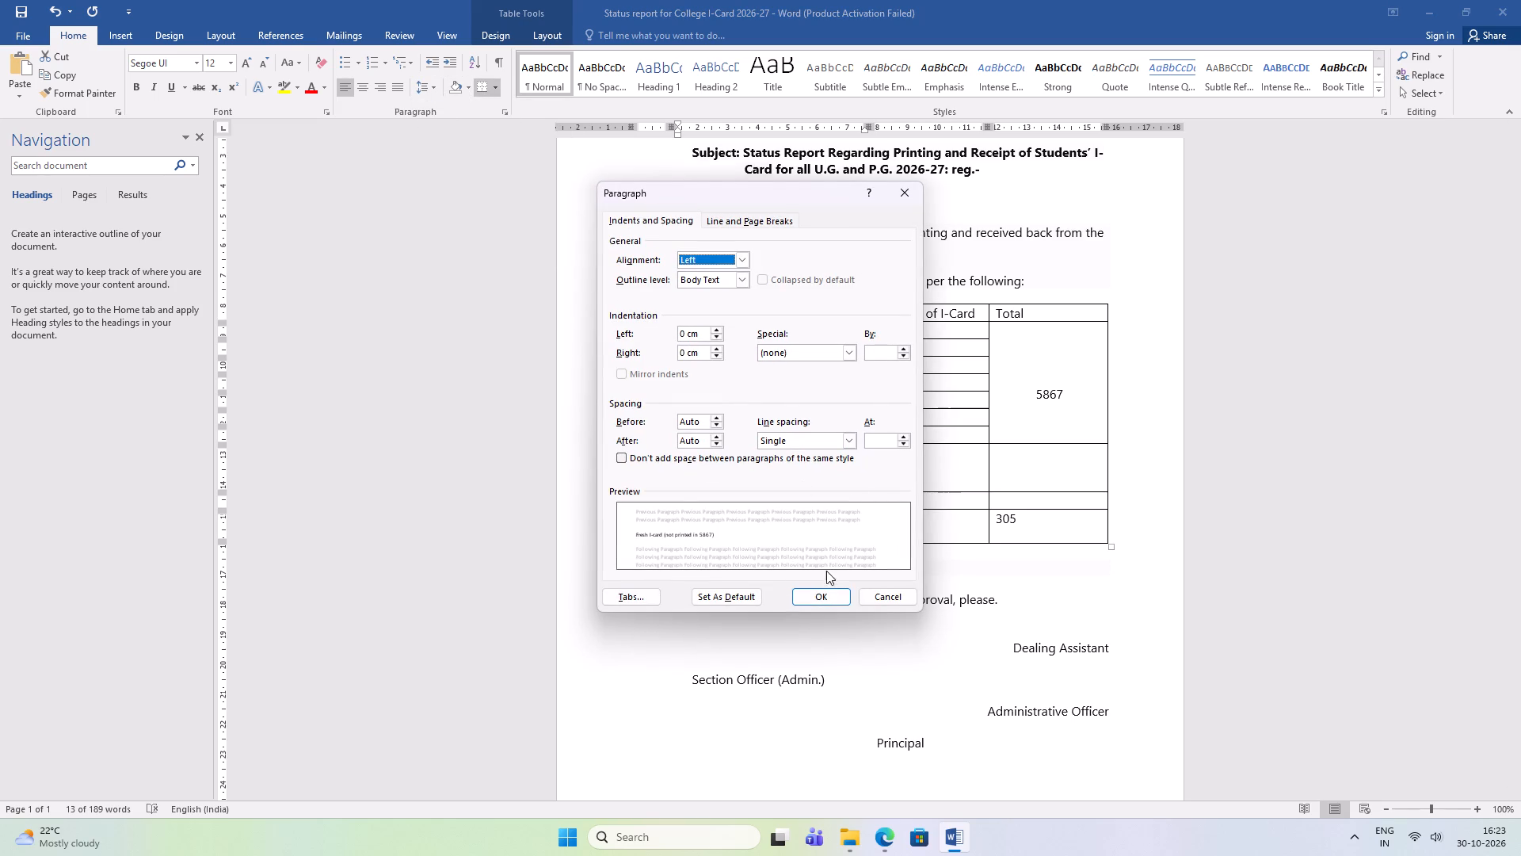
{"action": "left_click", "coordinate": [818, 591]}
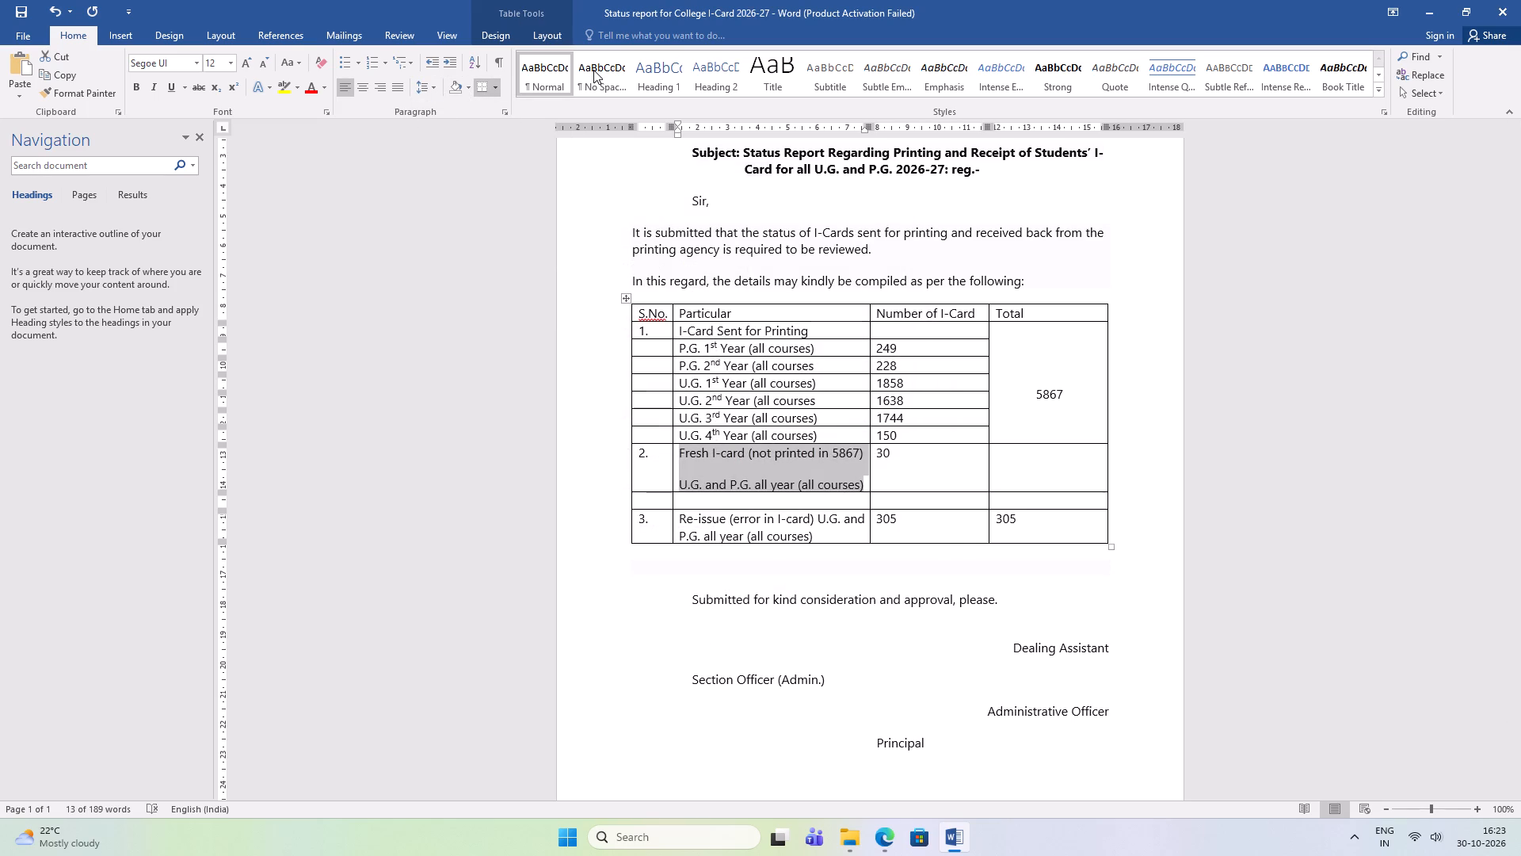
{"action": "left_click", "coordinate": [593, 70]}
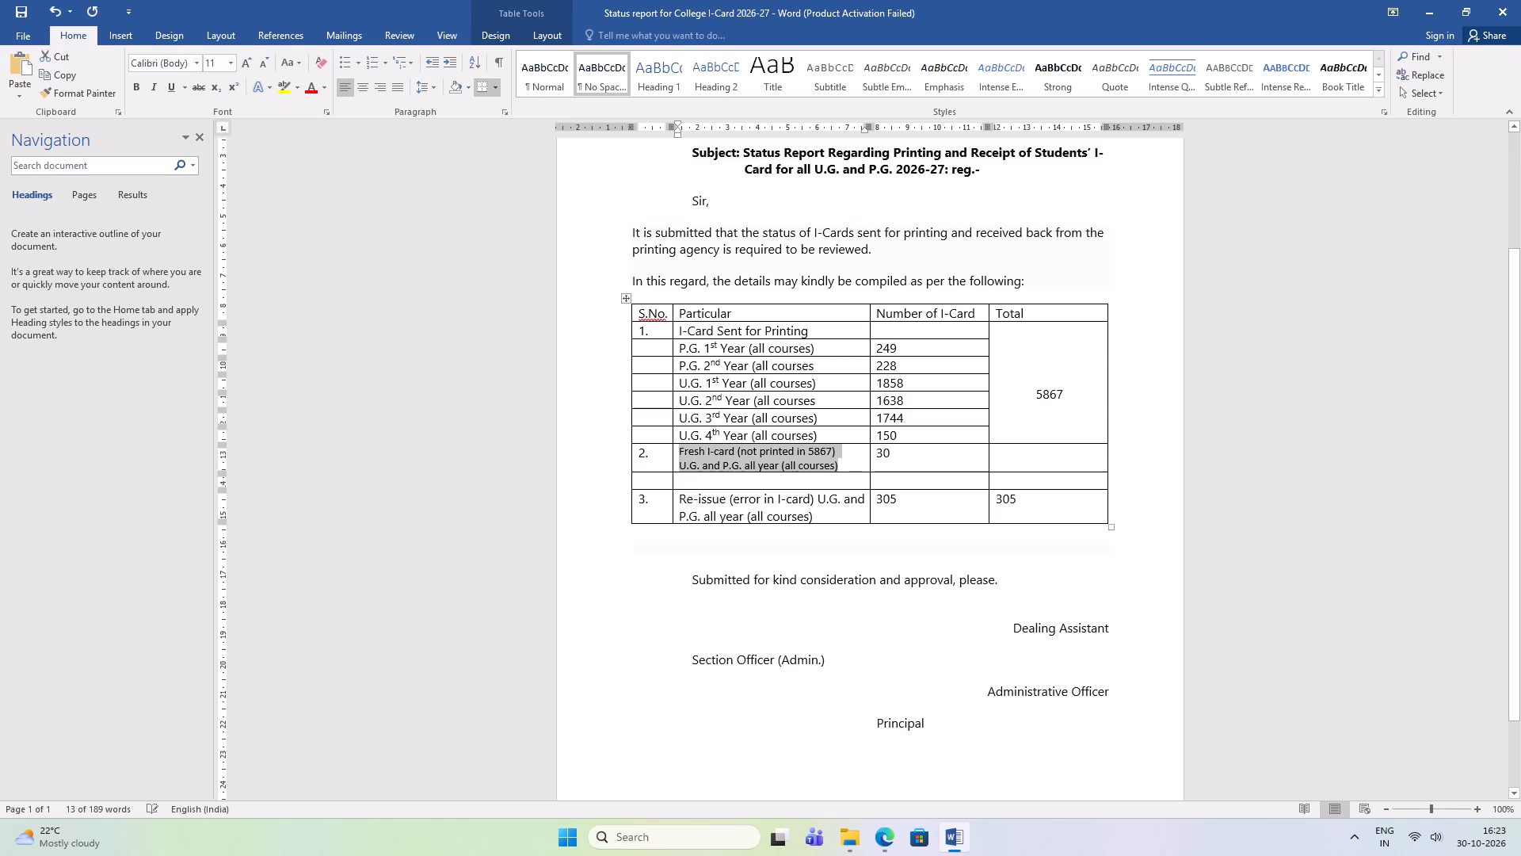
Copy the text formatting of the U.G. 2nd Year entry onto the fresh I-card particulars with Format Painter.
{"action": "left_click_drag", "start_coordinate": [683, 400], "coordinate": [716, 400]}
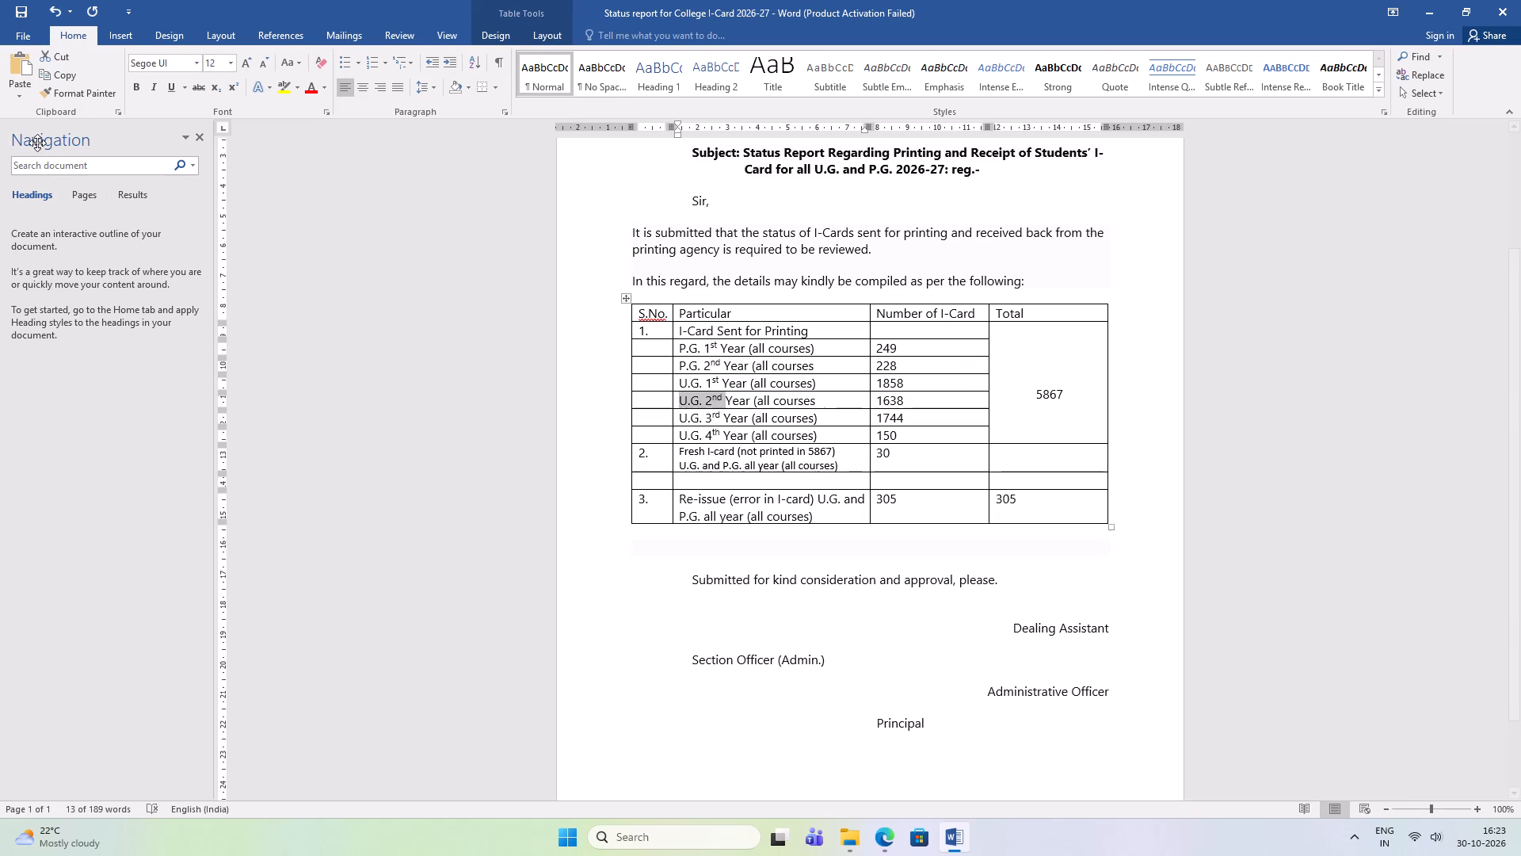
{"action": "left_click", "coordinate": [68, 99]}
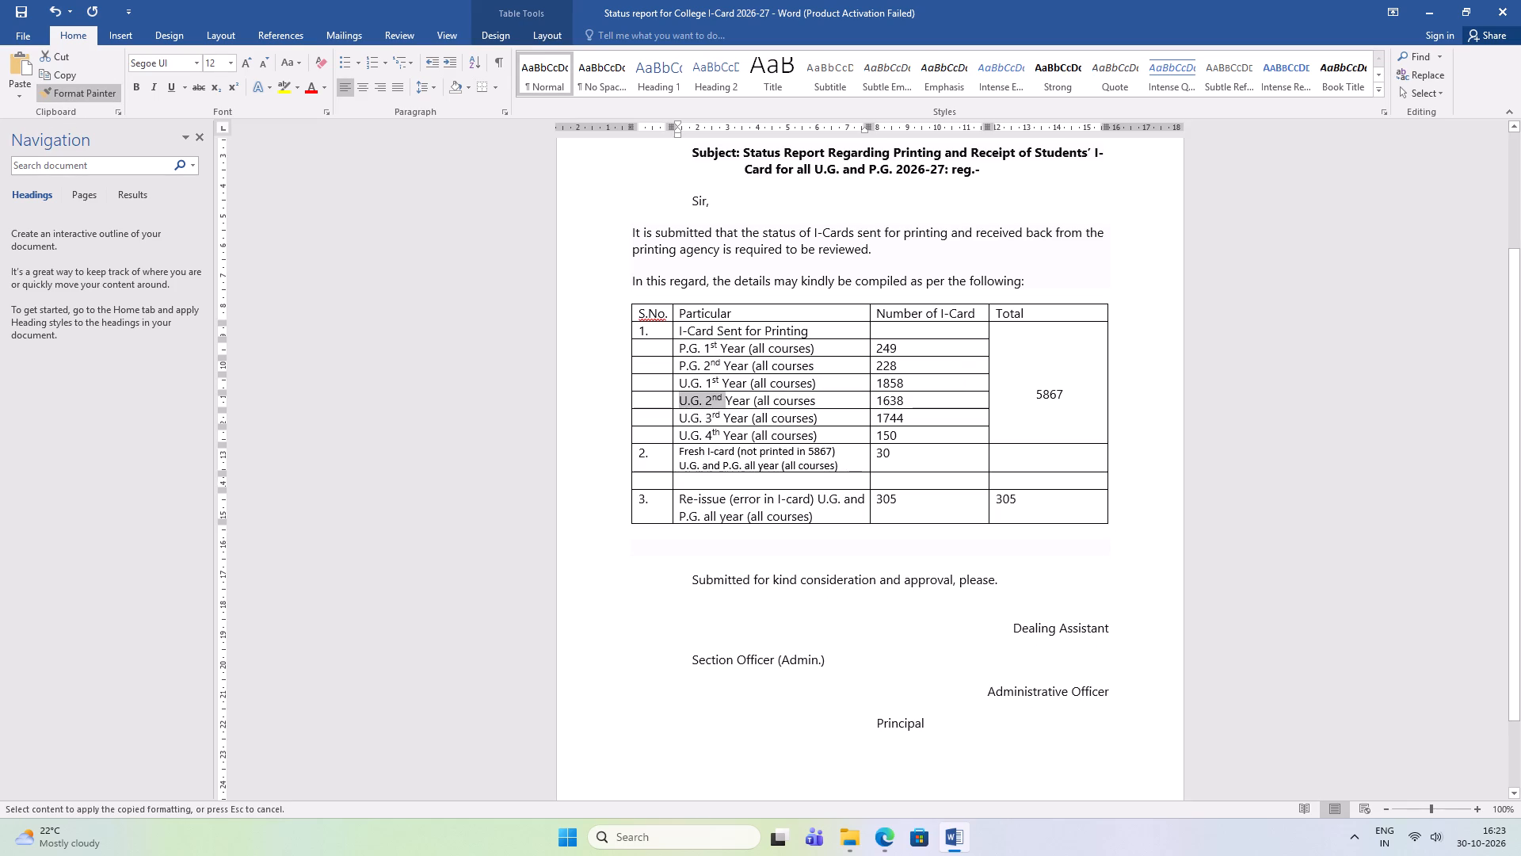
{"action": "left_click_drag", "start_coordinate": [679, 451], "coordinate": [846, 463]}
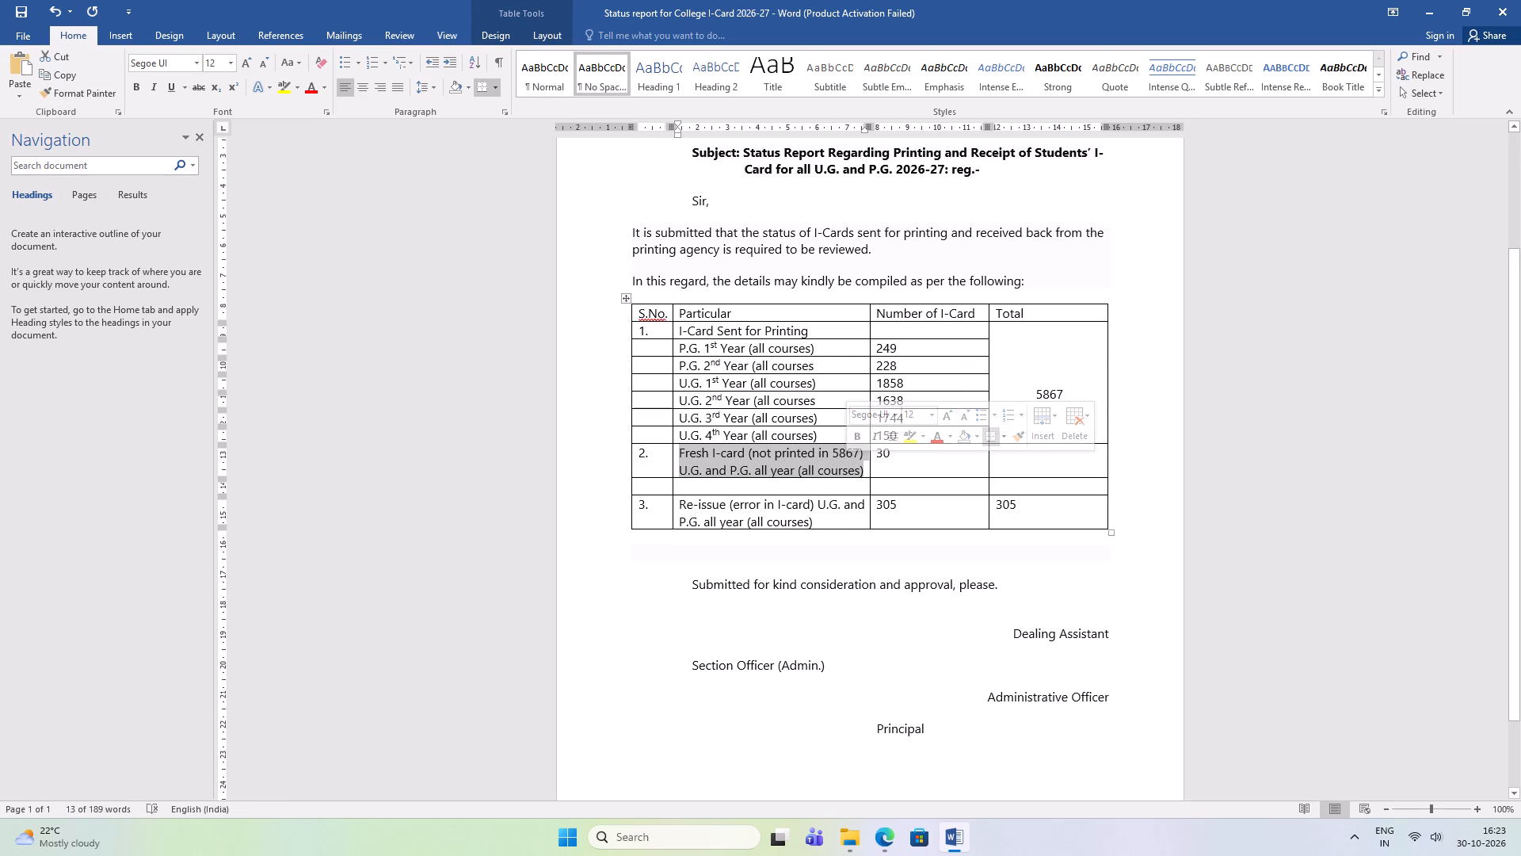
Enter (-)30 in the Total cell of the fresh I-card row.
{"action": "left_click", "coordinate": [920, 454]}
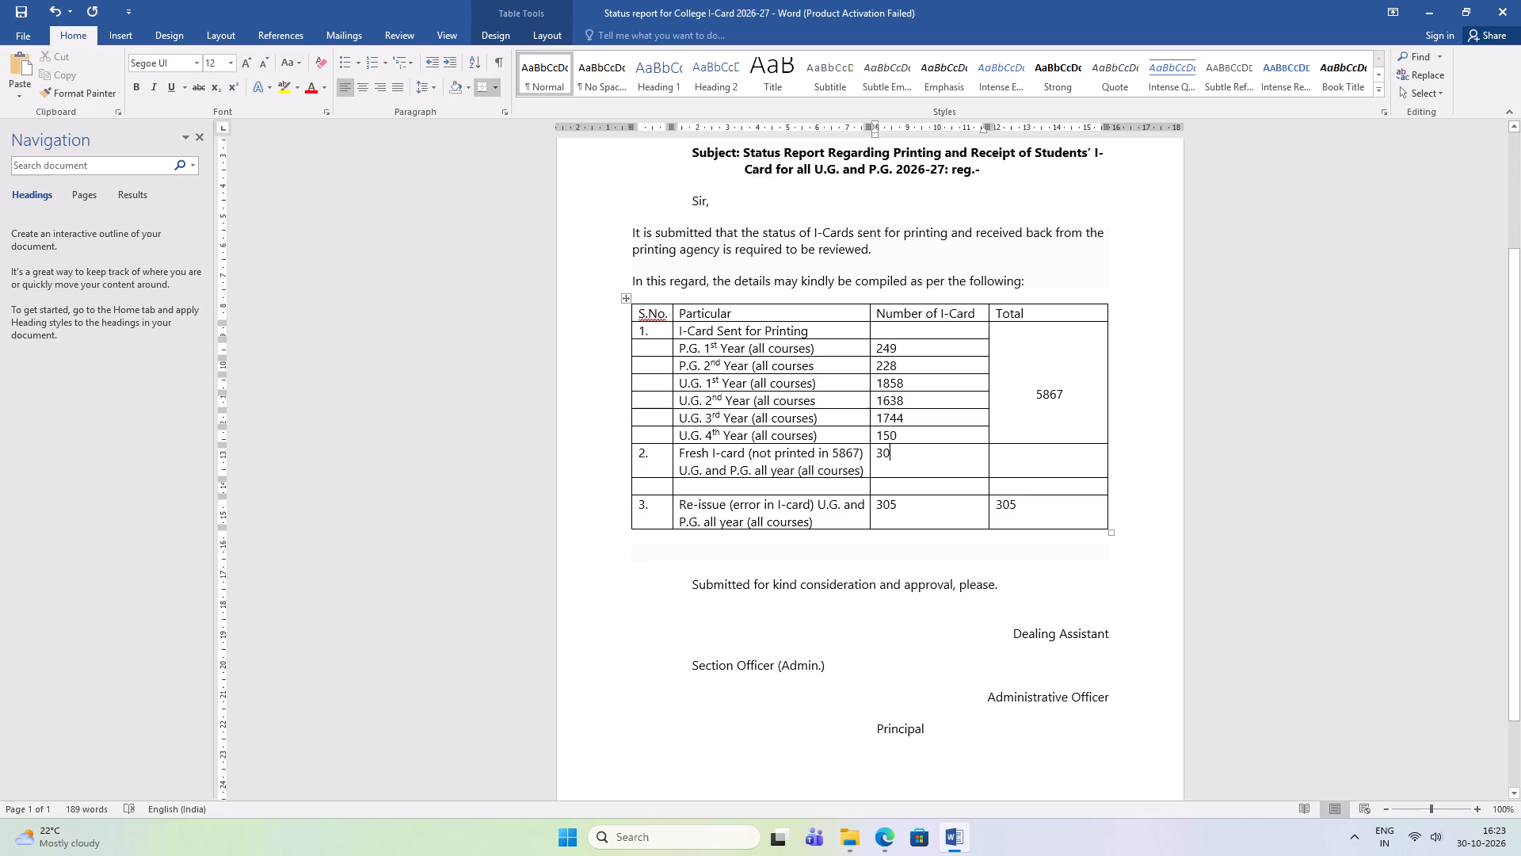
{"action": "left_click", "coordinate": [1027, 459]}
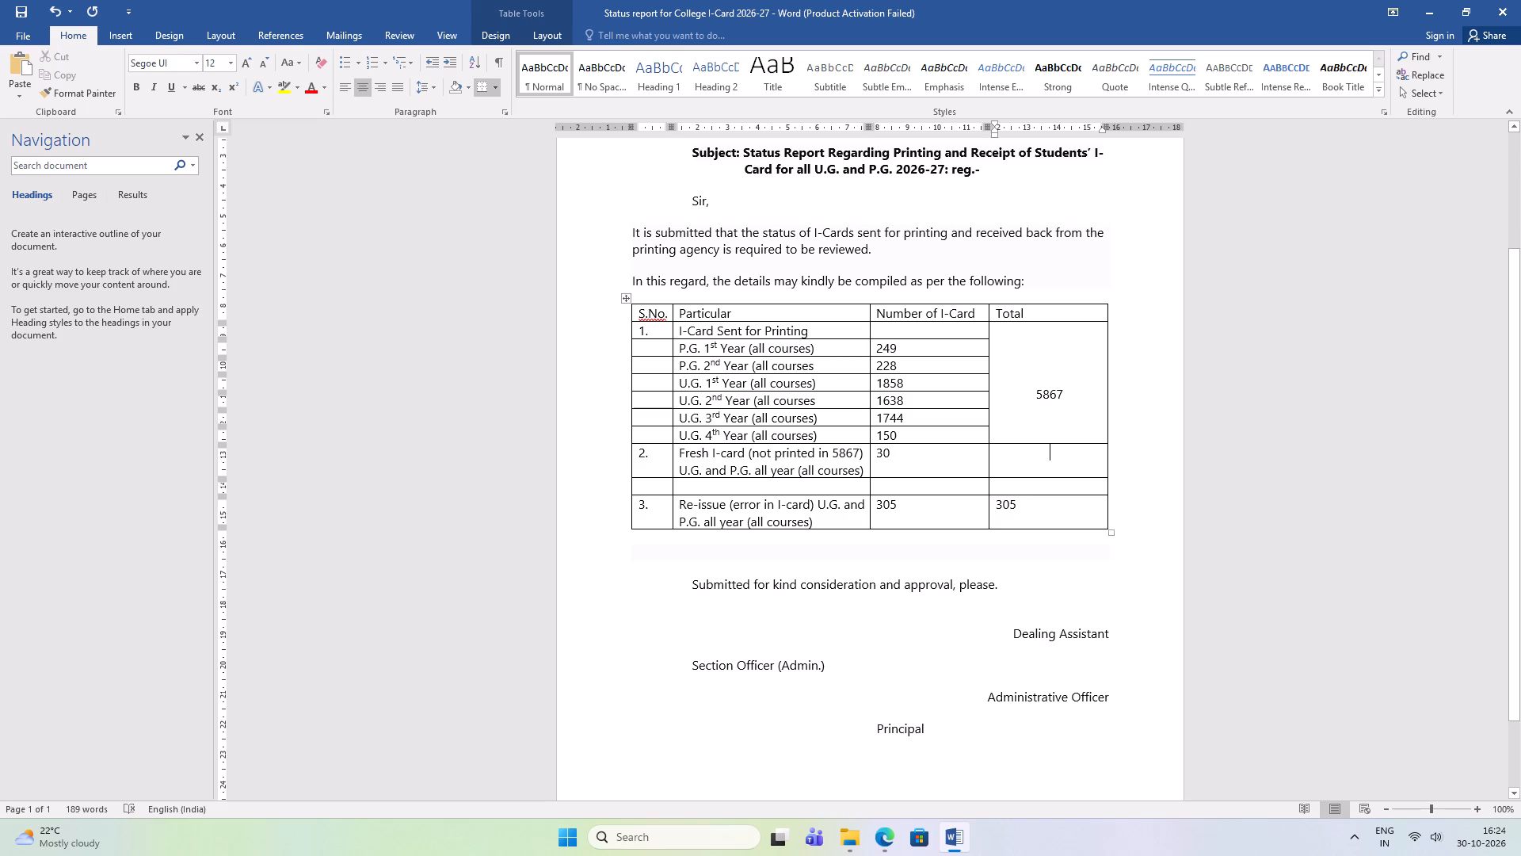
{"action": "type", "text": "(-"}
{"action": "key", "text": "shift+parenright"}
{"action": "type", "text": "30"}
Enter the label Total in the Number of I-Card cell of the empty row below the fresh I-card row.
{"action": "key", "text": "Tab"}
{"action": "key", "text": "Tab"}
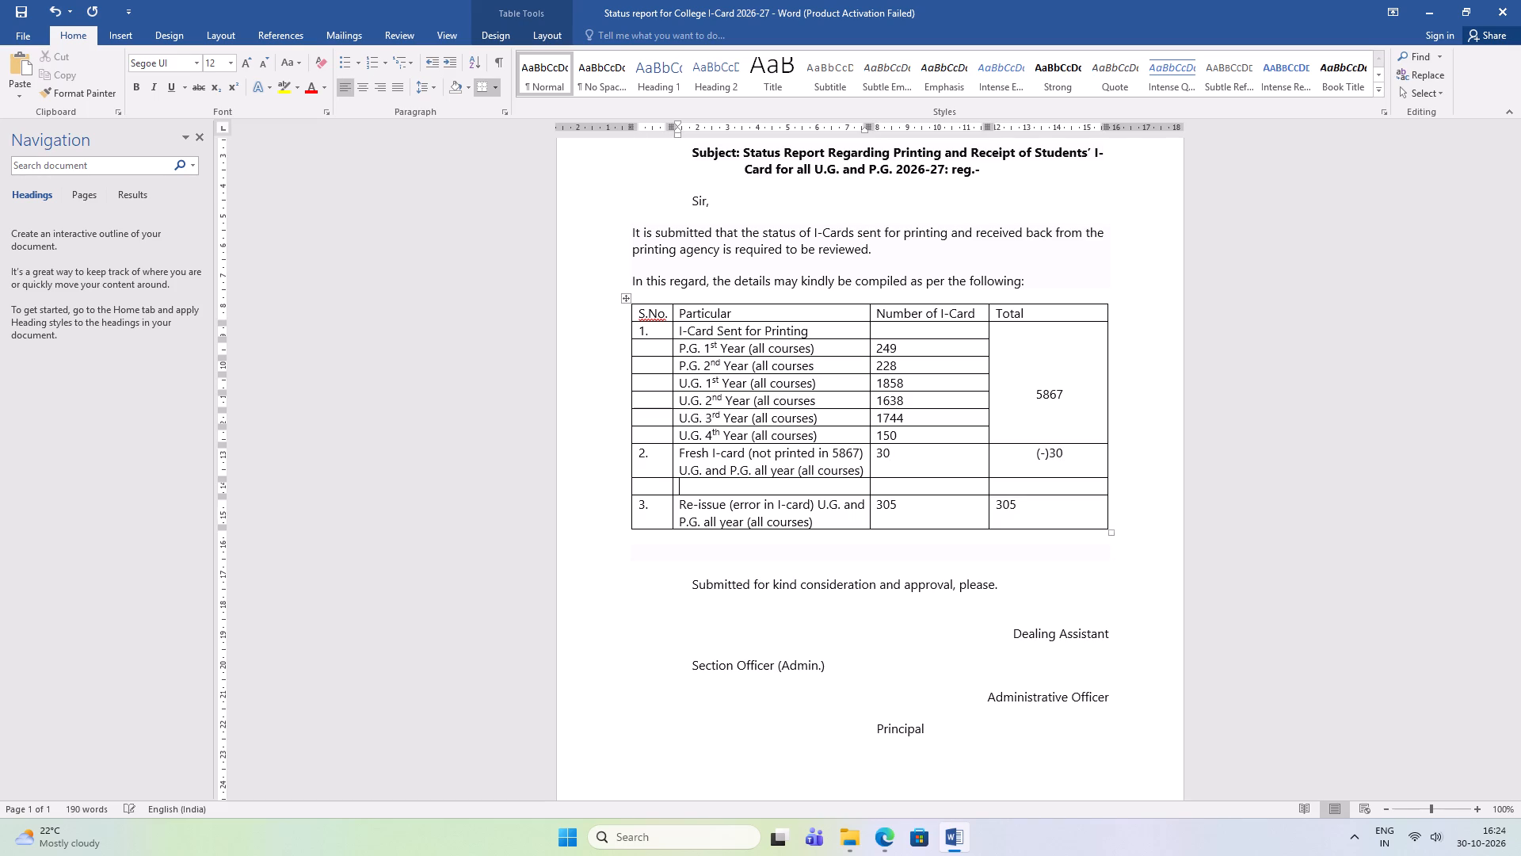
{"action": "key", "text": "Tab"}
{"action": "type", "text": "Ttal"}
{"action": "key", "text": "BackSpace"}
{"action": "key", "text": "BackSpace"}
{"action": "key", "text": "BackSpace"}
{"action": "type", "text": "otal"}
Enter 5837 in the Total cell of the row between the fresh I-card and re-issue rows.
{"action": "key", "text": "Tab"}
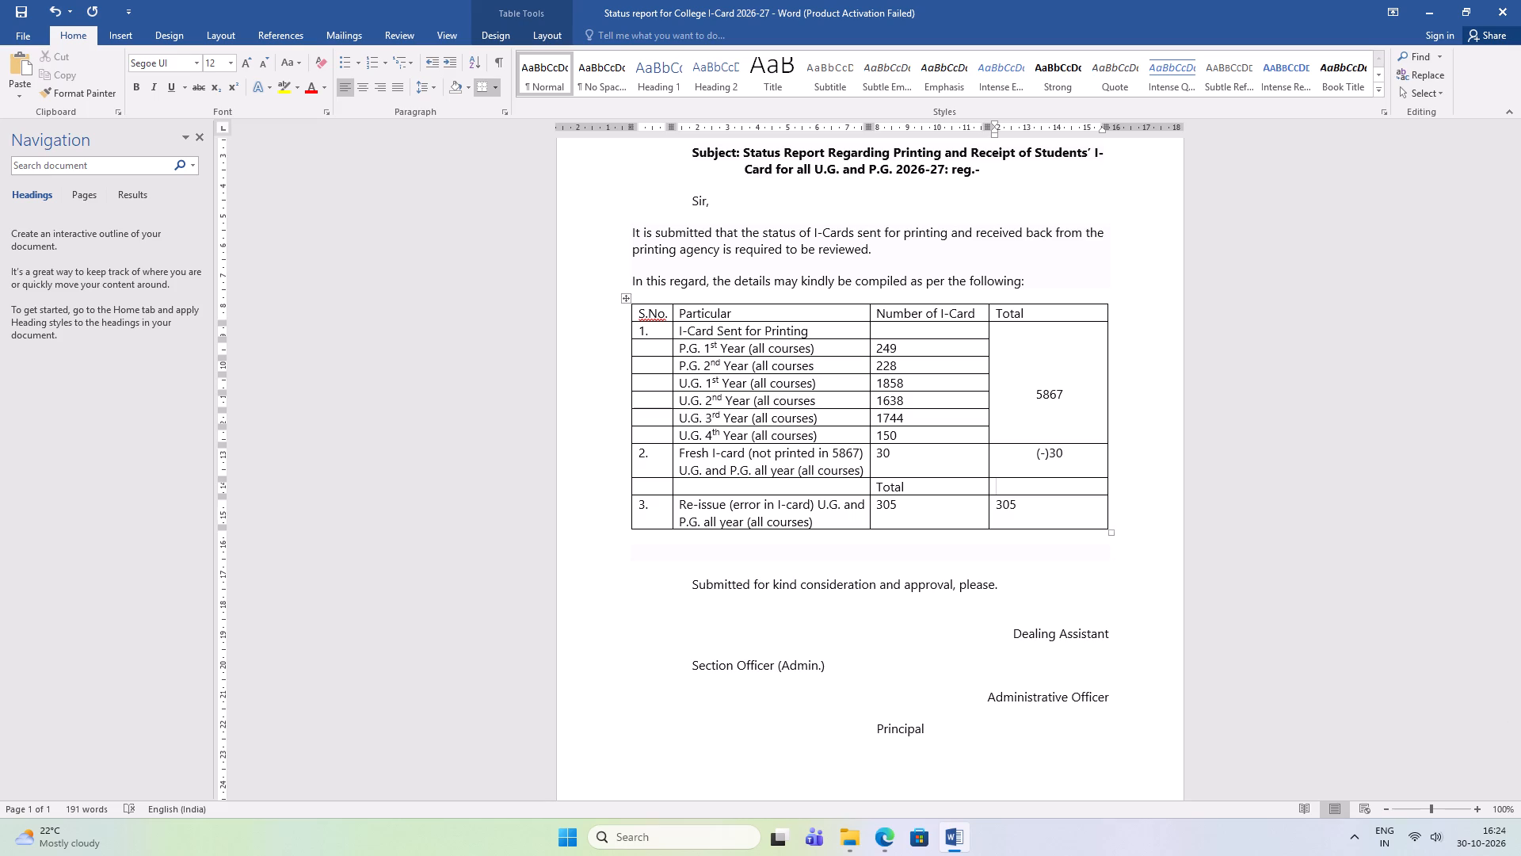
{"action": "type", "text": "5837"}
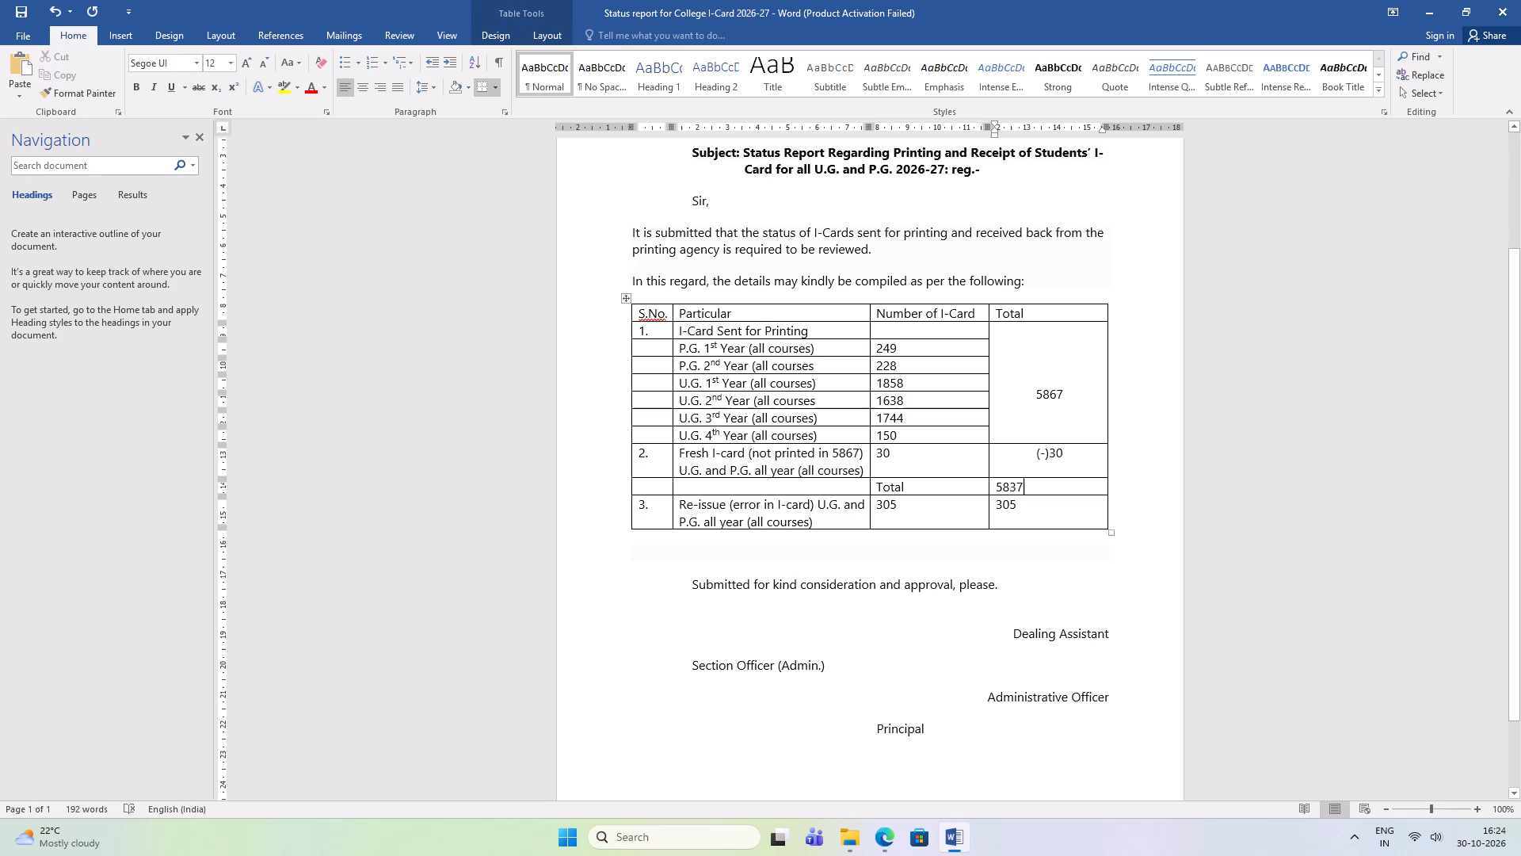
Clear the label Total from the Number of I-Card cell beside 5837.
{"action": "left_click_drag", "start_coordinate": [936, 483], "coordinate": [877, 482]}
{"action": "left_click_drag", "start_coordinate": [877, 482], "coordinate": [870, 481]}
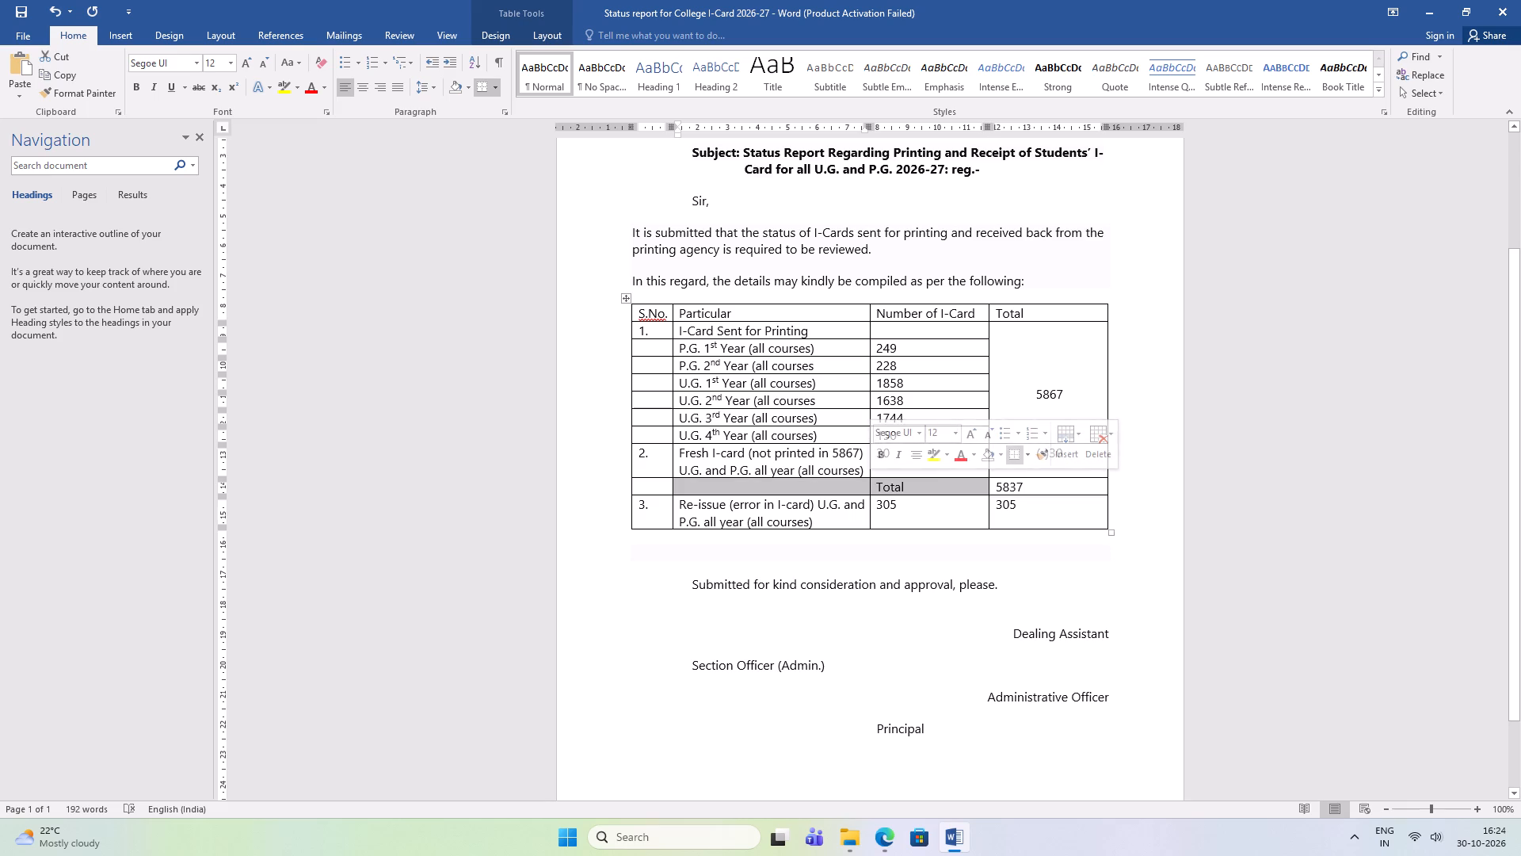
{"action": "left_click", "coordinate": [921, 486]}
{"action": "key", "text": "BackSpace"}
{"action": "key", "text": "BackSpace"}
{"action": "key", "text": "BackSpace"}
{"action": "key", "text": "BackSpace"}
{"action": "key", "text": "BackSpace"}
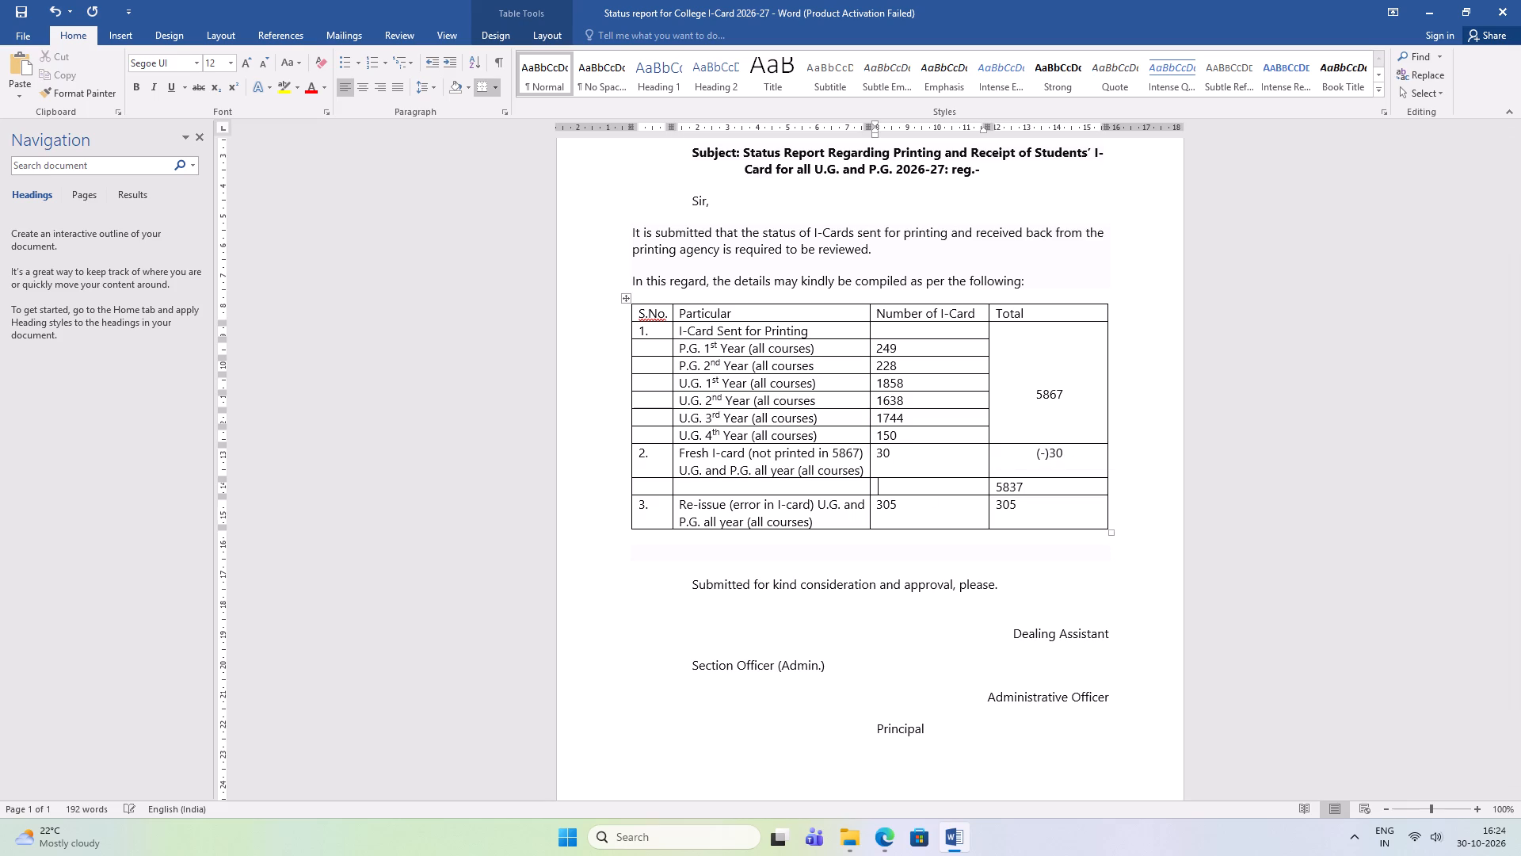
Append (Total) after 5837 in the Total column, separated by a space.
{"action": "key", "text": "Tab"}
{"action": "key", "text": "Right"}
{"action": "key", "text": "space"}
{"action": "type", "text": "(T"}
{"action": "type", "text": "otal"}
{"action": "key", "text": "shift+parenright"}
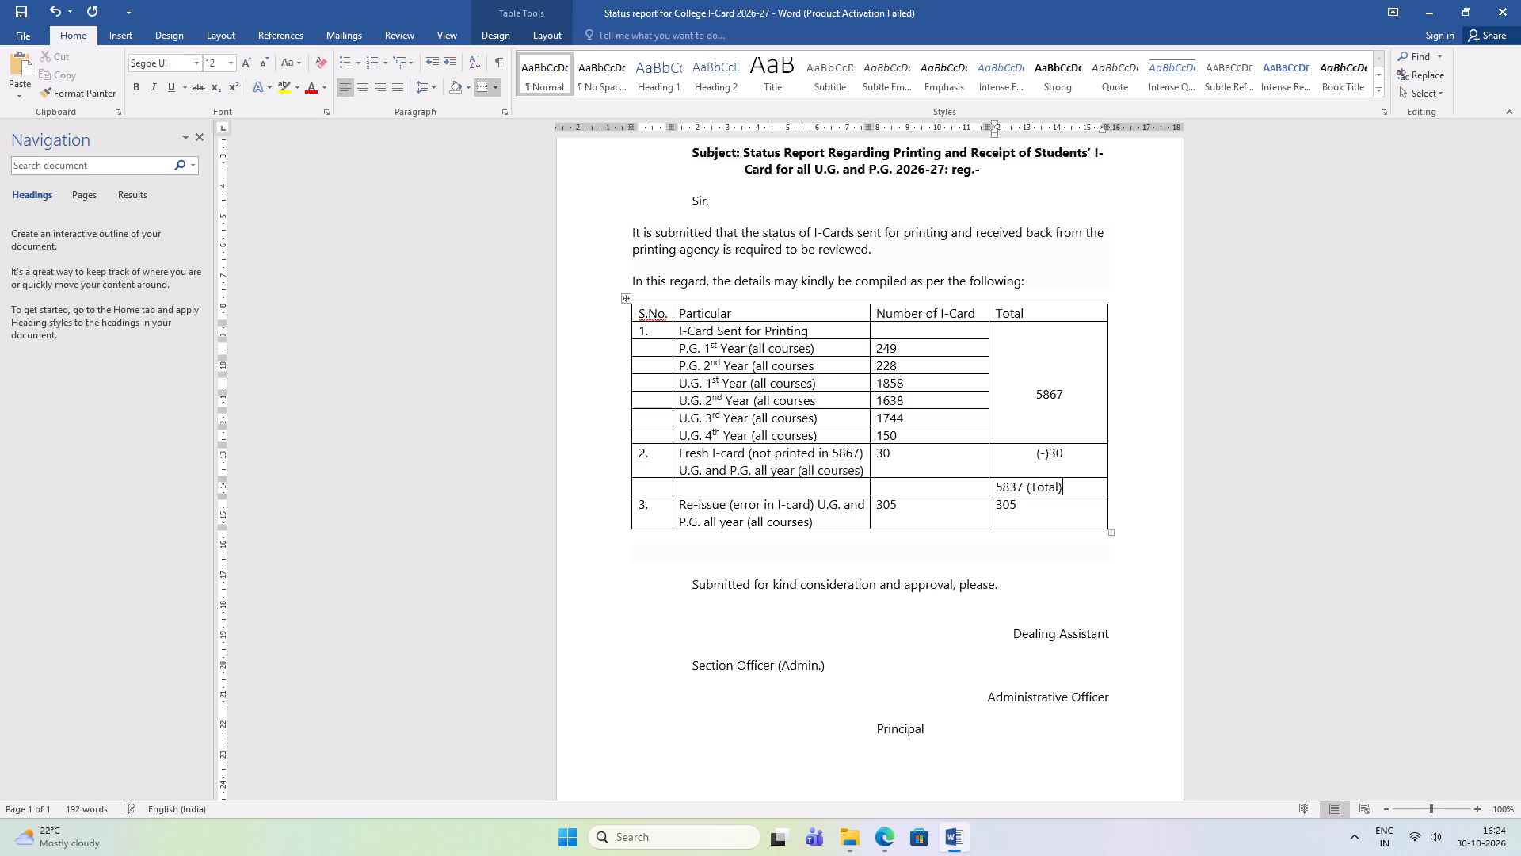
Centre the 5837 (Total) entry in its cell and save the status report.
{"action": "left_click", "coordinate": [997, 489]}
{"action": "key", "text": "ctrl+e"}
{"action": "key", "text": "ctrl+s"}
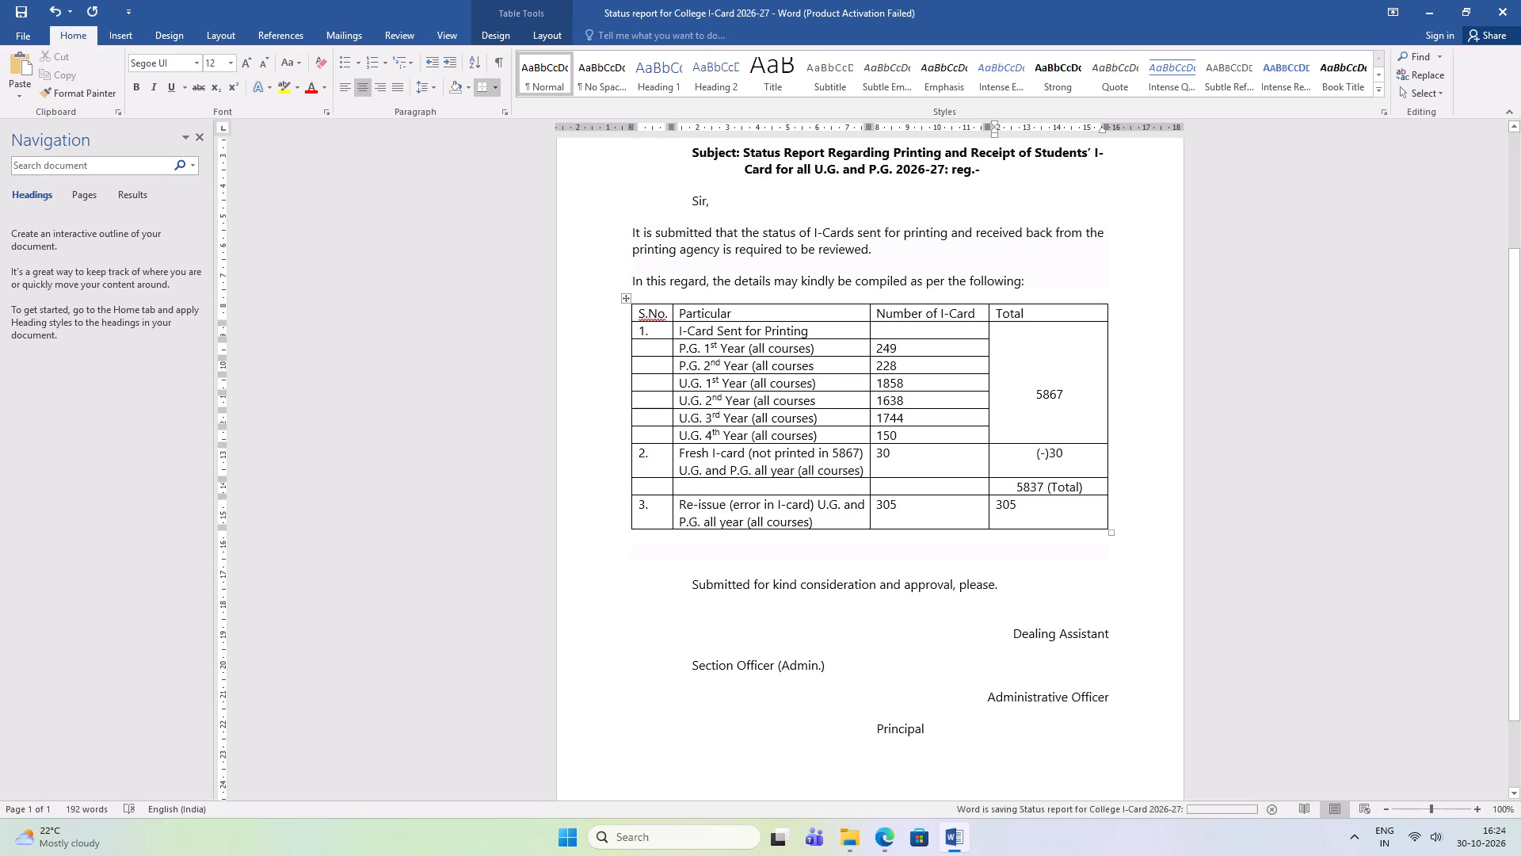
Insert two spaces between (-) and 30 in the fresh I-card row's Total cell and left-align the entry.
{"action": "left_click", "coordinate": [1027, 450]}
{"action": "left_click", "coordinate": [1050, 454]}
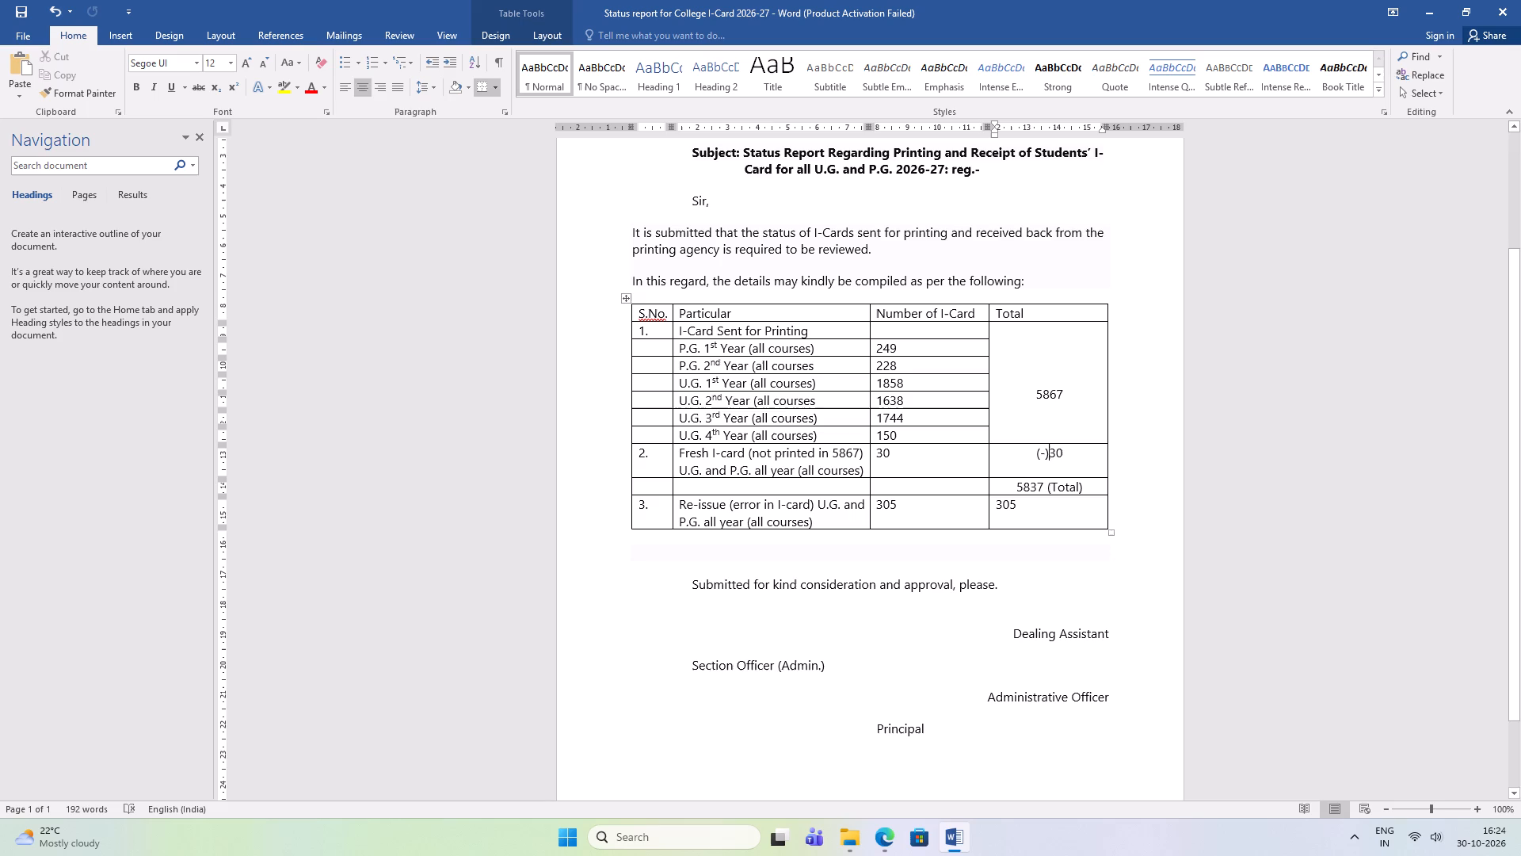
{"action": "key", "text": "space"}
{"action": "key", "text": "space"}
{"action": "left_click_drag", "start_coordinate": [1031, 453], "coordinate": [1079, 453]}
{"action": "key", "text": "ctrl+l"}
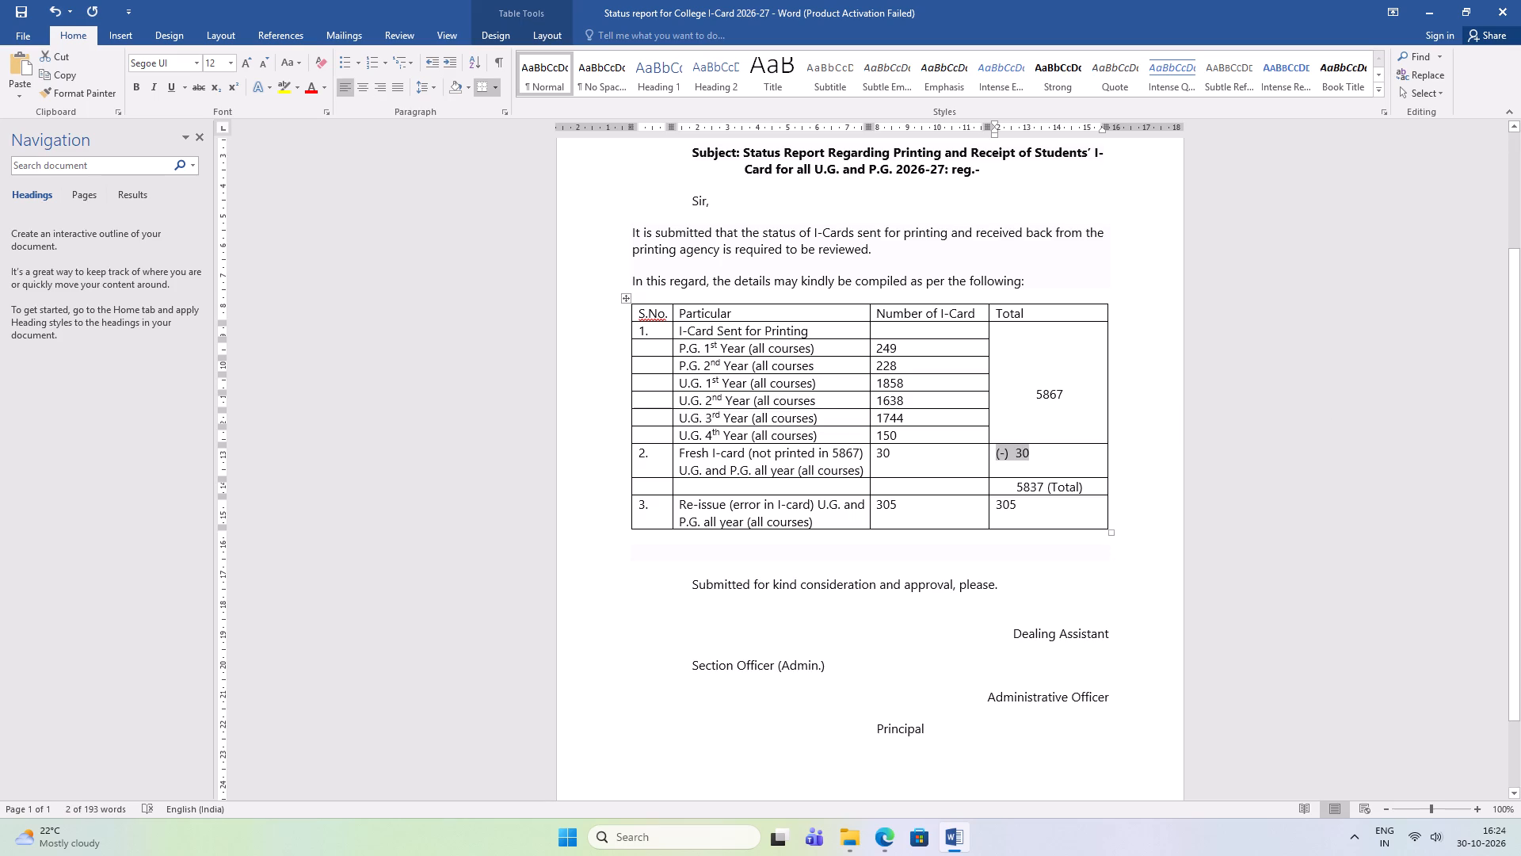
Indent the (-) 30 entry with nine leading spaces so the number lines up beneath 5867.
{"action": "left_click", "coordinate": [997, 451]}
{"action": "key", "text": "Tab"}
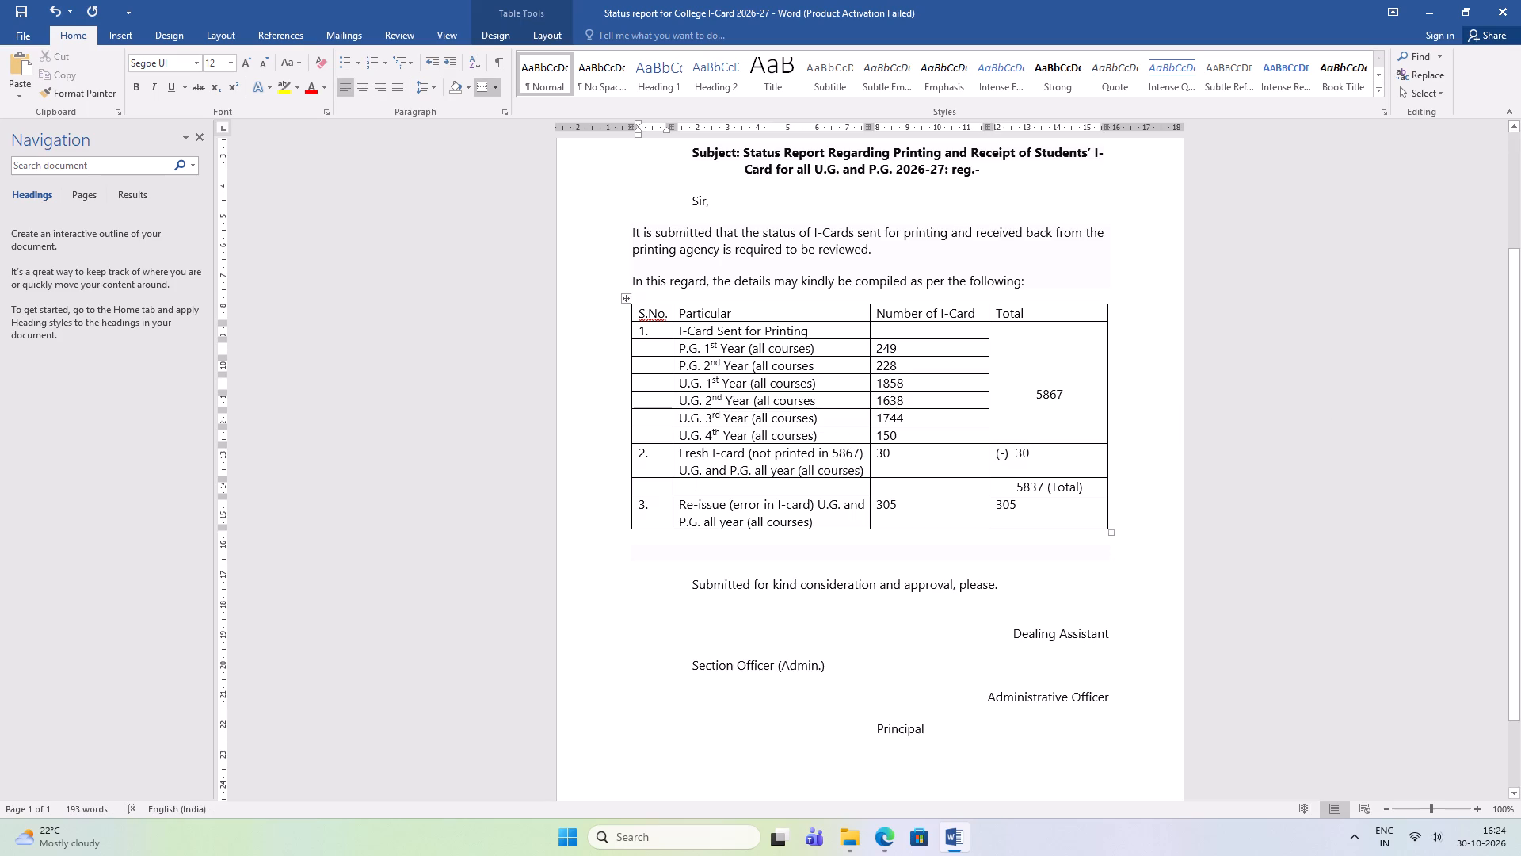
{"action": "left_click", "coordinate": [996, 453]}
{"action": "key", "text": "space"}
{"action": "key", "text": "space"}
{"action": "key", "text": "space"}
{"action": "key", "text": "space"}
{"action": "key", "text": "space"}
{"action": "key", "text": "space"}
{"action": "key", "text": "space"}
{"action": "key", "text": "space"}
{"action": "key", "text": "space"}
{"action": "key", "text": "space"}
{"action": "key", "text": "space"}
{"action": "key", "text": "BackSpace"}
{"action": "key", "text": "BackSpace"}
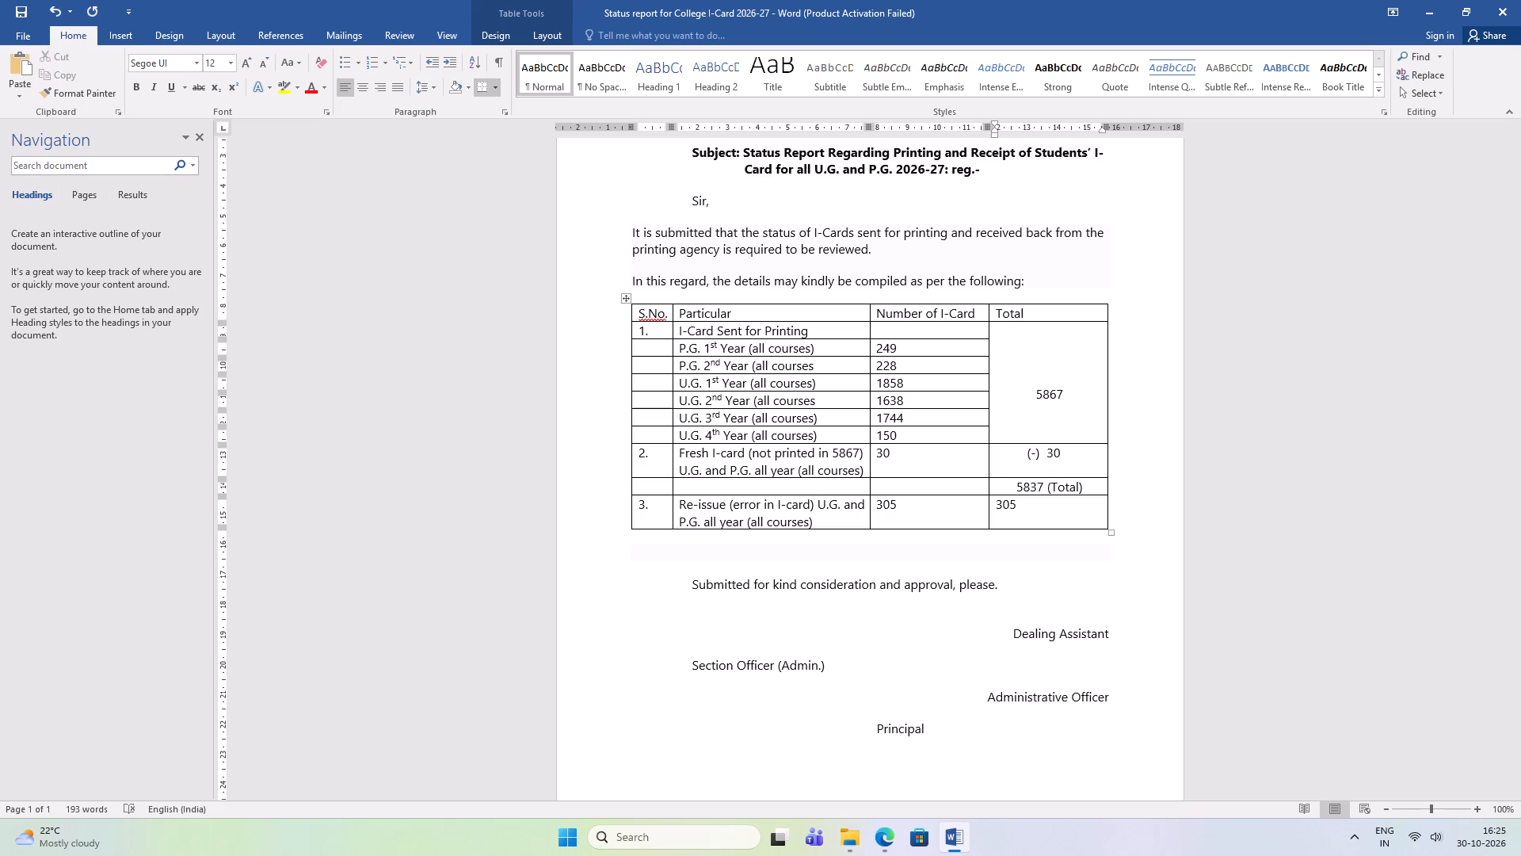
Save the status report.
{"action": "left_click", "coordinate": [1091, 522]}
{"action": "key", "text": "ctrl+s"}
{"action": "key", "text": "ctrl+s"}
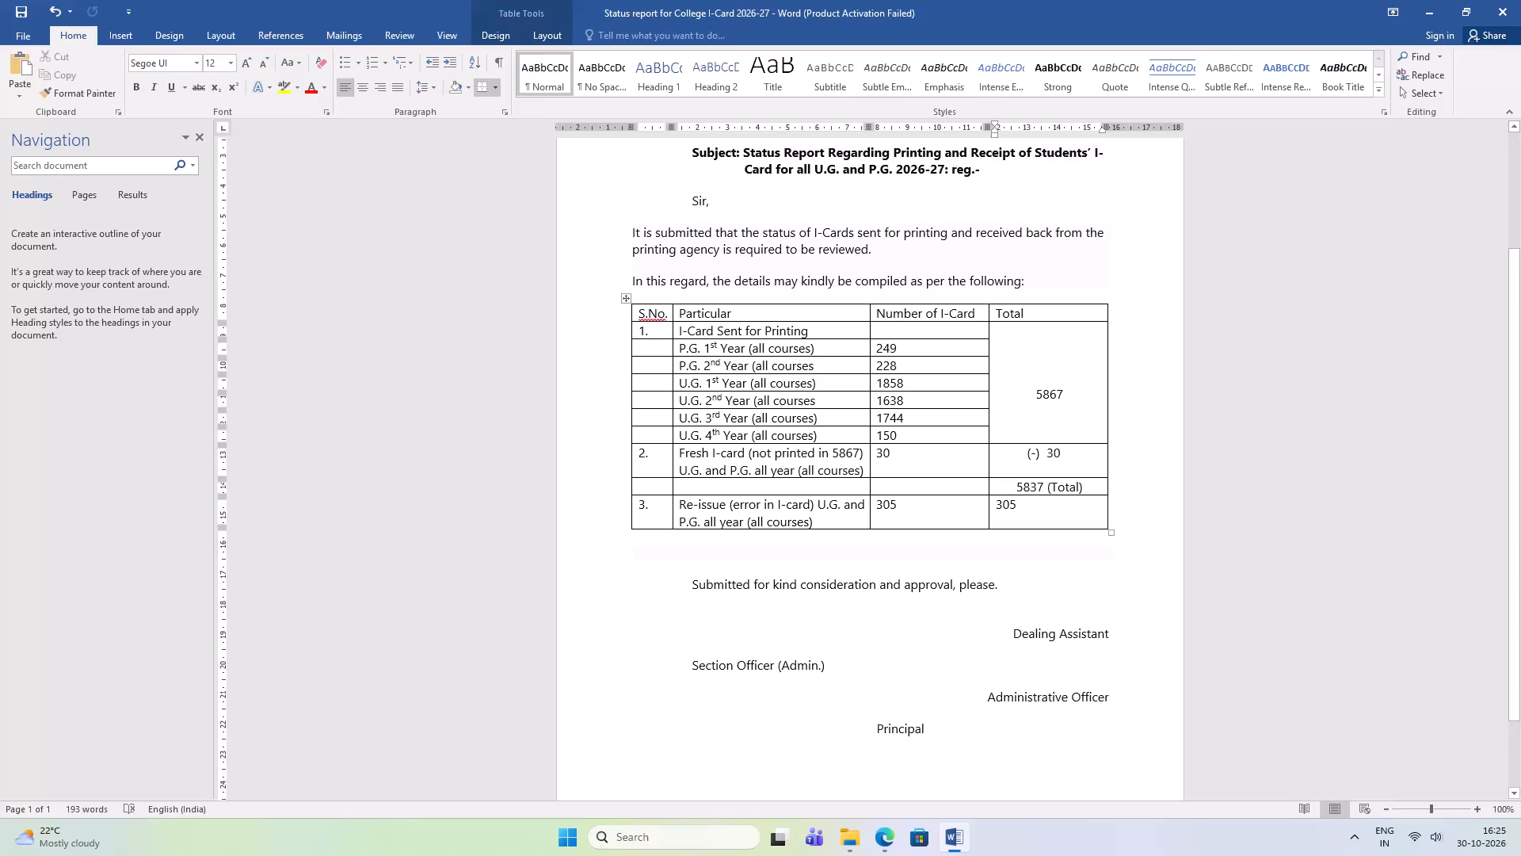
{"action": "key", "text": "ctrl+s"}
{"action": "key", "text": "ctrl+s"}
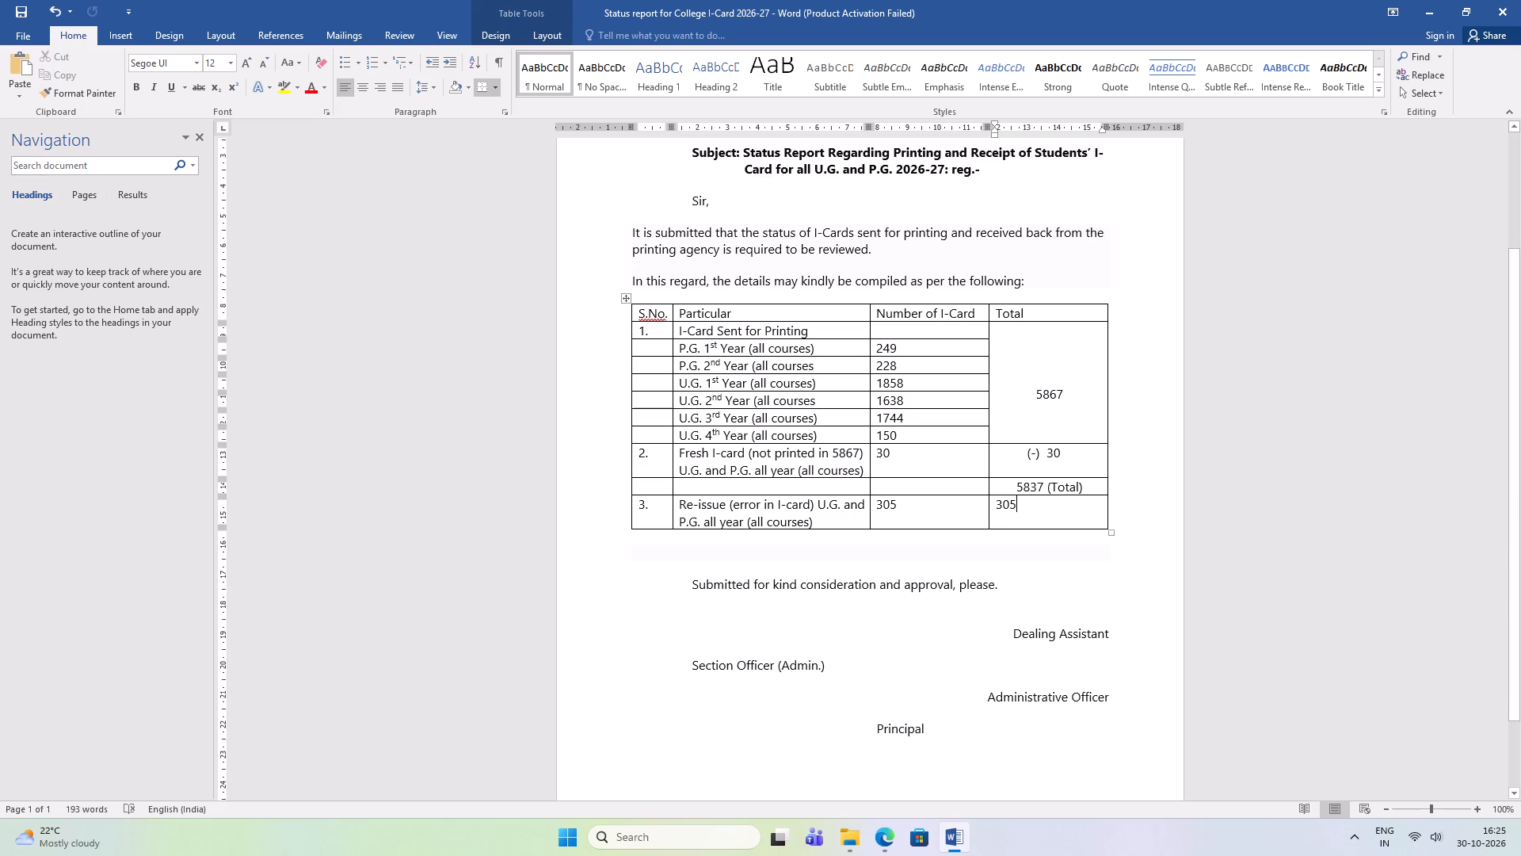
Set the re-issue row's Total to 352 and save the status report.
{"action": "key", "text": "BackSpace"}
{"action": "key", "text": "BackSpace"}
{"action": "type", "text": "52"}
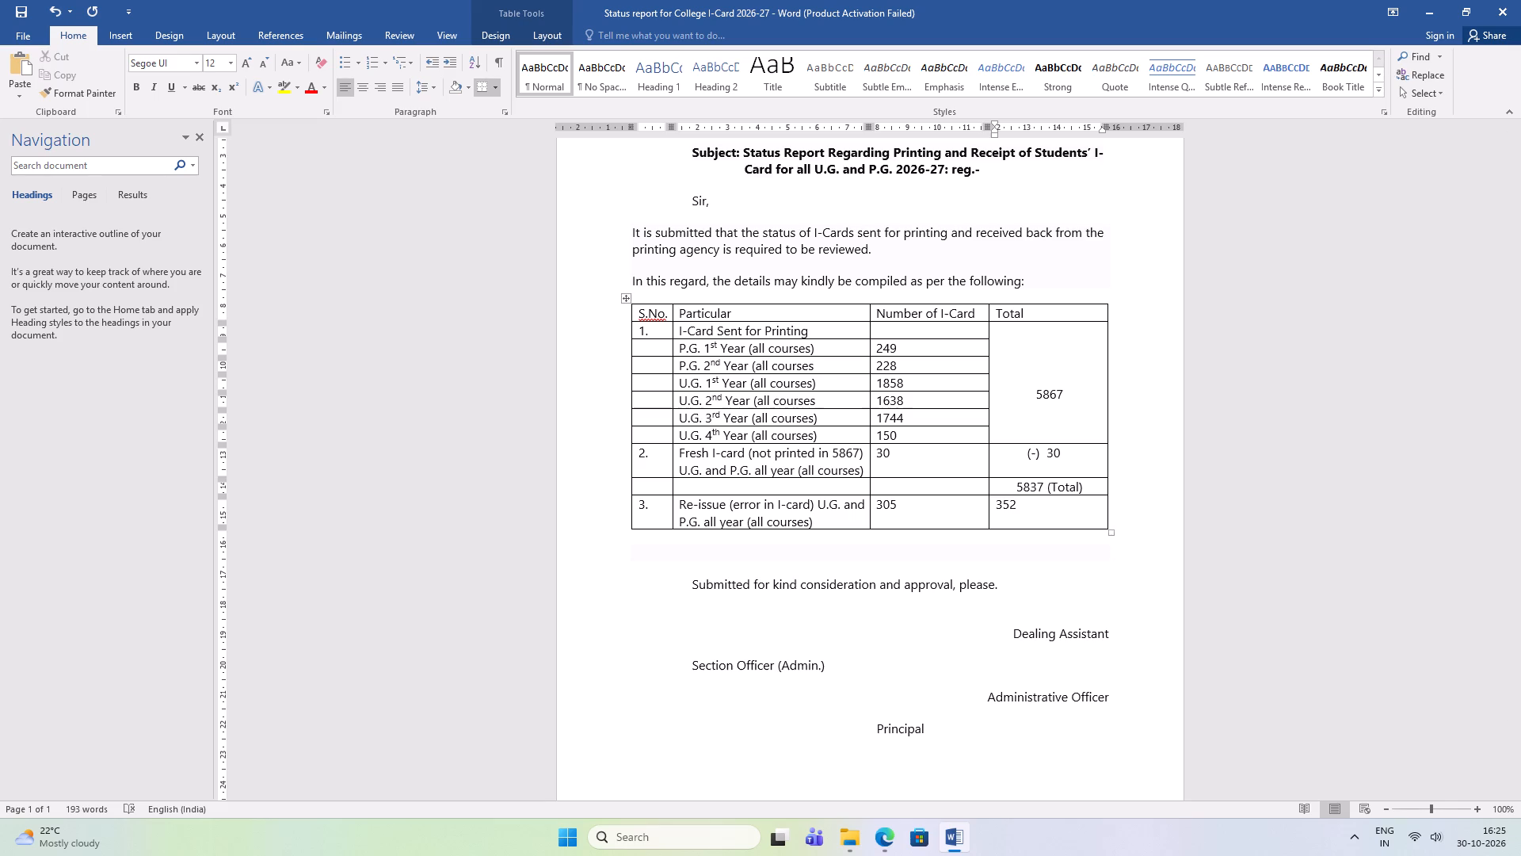
{"action": "key", "text": "ctrl+s"}
{"action": "key", "text": "ctrl+s"}
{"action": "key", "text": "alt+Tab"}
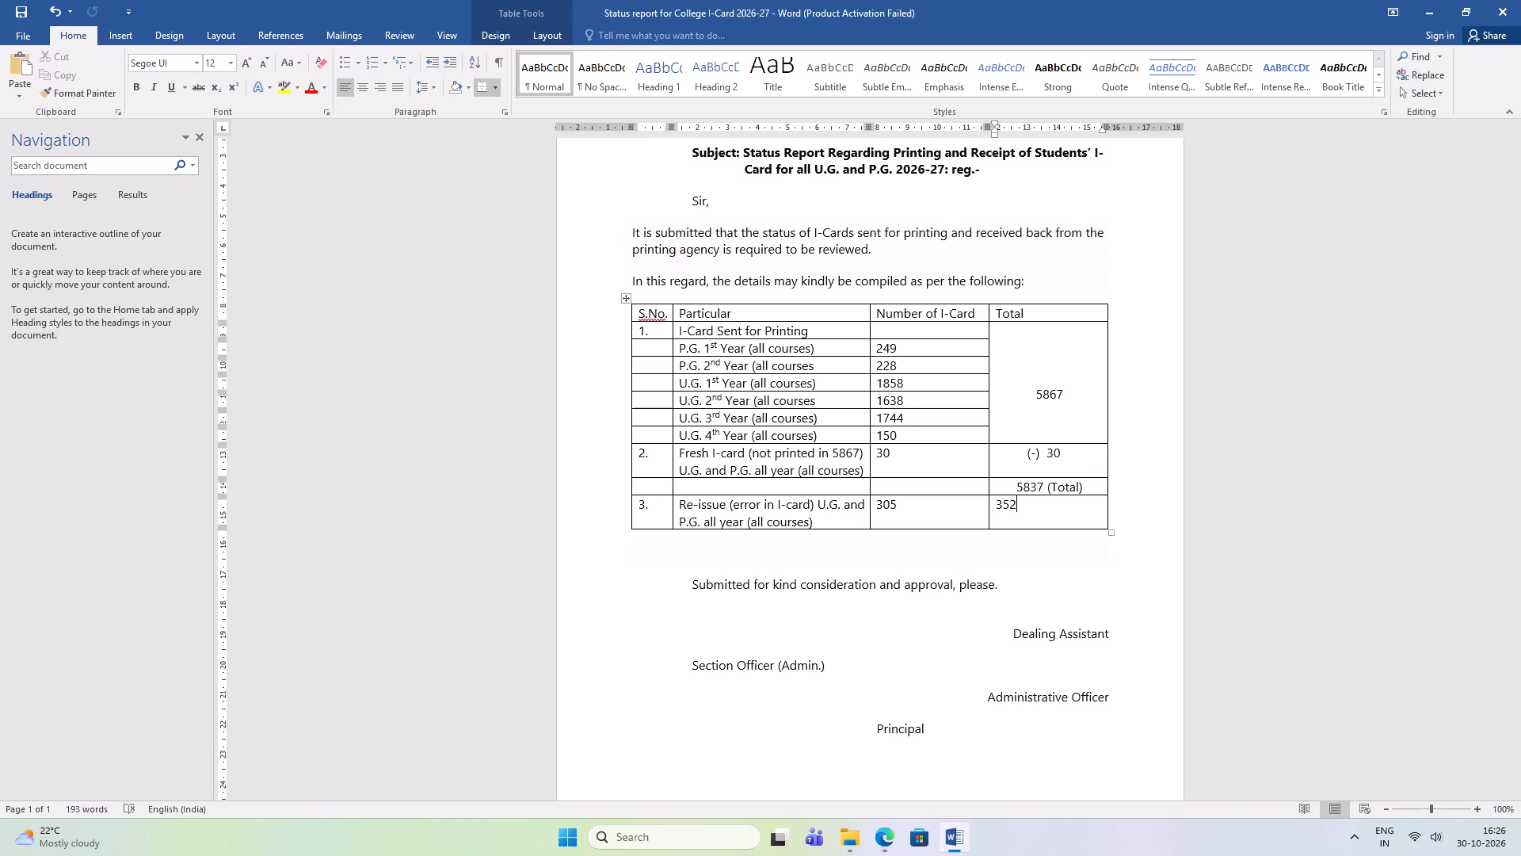
Centre the 352 entry in the re-issue row's Total cell.
{"action": "left_click", "coordinate": [1000, 507]}
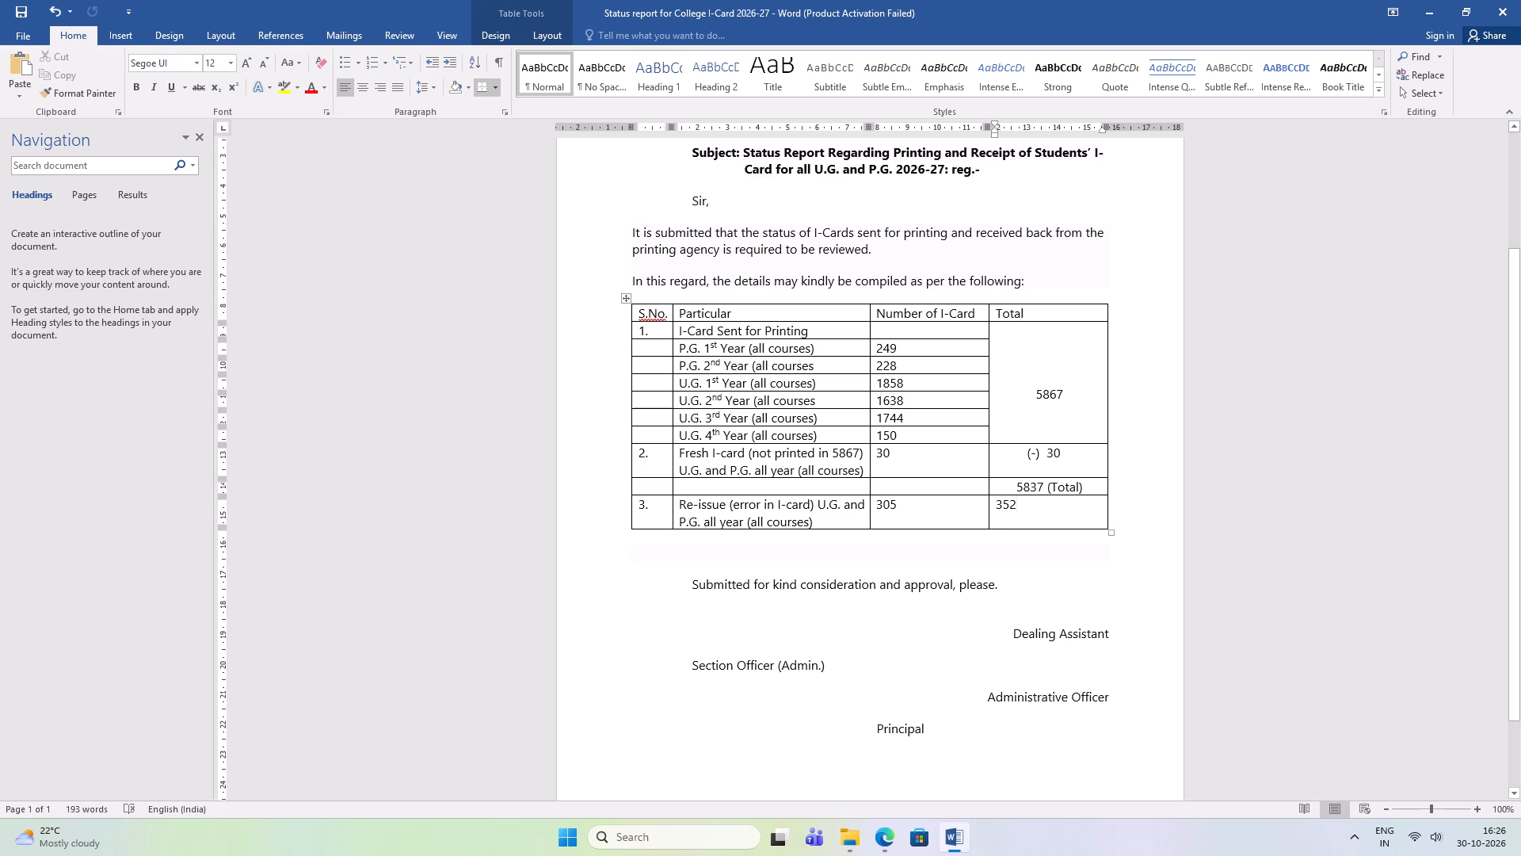
{"action": "left_click", "coordinate": [995, 504]}
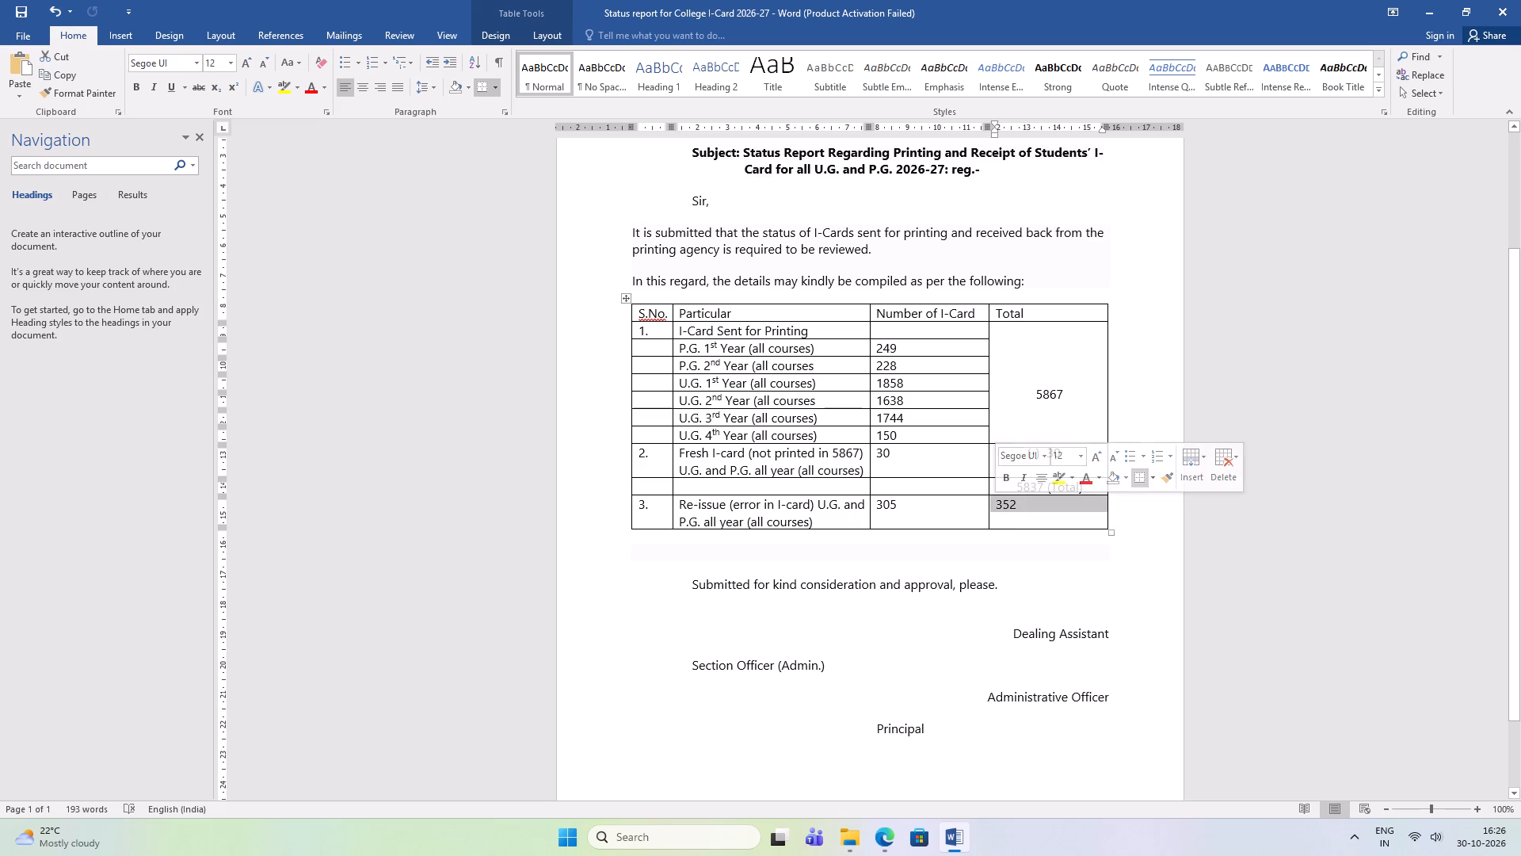
{"action": "left_click", "coordinate": [1015, 515]}
{"action": "left_click", "coordinate": [997, 506]}
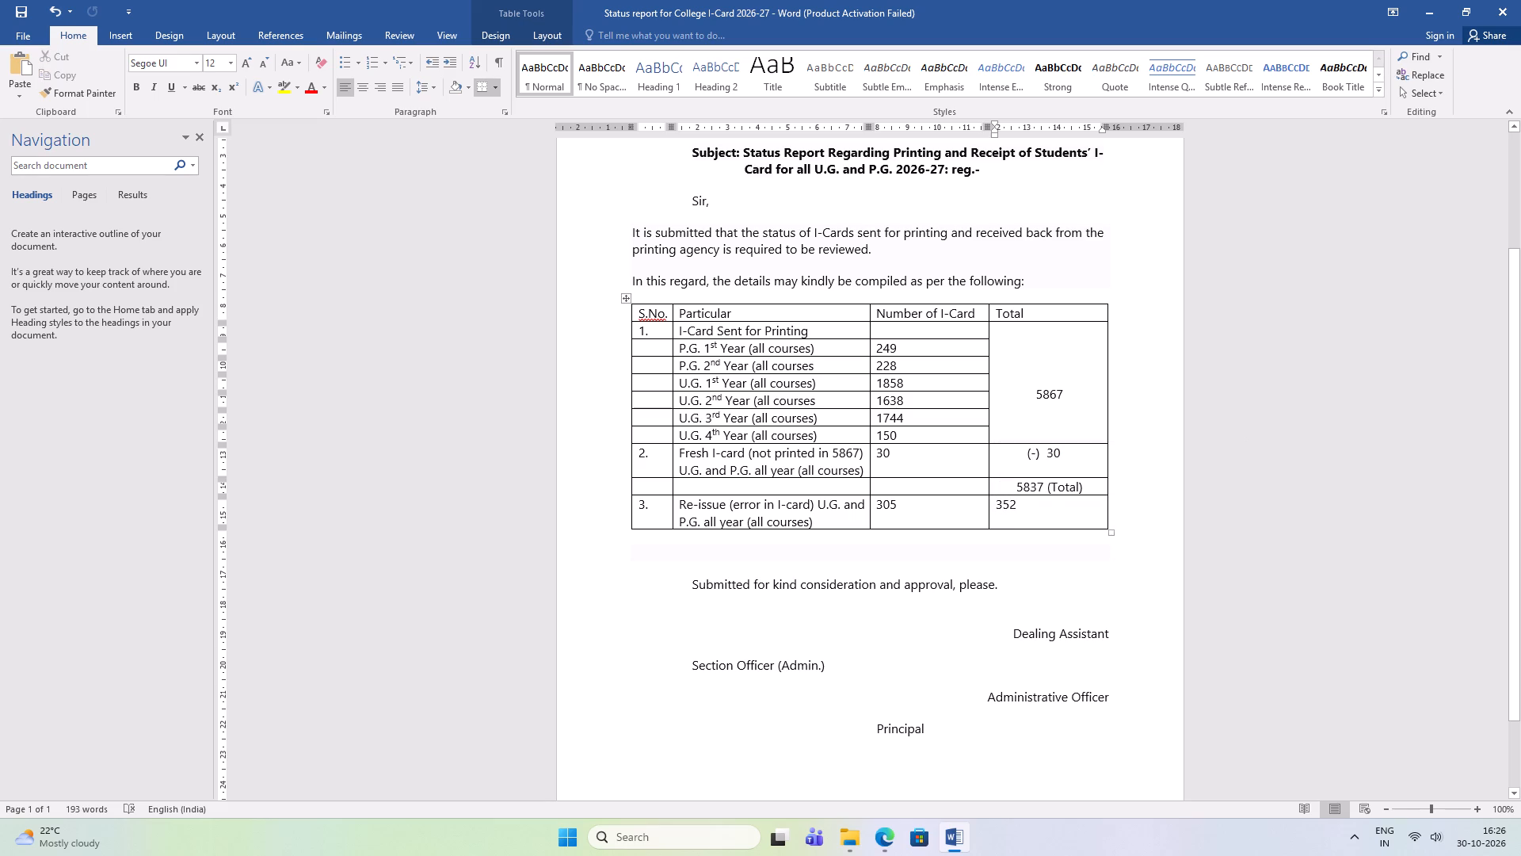
{"action": "key", "text": "ctrl+e"}
Add a last table row with Grant Total under Number of I-Card and 6189 under Total, and save the report.
{"action": "key", "text": "Tab"}
{"action": "key", "text": "Tab"}
{"action": "key", "text": "Tab"}
{"action": "key", "text": "Tab"}
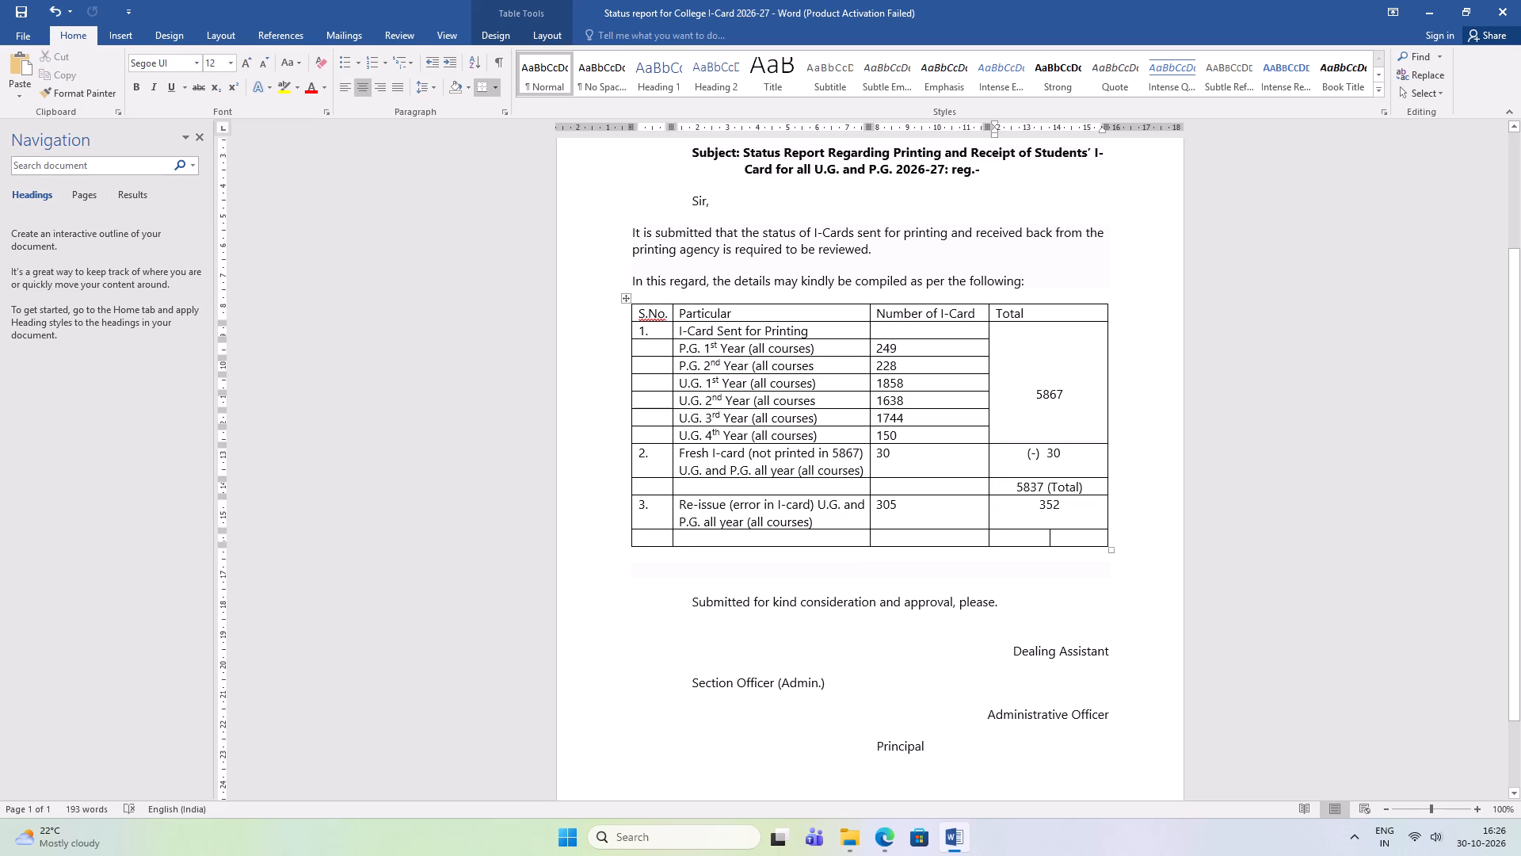
{"action": "key", "text": "Left"}
{"action": "type", "text": "Grant Total"}
{"action": "key", "text": "Tab"}
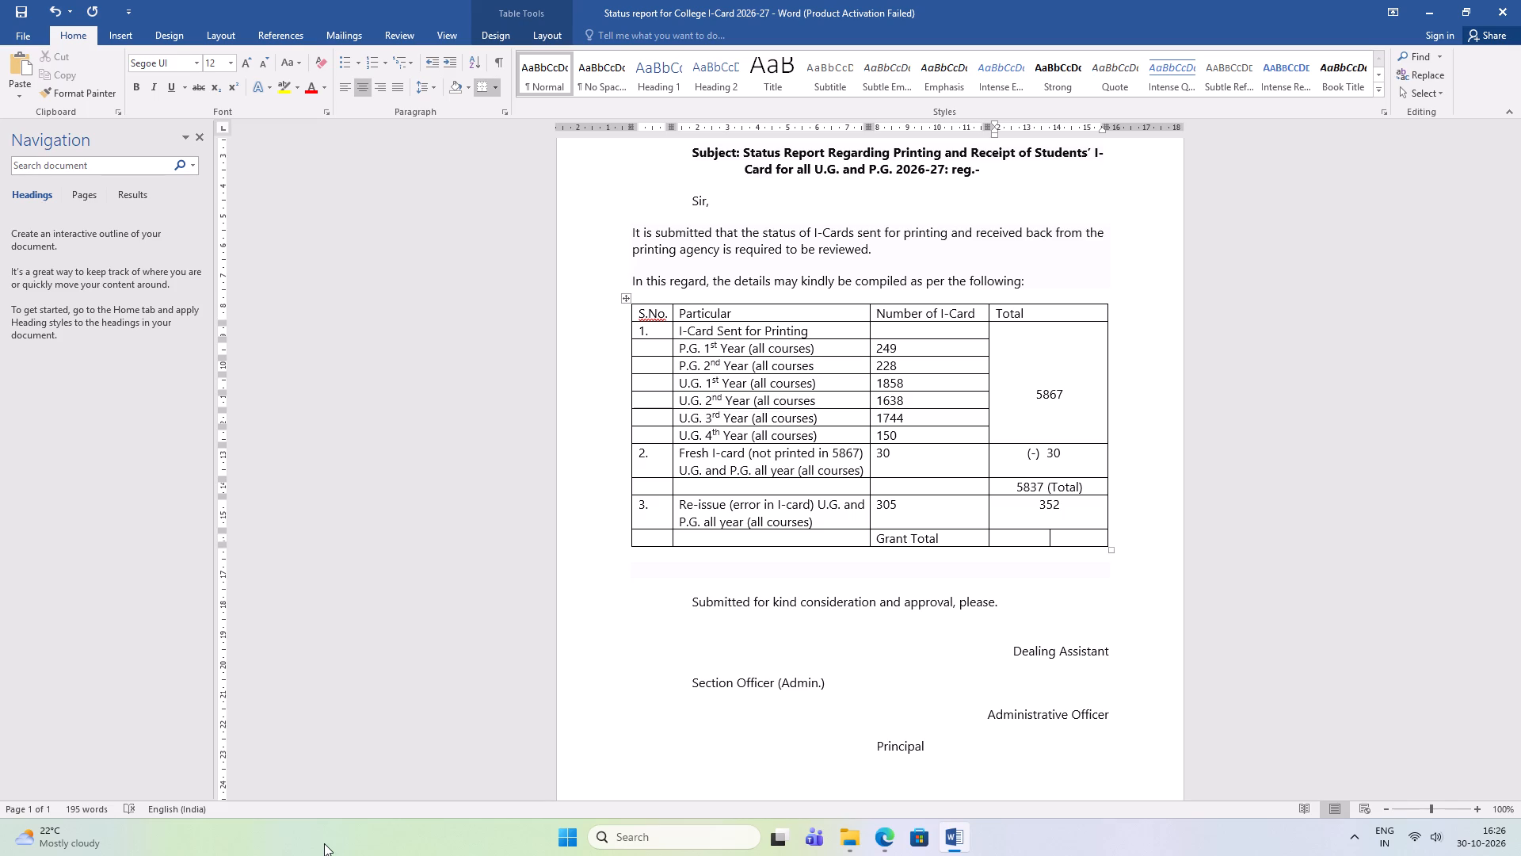
{"action": "type", "text": "6189"}
{"action": "key", "text": "ctrl+s"}
{"action": "key", "text": "ctrl+s"}
Insert the bold, underlined heading "I-Card Sent for Printing" on its own line between the introductory sentence and the table.
{"action": "left_click", "coordinate": [1051, 288]}
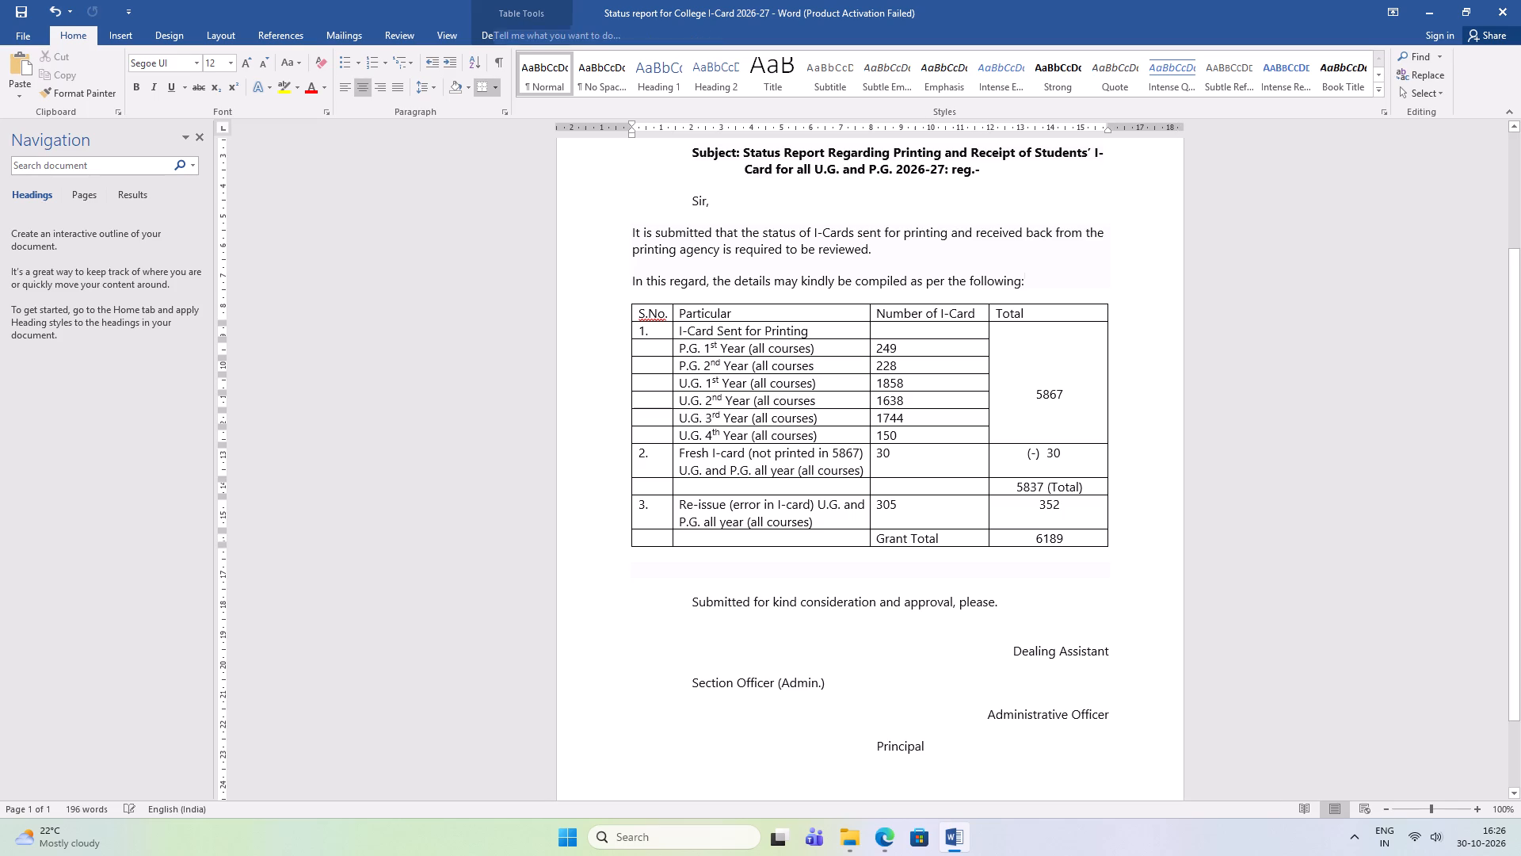
{"action": "key", "text": "Return"}
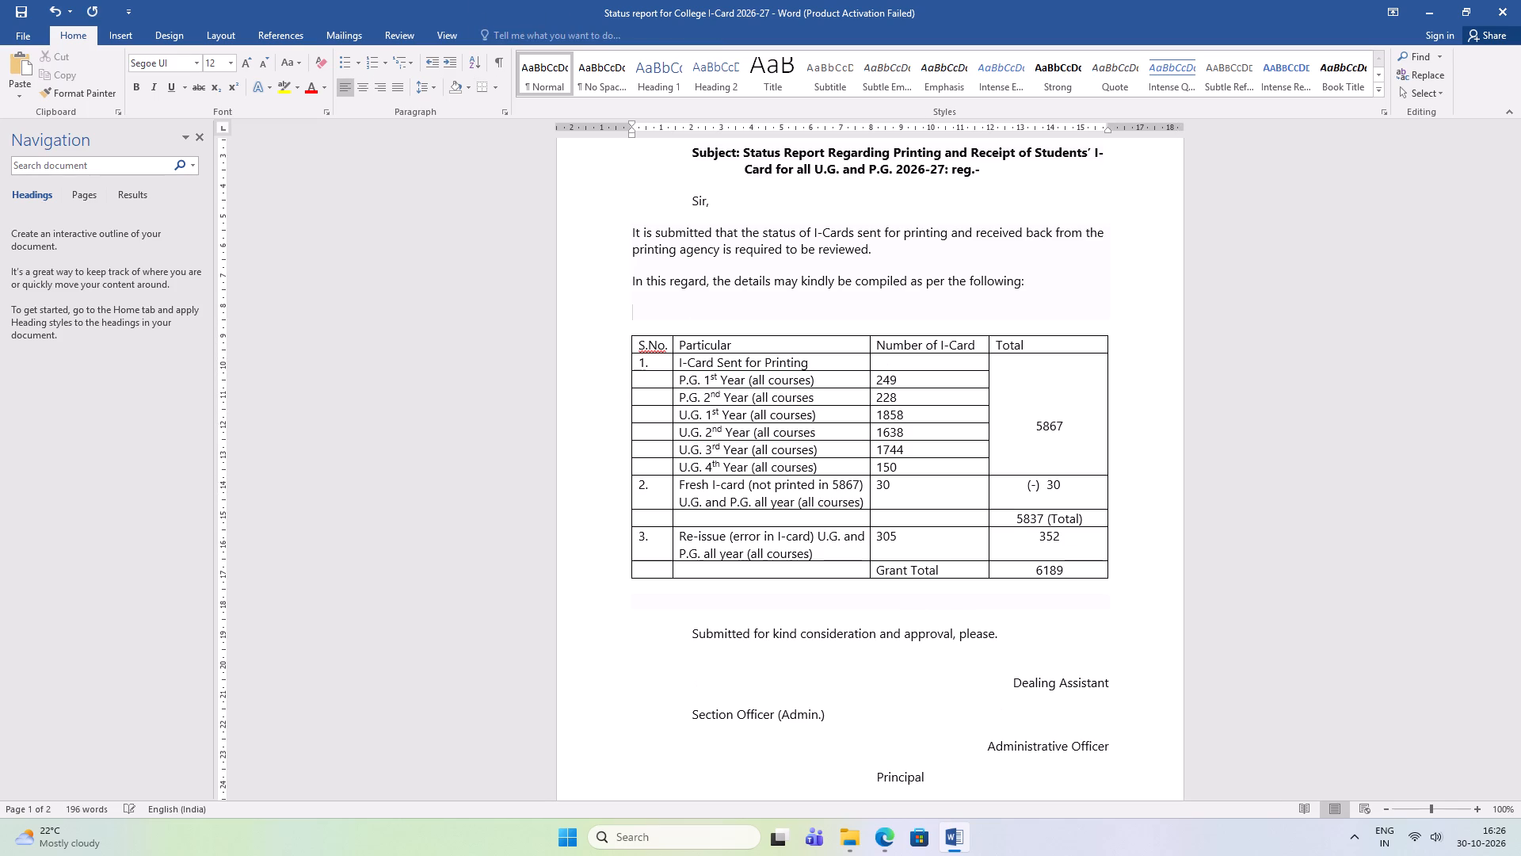
{"action": "key", "text": "shift+i"}
{"action": "type", "text": "-Card"}
{"action": "key", "text": "space"}
{"action": "key", "text": "alt+Tab"}
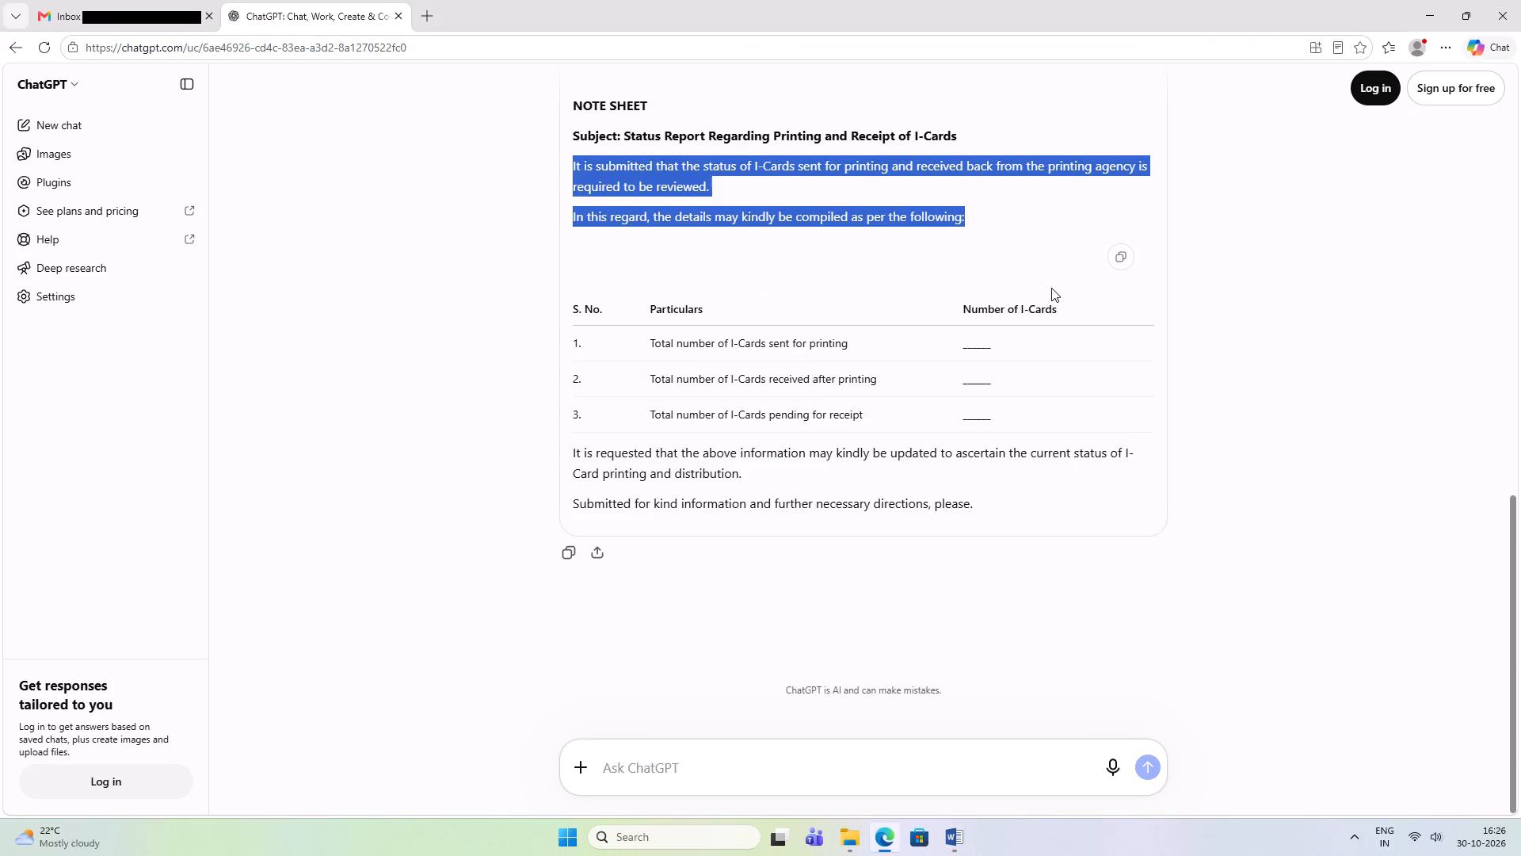
{"action": "key", "text": "alt+Tab"}
{"action": "type", "text": "Sent for Printing"}
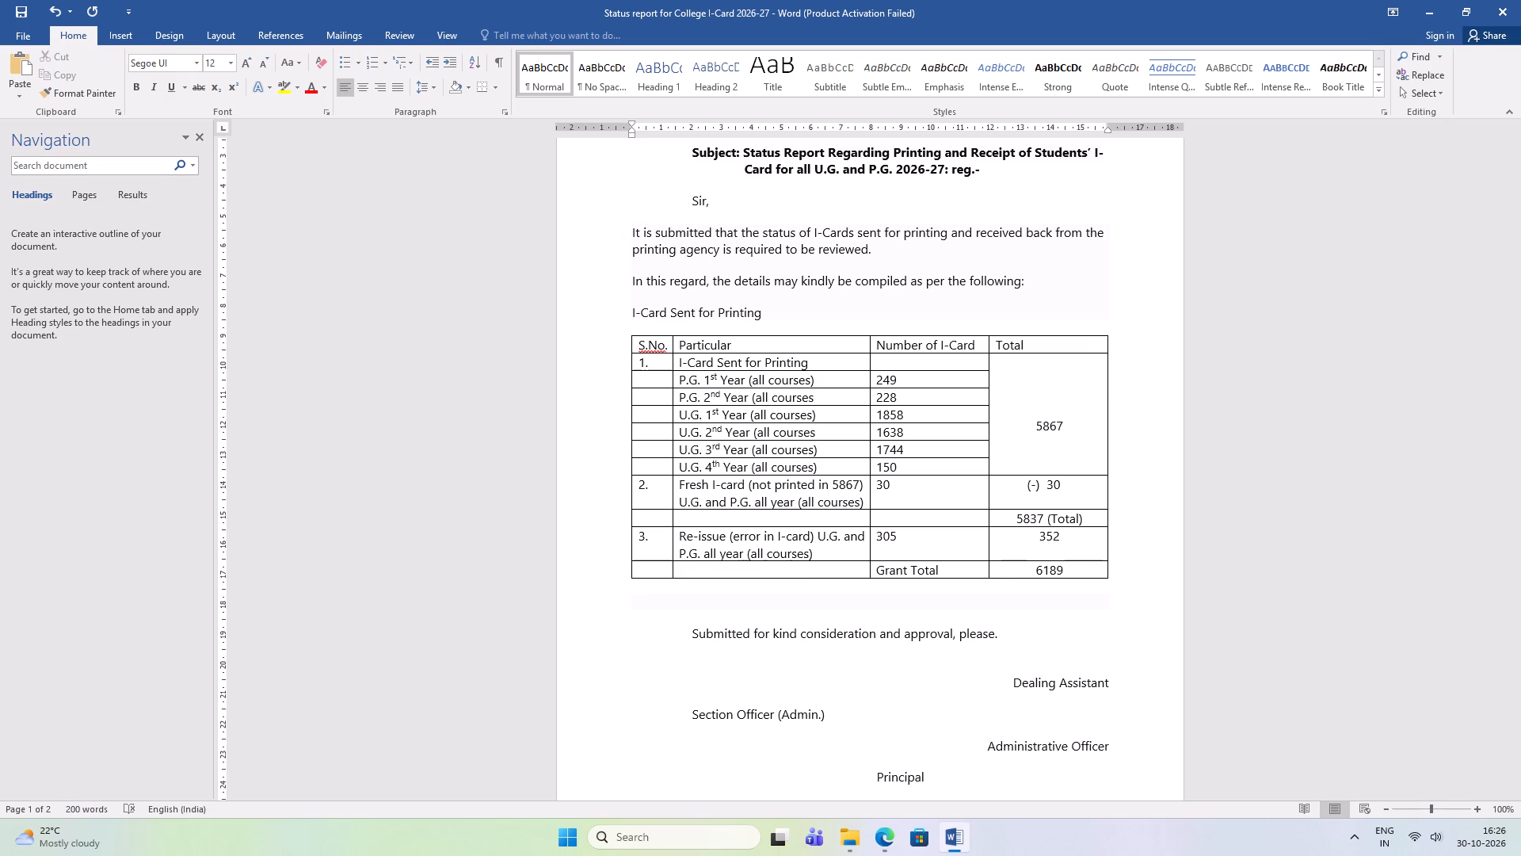
{"action": "key", "text": "shift+Home"}
{"action": "key", "text": "ctrl+b"}
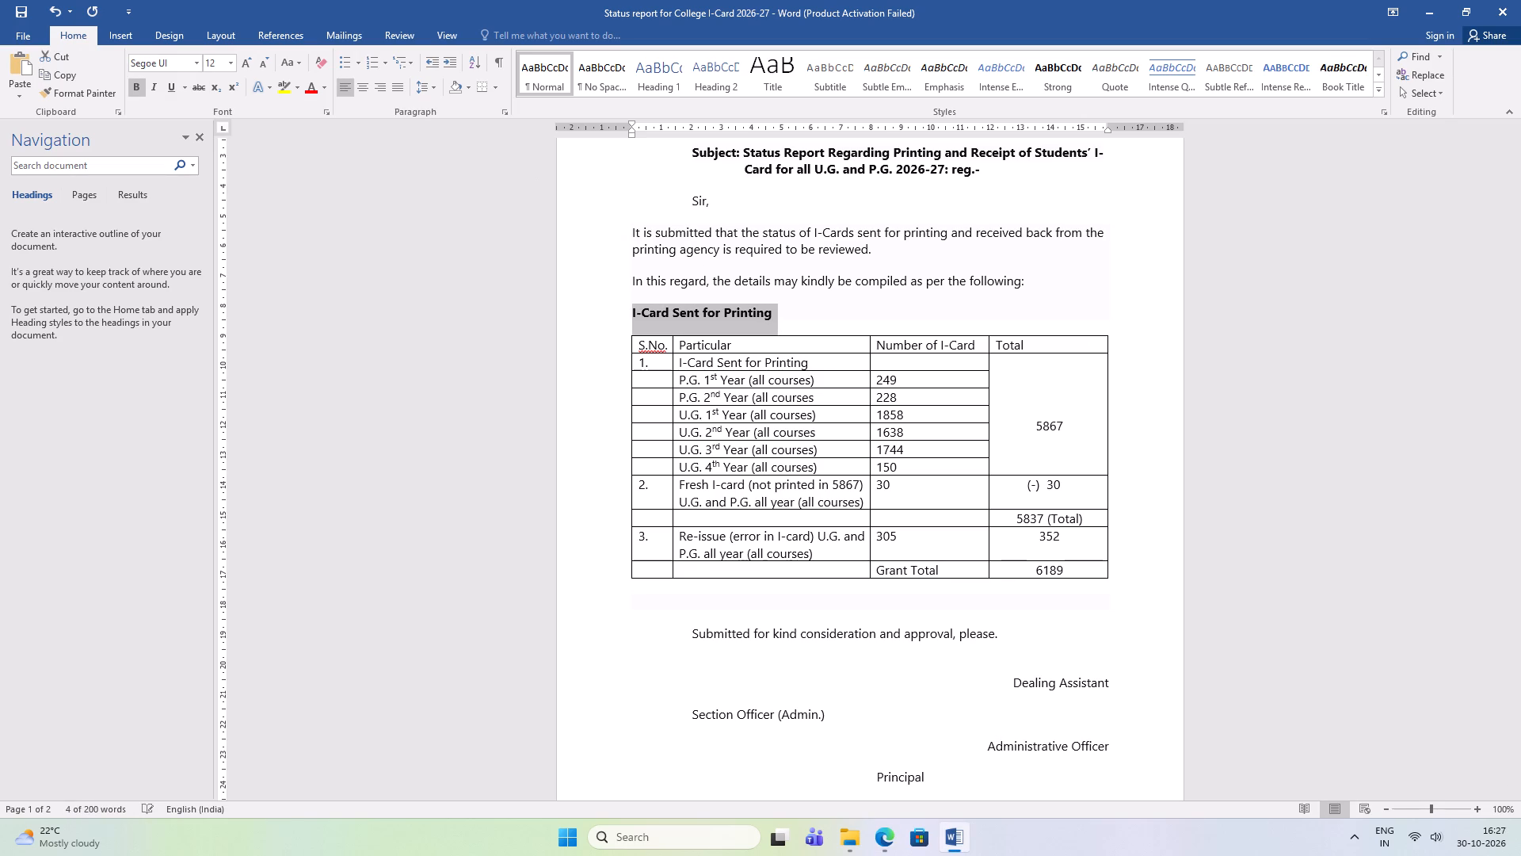
{"action": "key", "text": "ctrl+u"}
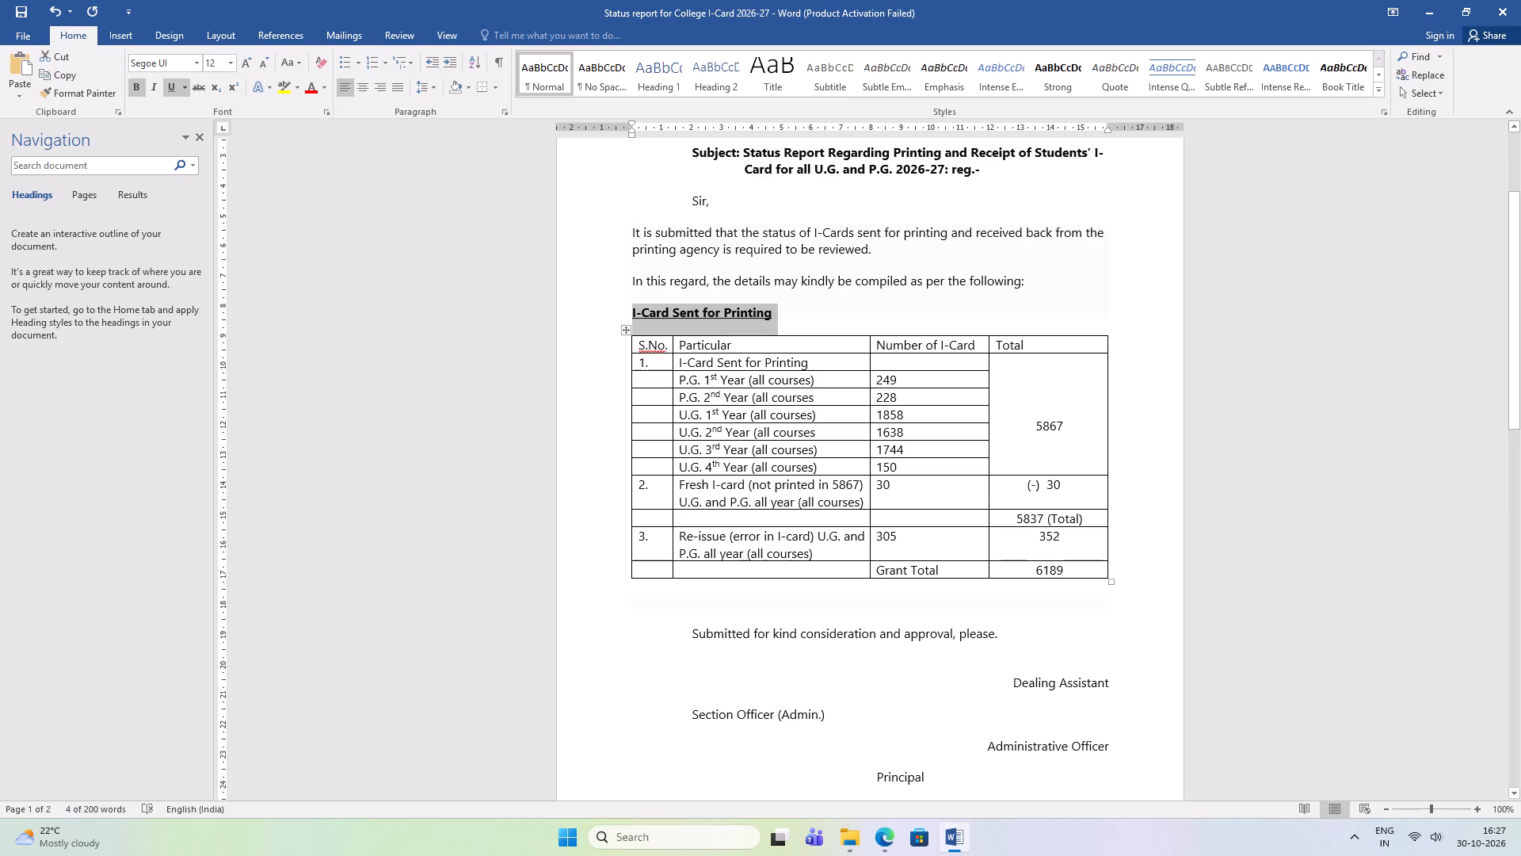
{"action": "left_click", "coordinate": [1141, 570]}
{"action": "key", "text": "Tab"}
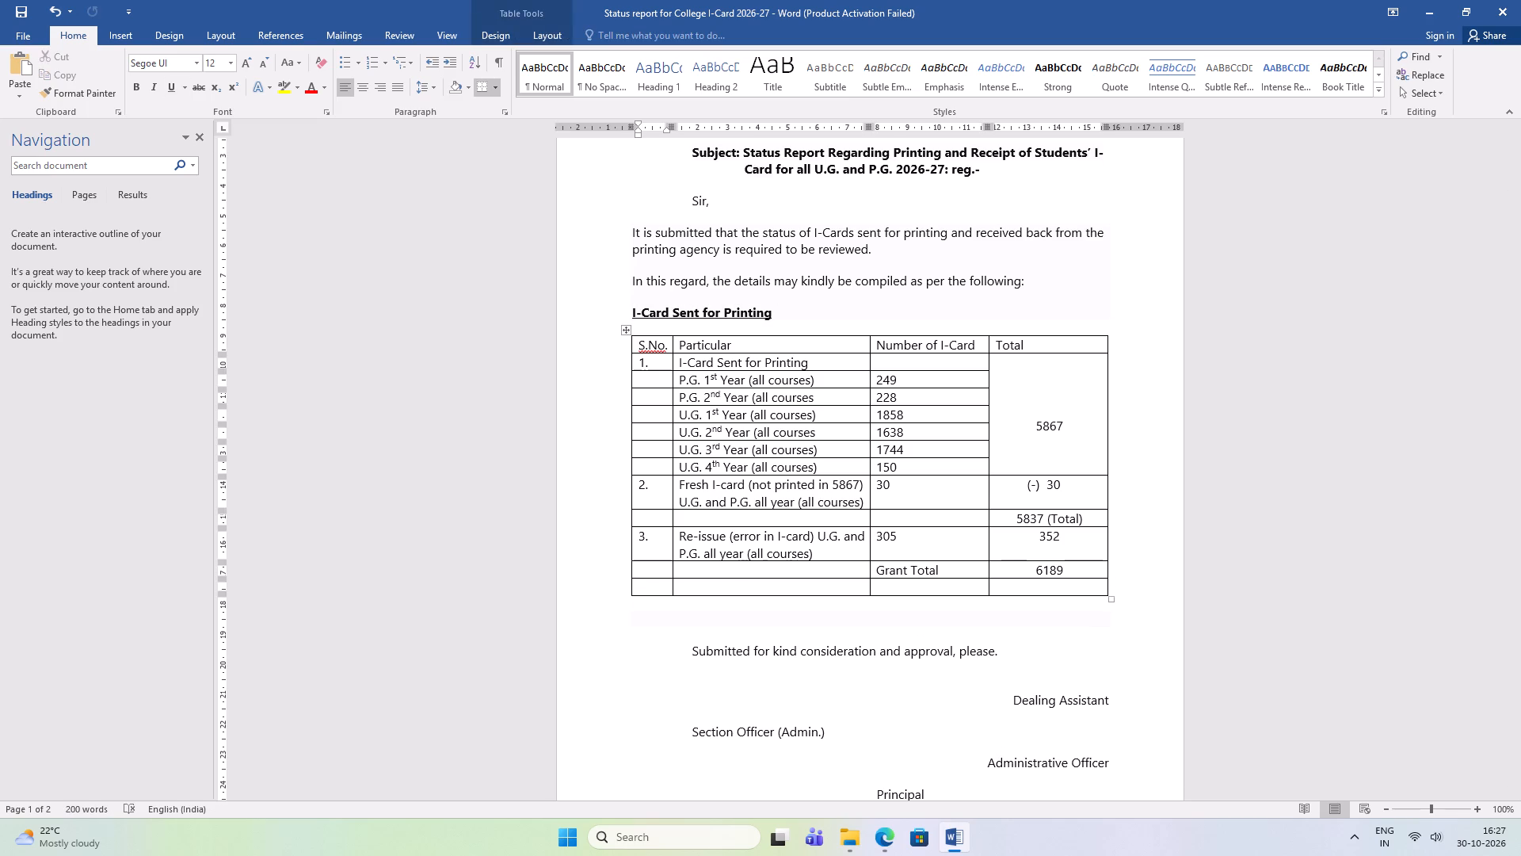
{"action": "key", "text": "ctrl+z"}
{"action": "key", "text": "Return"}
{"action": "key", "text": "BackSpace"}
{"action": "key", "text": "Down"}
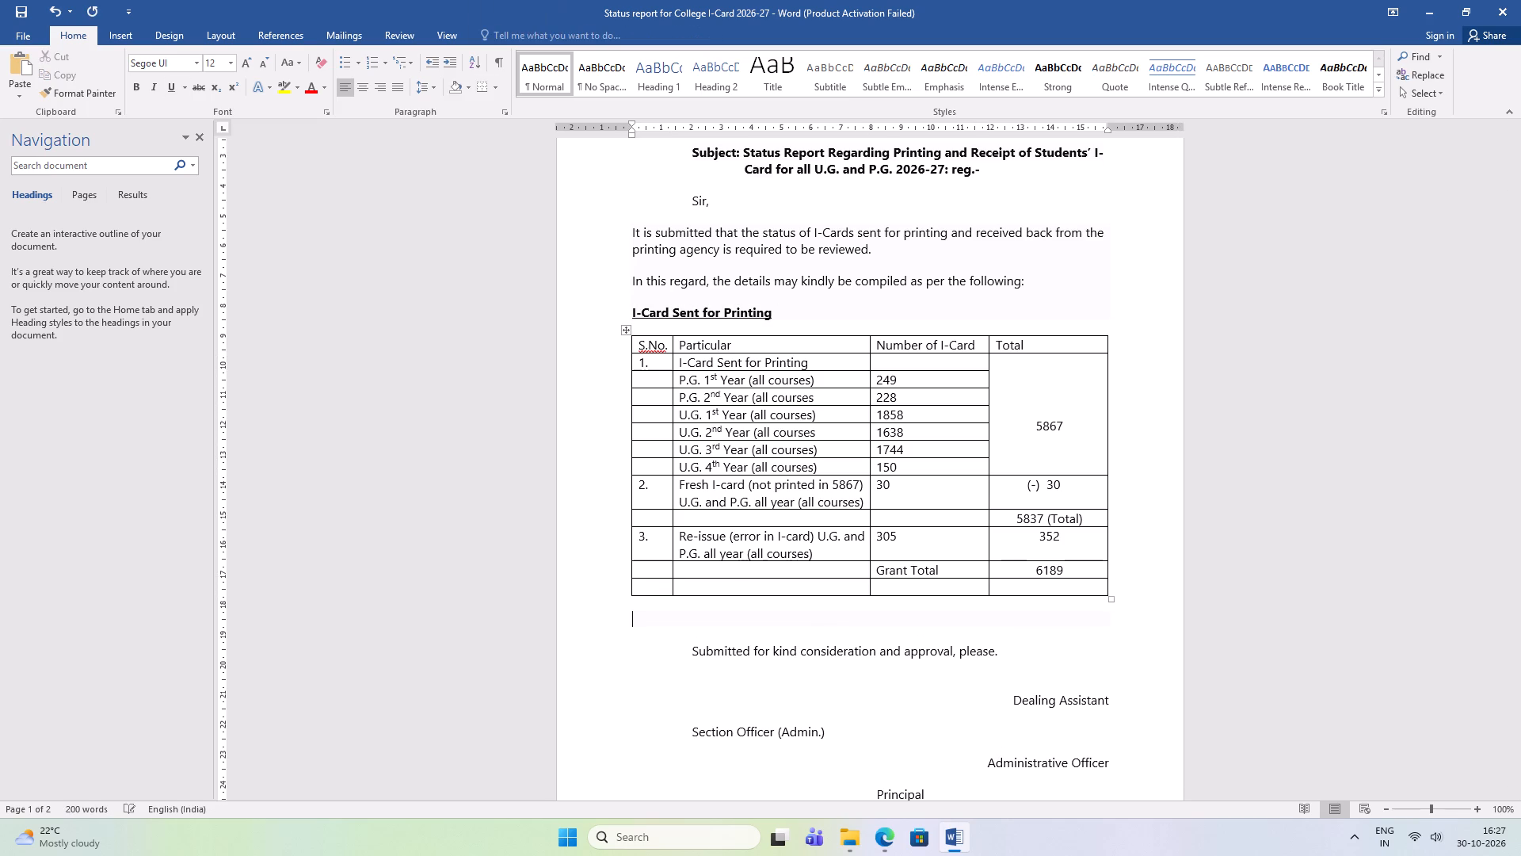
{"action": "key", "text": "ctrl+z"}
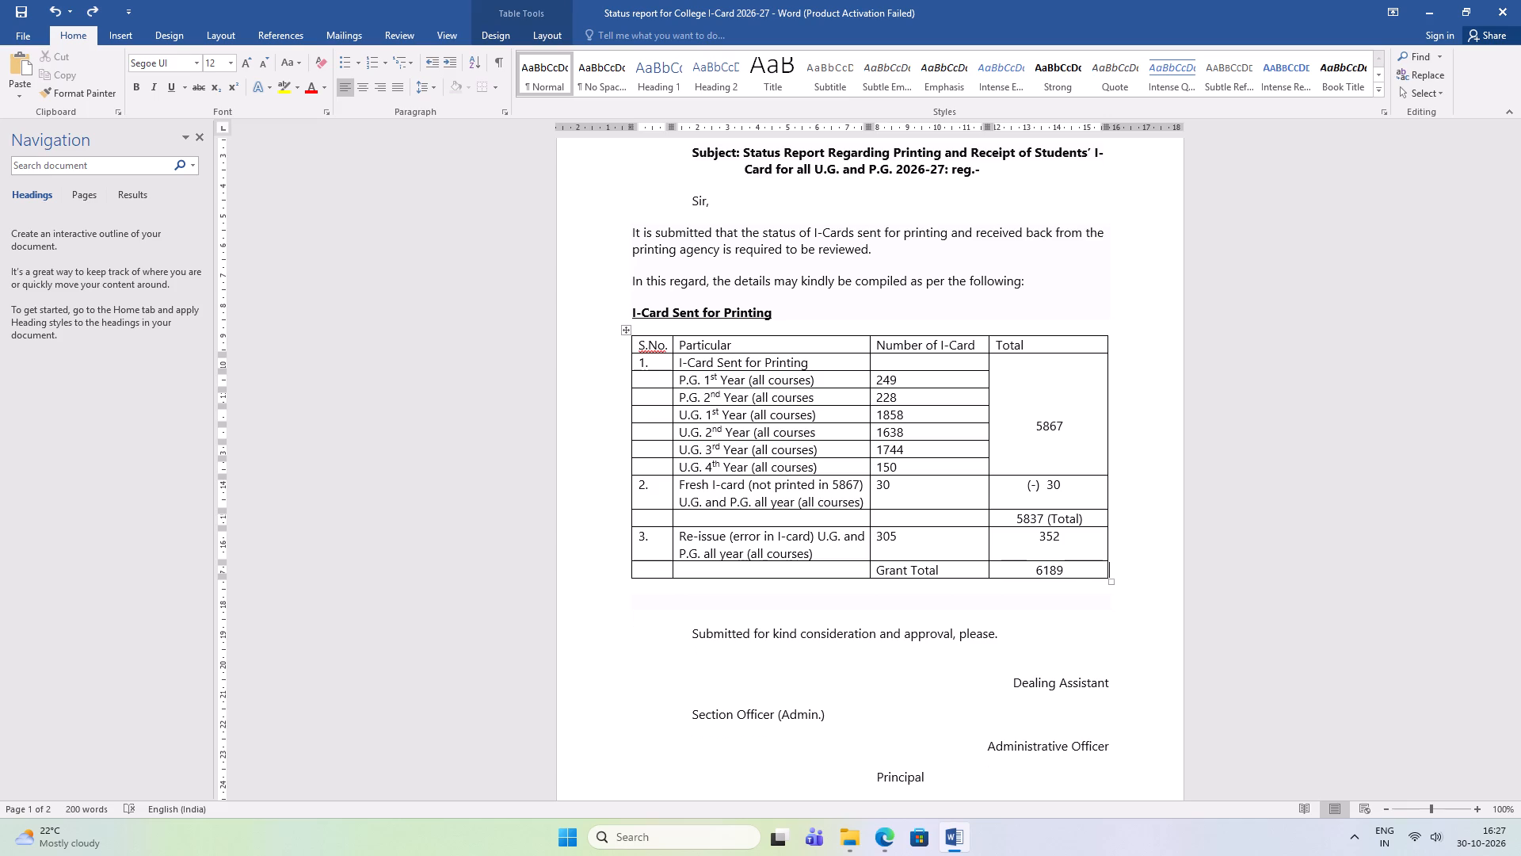
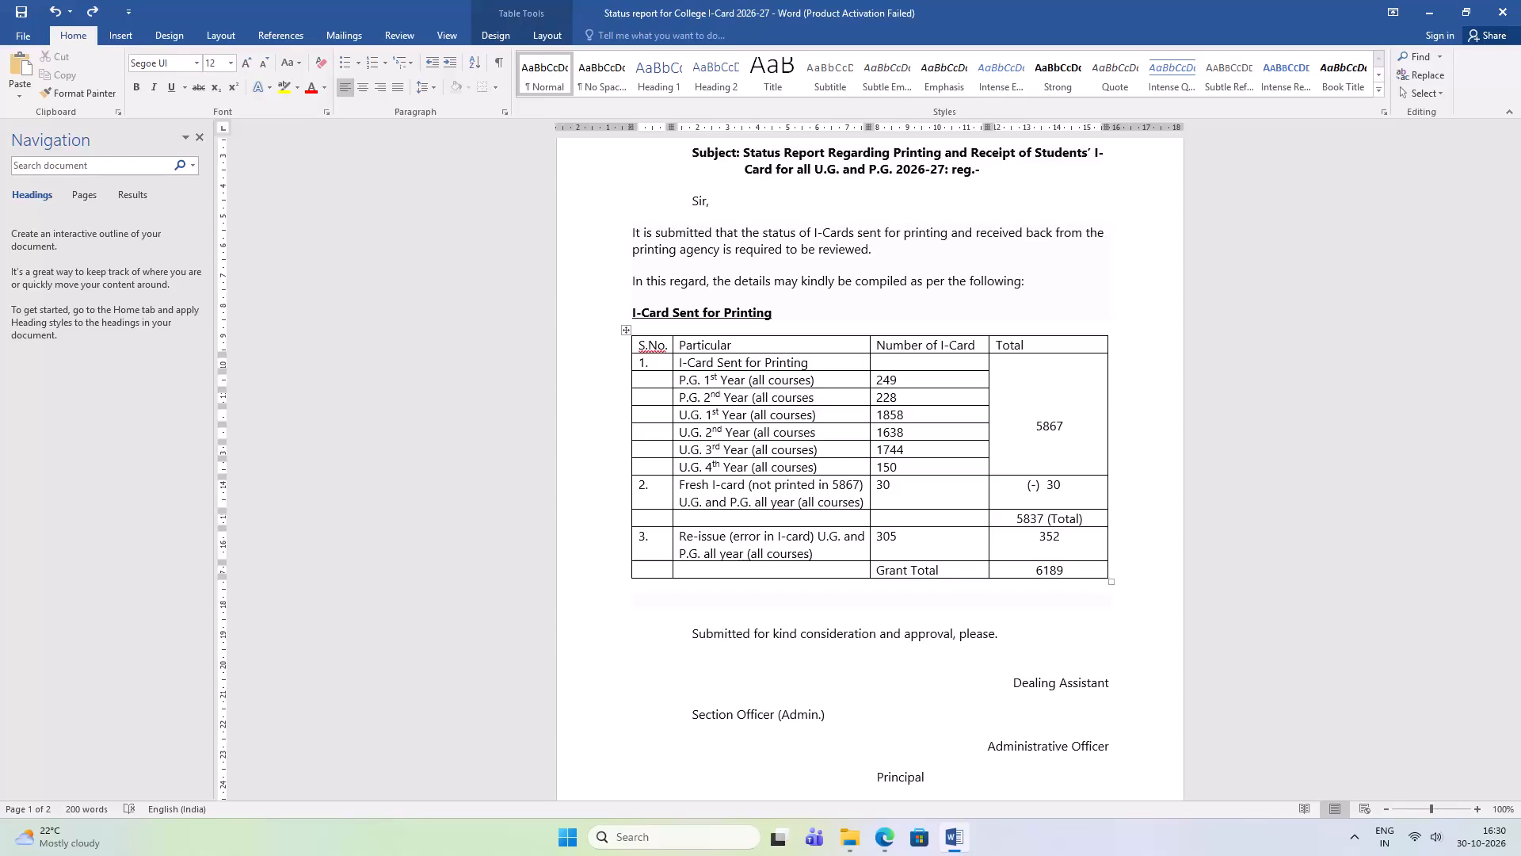
Add the line "I-Card received after printing" directly below the completed I-Card table.
{"action": "key", "text": "Down"}
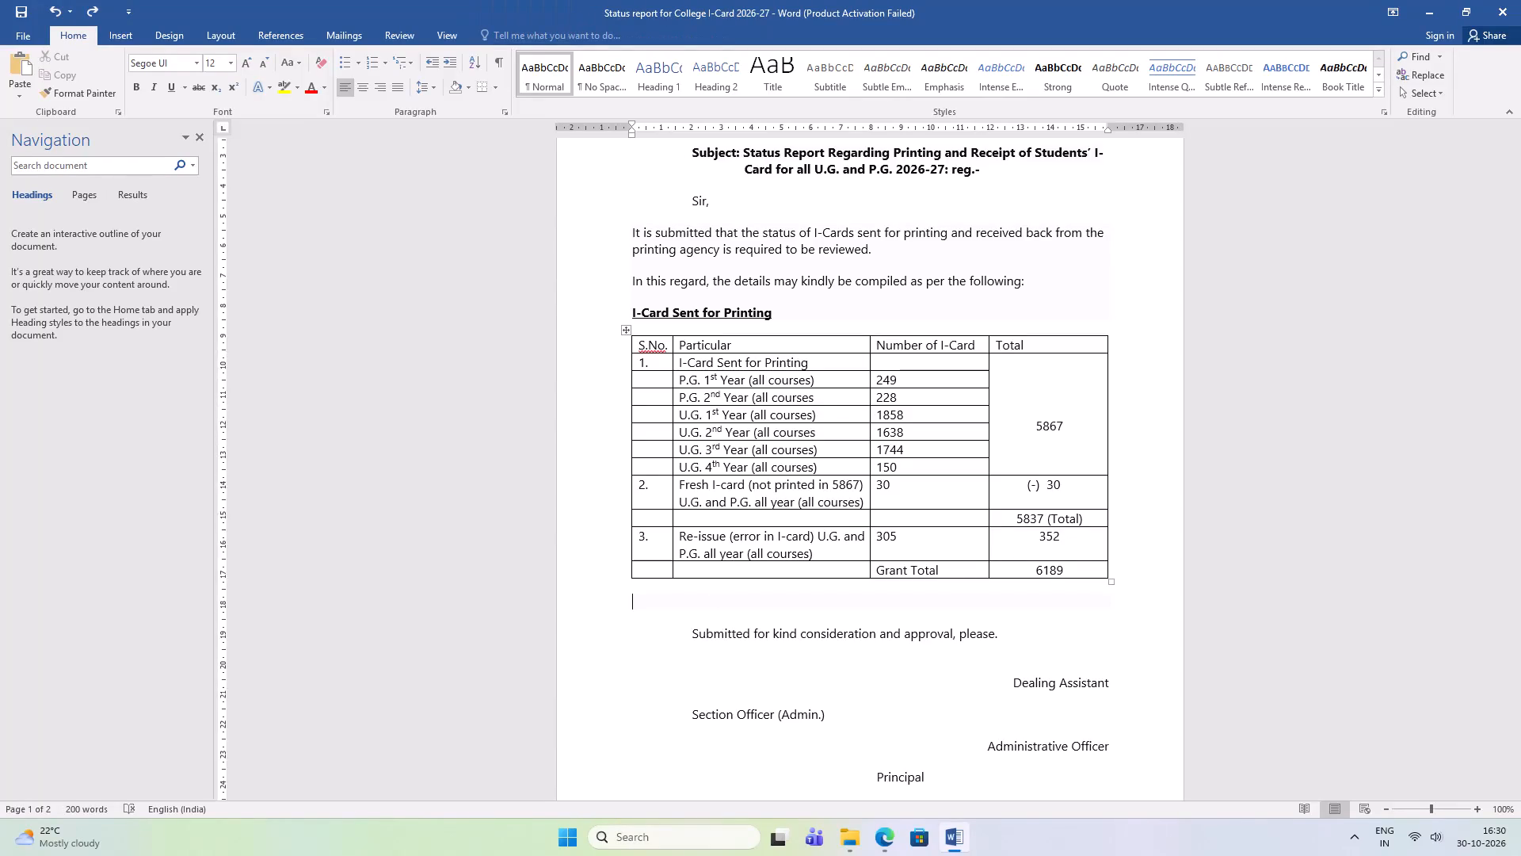
{"action": "type", "text": "I-CArd"}
{"action": "key", "text": "space"}
{"action": "key", "text": "alt+Tab"}
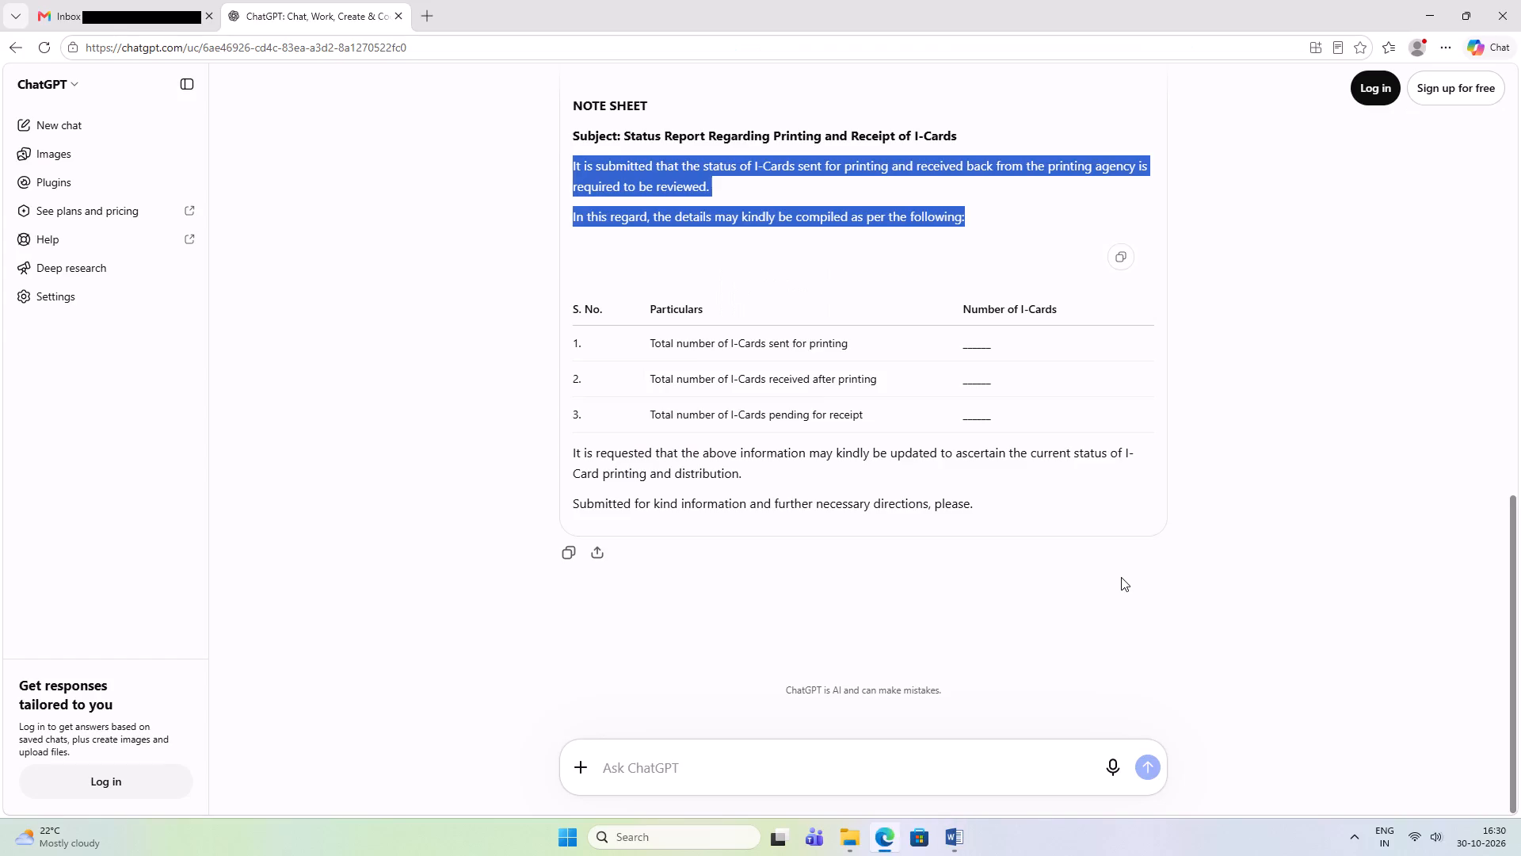
{"action": "key", "text": "alt+Tab"}
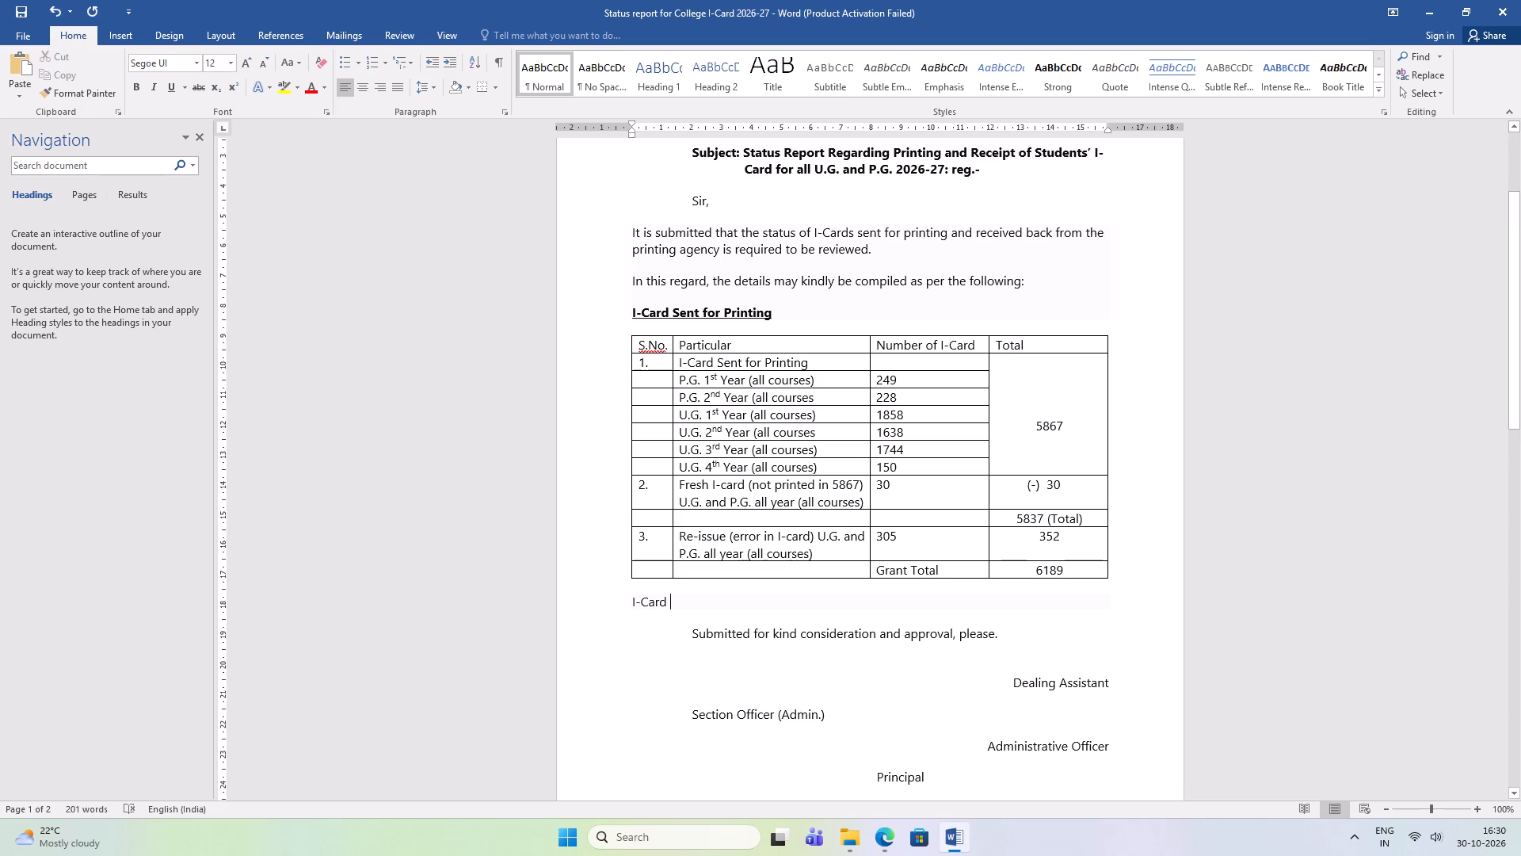
{"action": "type", "text": "received after"}
{"action": "key", "text": "space"}
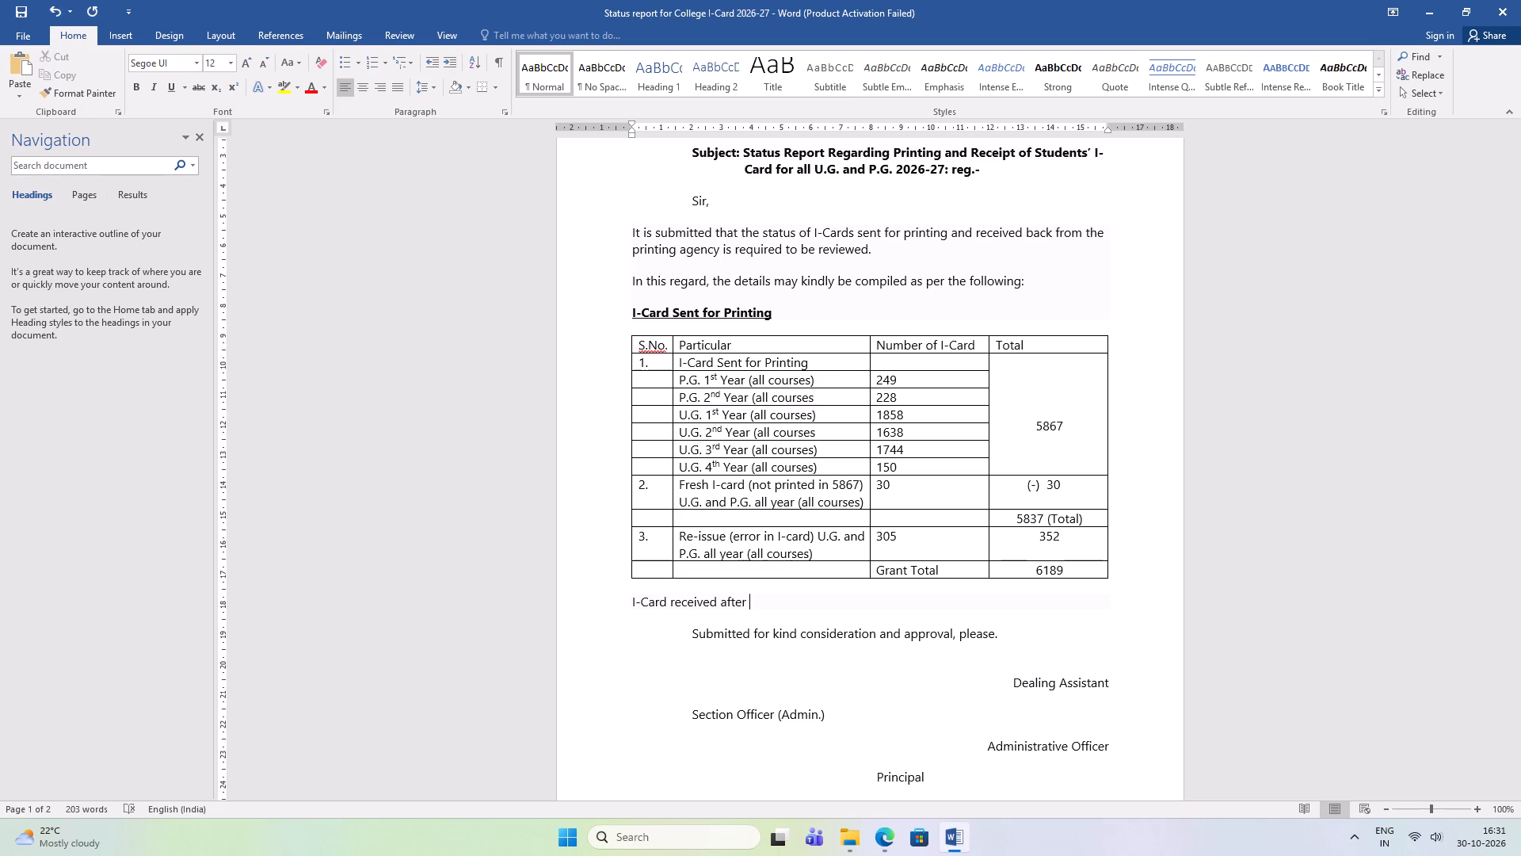
{"action": "type", "text": "OPr"}
{"action": "key", "text": "BackSpace"}
{"action": "key", "text": "BackSpace"}
{"action": "key", "text": "BackSpace"}
{"action": "type", "text": "prining"}
{"action": "key", "text": "space"}
{"action": "key", "text": "Down"}
{"action": "key", "text": "Left"}
{"action": "key", "text": "Up"}
{"action": "key", "text": "Up"}
{"action": "key", "text": "Left"}
{"action": "key", "text": "Down"}
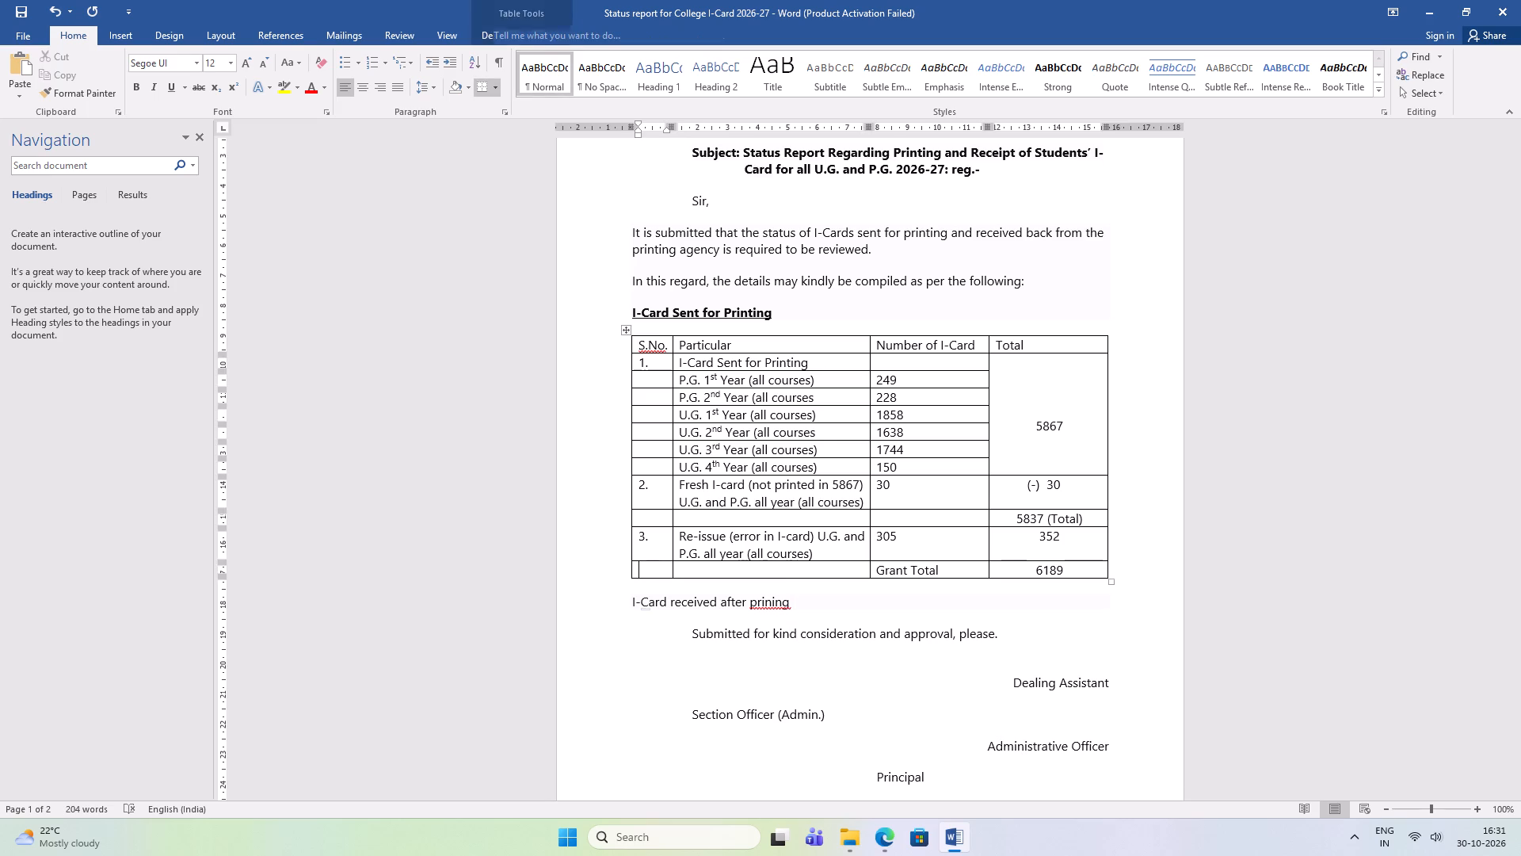
{"action": "left_click", "coordinate": [775, 604]}
{"action": "key", "text": "Left"}
{"action": "key", "text": "t"}
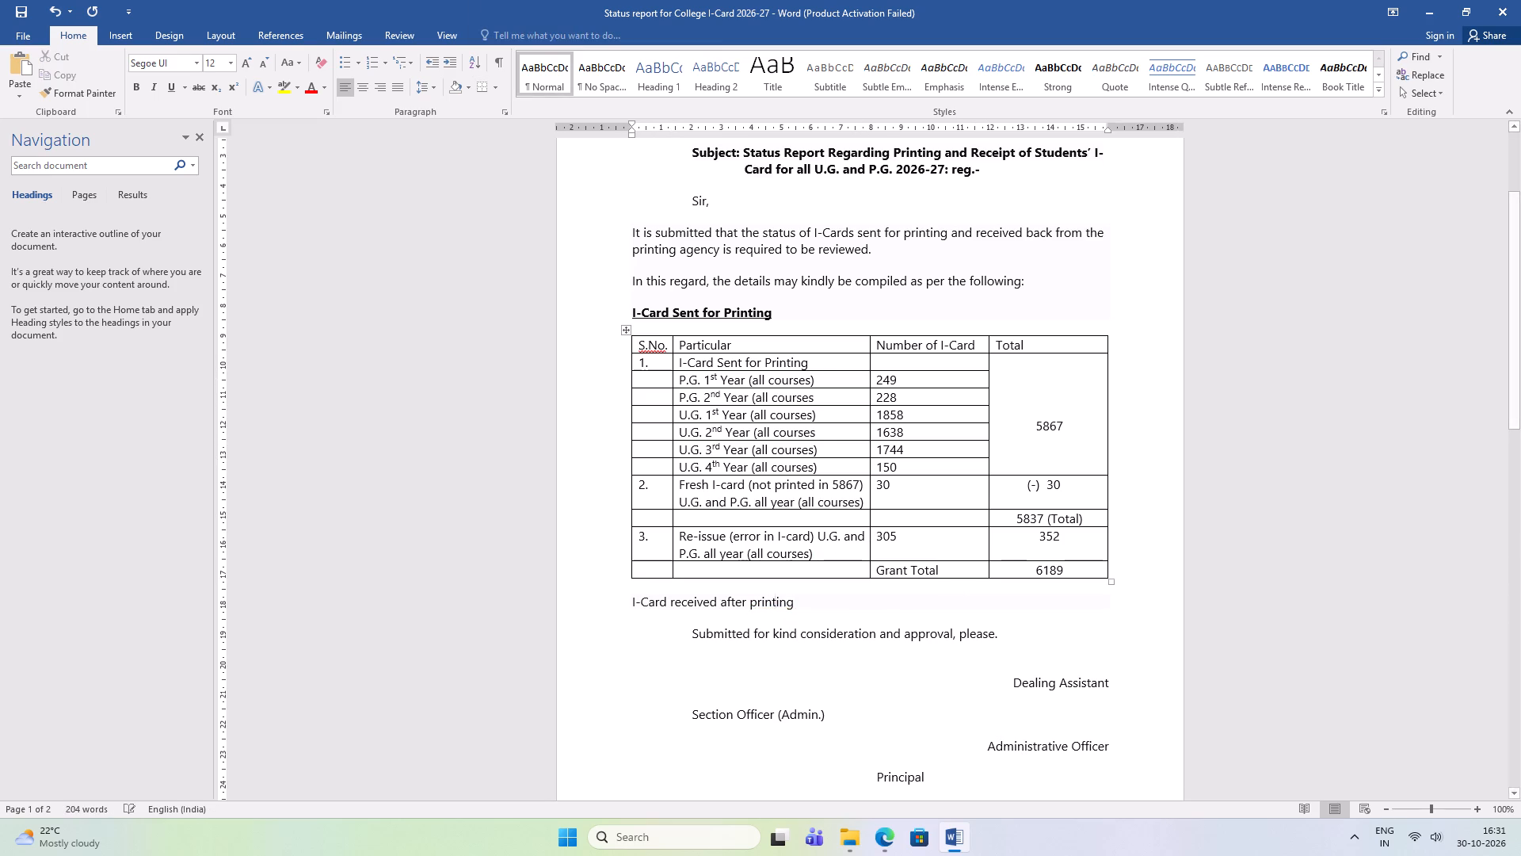
{"action": "key", "text": "Down"}
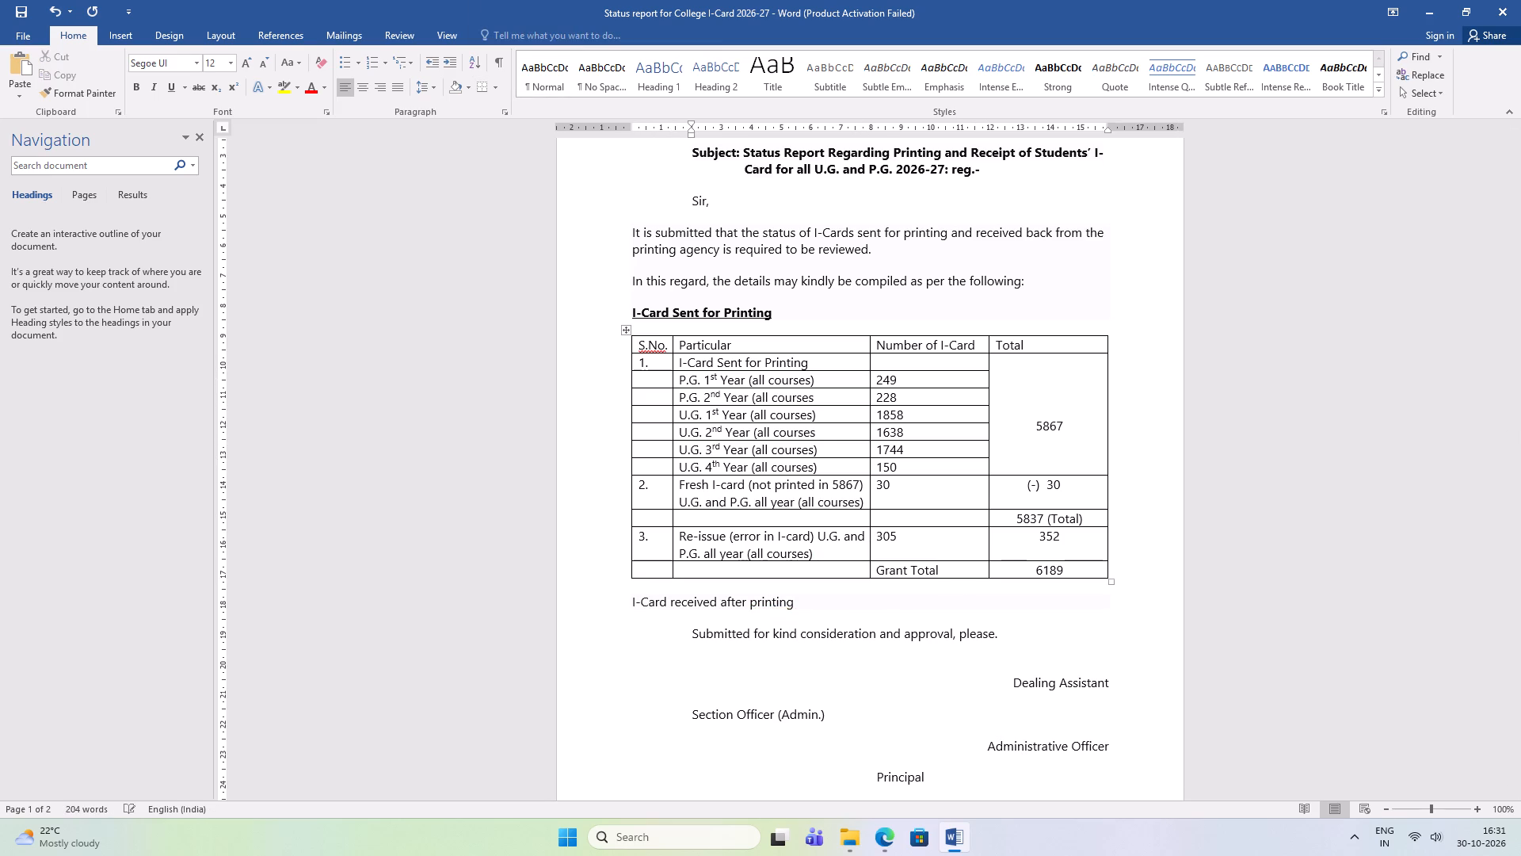
{"action": "key", "text": "Up"}
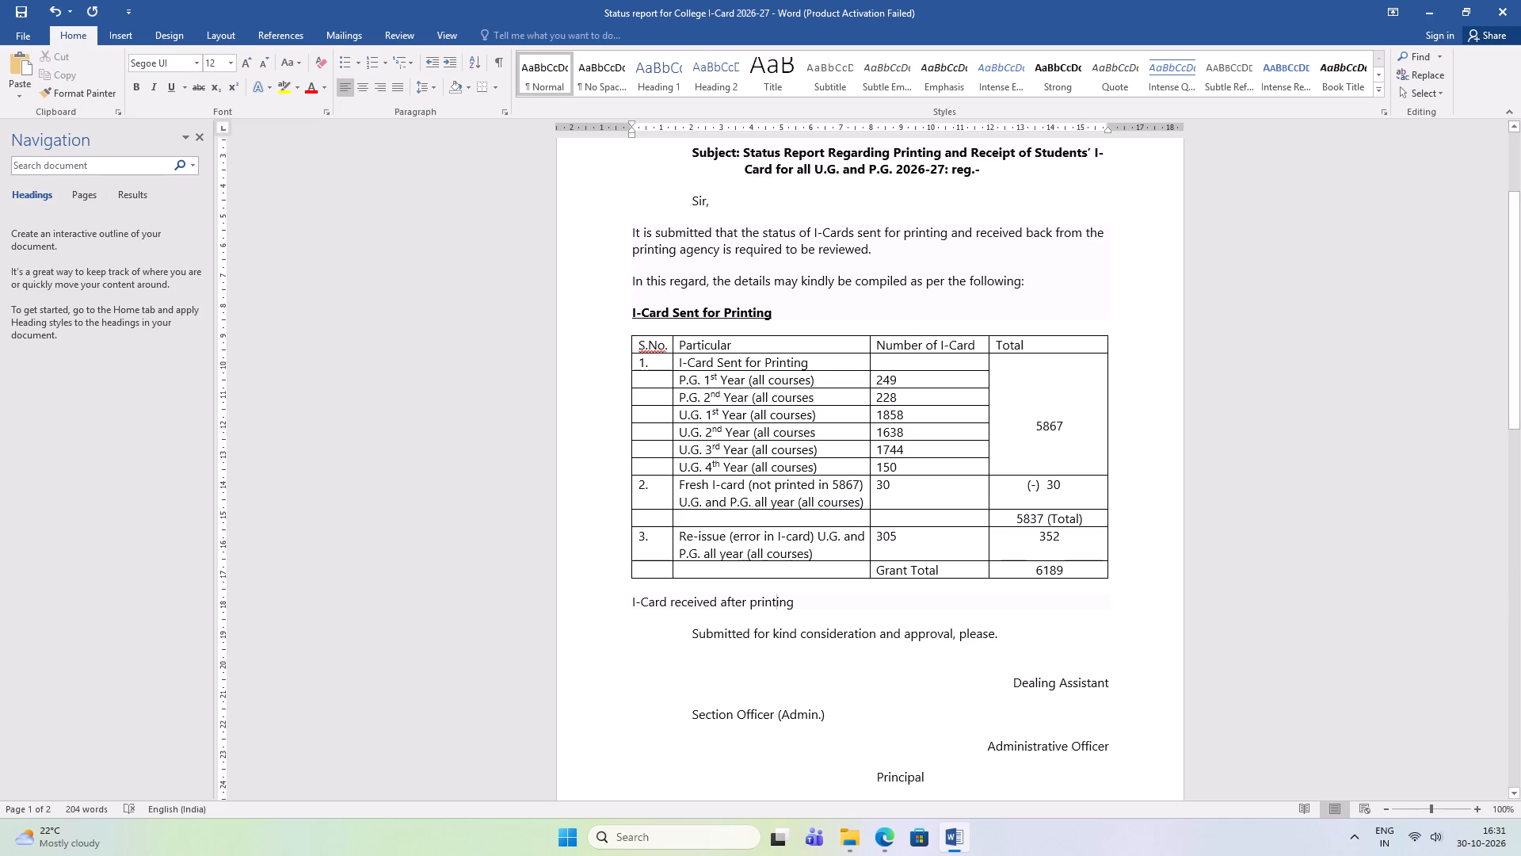
{"action": "left_click", "coordinate": [798, 602]}
Change "Sent" to lowercase "sent" in the heading above the first table.
{"action": "left_click", "coordinate": [679, 312]}
{"action": "key", "text": "BackSpace"}
{"action": "key", "text": "s"}
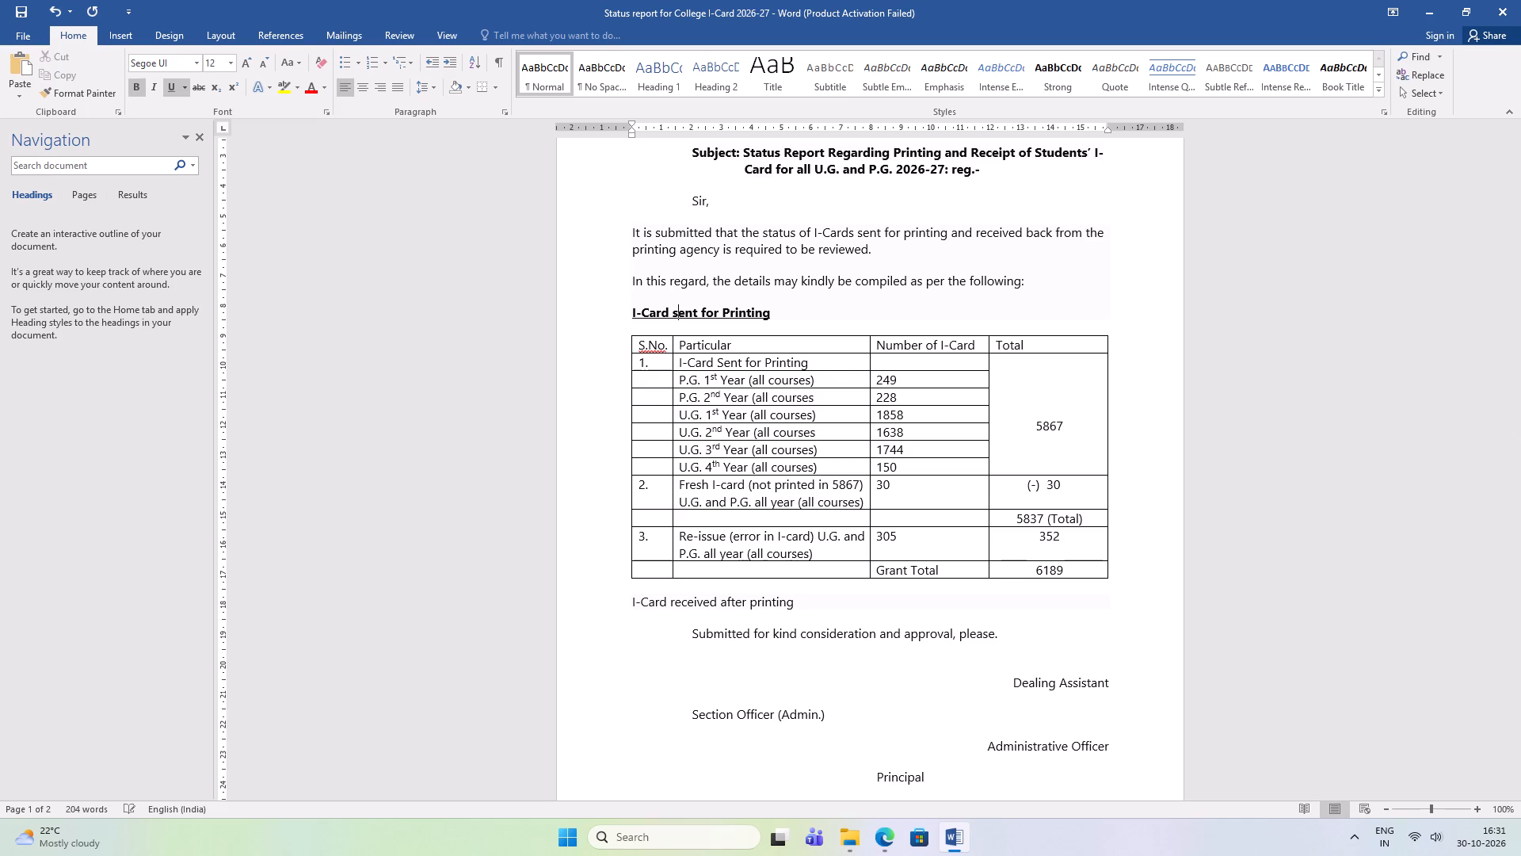
Make the line "I-Card received after printing" bold and underlined.
{"action": "left_click_drag", "start_coordinate": [799, 603], "coordinate": [700, 599]}
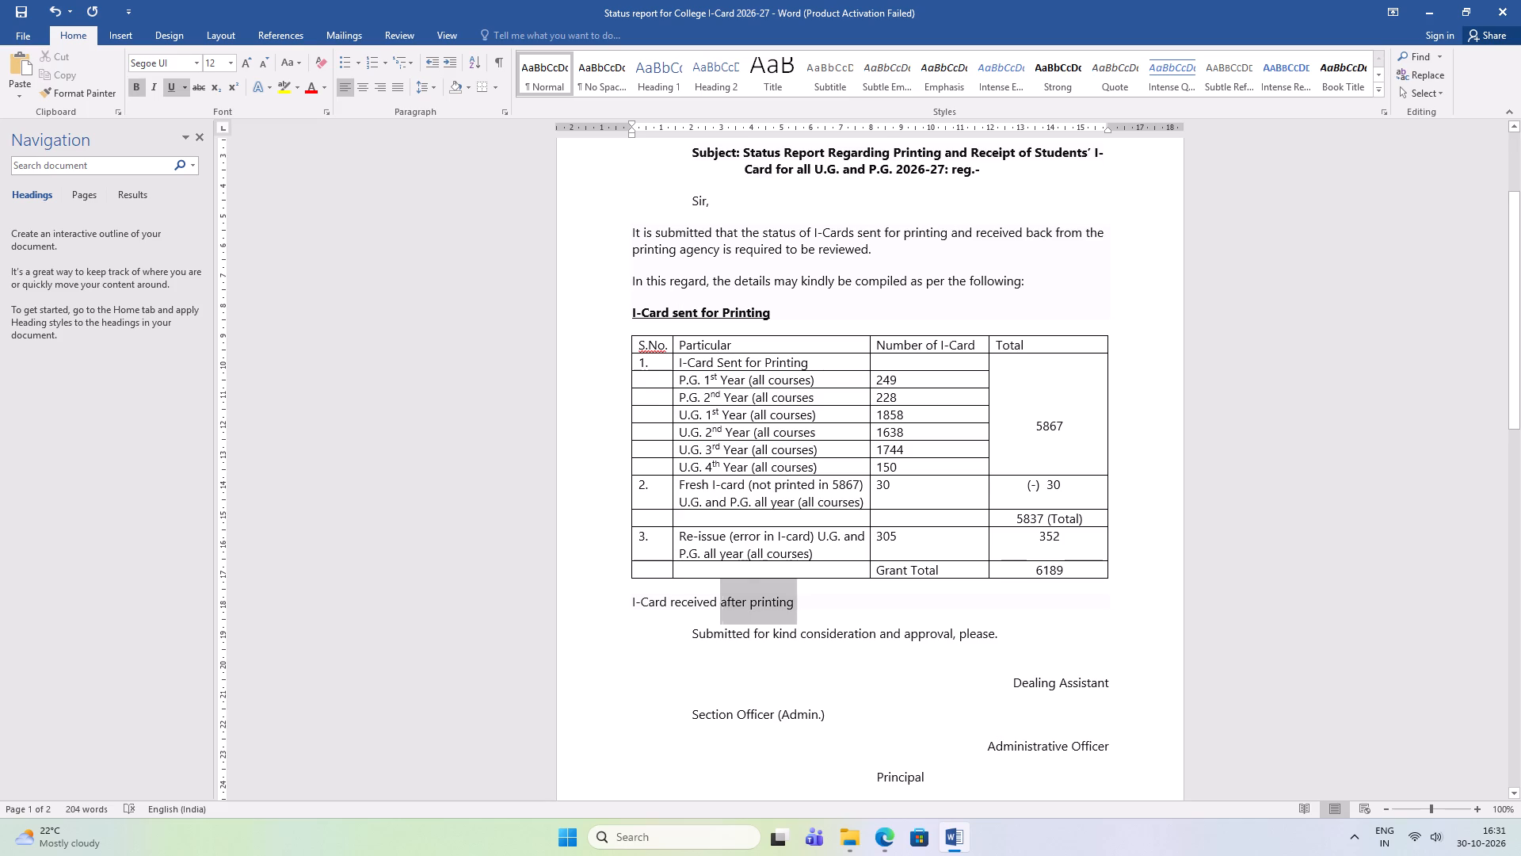
{"action": "left_click_drag", "start_coordinate": [700, 599], "coordinate": [623, 597]}
{"action": "key", "text": "ctrl+b"}
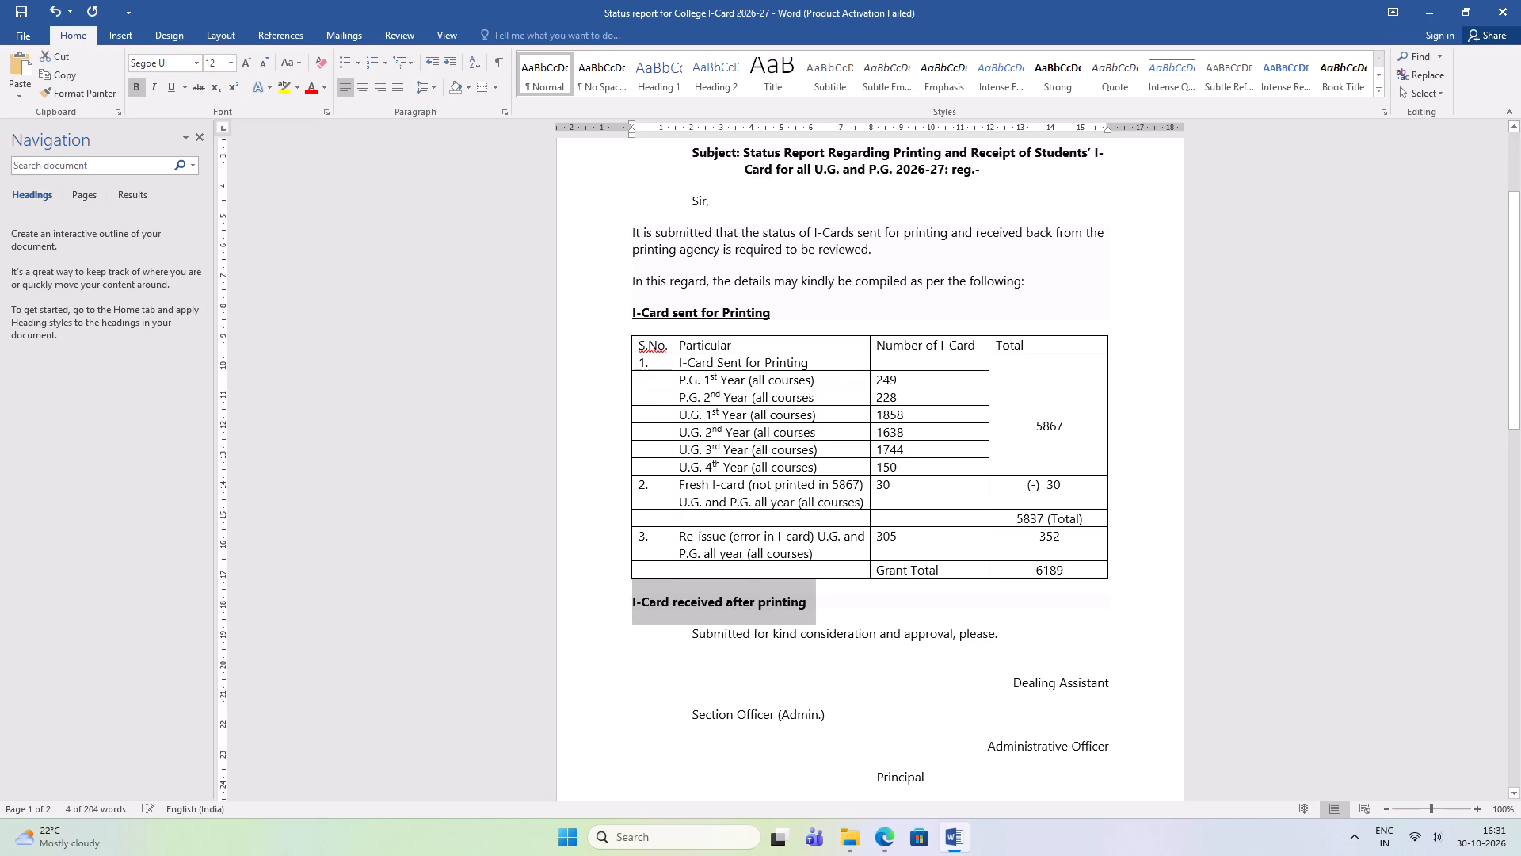
{"action": "key", "text": "ctrl+u"}
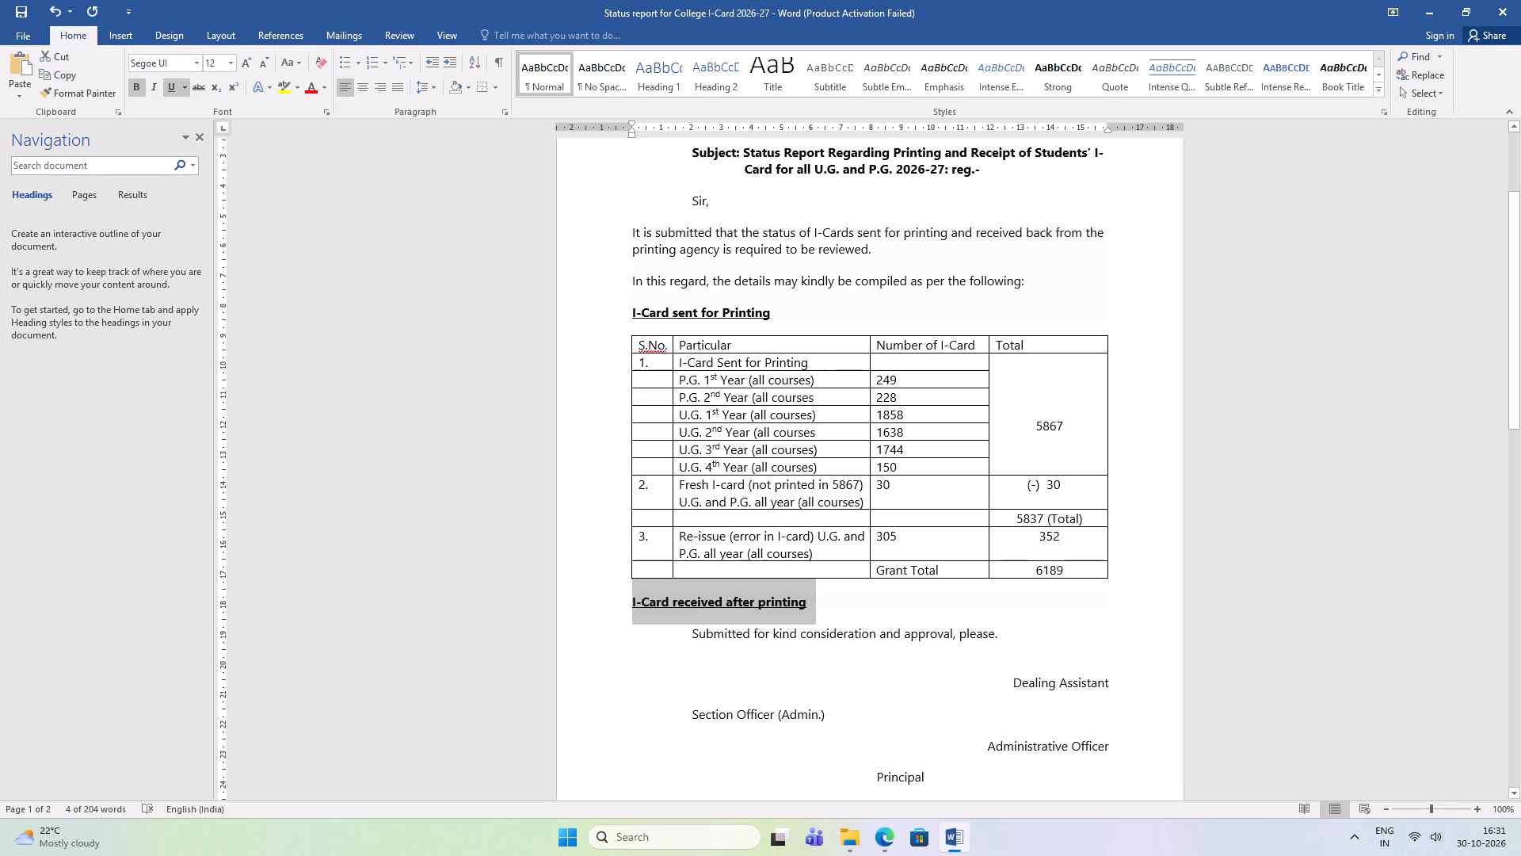
{"action": "left_click", "coordinate": [714, 606]}
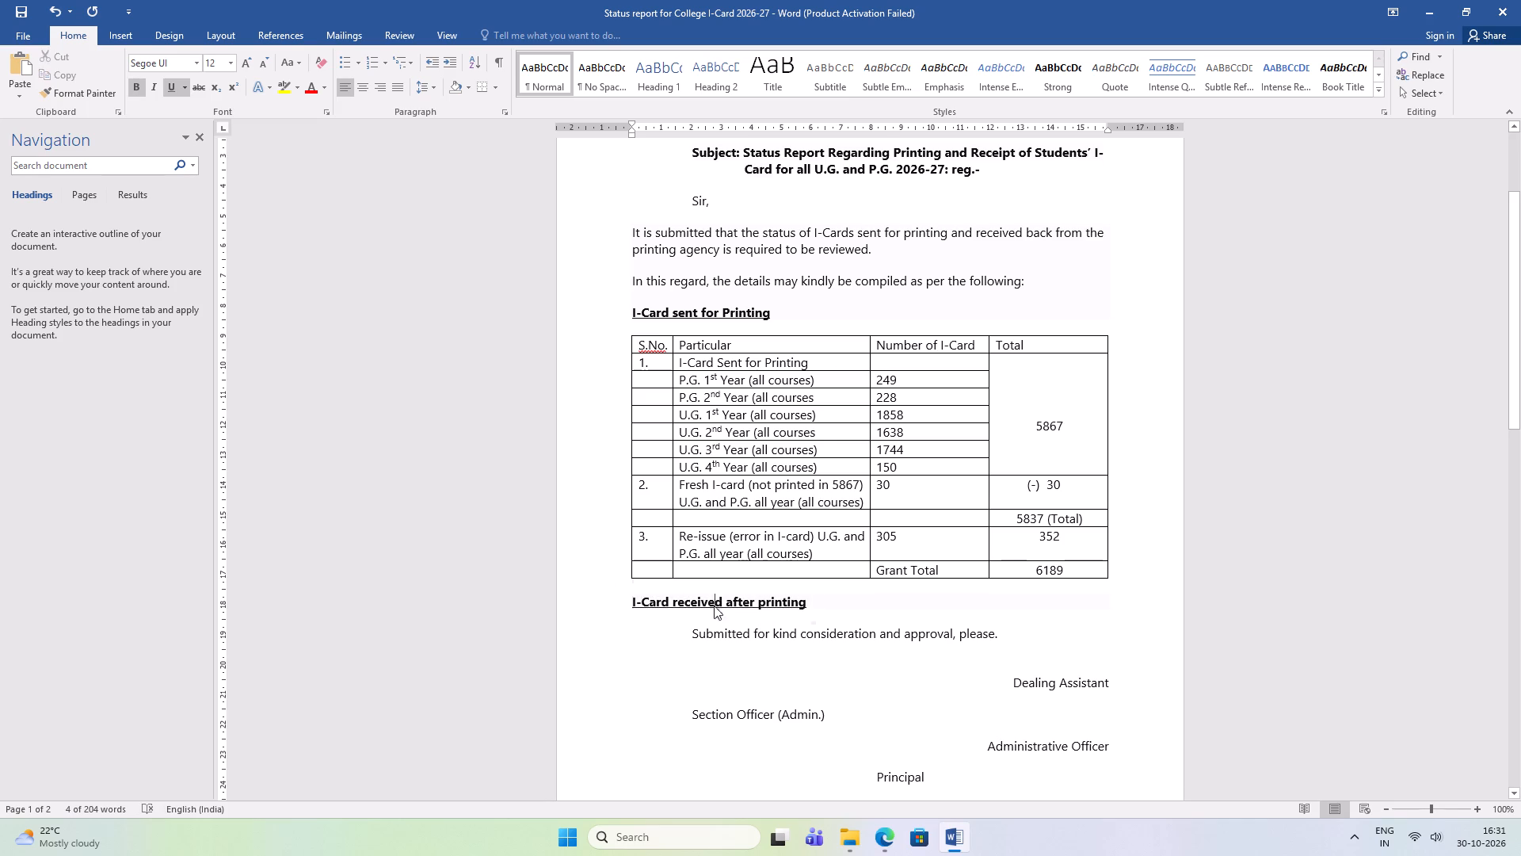
Change "Printing" to lowercase "printing" in the heading above the first table and save the report.
{"action": "left_click", "coordinate": [727, 315]}
{"action": "key", "text": "BackSpace"}
{"action": "key", "text": "p"}
{"action": "key", "text": "ctrl+s"}
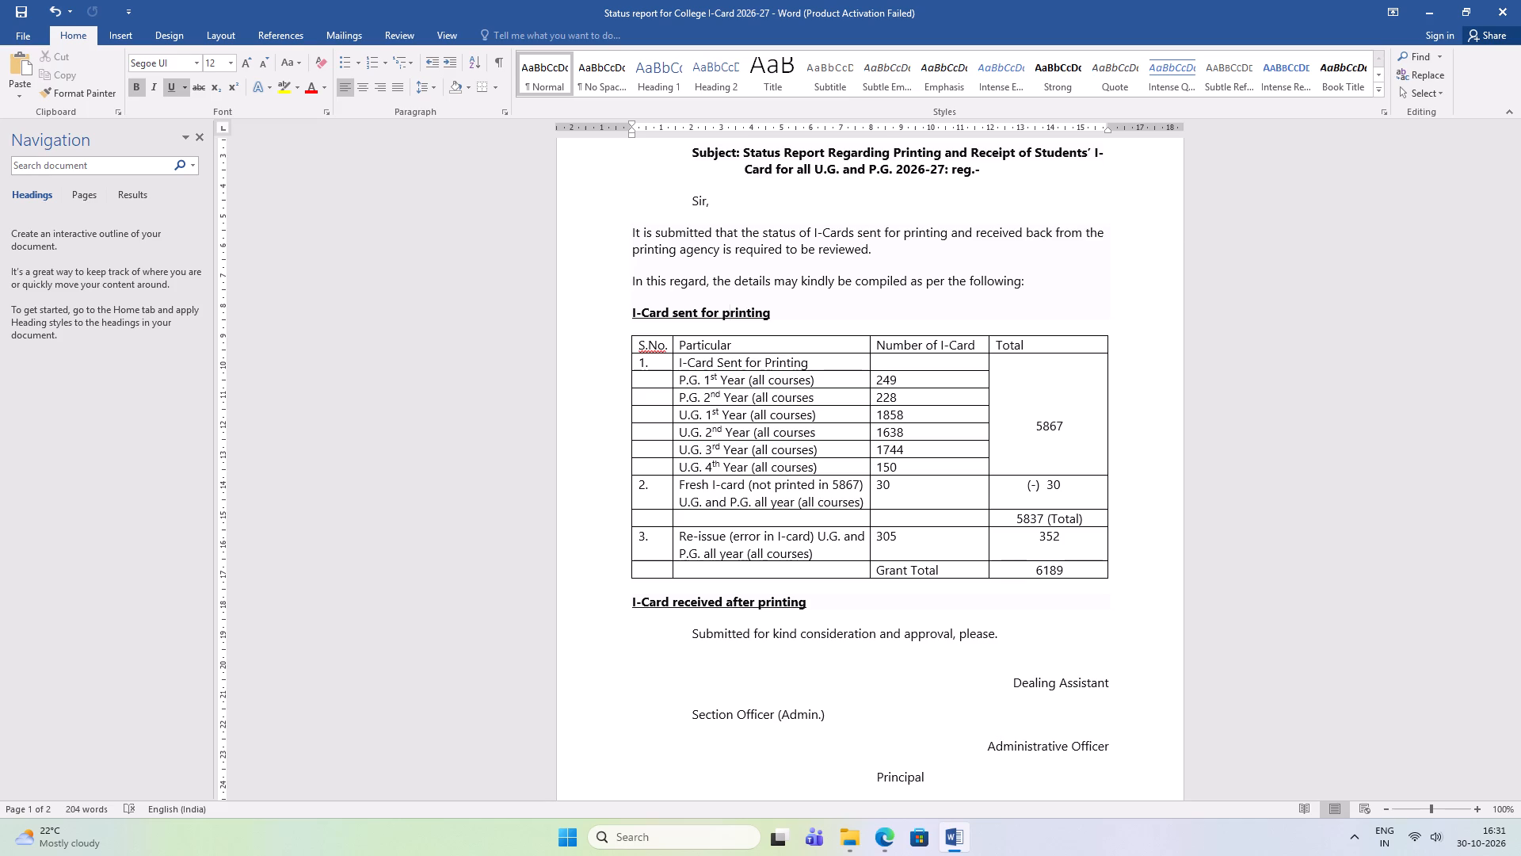
{"action": "key", "text": "ctrl+s"}
{"action": "key", "text": "ctrl+s"}
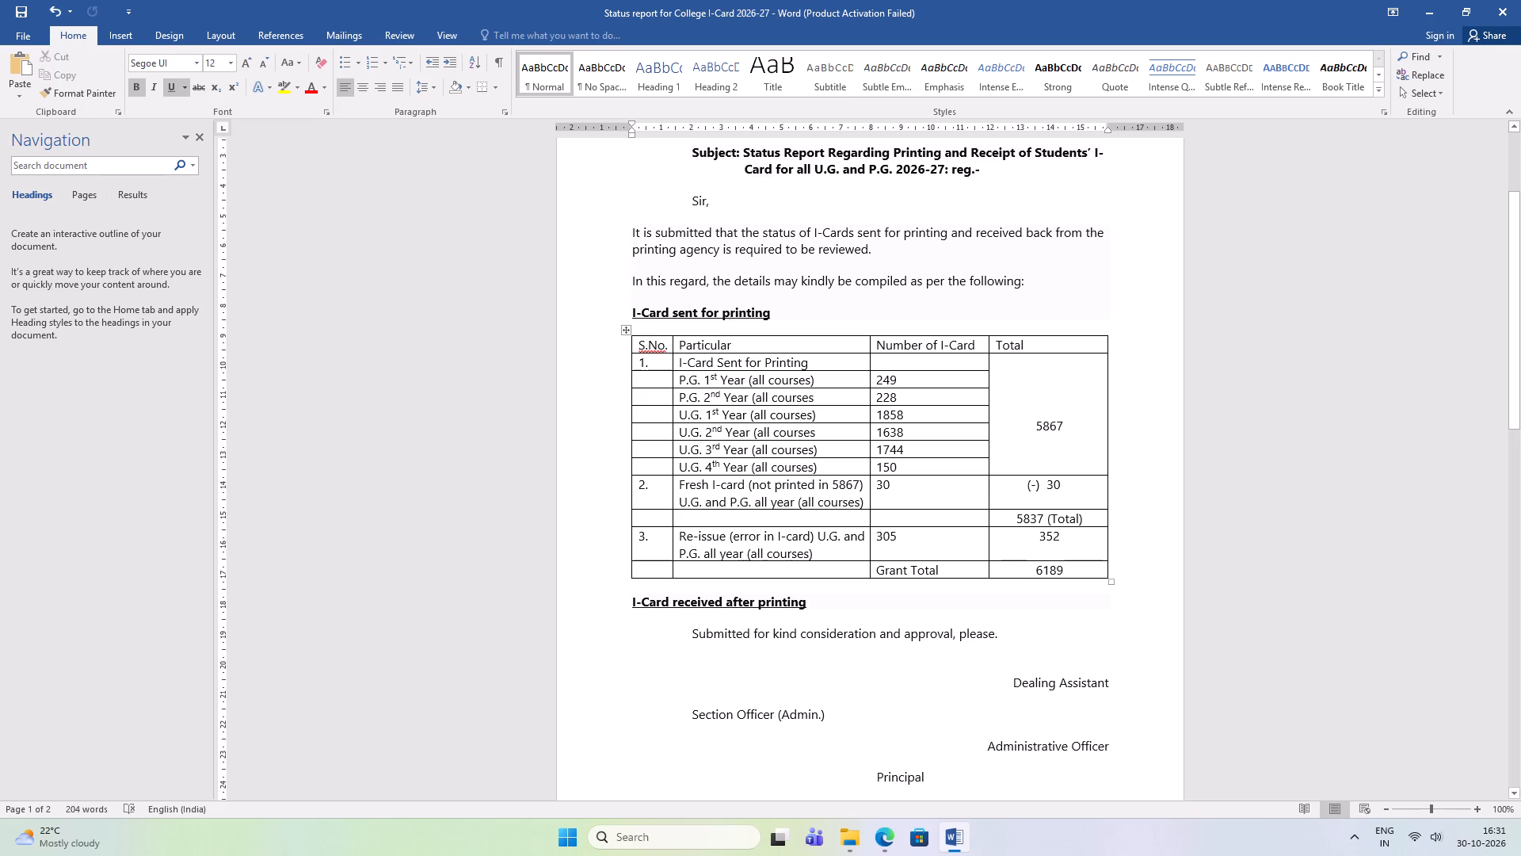
Insert a one-row, four-column table on a new line under the heading "I-Card received after printing".
{"action": "left_click", "coordinate": [833, 598]}
{"action": "key", "text": "Tab"}
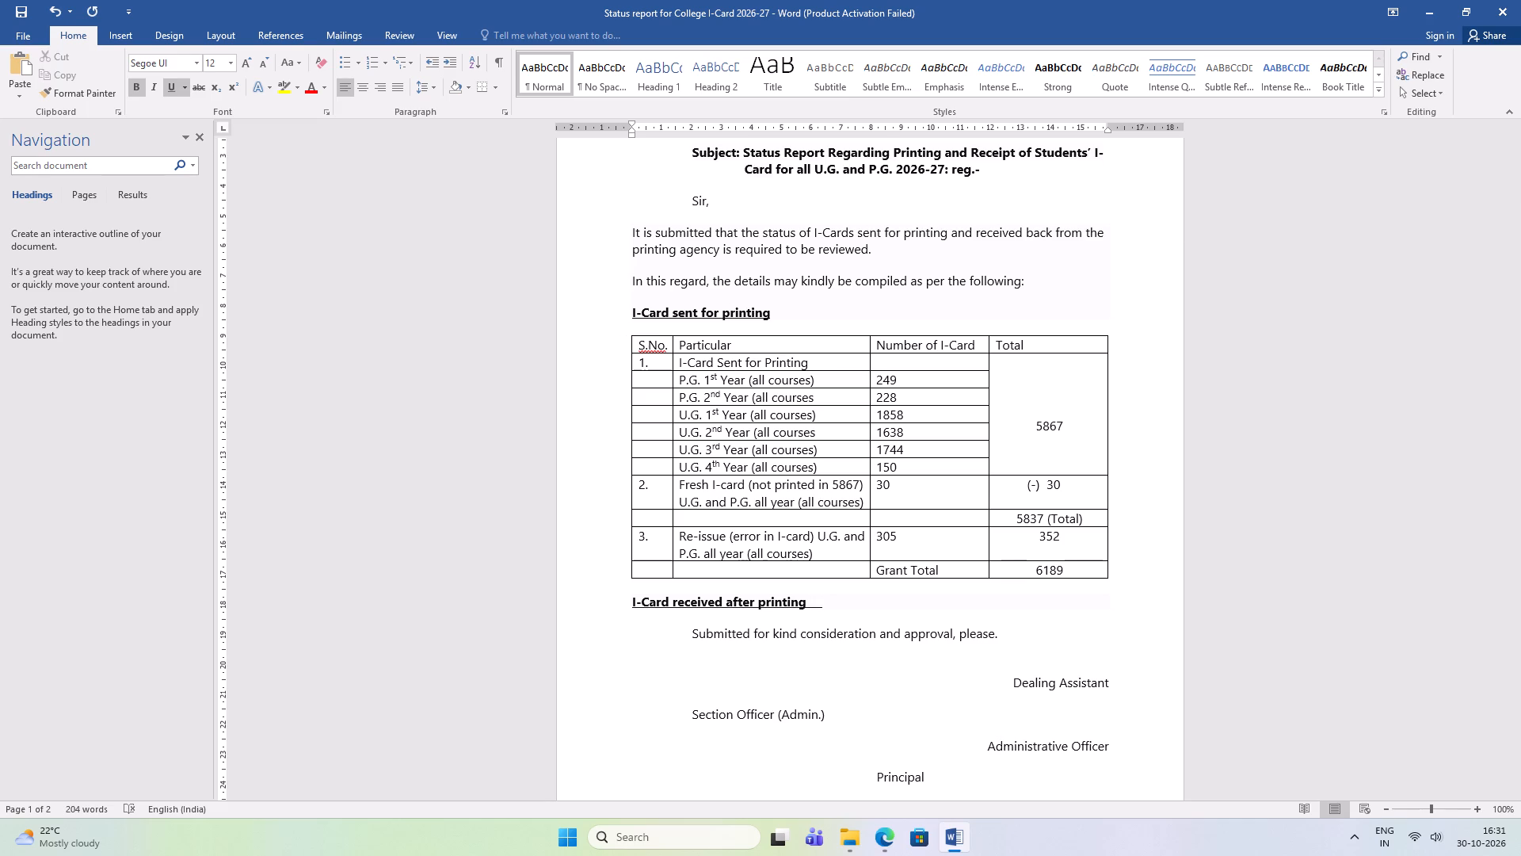
{"action": "key", "text": "BackSpace"}
{"action": "key", "text": "Return"}
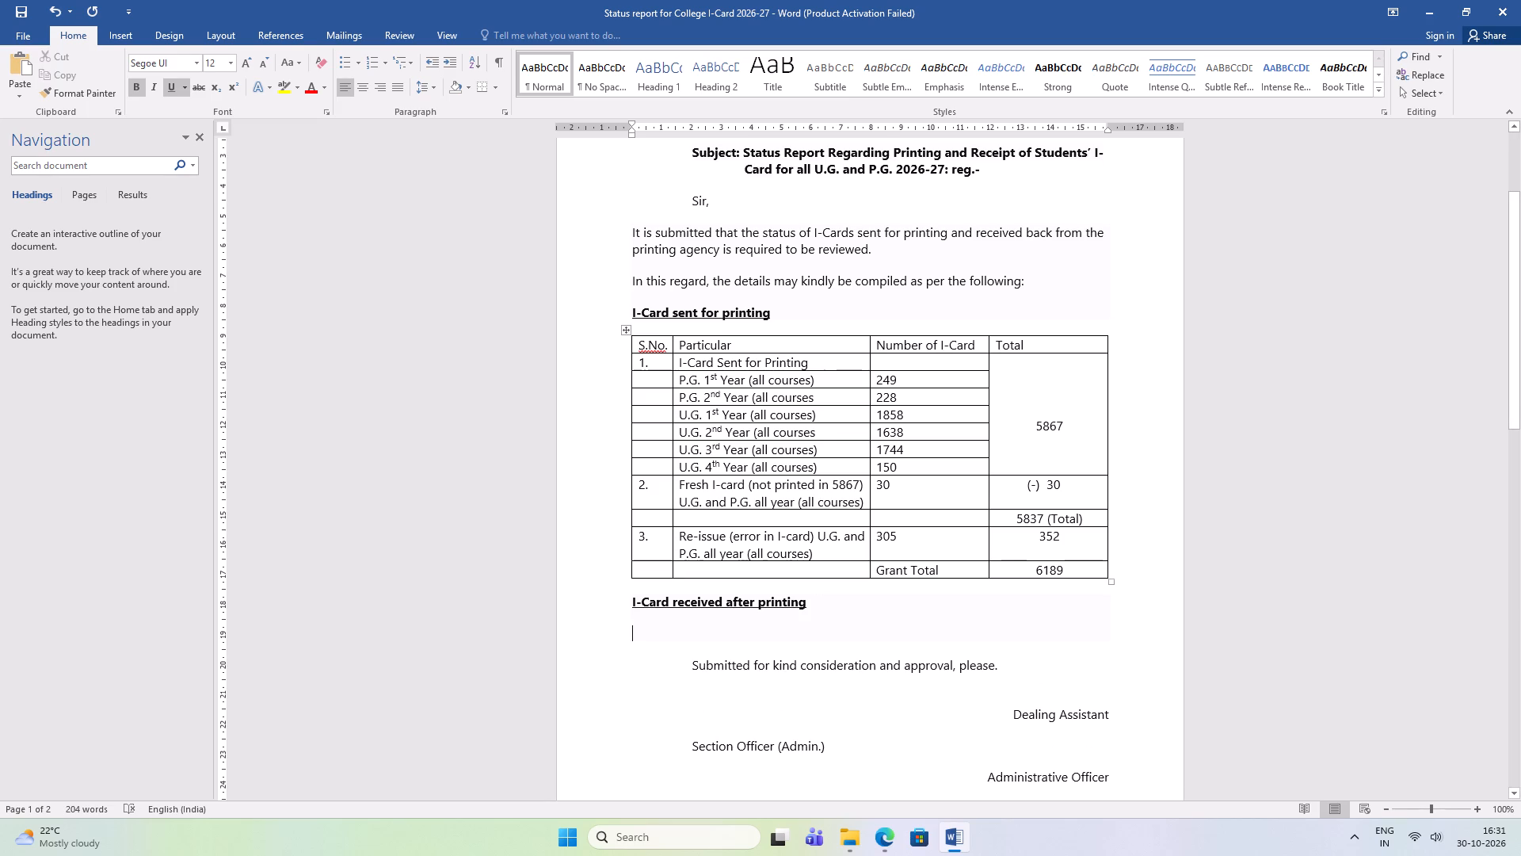
{"action": "left_click", "coordinate": [124, 33]}
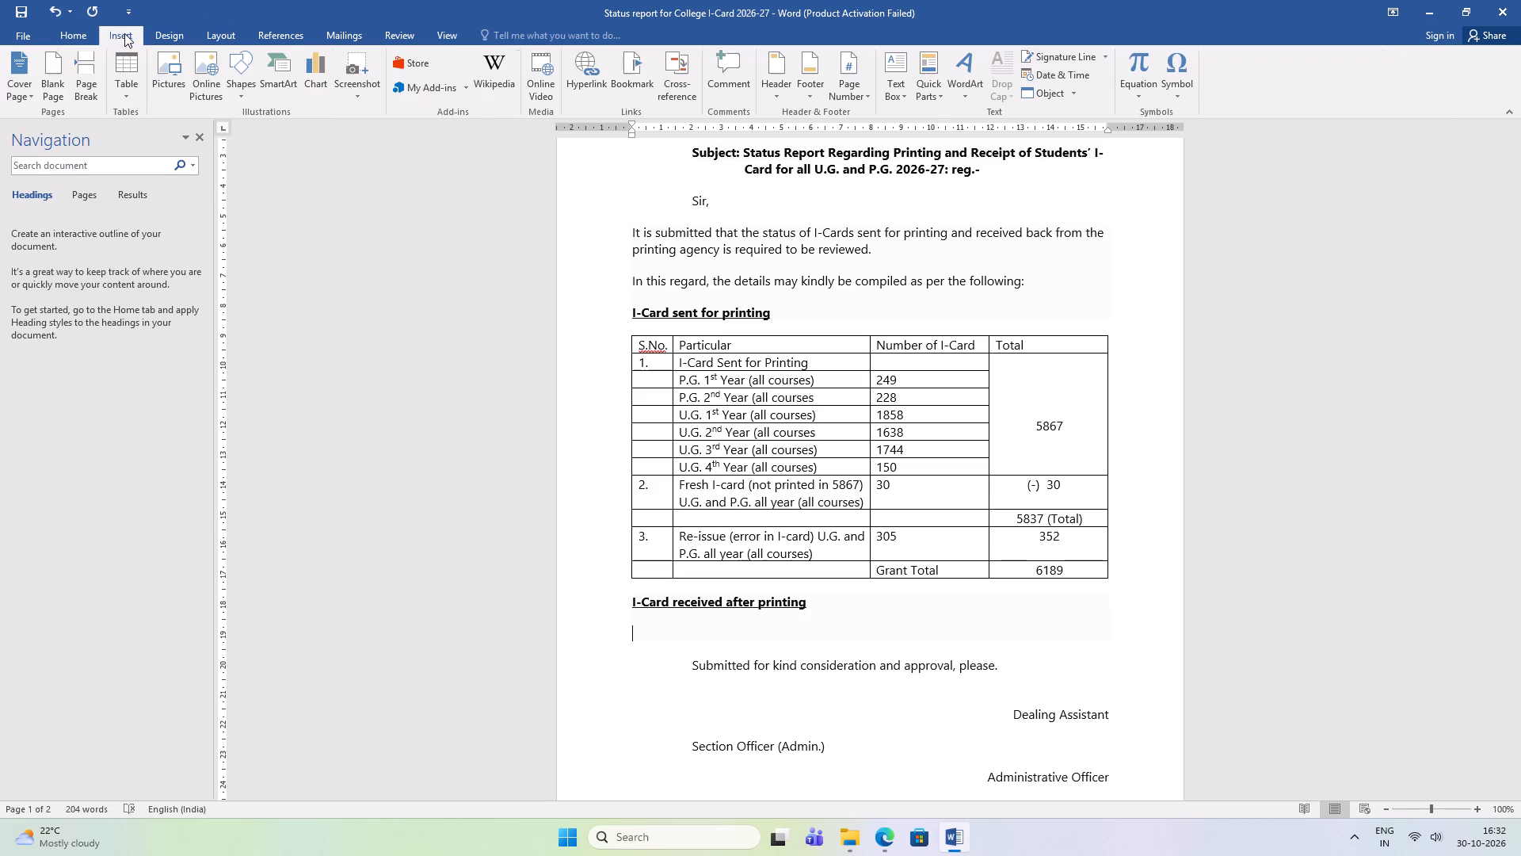
{"action": "left_click", "coordinate": [131, 89]}
{"action": "left_click", "coordinate": [168, 128]}
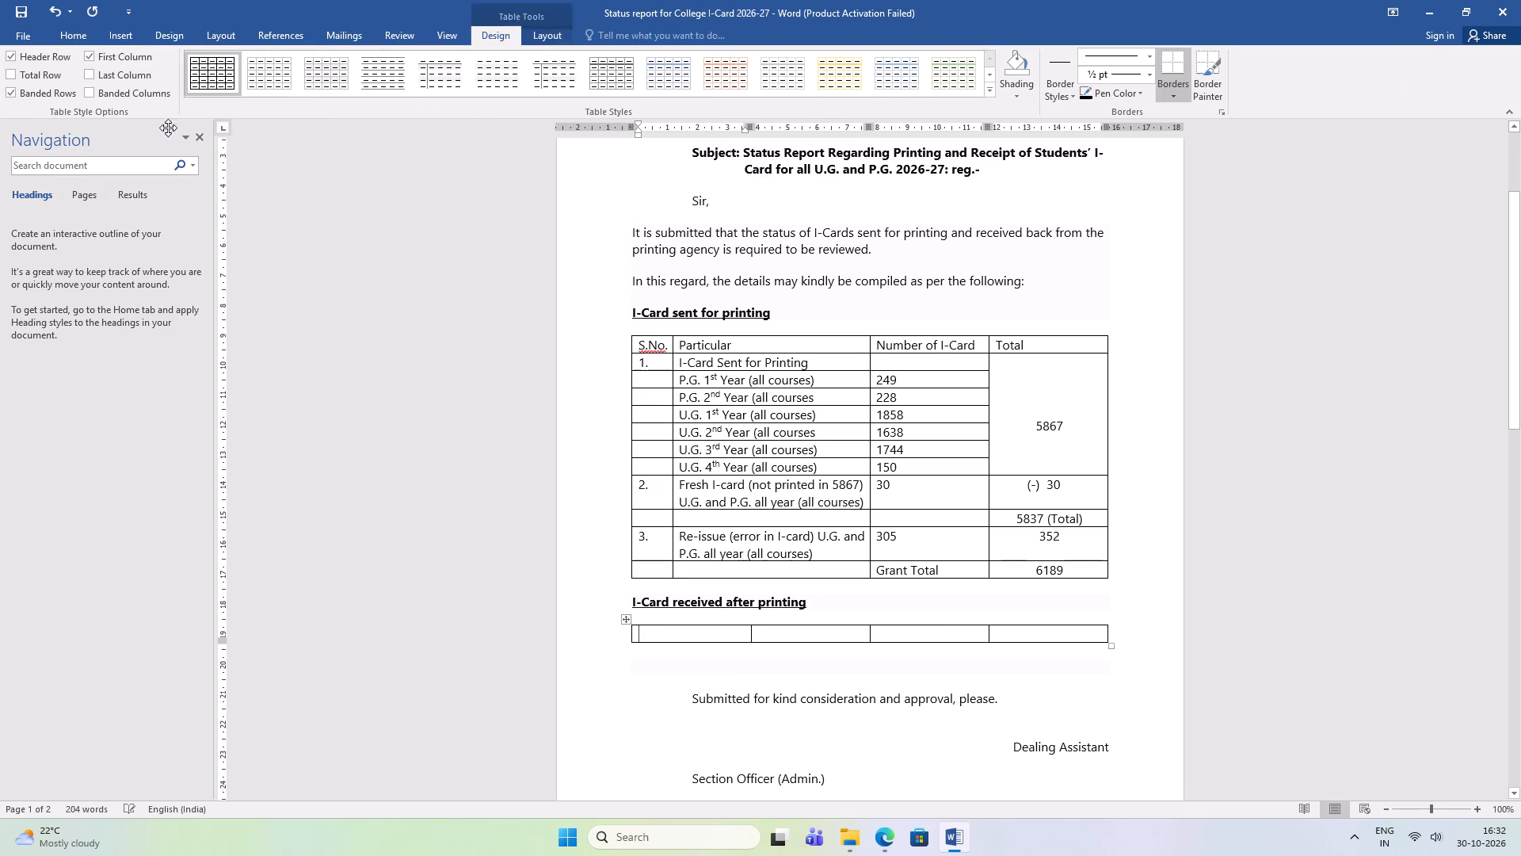
Enter S.No. and Particular as the new table's first two column headers, in plain text without bold or underline.
{"action": "type", "text": "S."}
{"action": "type", "text": "No."}
{"action": "key", "text": "Tab"}
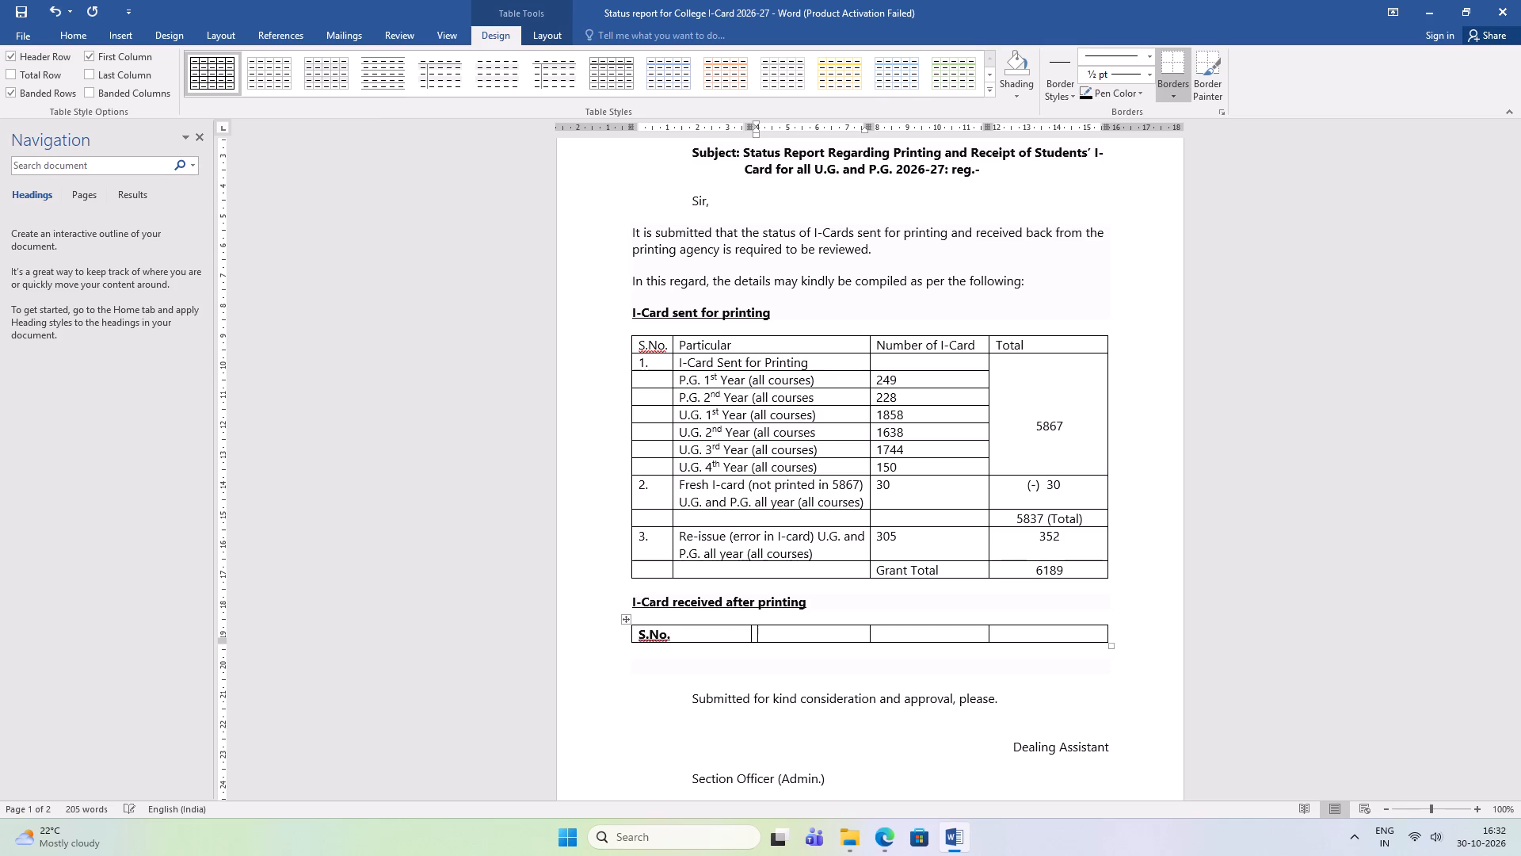
{"action": "type", "text": "Particular"}
{"action": "key", "text": "shift+Left"}
{"action": "key", "text": "shift+Left"}
{"action": "key", "text": "shift+Left"}
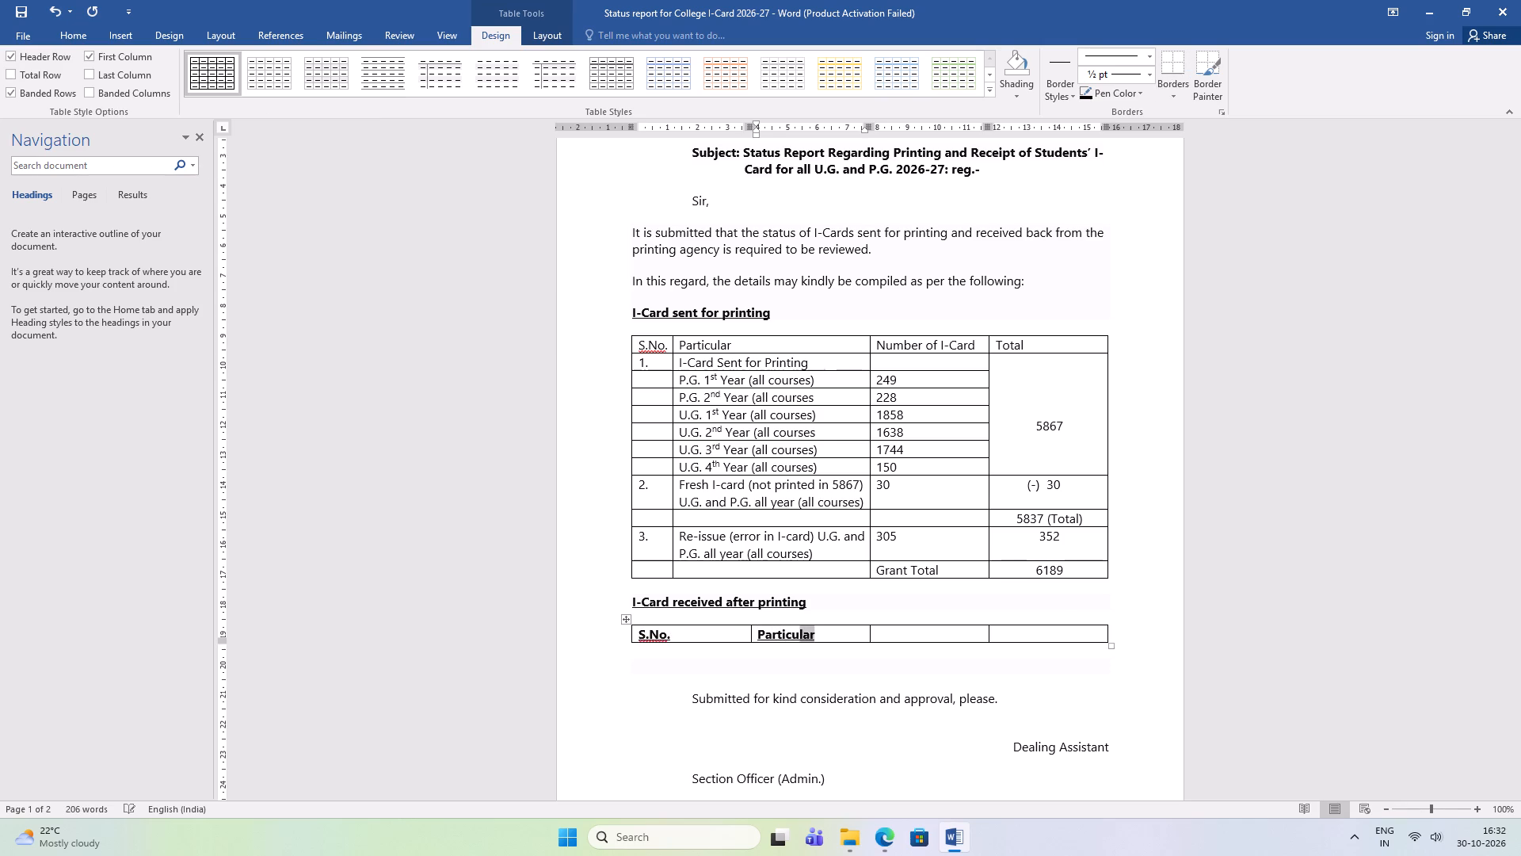
{"action": "key", "text": "shift+Left"}
{"action": "key", "text": "shift+Left"}
{"action": "key", "text": "shift+Left"}
{"action": "key", "text": "shift+Left"}
{"action": "key", "text": "shift+Left"}
{"action": "key", "text": "shift+Left"}
{"action": "key", "text": "shift+Left"}
{"action": "key", "text": "shift+Left"}
{"action": "key", "text": "shift+Left"}
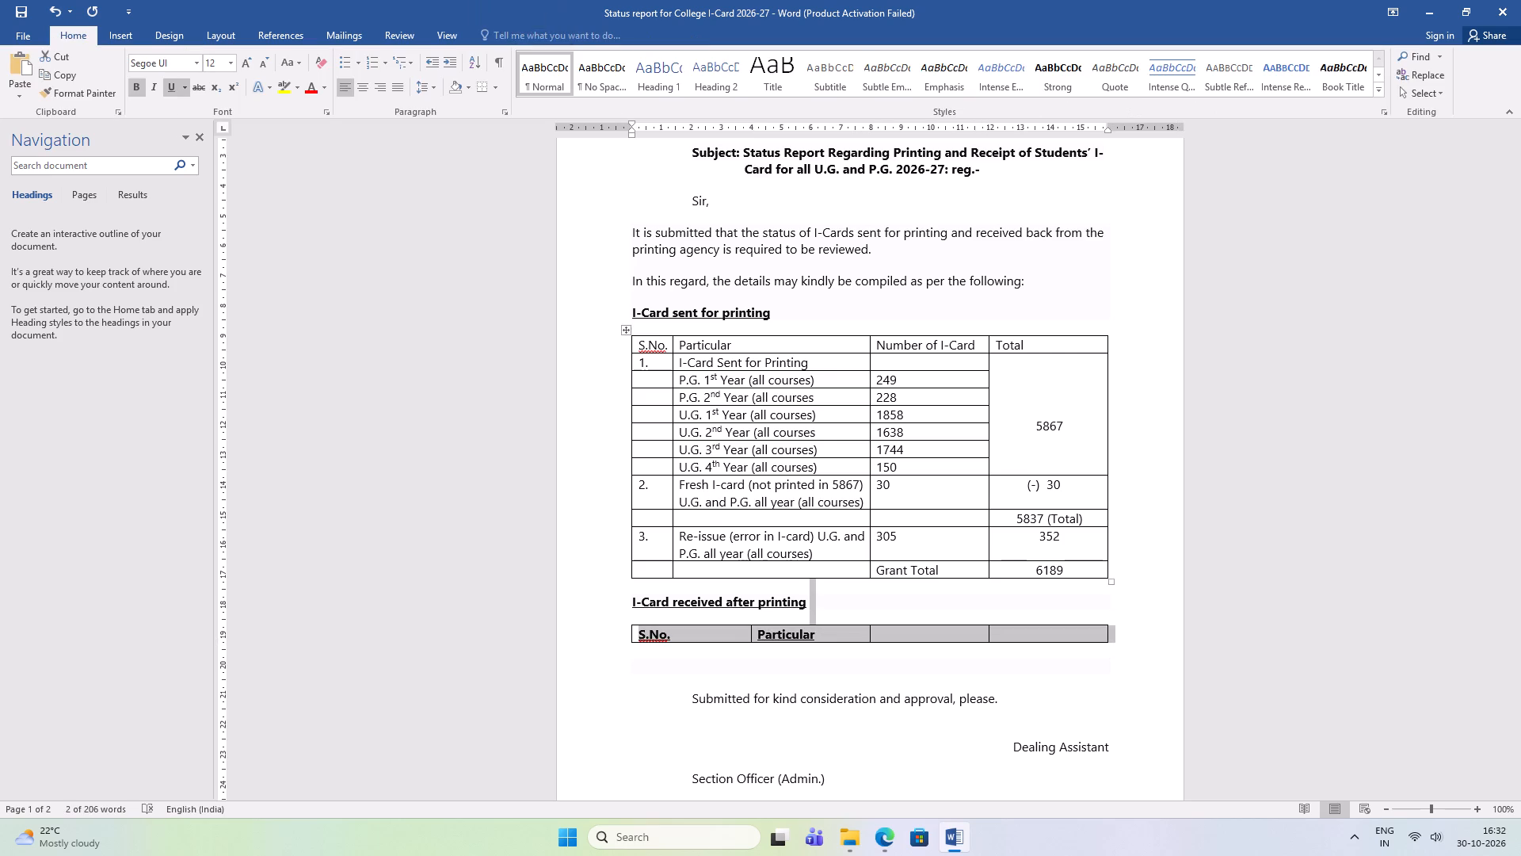
{"action": "key", "text": "shift+Right"}
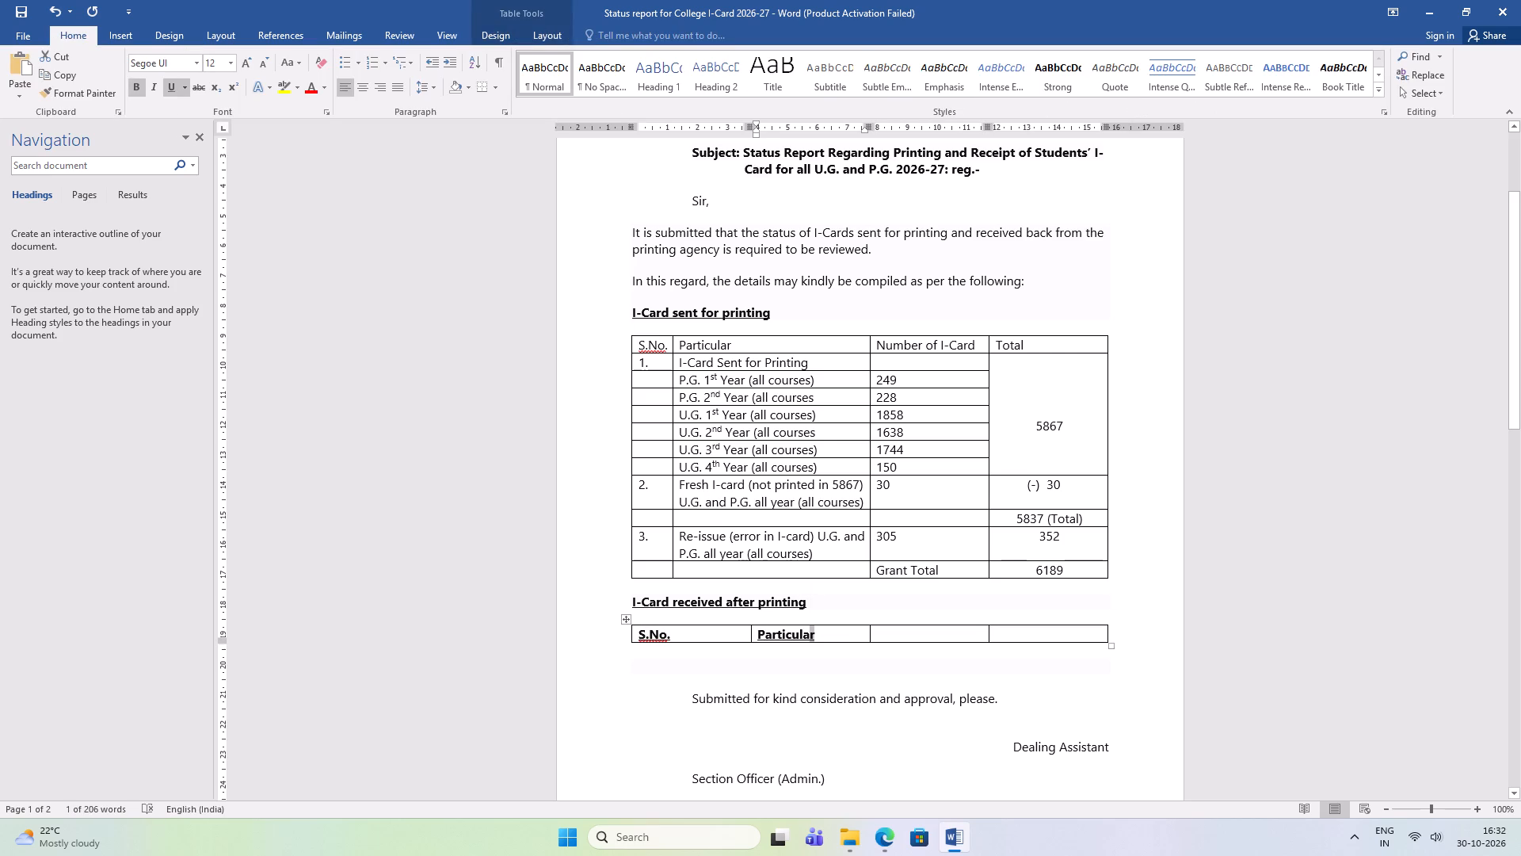
{"action": "left_click_drag", "start_coordinate": [828, 633], "coordinate": [675, 633]}
{"action": "key", "text": "ctrl+b"}
{"action": "key", "text": "ctrl+u"}
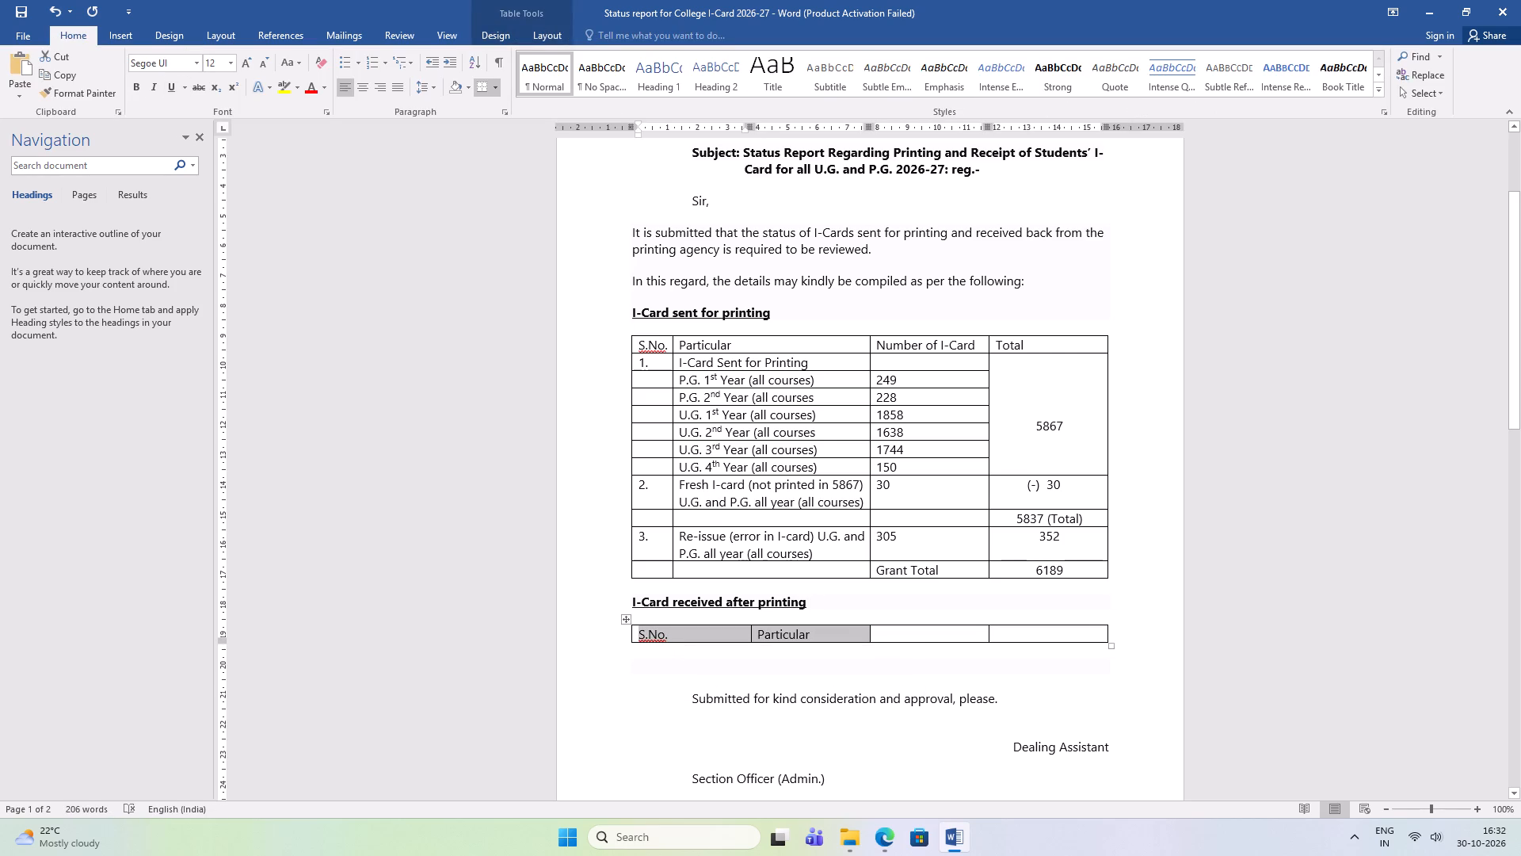
Enter Number of I-Card and Total as the new table's last two column headers, in plain text without bold or underline.
{"action": "key", "text": "Tab"}
{"action": "key", "text": "Tab"}
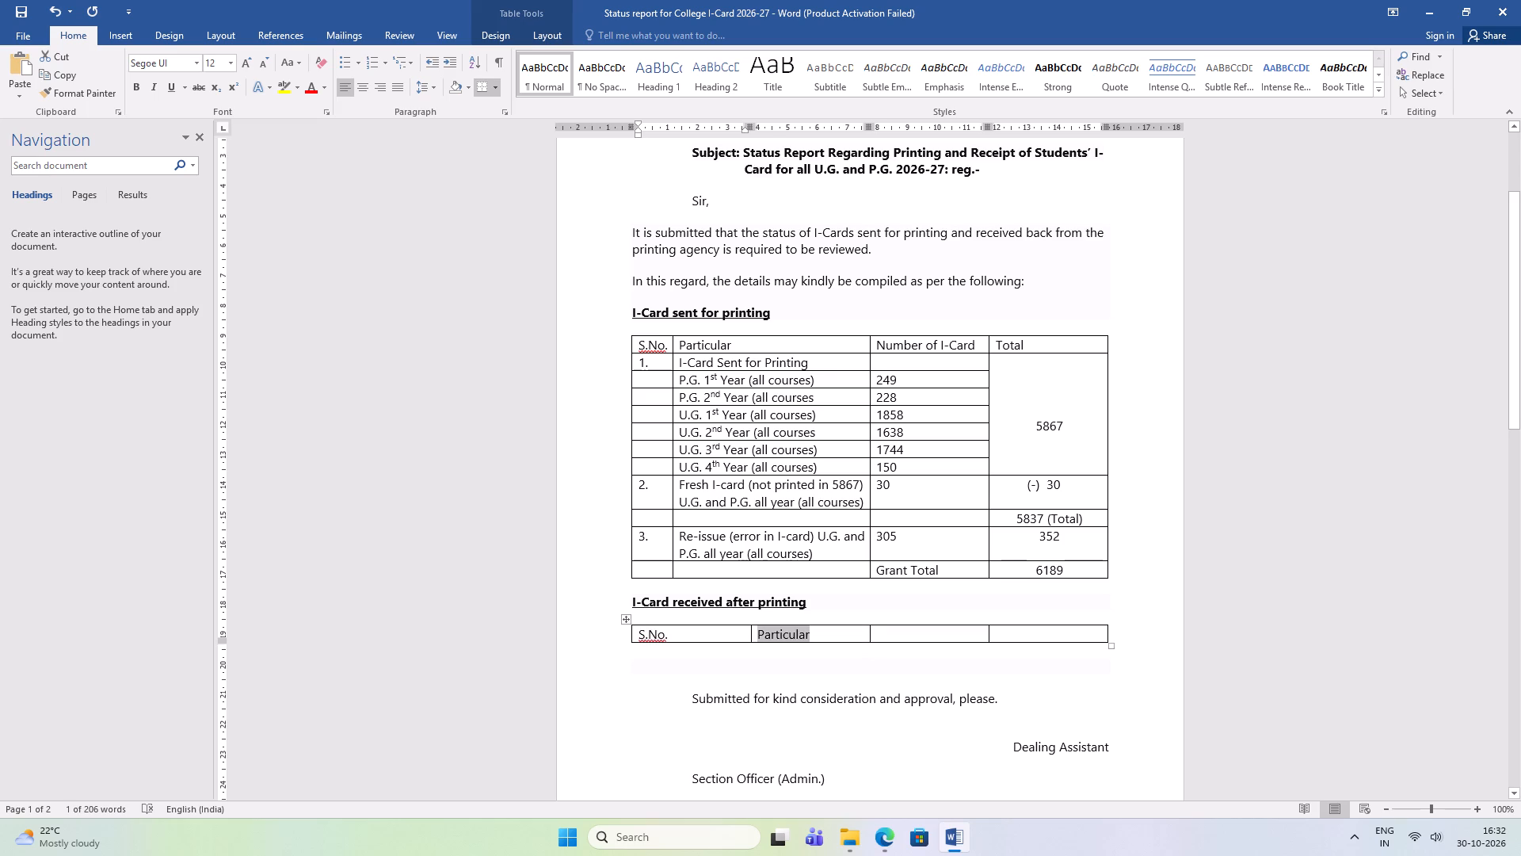
{"action": "key", "text": "Tab"}
{"action": "type", "text": "Num"}
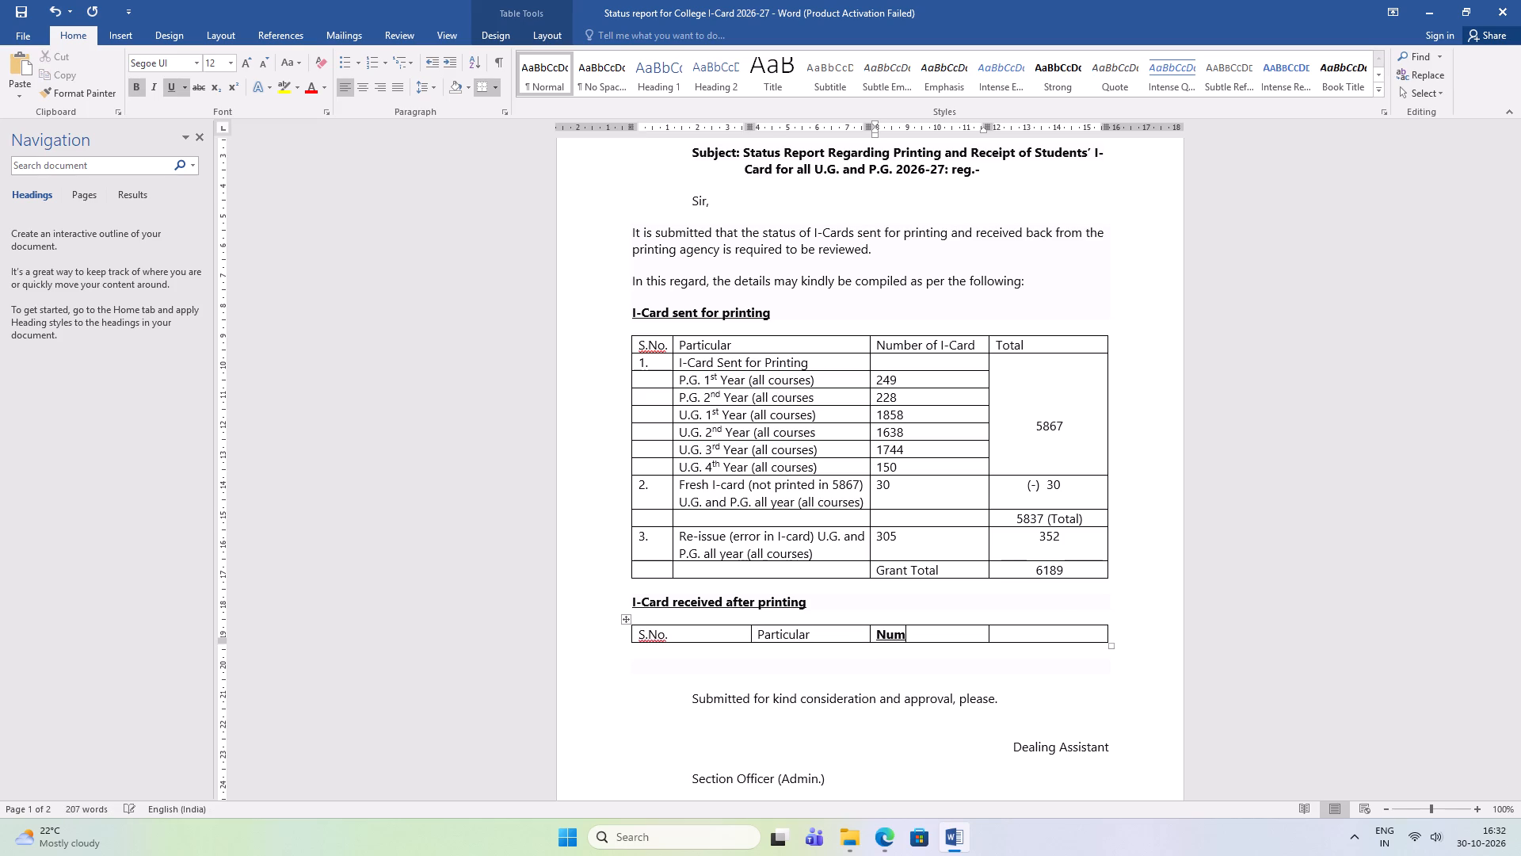
{"action": "type", "text": "ber of I"}
{"action": "type", "text": "-CArd"}
{"action": "key", "text": "Tab"}
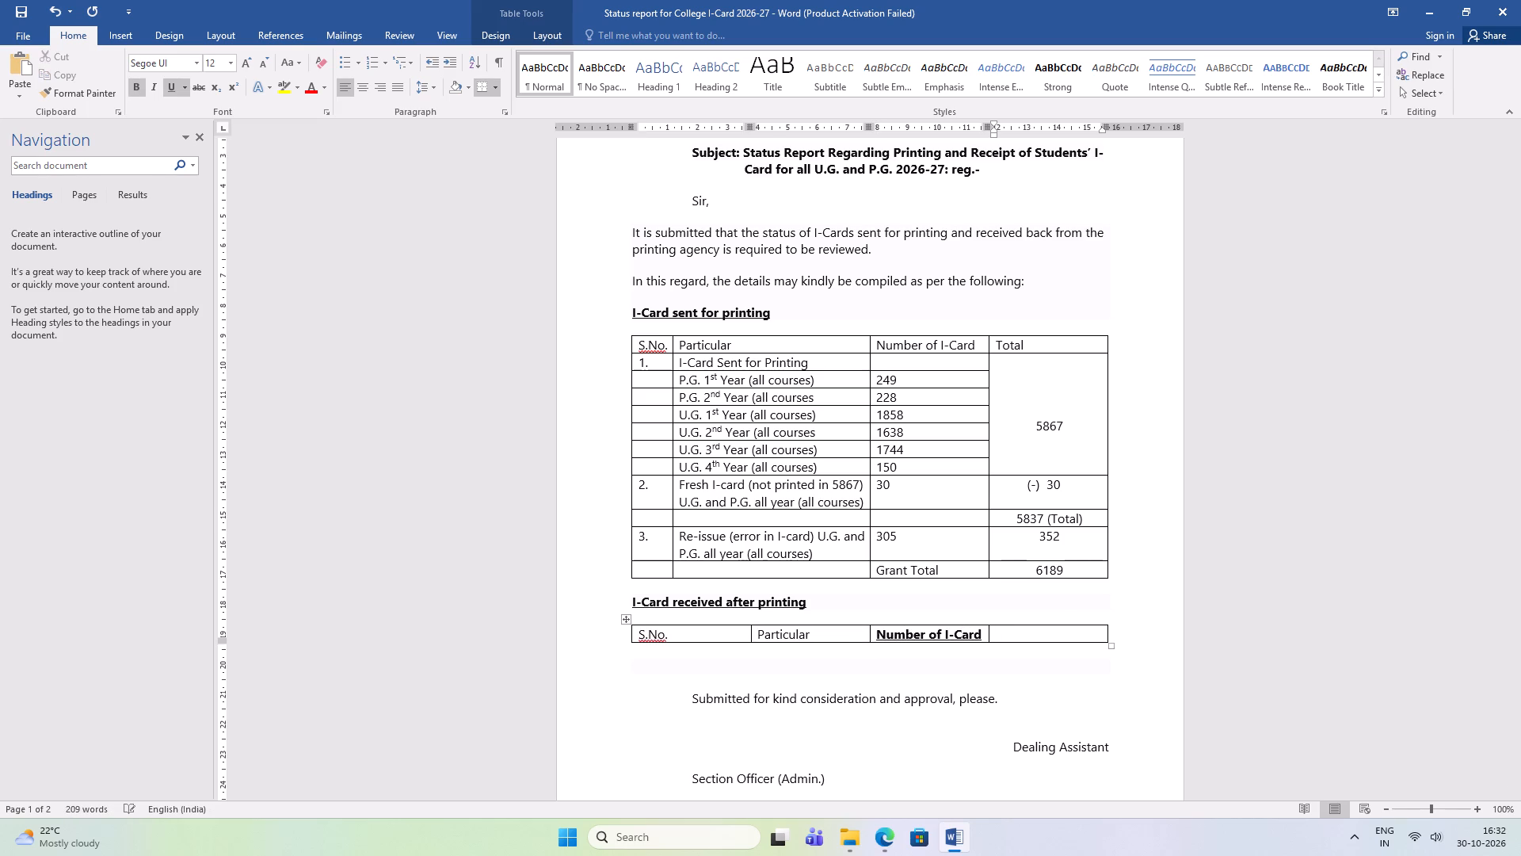
{"action": "type", "text": "Total"}
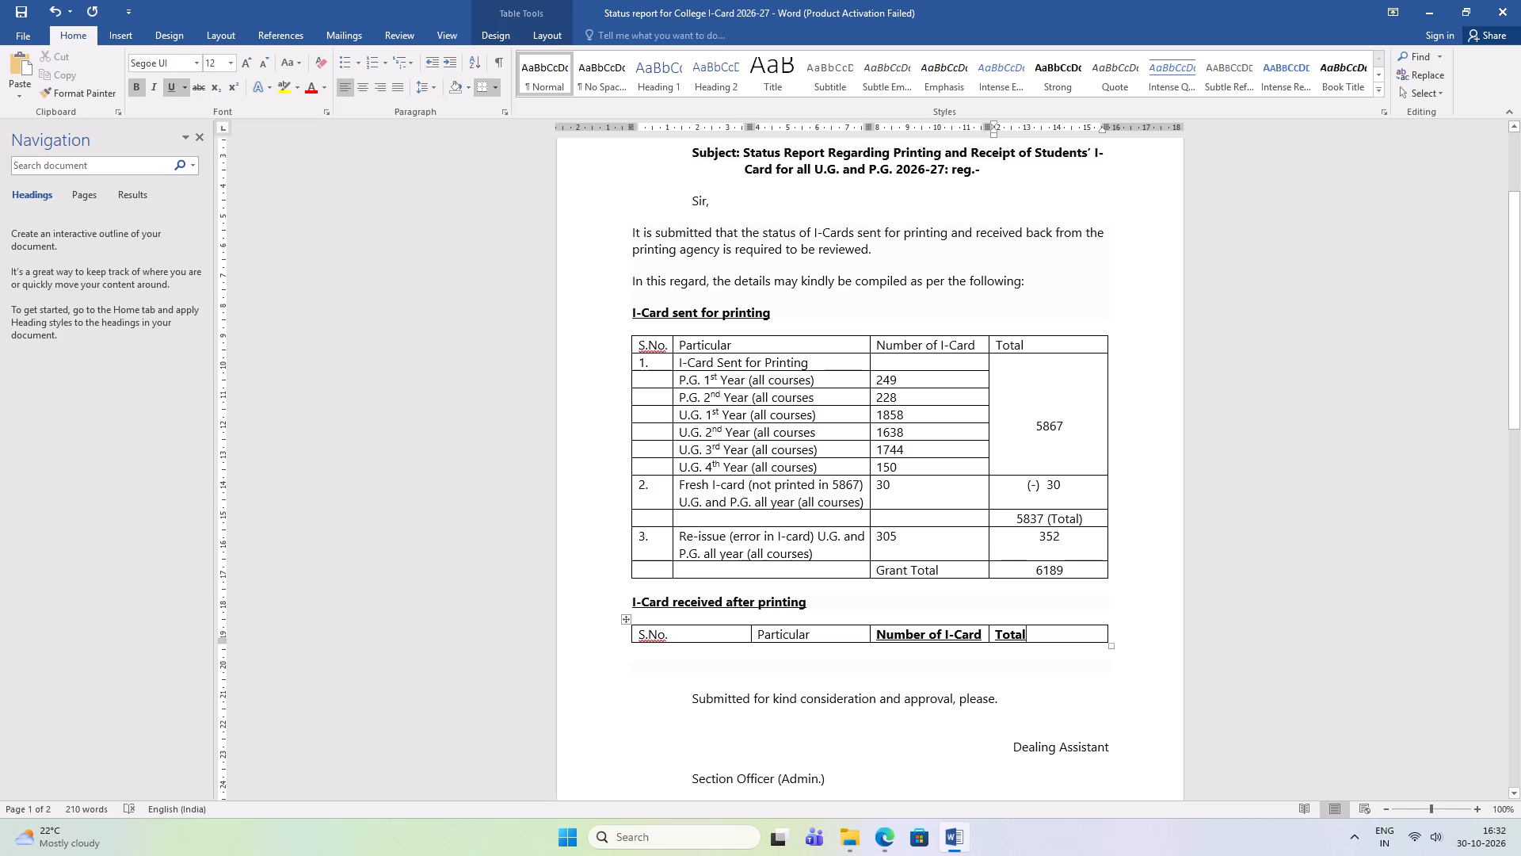
{"action": "left_click_drag", "start_coordinate": [878, 632], "coordinate": [1014, 629]}
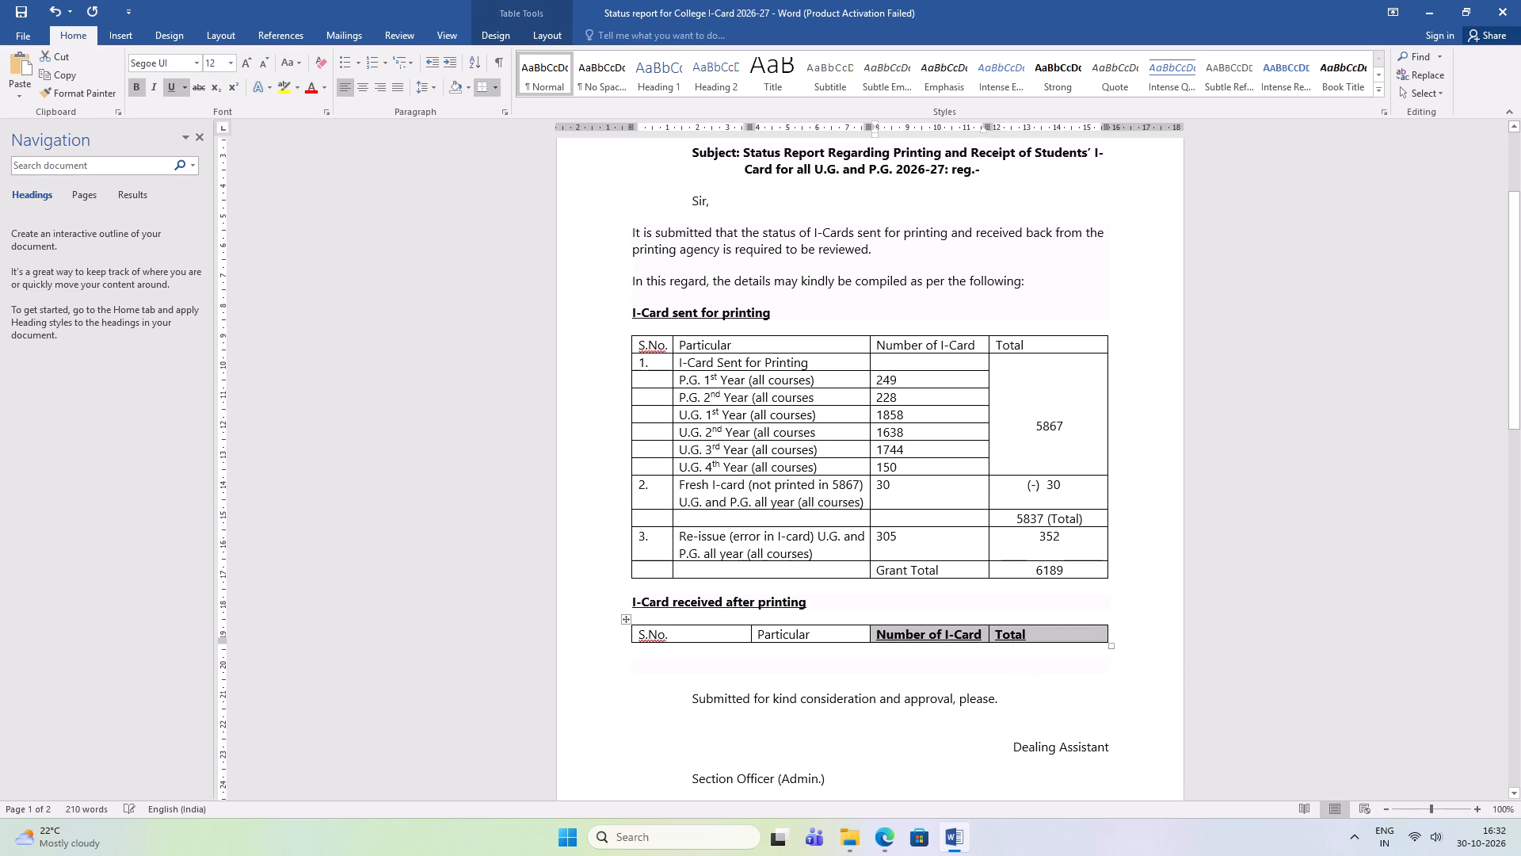
{"action": "key", "text": "ctrl+b"}
{"action": "key", "text": "ctrl+u"}
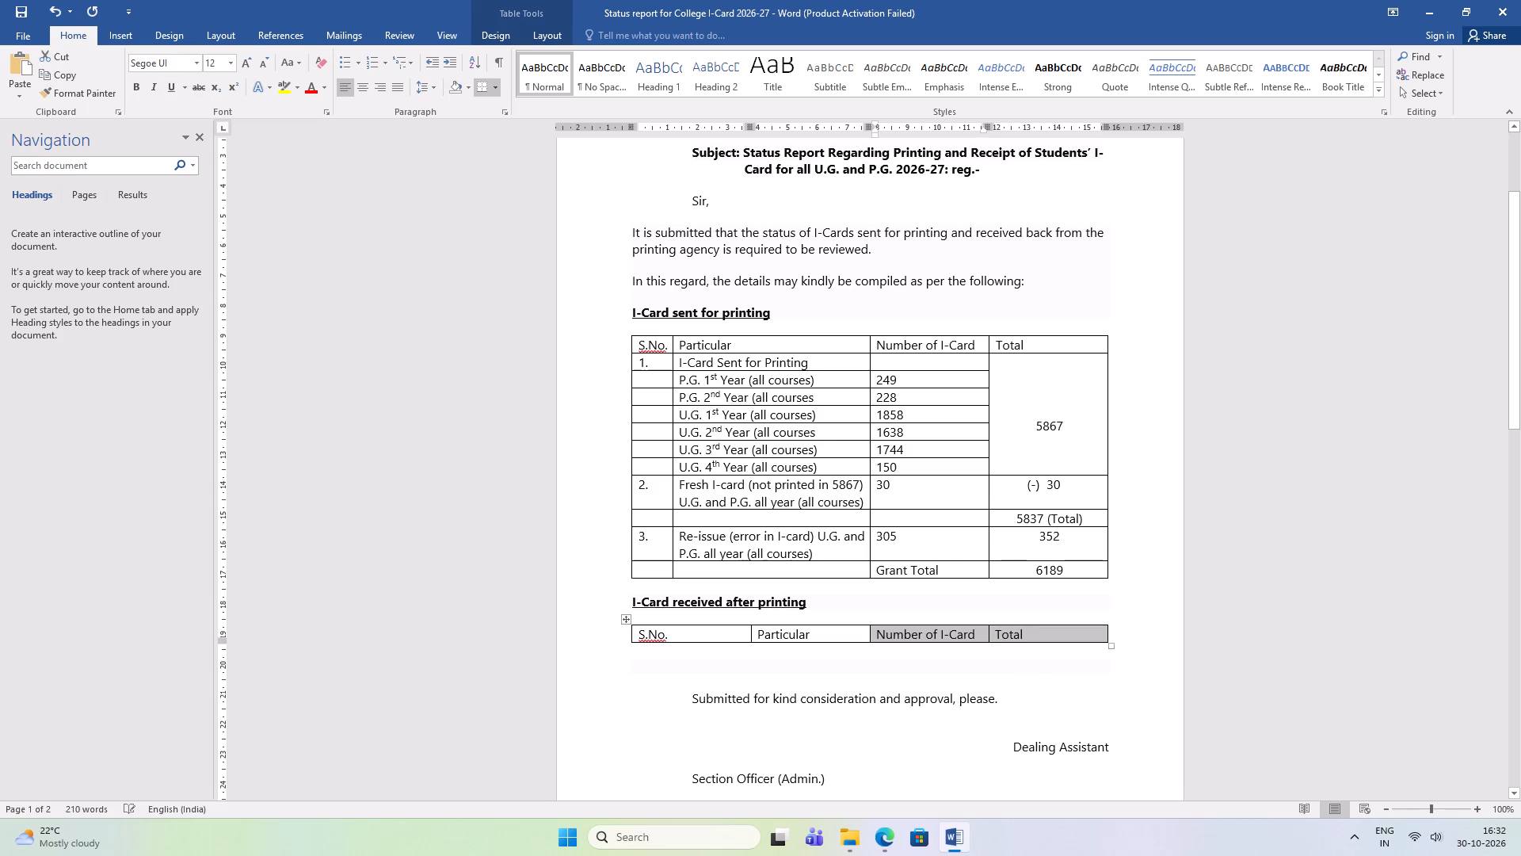
Narrow the S.No. column of the received-cards table to match the table above it, and save the report.
{"action": "key", "text": "ctrl+s"}
{"action": "key", "text": "ctrl+s"}
{"action": "left_click_drag", "start_coordinate": [750, 630], "coordinate": [671, 628]}
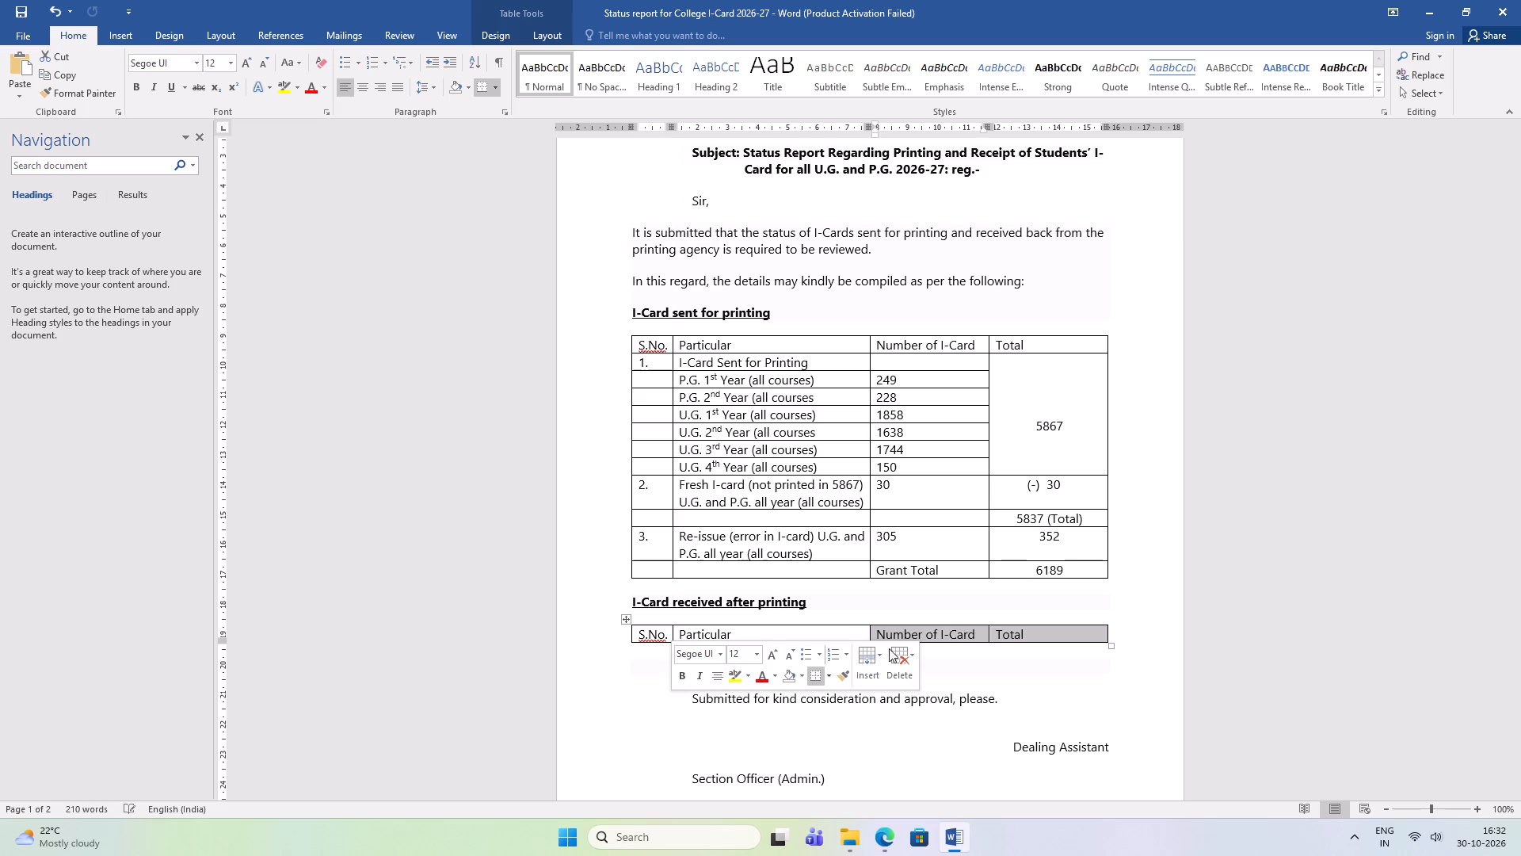
{"action": "left_click", "coordinate": [1040, 656]}
{"action": "key", "text": "ctrl+s"}
Add a row below the header row of the received-cards table and number it "1." under S.No.
{"action": "left_click", "coordinate": [1073, 636]}
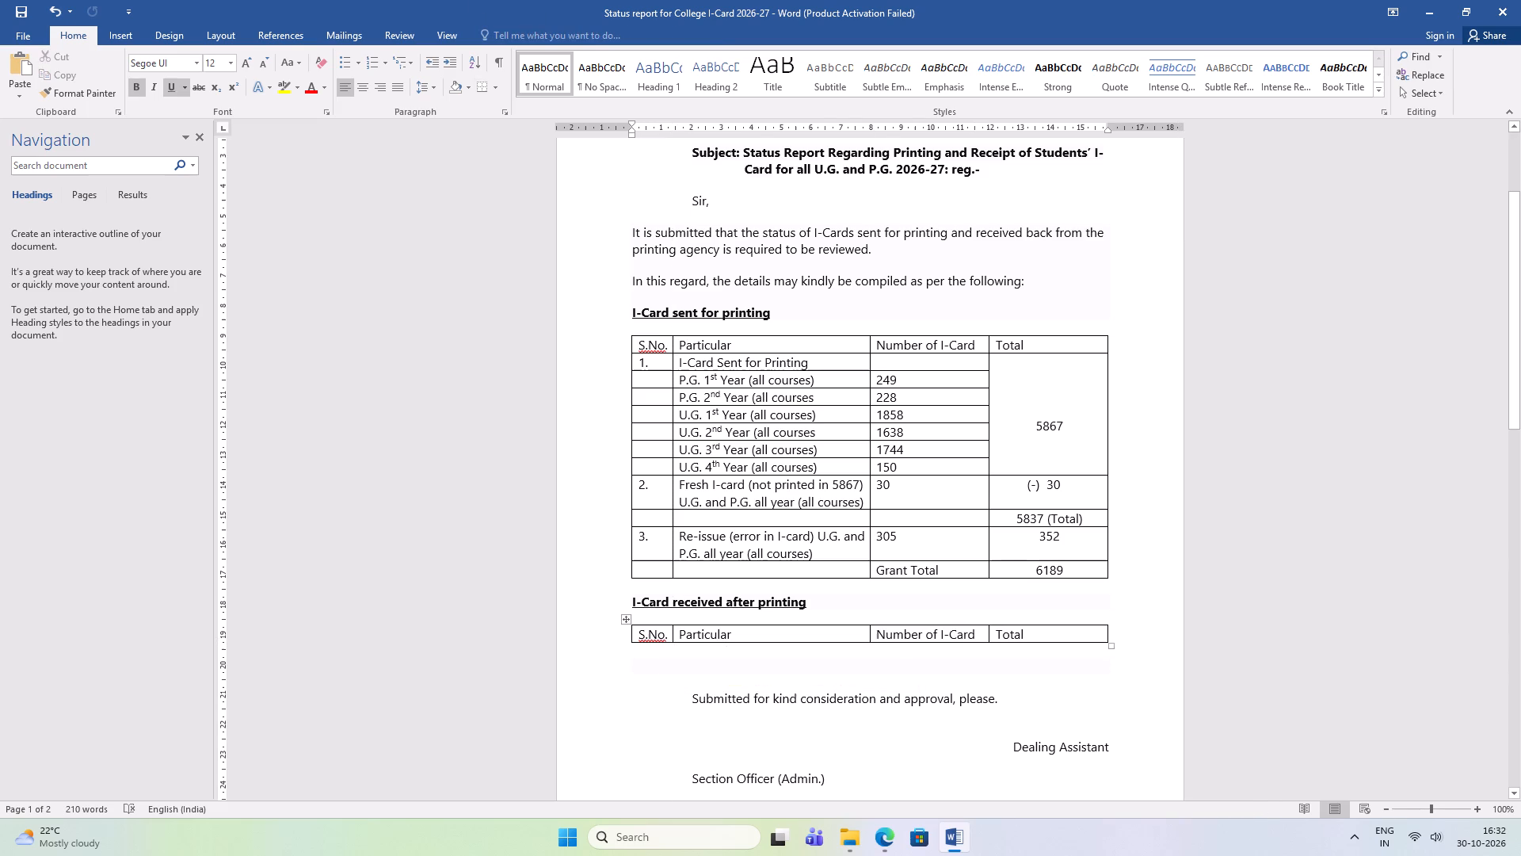
{"action": "key", "text": "Tab"}
{"action": "key", "text": "1"}
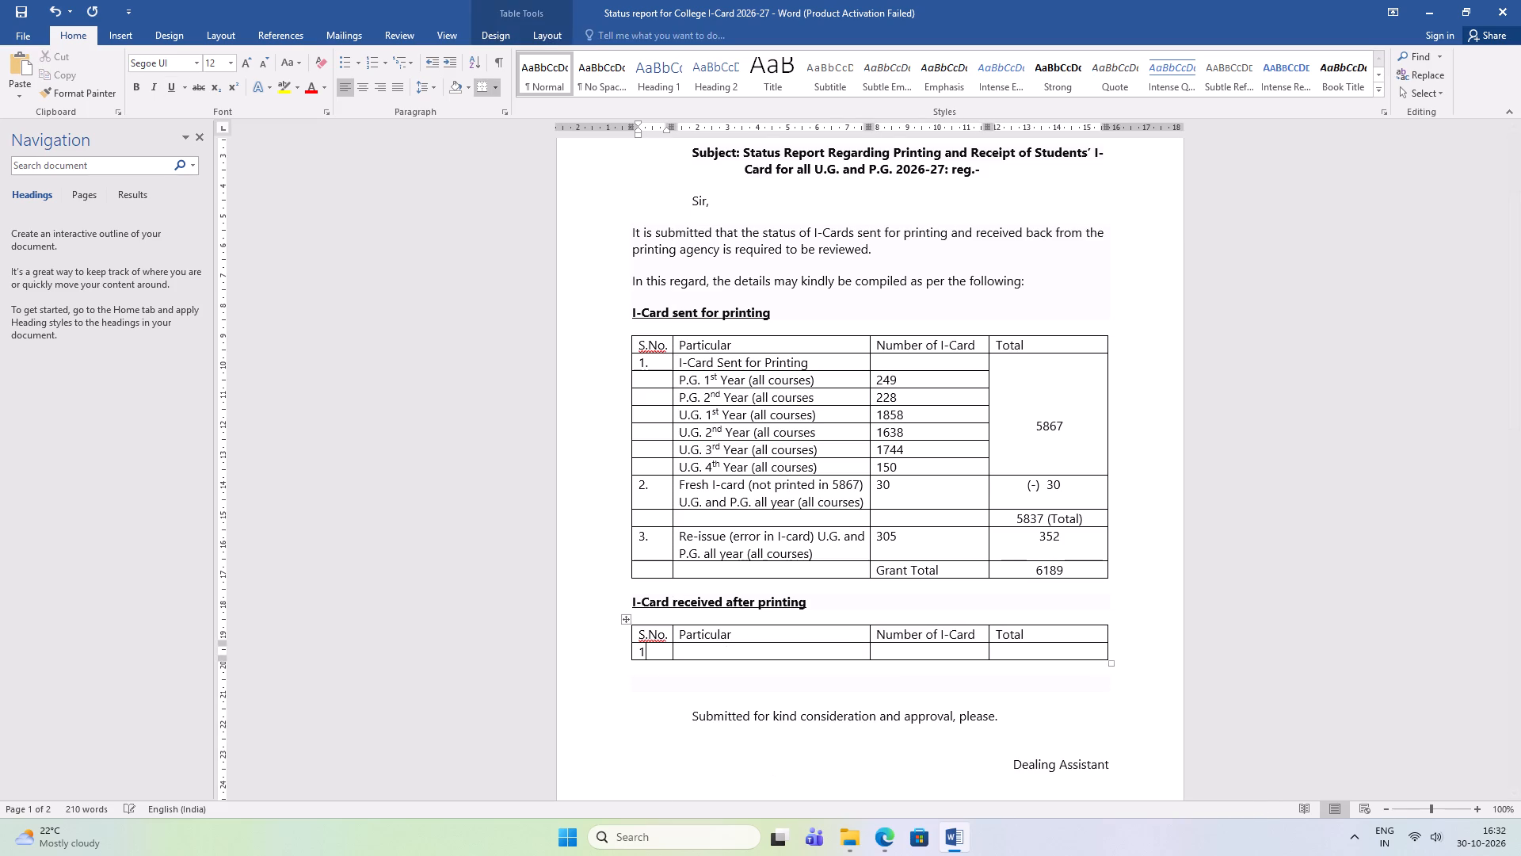
{"action": "key", "text": "Tab"}
{"action": "key", "text": "shift+Tab"}
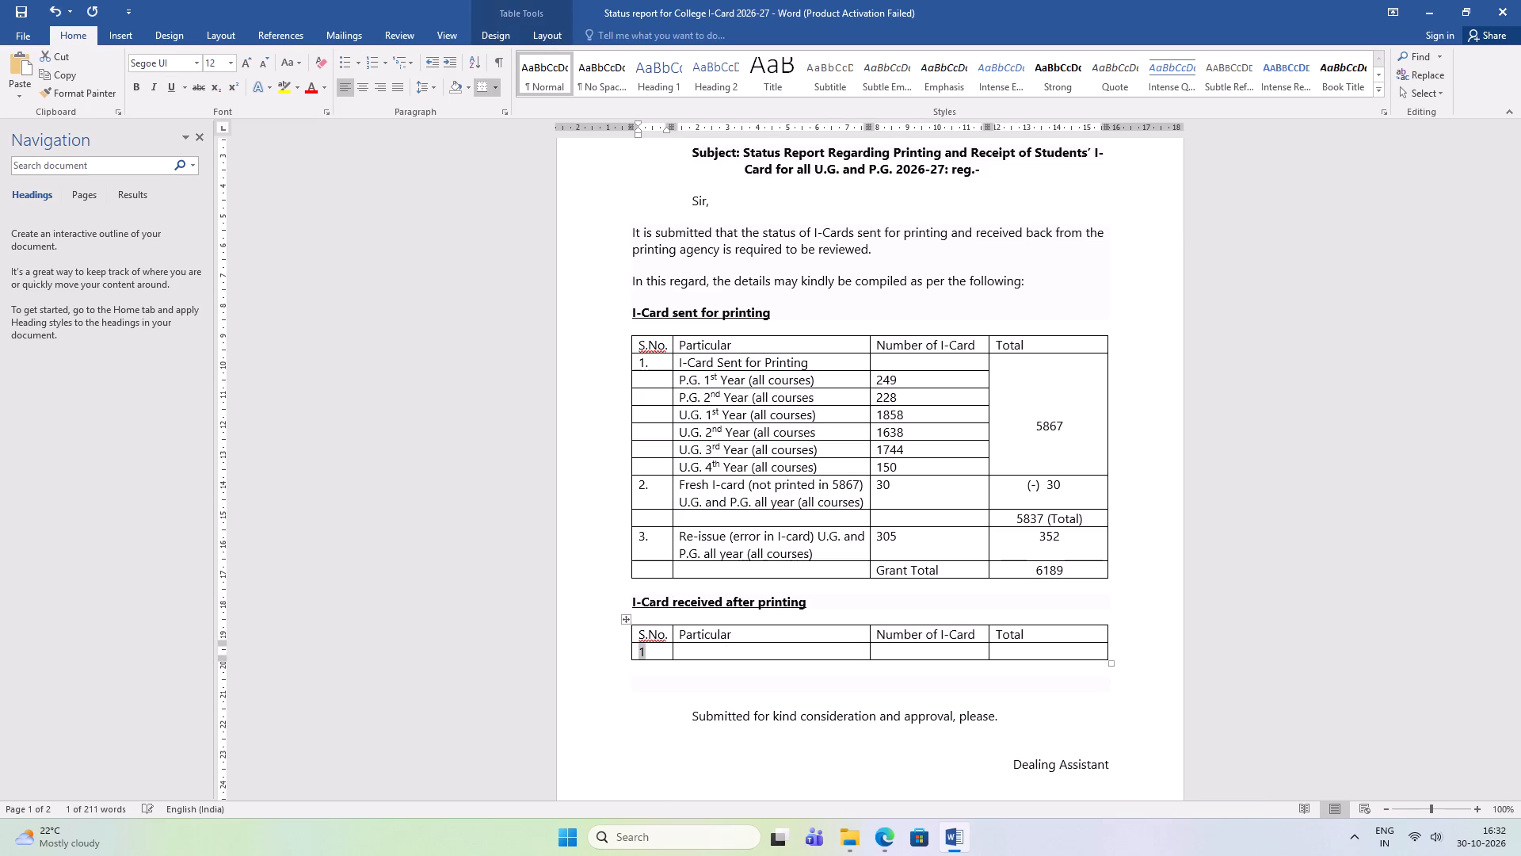
{"action": "type", "text": "1."}
{"action": "key", "text": "Tab"}
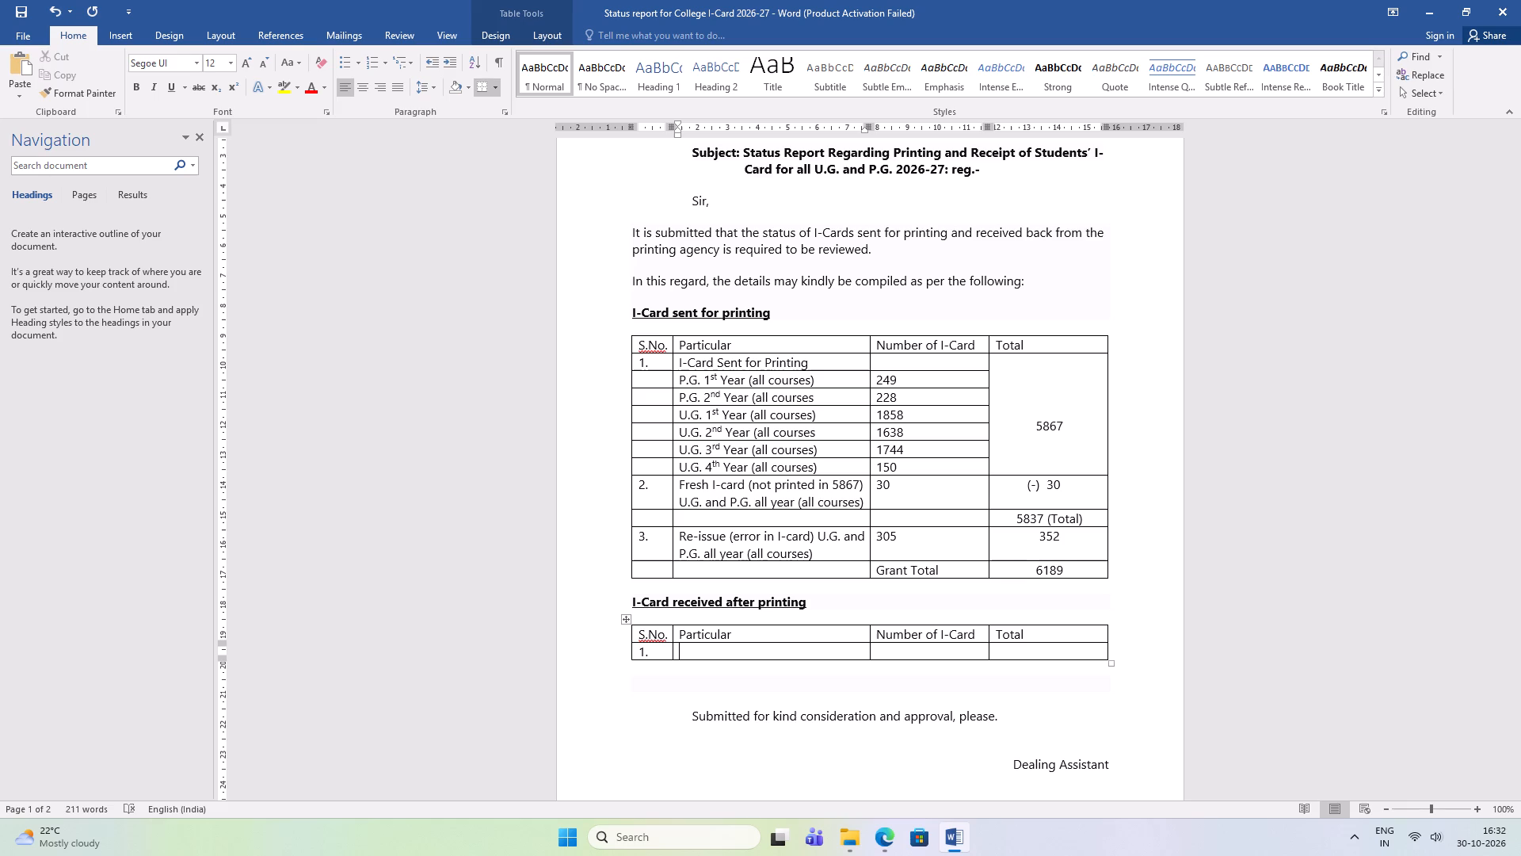
Fill row 1 of the received-cards table with "1st Dispatch" as the particular and 3353 as the number of I-Cards.
{"action": "key", "text": "shift+i"}
{"action": "type", "text": "st"}
{"action": "key", "text": "space"}
{"action": "key", "text": "BackSpace"}
{"action": "key", "text": "BackSpace"}
{"action": "key", "text": "BackSpace"}
{"action": "key", "text": "BackSpace"}
{"action": "type", "text": "1st Ds"}
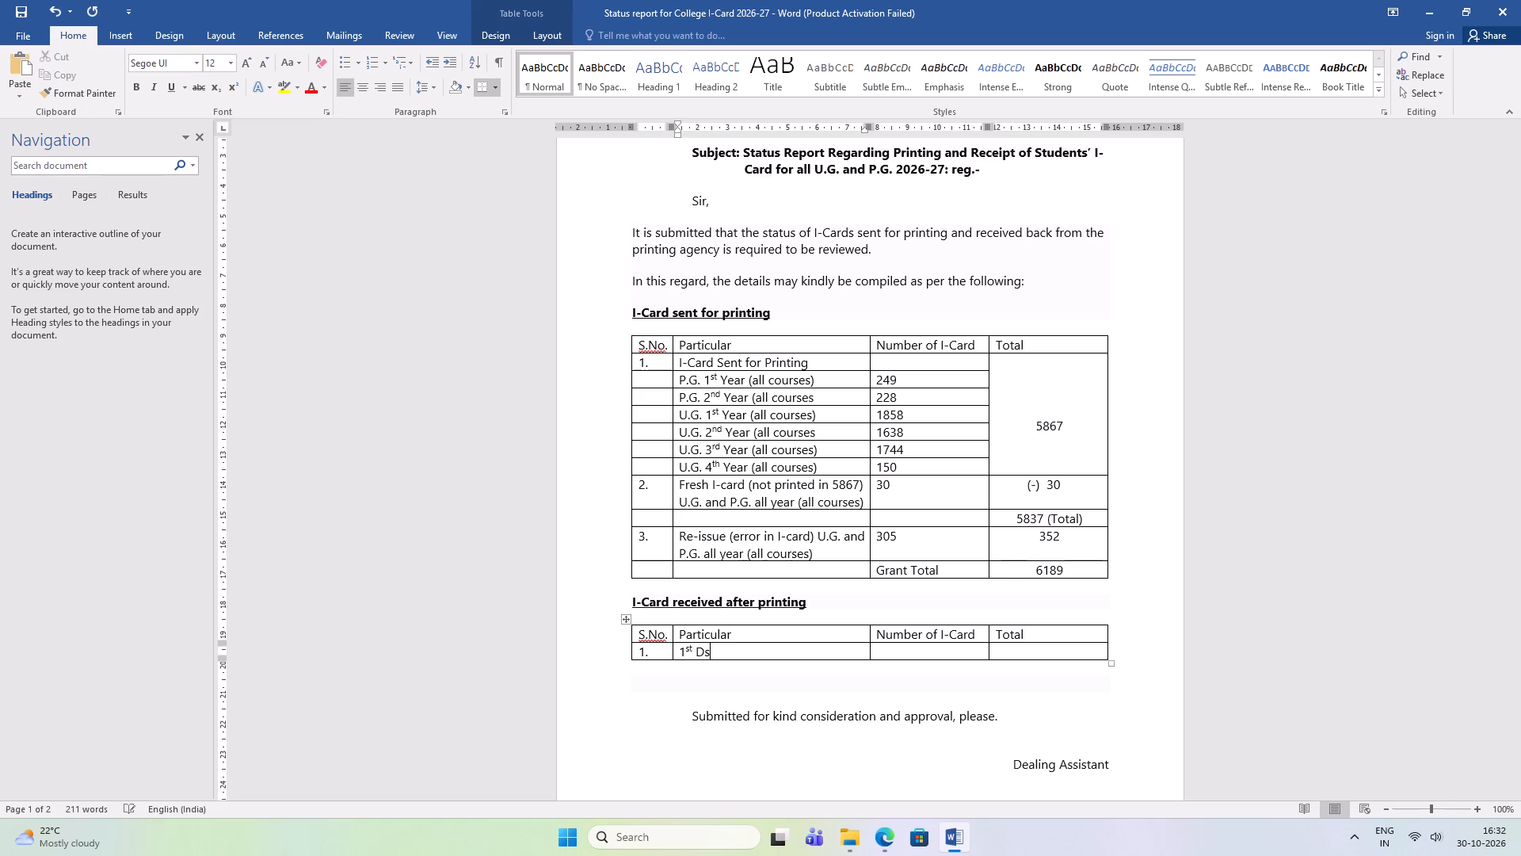
{"action": "key", "text": "BackSpace"}
{"action": "type", "text": "ispatch"}
{"action": "key", "text": "Tab"}
{"action": "type", "text": "3353"}
Add a row numbered "2." to the received-cards table with "2nd Dispatch" and 1419 I-Cards.
{"action": "key", "text": "Tab"}
{"action": "key", "text": "Tab"}
{"action": "type", "text": "2."}
{"action": "key", "text": "Tab"}
{"action": "type", "text": "2nd Dispatch"}
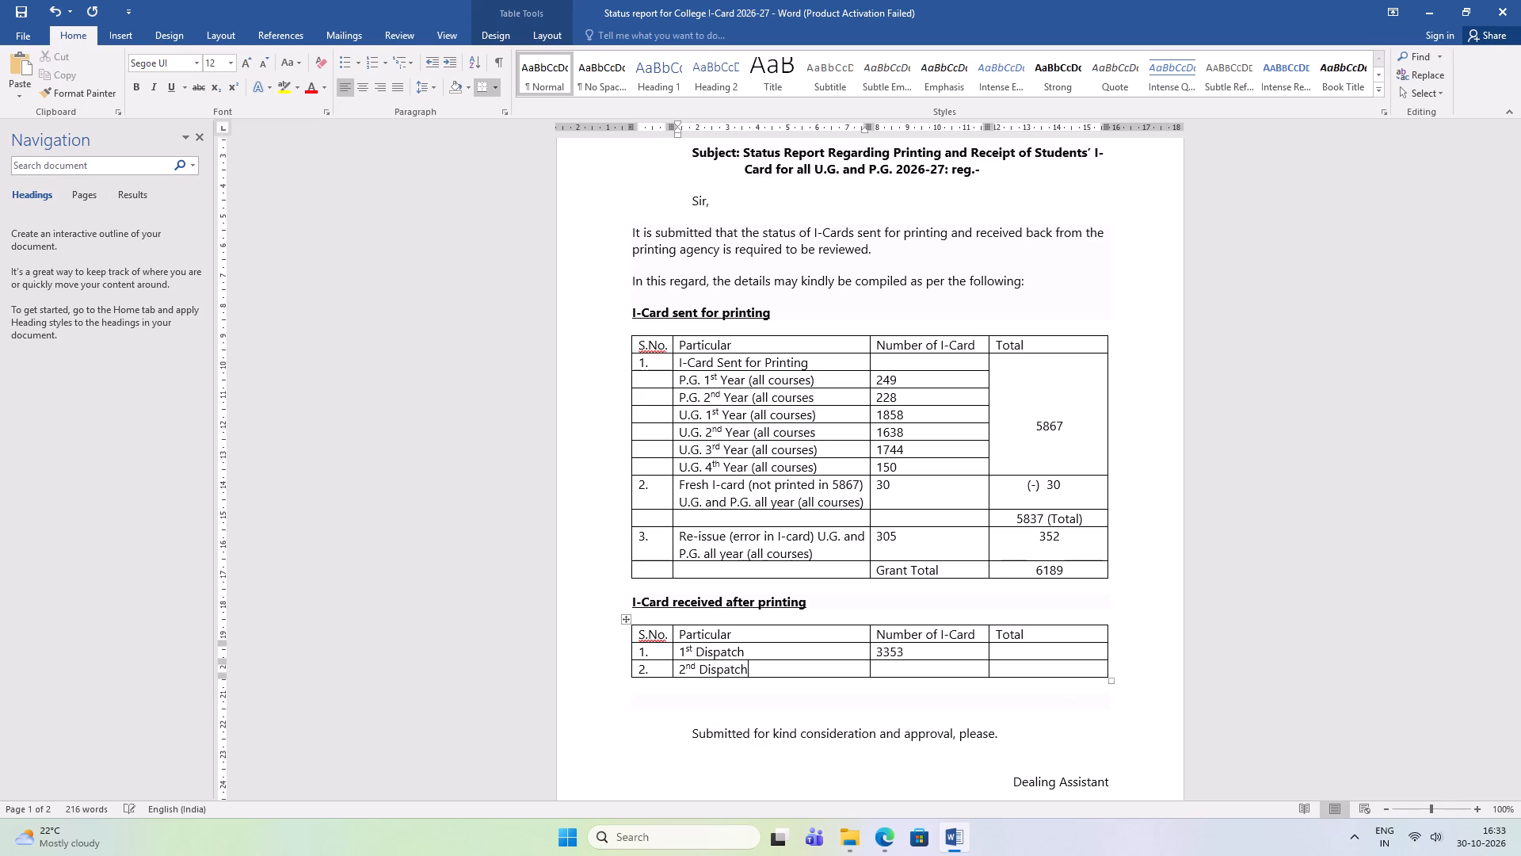
{"action": "key", "text": "Tab"}
{"action": "type", "text": "1419"}
Add a row numbered "3." to the received-cards table with "3rd Dispatch" and 931 I-Cards.
{"action": "key", "text": "Tab"}
{"action": "key", "text": "Tab"}
{"action": "type", "text": "3."}
{"action": "key", "text": "Tab"}
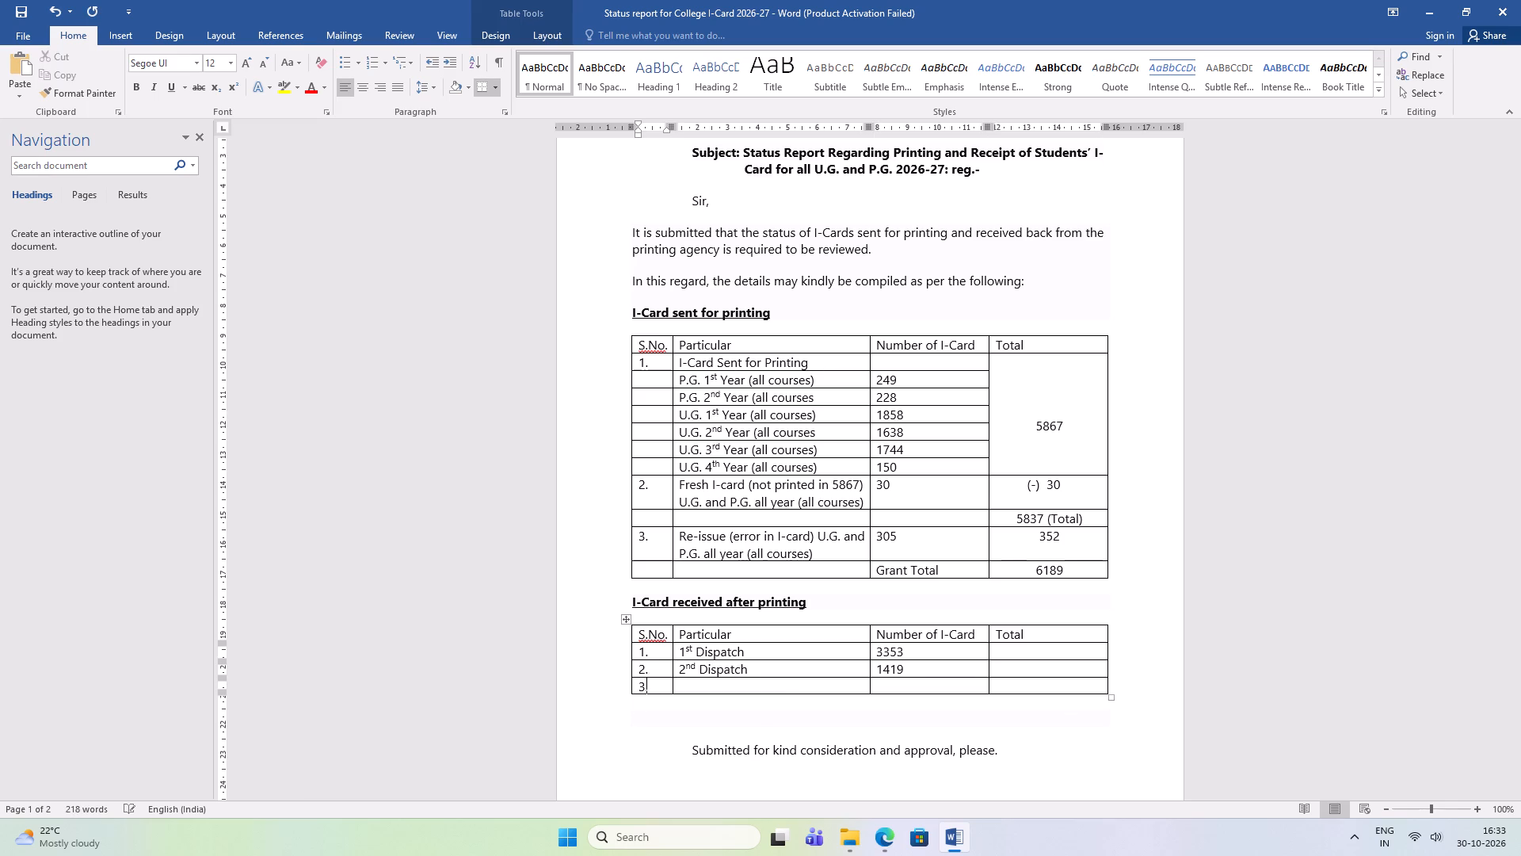
{"action": "type", "text": "3rd Dispatch"}
{"action": "key", "text": "Tab"}
{"action": "type", "text": "931"}
{"action": "key", "text": "Tab"}
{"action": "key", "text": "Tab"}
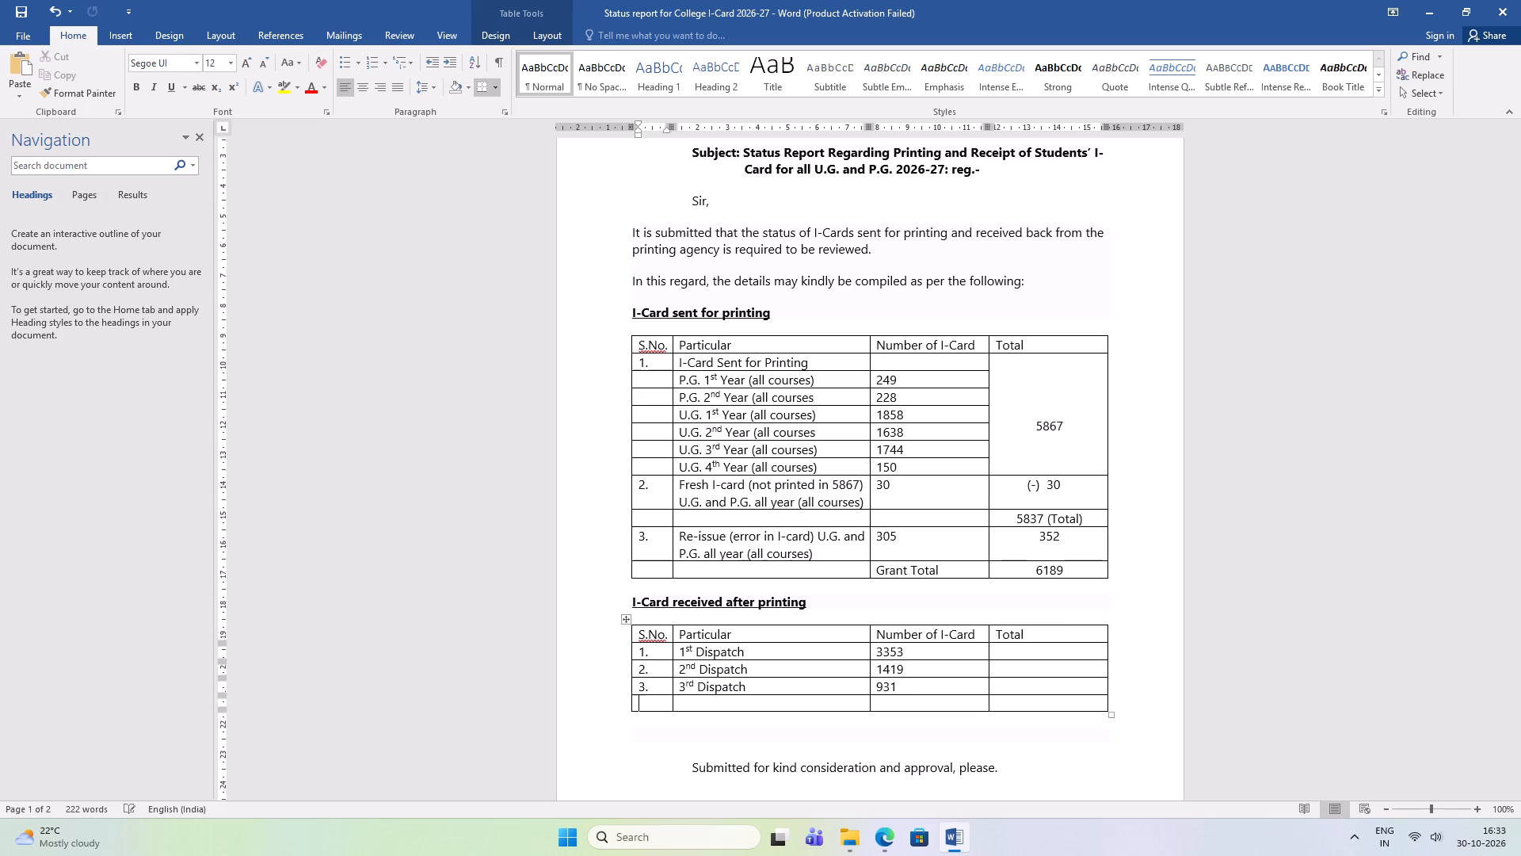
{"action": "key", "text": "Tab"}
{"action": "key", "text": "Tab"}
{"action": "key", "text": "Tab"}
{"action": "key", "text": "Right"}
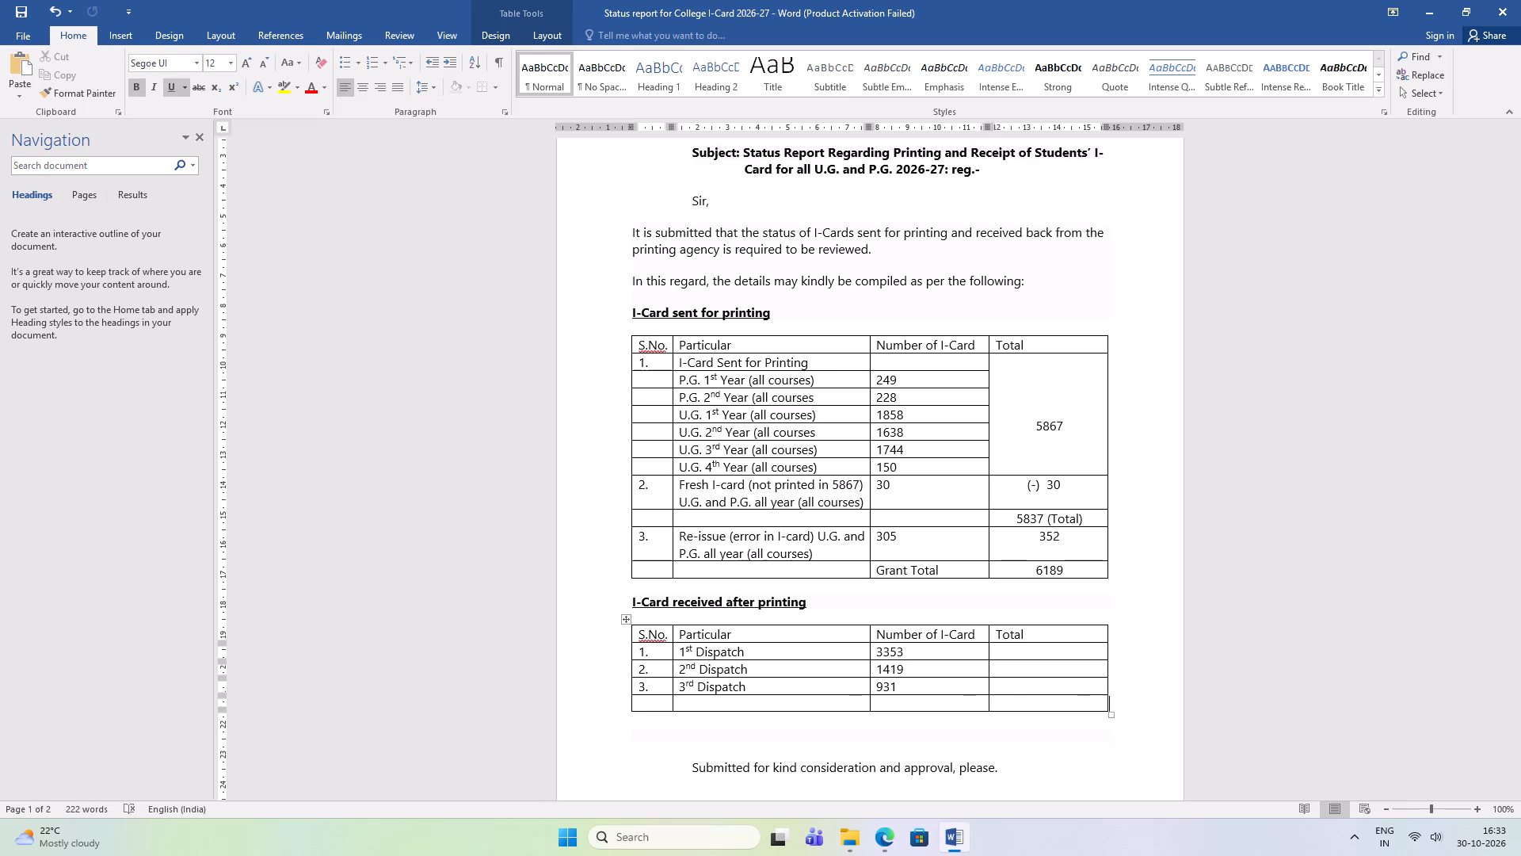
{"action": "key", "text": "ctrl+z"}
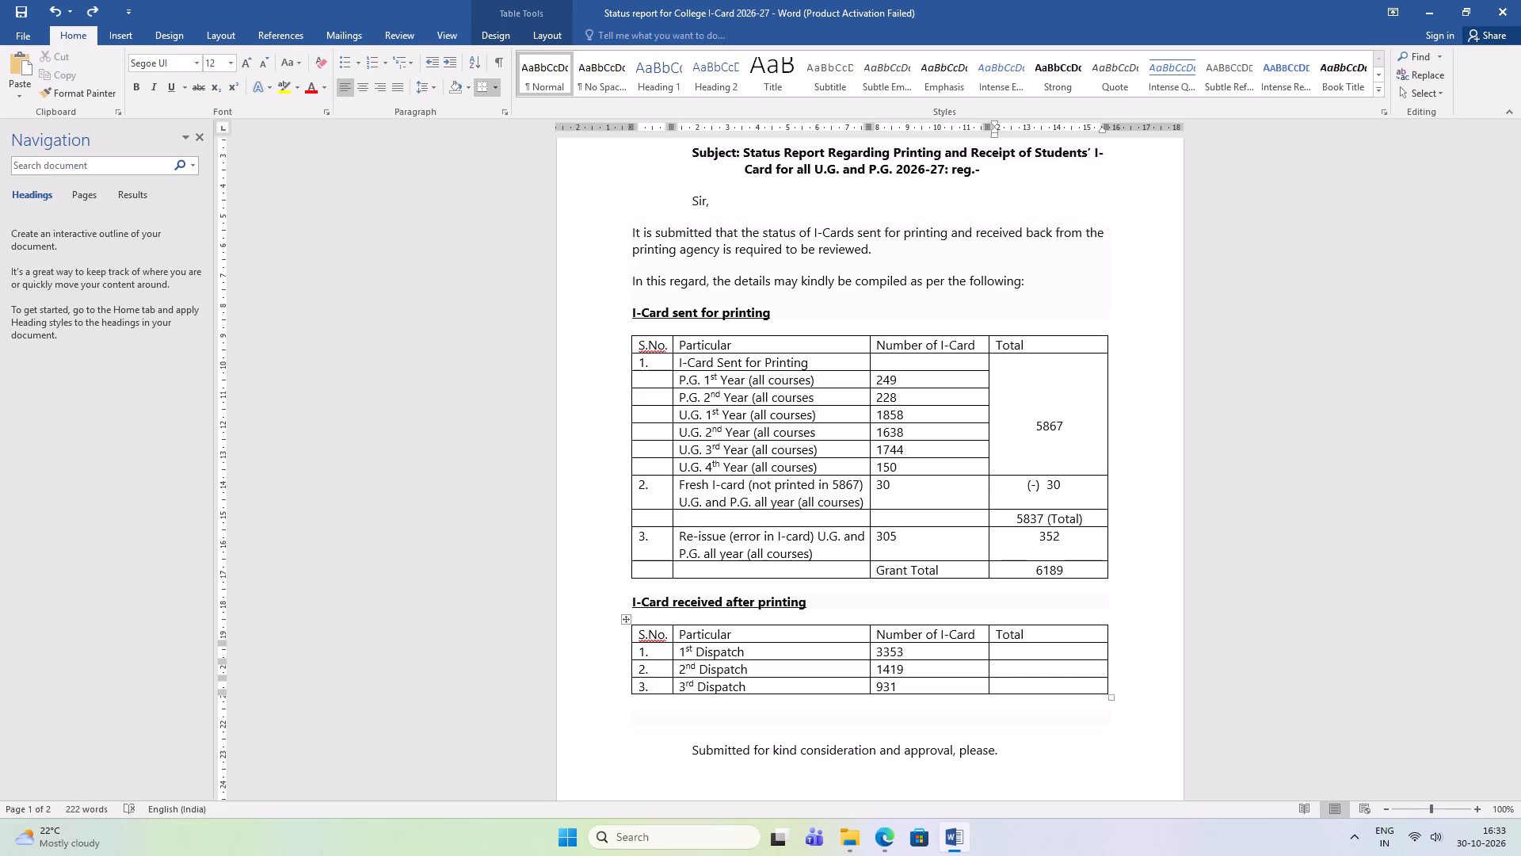
Enter 5703 in the Total column of the 3rd Dispatch row and save the report.
{"action": "type", "text": "5703"}
{"action": "key", "text": "ctrl+s"}
{"action": "key", "text": "ctrl+s"}
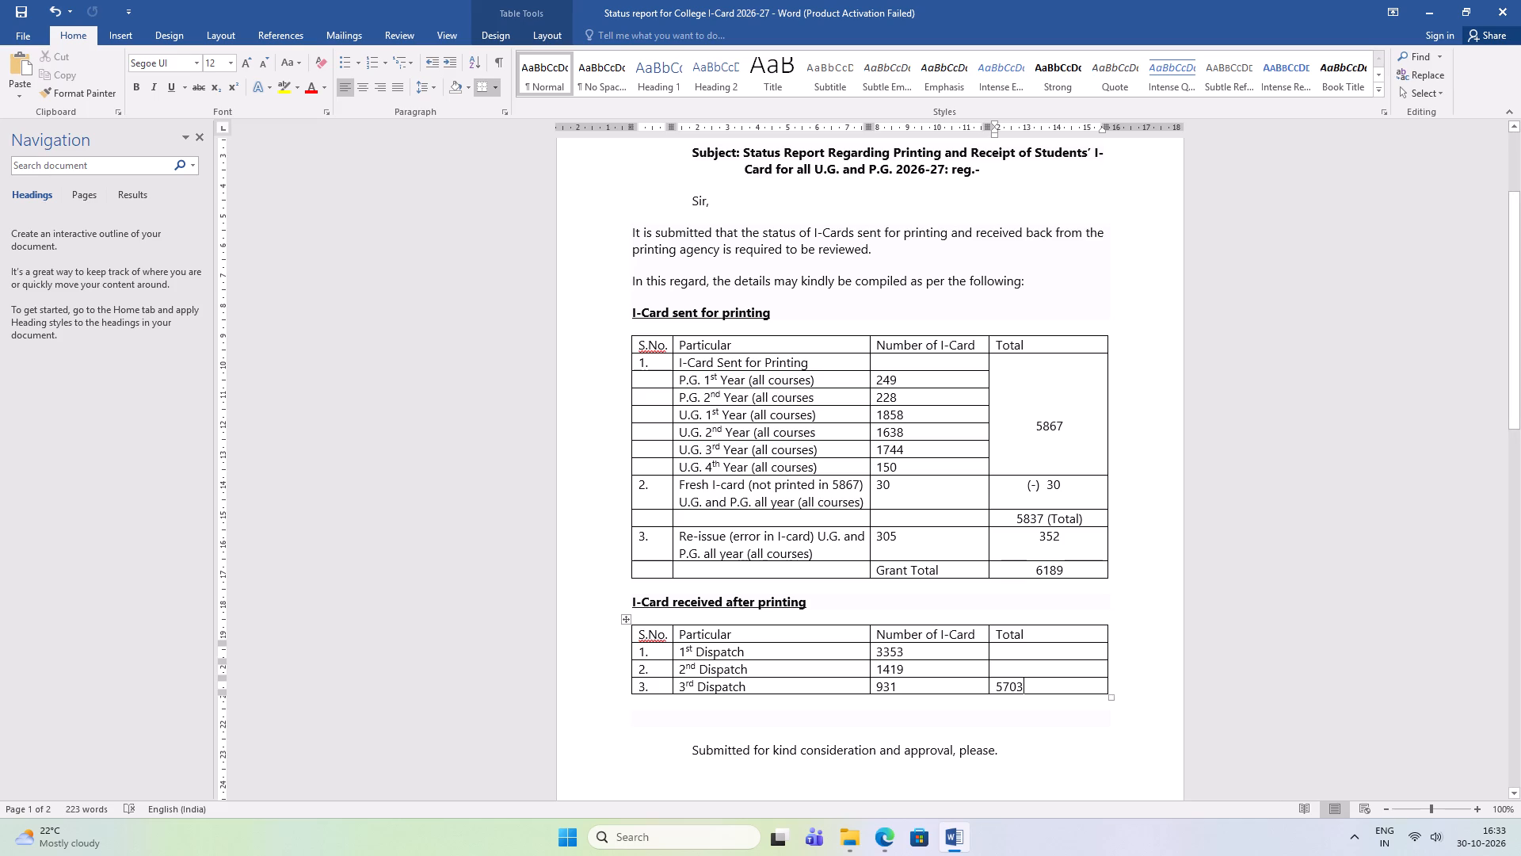
Make the header rows of both I-Card tables bold and save the report.
{"action": "left_click_drag", "start_coordinate": [641, 342], "coordinate": [1031, 347]}
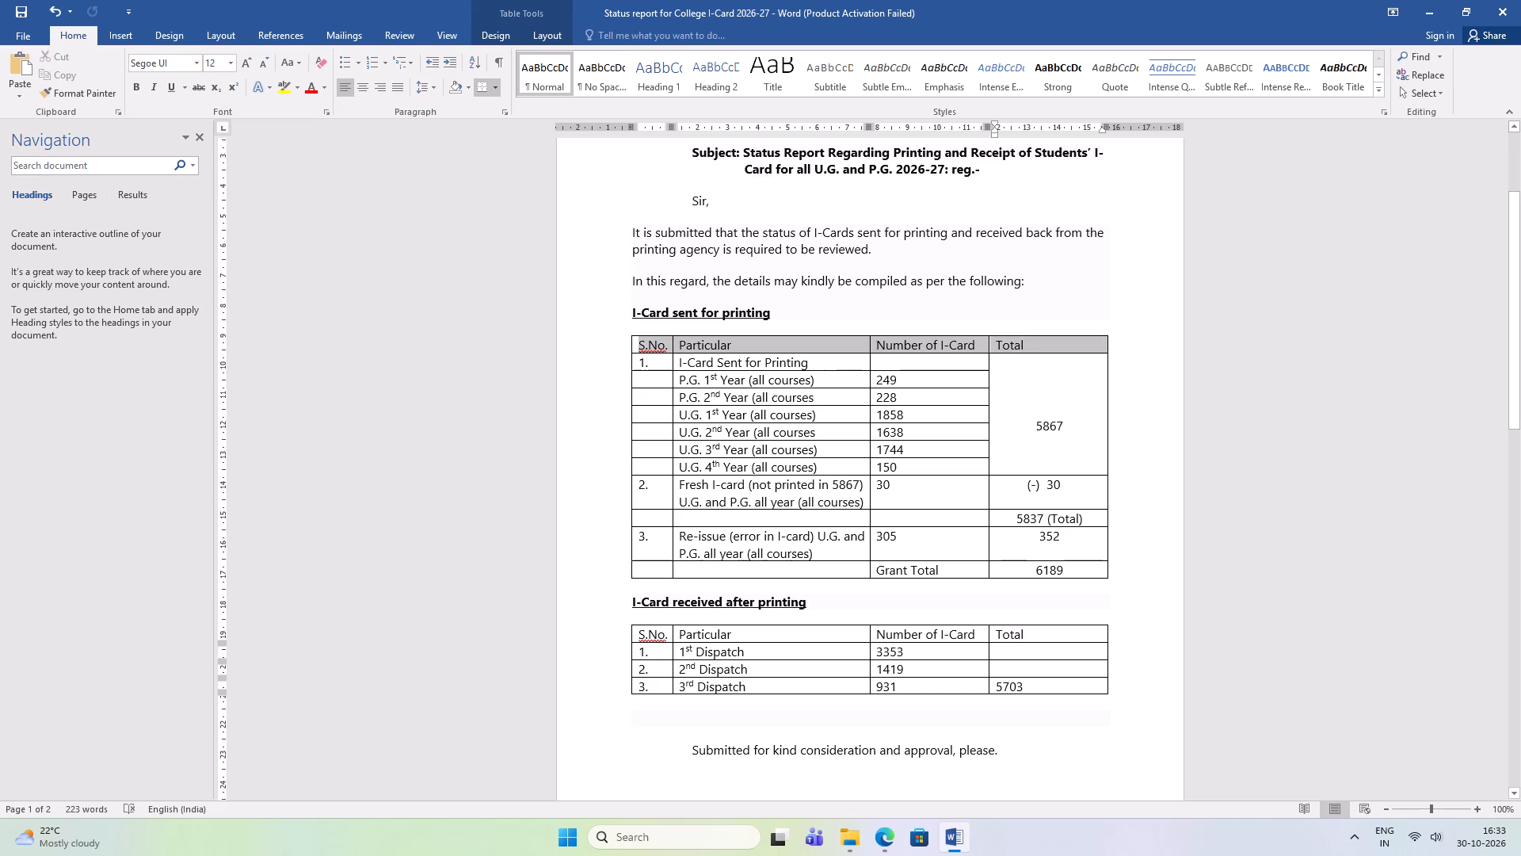
{"action": "left_click_drag", "start_coordinate": [1031, 347], "coordinate": [1027, 349]}
{"action": "key", "text": "ctrl+b"}
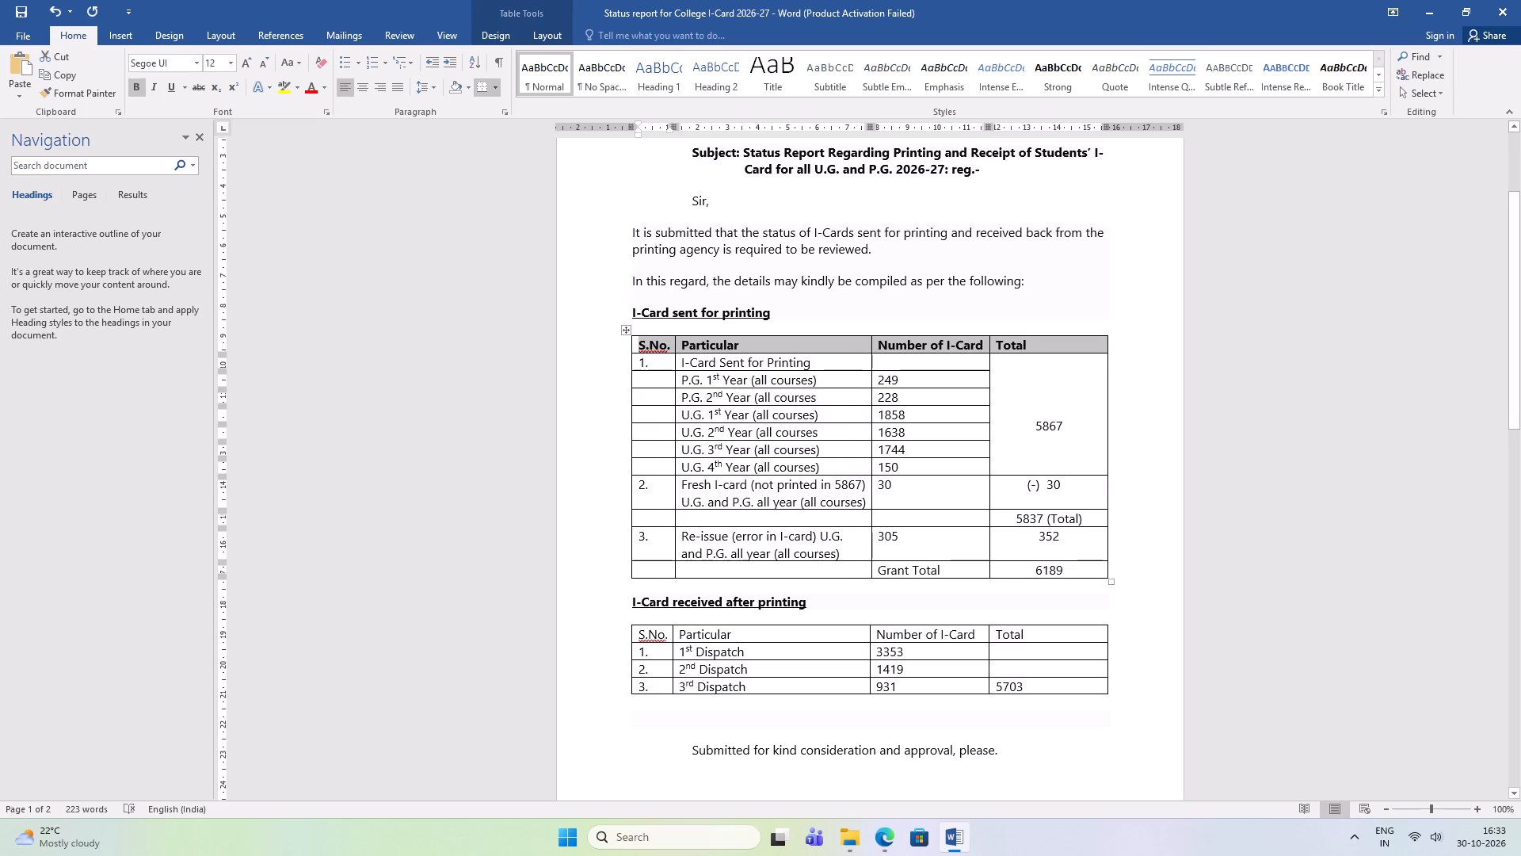
{"action": "left_click_drag", "start_coordinate": [639, 633], "coordinate": [1018, 633]}
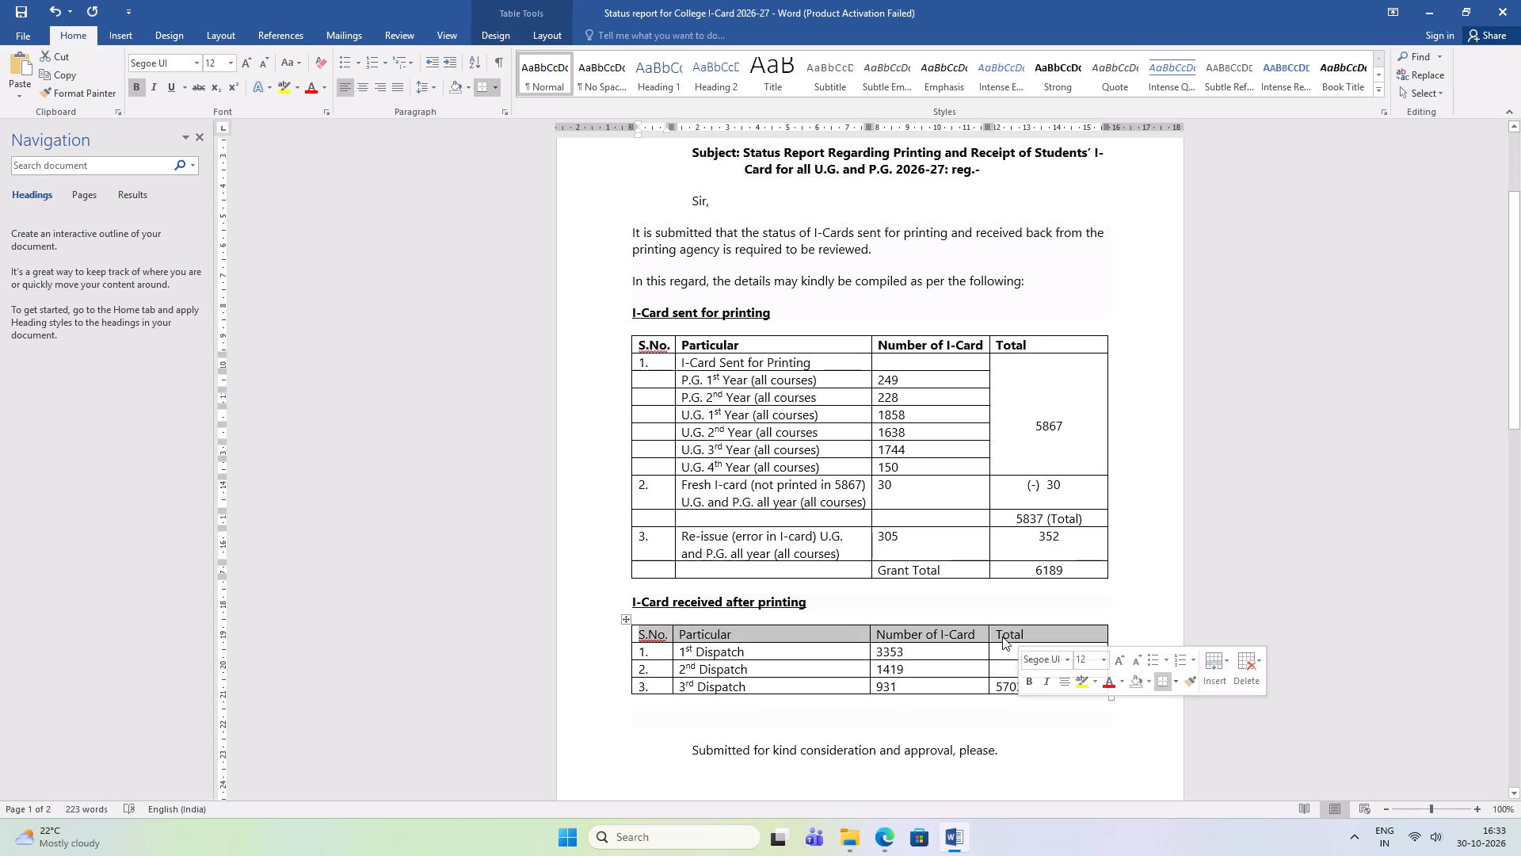
{"action": "key", "text": "ctrl+b"}
{"action": "key", "text": "ctrl+s"}
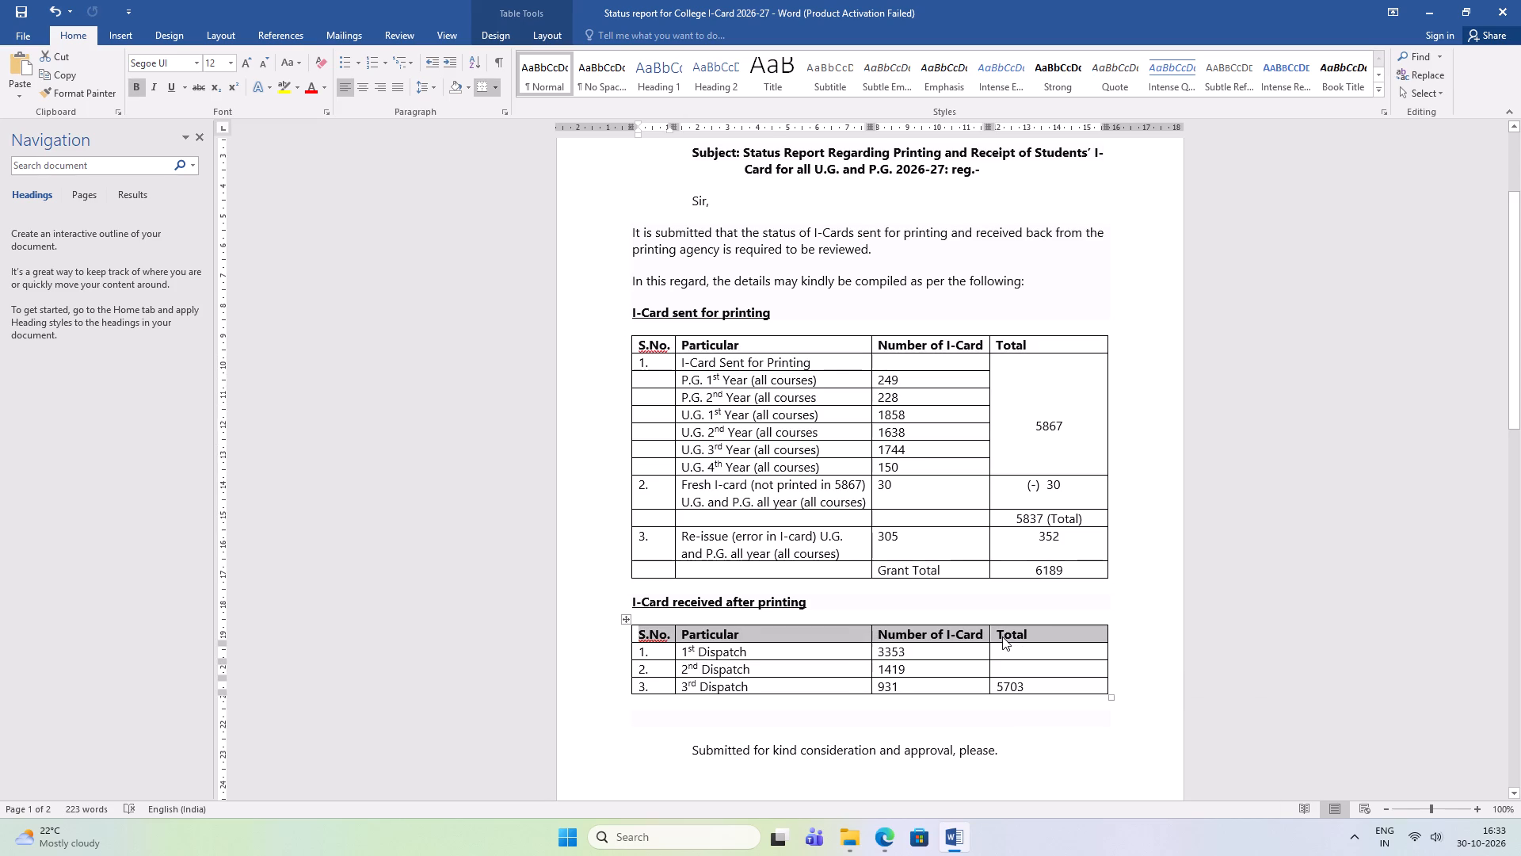
Centre the figures and the "Grant Total" label in the Number of I-Card column of the sent-for-printing table.
{"action": "left_click_drag", "start_coordinate": [878, 376], "coordinate": [963, 560]}
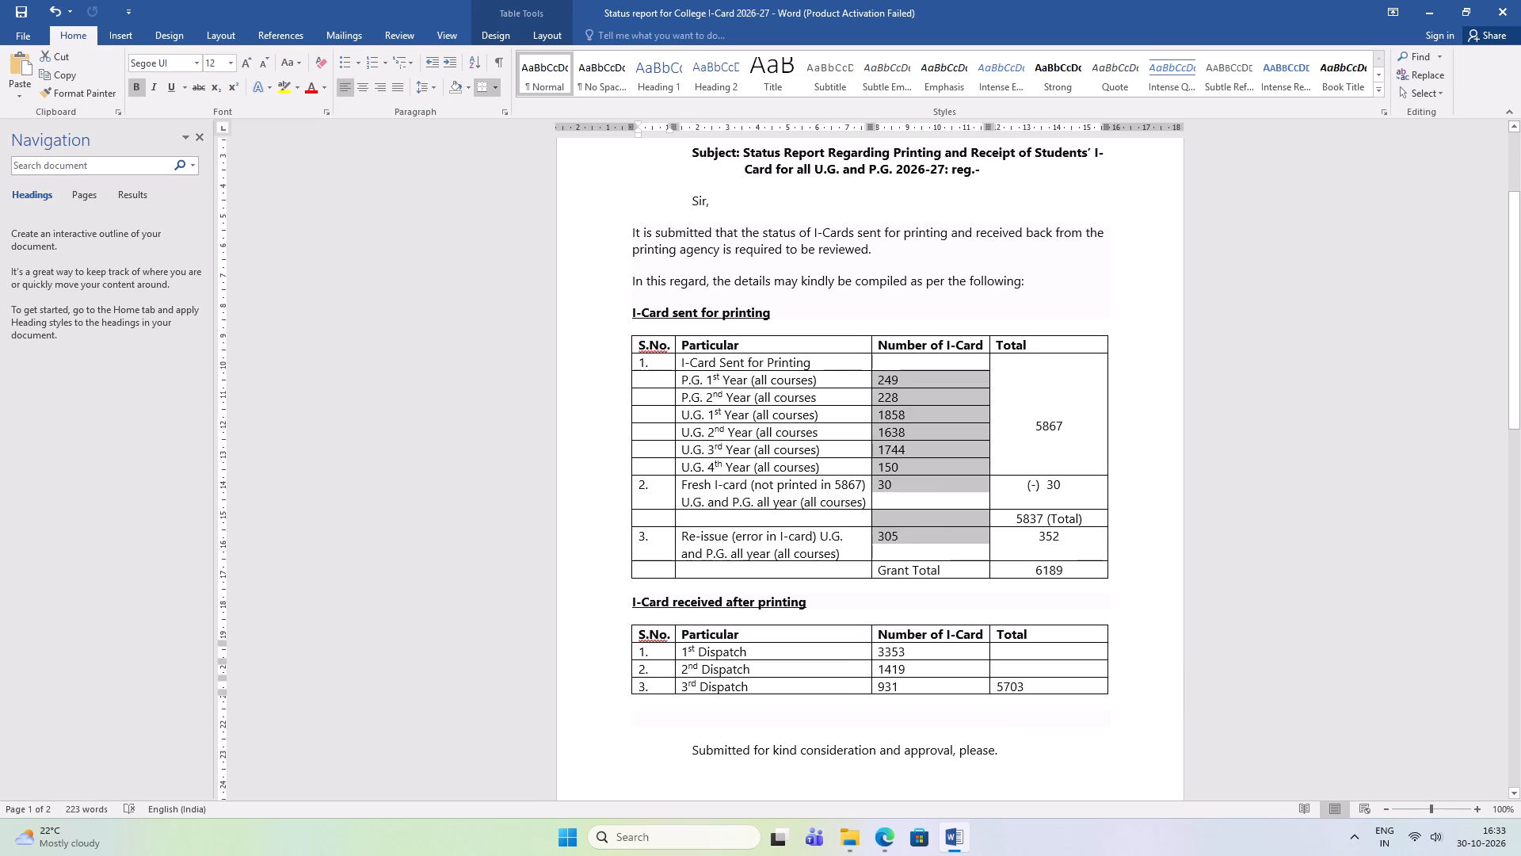
{"action": "left_click_drag", "start_coordinate": [963, 560], "coordinate": [953, 556]}
{"action": "key", "text": "ctrl+e"}
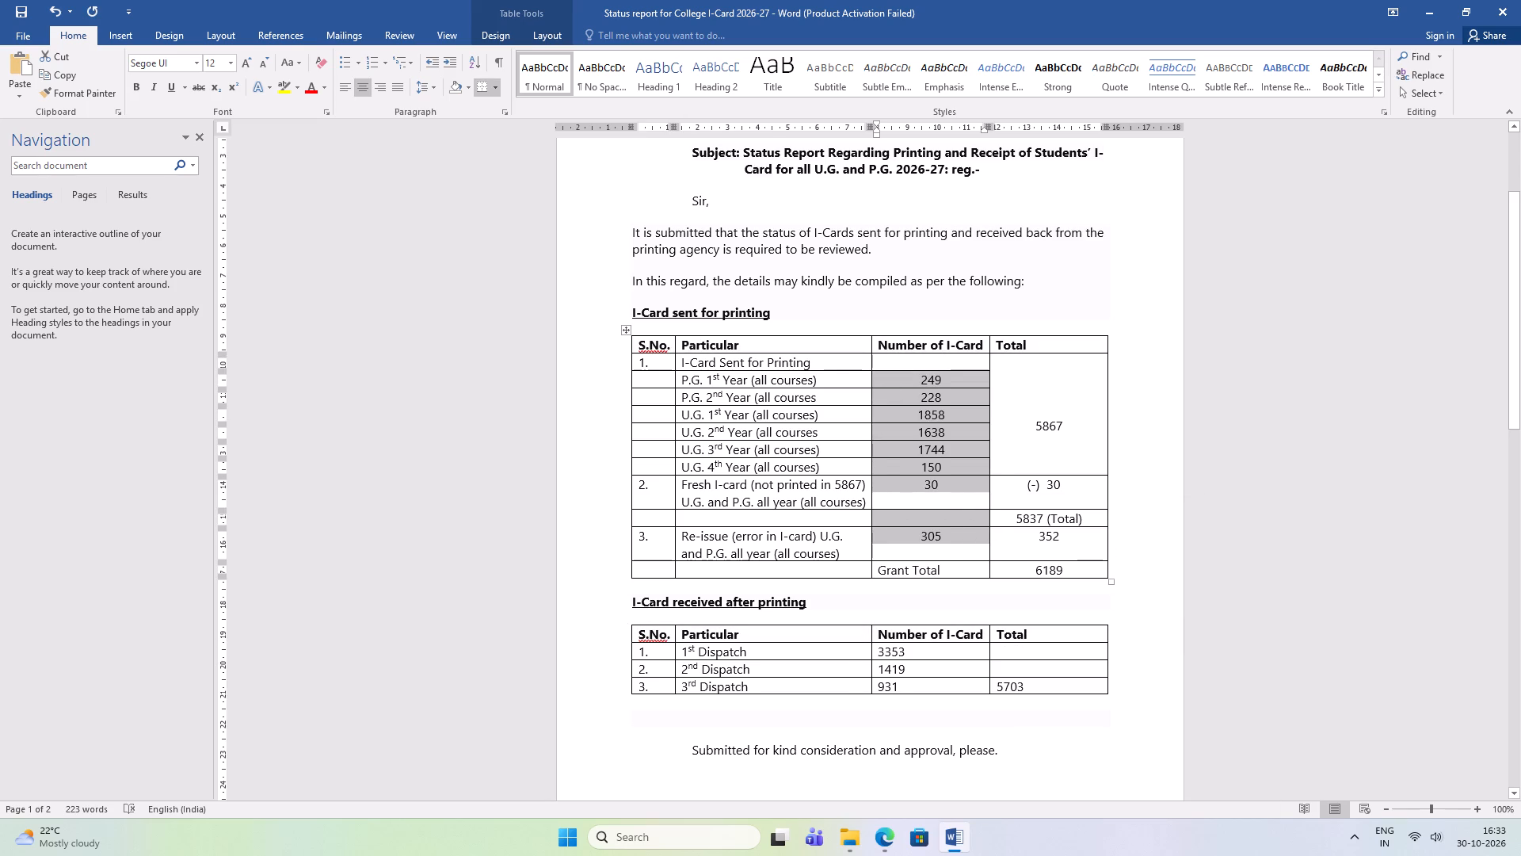
{"action": "left_click", "coordinate": [882, 570]}
{"action": "left_click", "coordinate": [879, 570]}
{"action": "key", "text": "ctrl+e"}
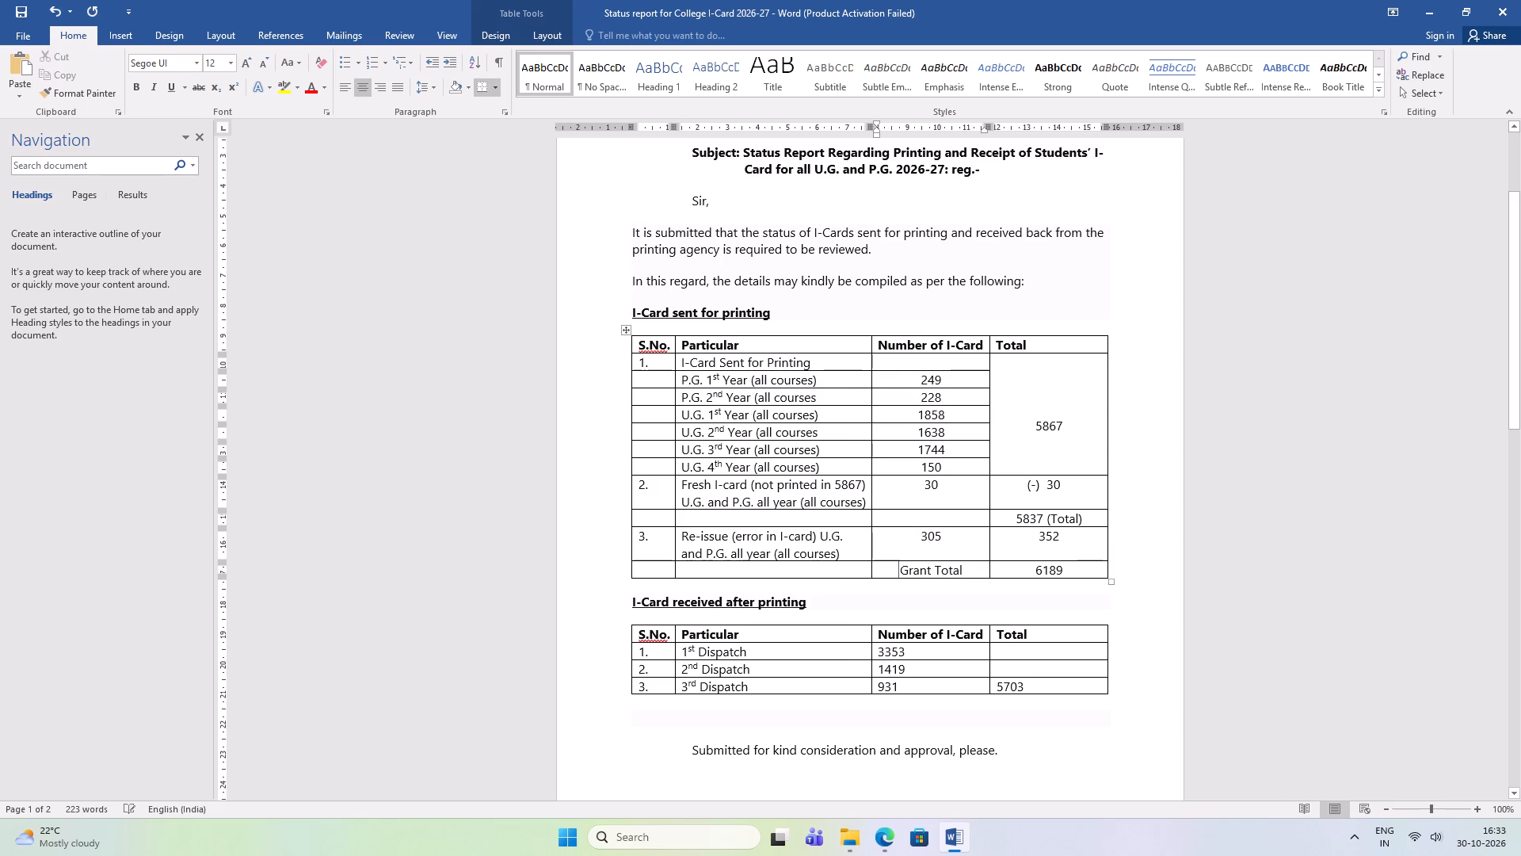
Centre the three dispatch figures and the total 5703 in the received-cards table, and save the report.
{"action": "left_click_drag", "start_coordinate": [880, 648], "coordinate": [914, 677]}
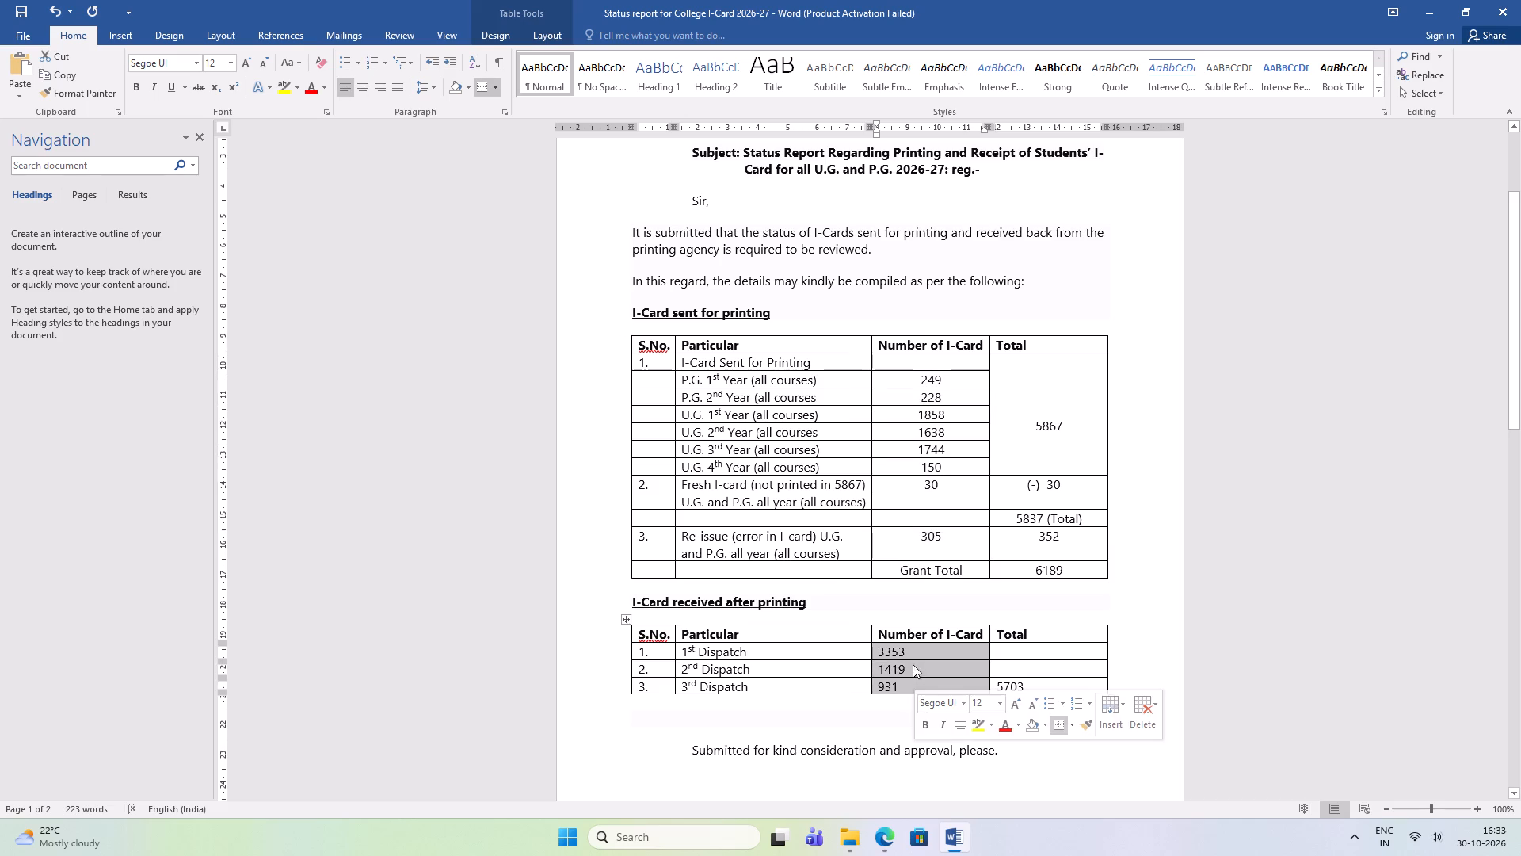
{"action": "key", "text": "ctrl+e"}
{"action": "key", "text": "ctrl+s"}
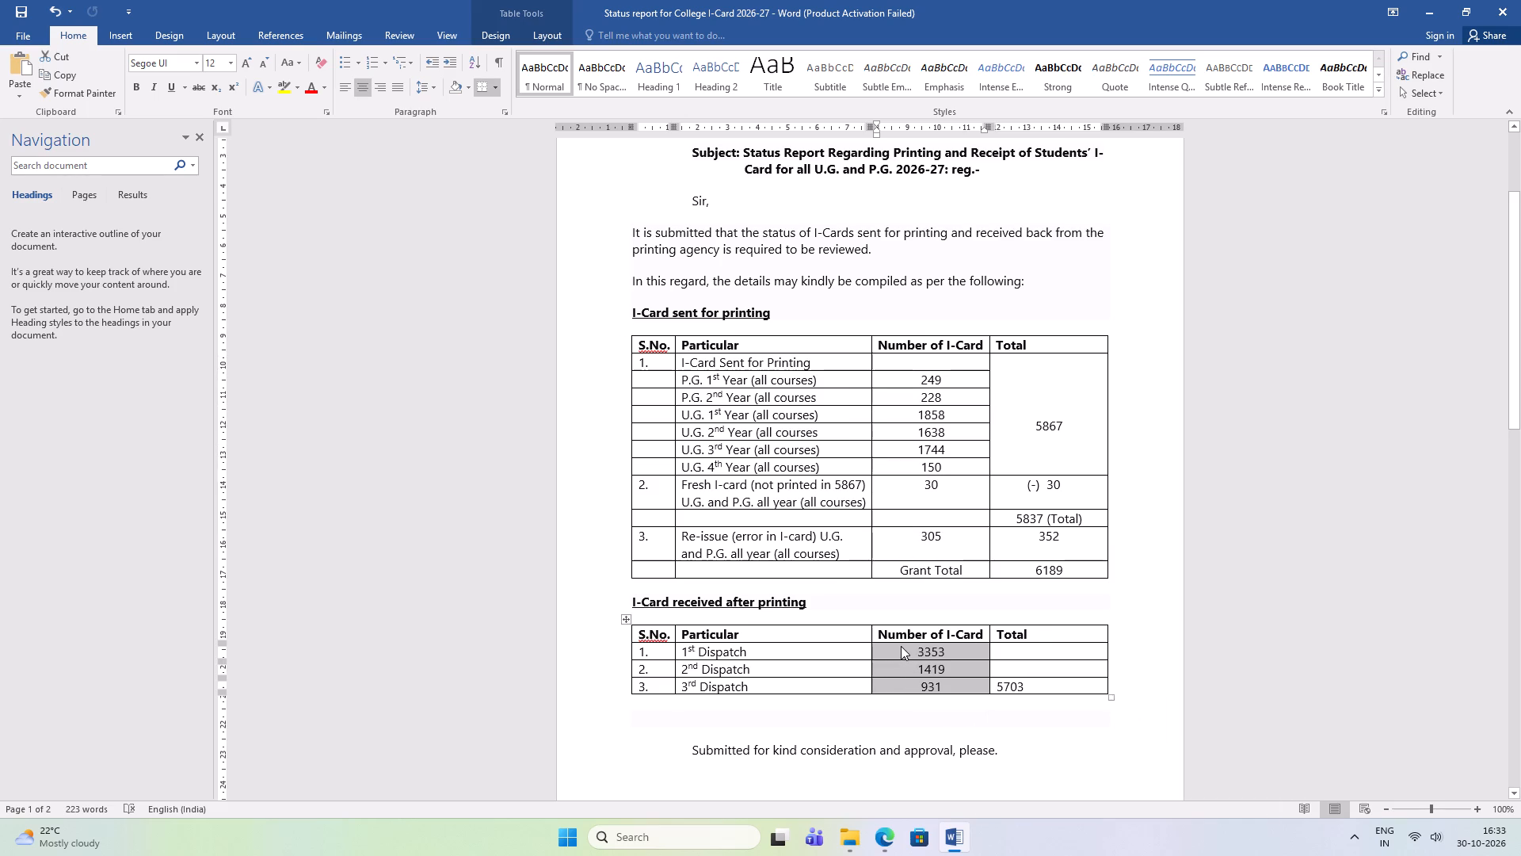
{"action": "key", "text": "ctrl+s"}
{"action": "left_click", "coordinate": [997, 685]}
{"action": "key", "text": "ctrl+e"}
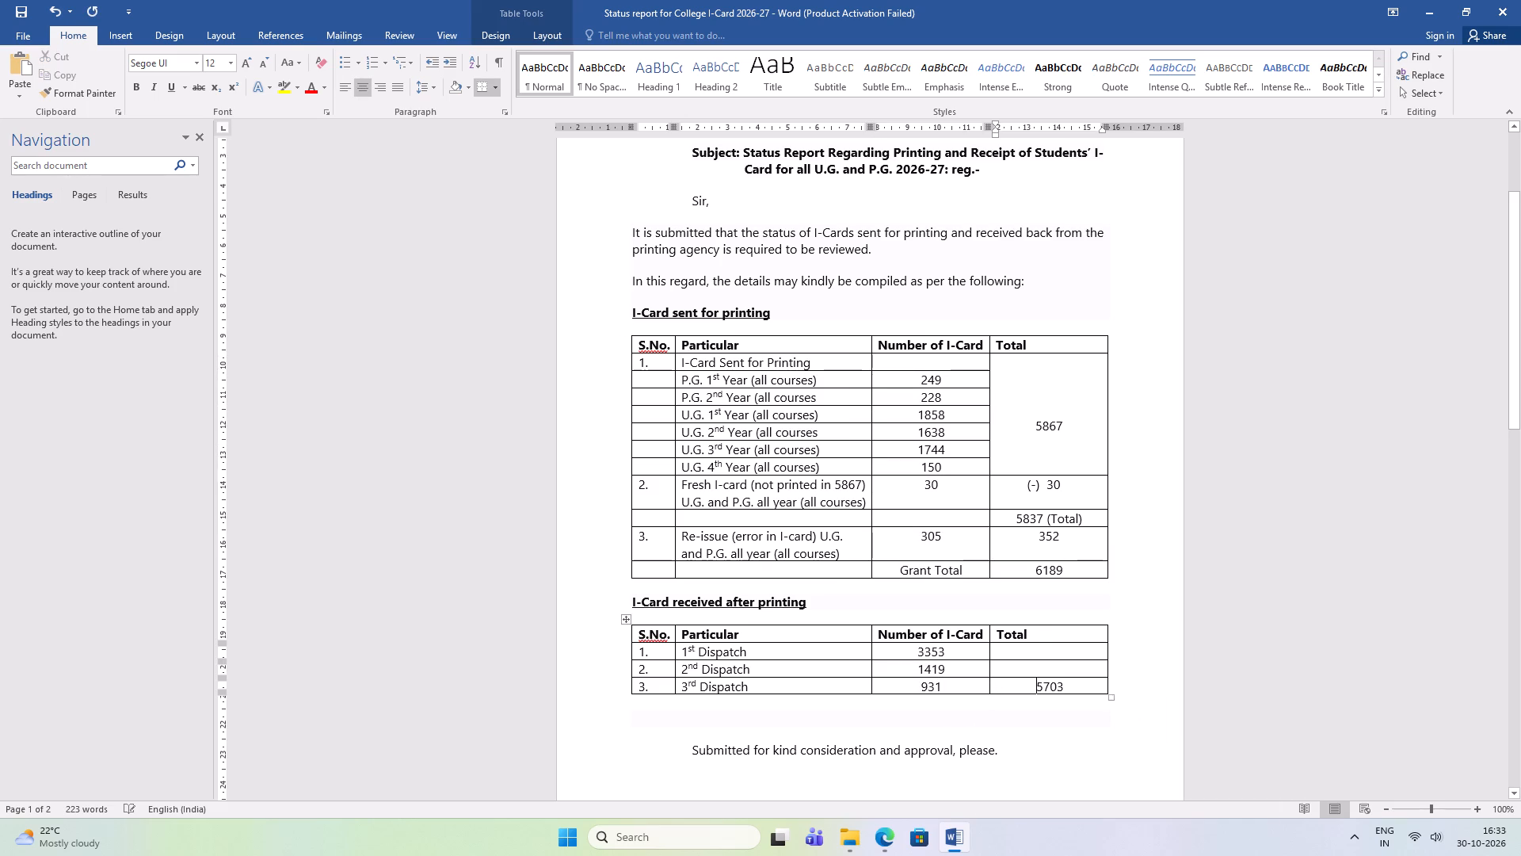
{"action": "key", "text": "ctrl+s"}
{"action": "key", "text": "ctrl+s"}
Centre the Total and Number of I-Card headers of the sent-for-printing table and save the report.
{"action": "left_click_drag", "start_coordinate": [883, 344], "coordinate": [1012, 353]}
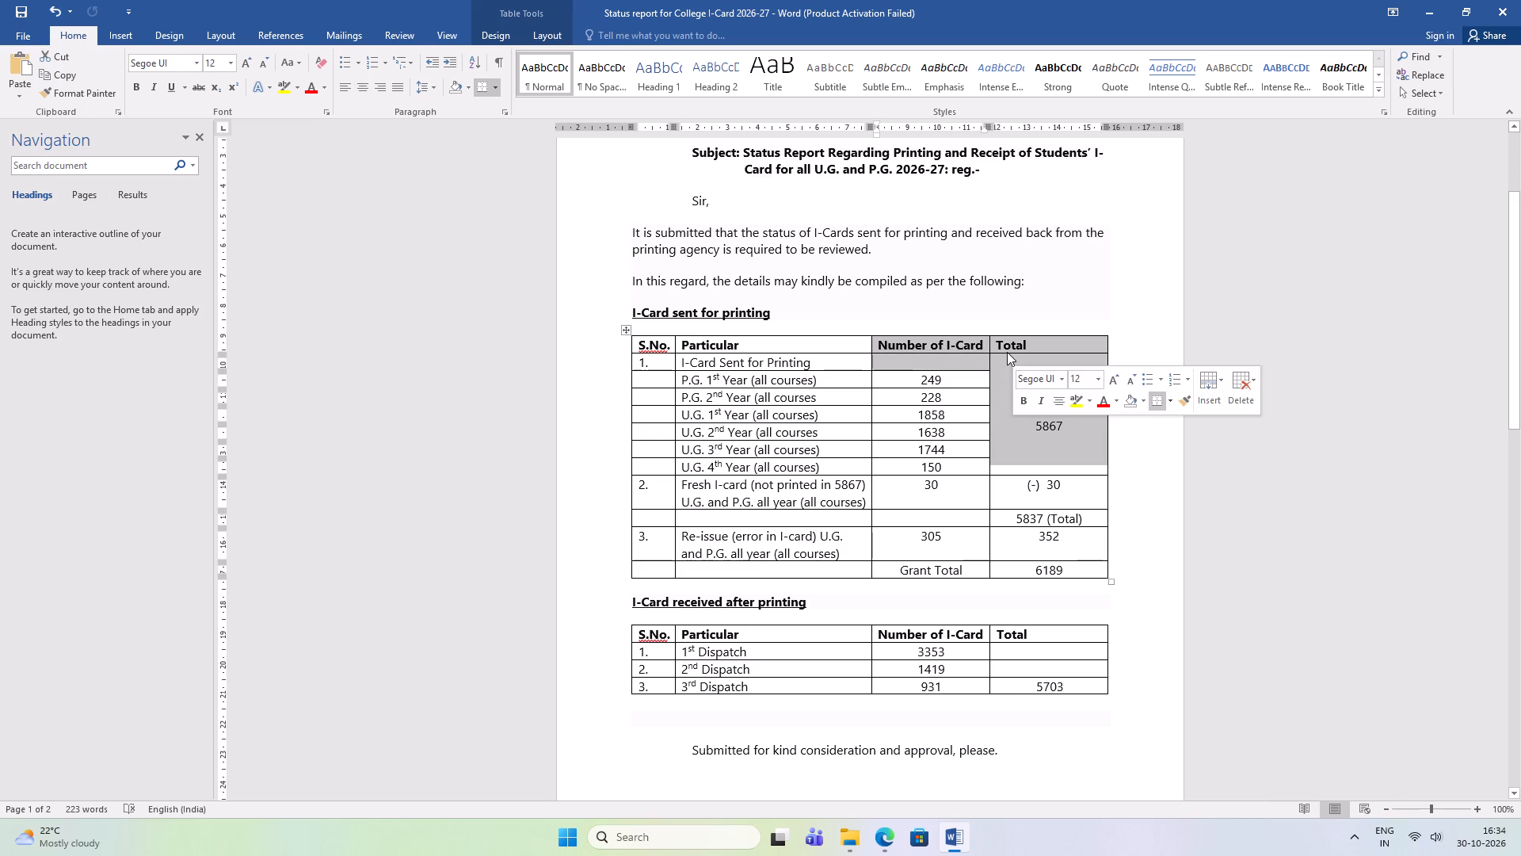
{"action": "left_click", "coordinate": [995, 370]}
{"action": "left_click_drag", "start_coordinate": [995, 346], "coordinate": [1033, 347]}
{"action": "key", "text": "ctrl+e"}
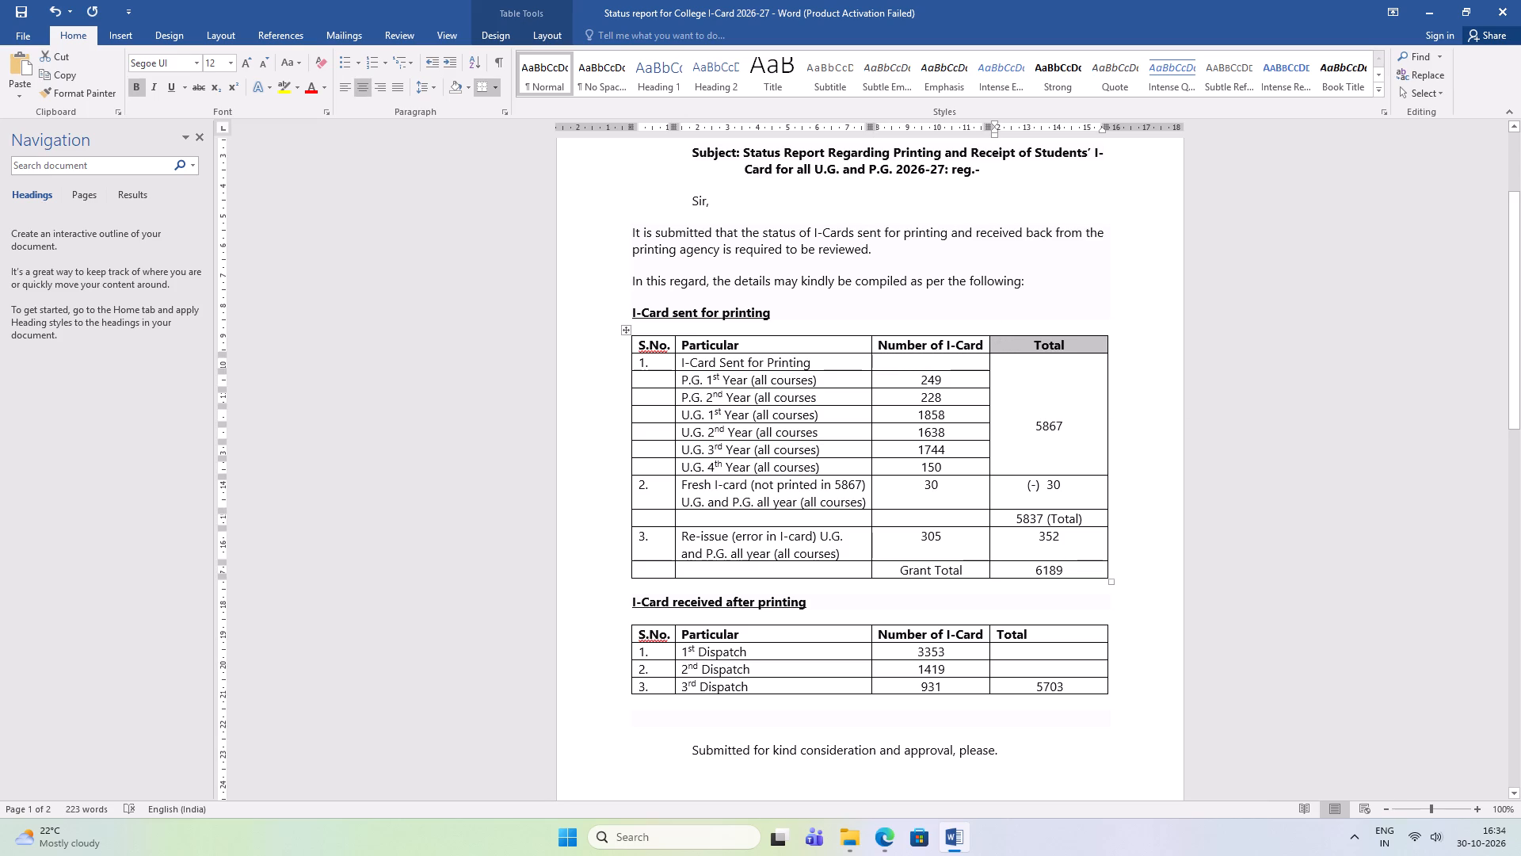
{"action": "left_click_drag", "start_coordinate": [878, 344], "coordinate": [973, 344]}
{"action": "key", "text": "ctrl+e"}
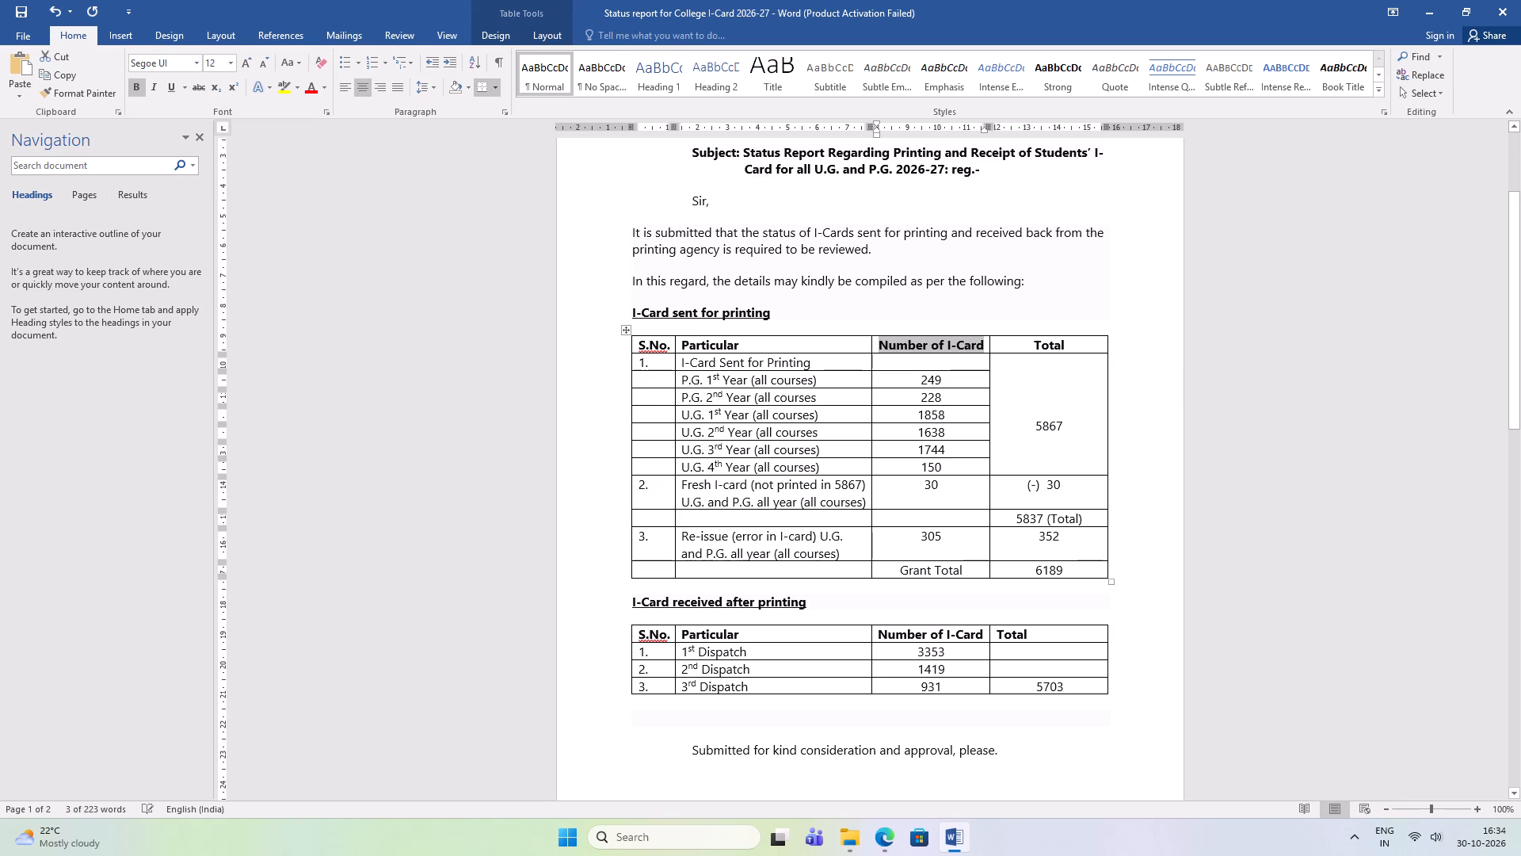
{"action": "key", "text": "ctrl+s"}
{"action": "key", "text": "ctrl+s"}
Centre the Number of I-Card and Total headers of the received-cards table and save the report.
{"action": "left_click_drag", "start_coordinate": [880, 632], "coordinate": [954, 632]}
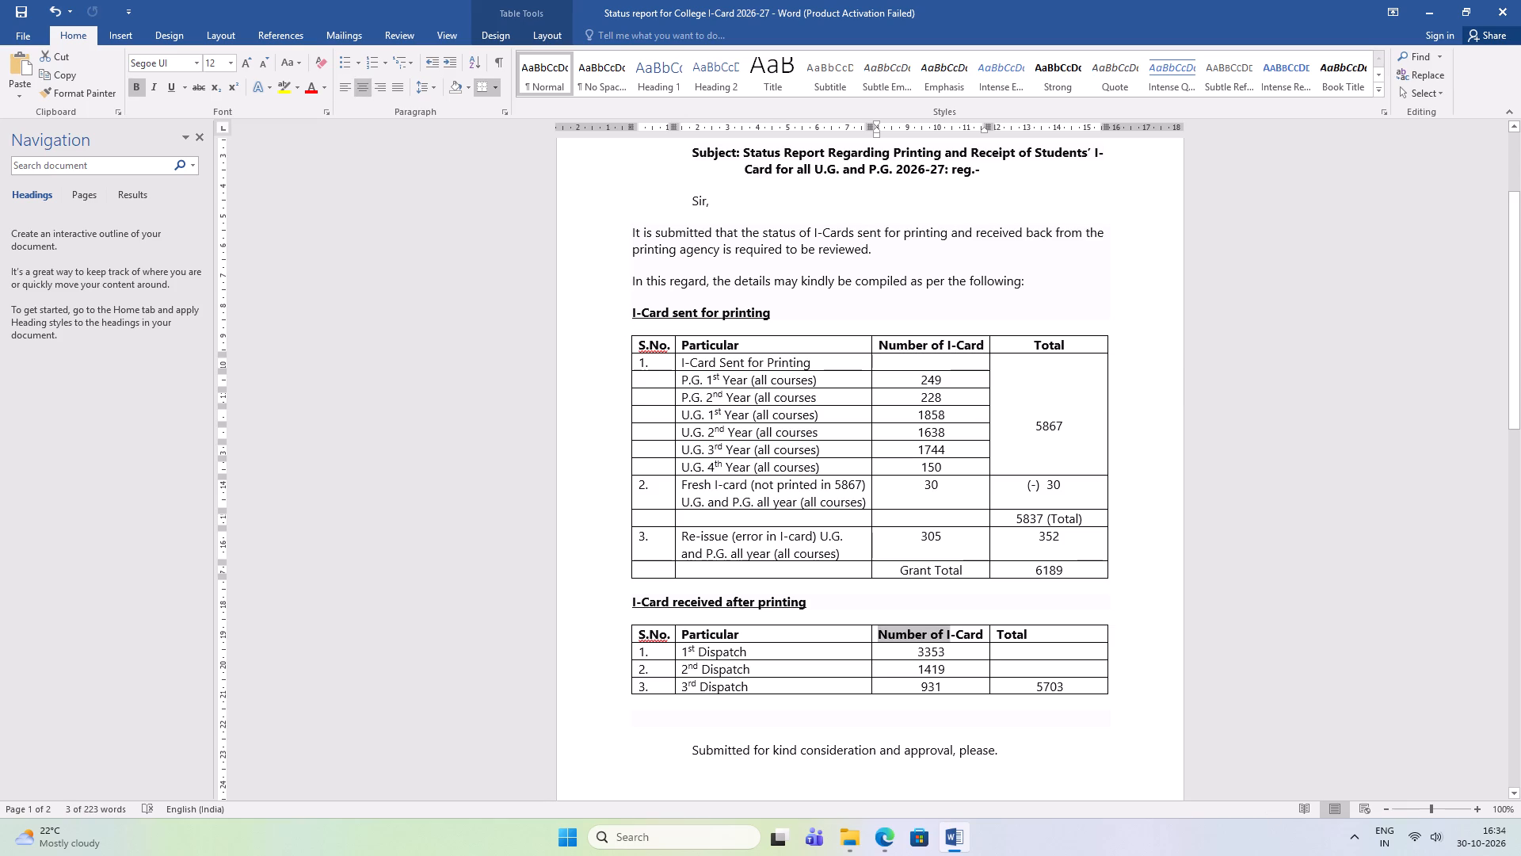
{"action": "left_click_drag", "start_coordinate": [954, 632], "coordinate": [978, 641]}
{"action": "key", "text": "ctrl+e"}
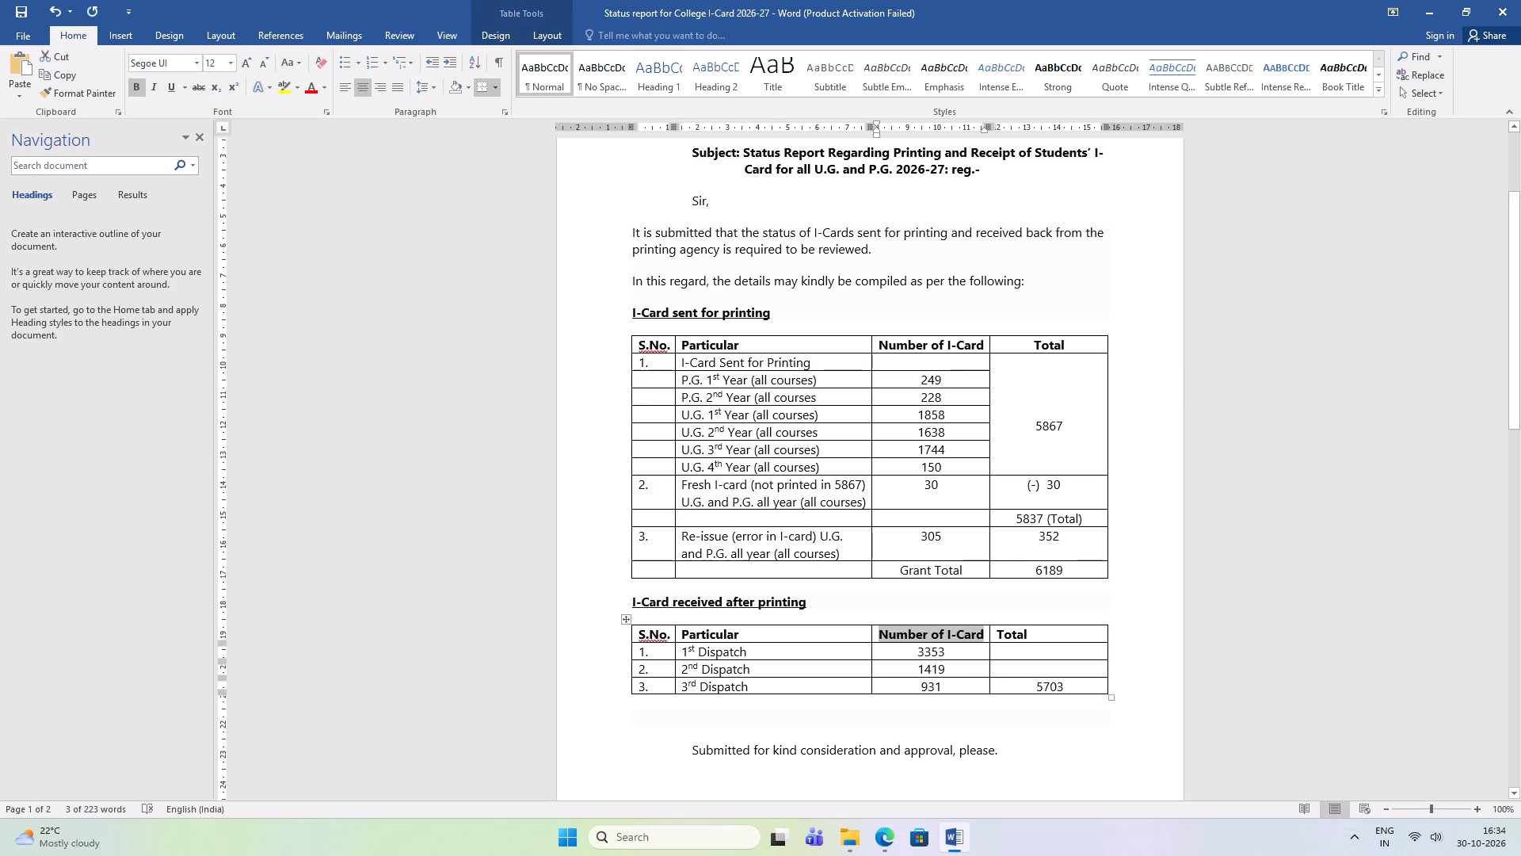
{"action": "left_click_drag", "start_coordinate": [998, 632], "coordinate": [1033, 635]}
{"action": "key", "text": "ctrl+e"}
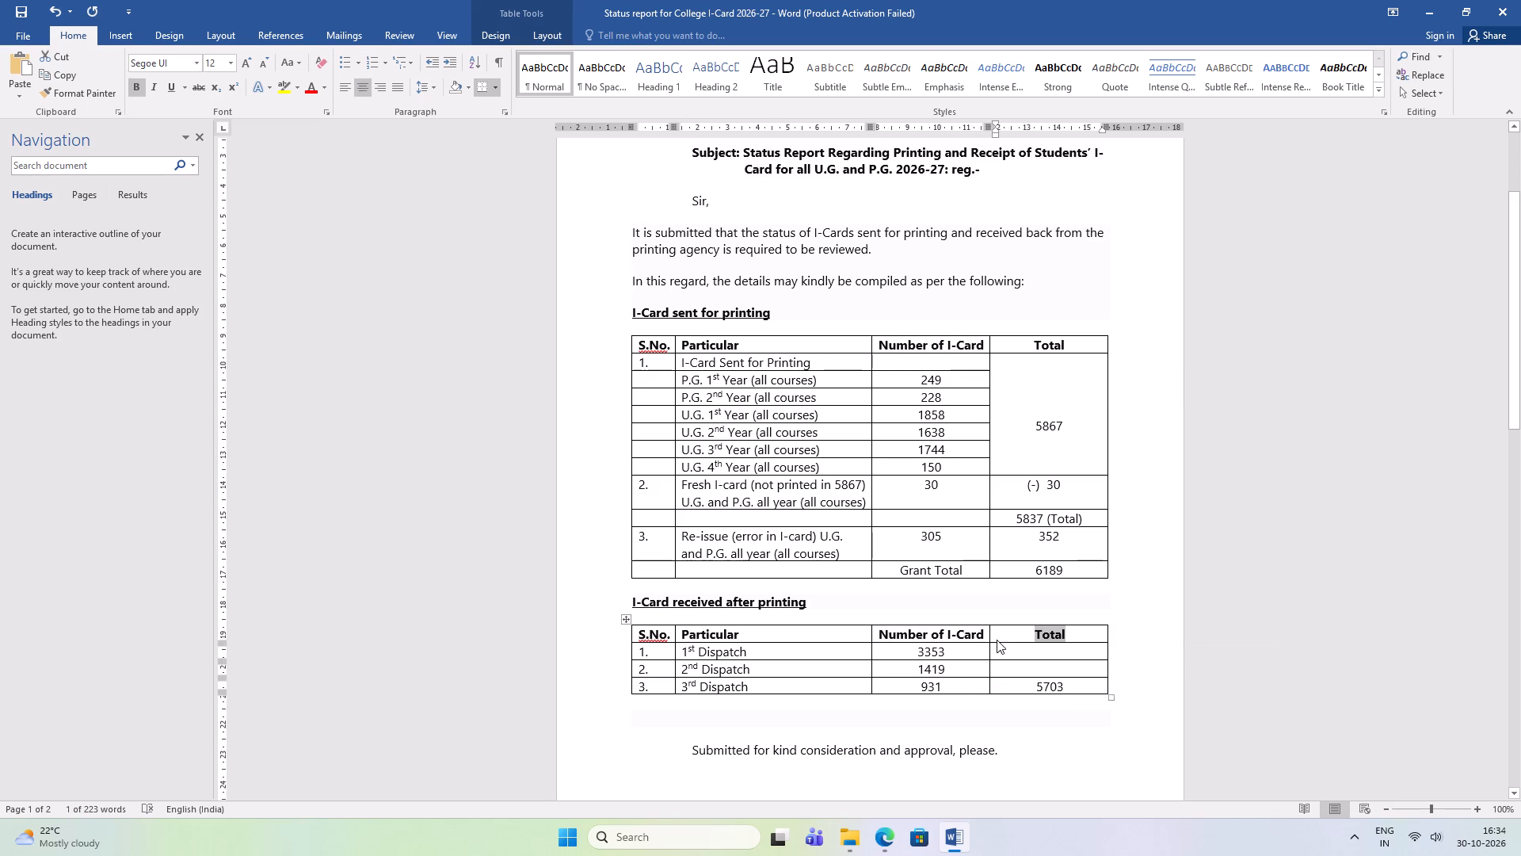
{"action": "key", "text": "ctrl+s"}
{"action": "key", "text": "ctrl+s"}
{"action": "left_click", "coordinate": [1055, 695]}
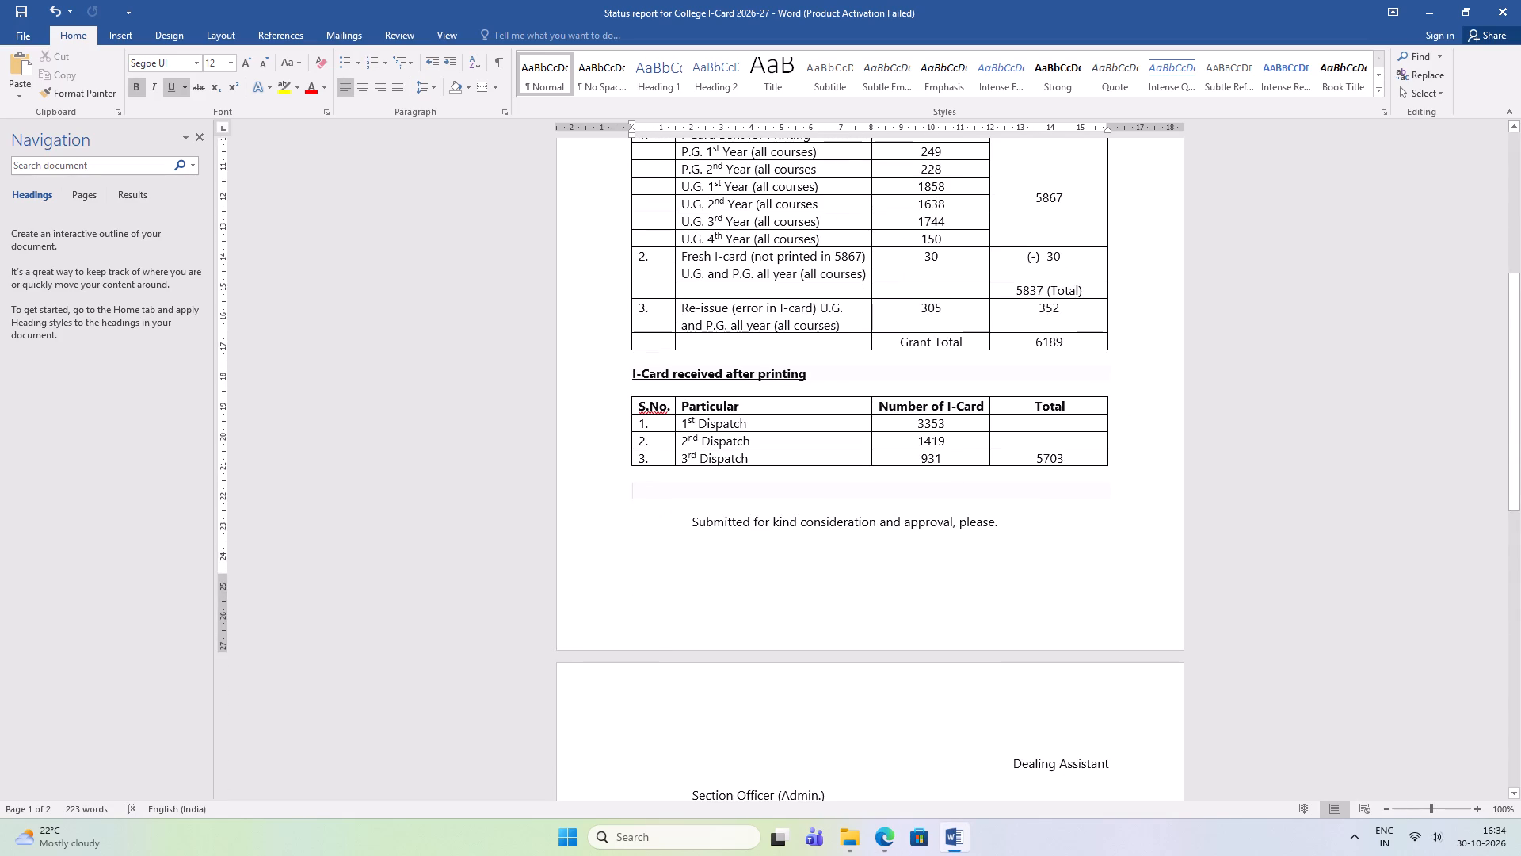
{"action": "left_click_drag", "start_coordinate": [631, 491], "coordinate": [1070, 527]}
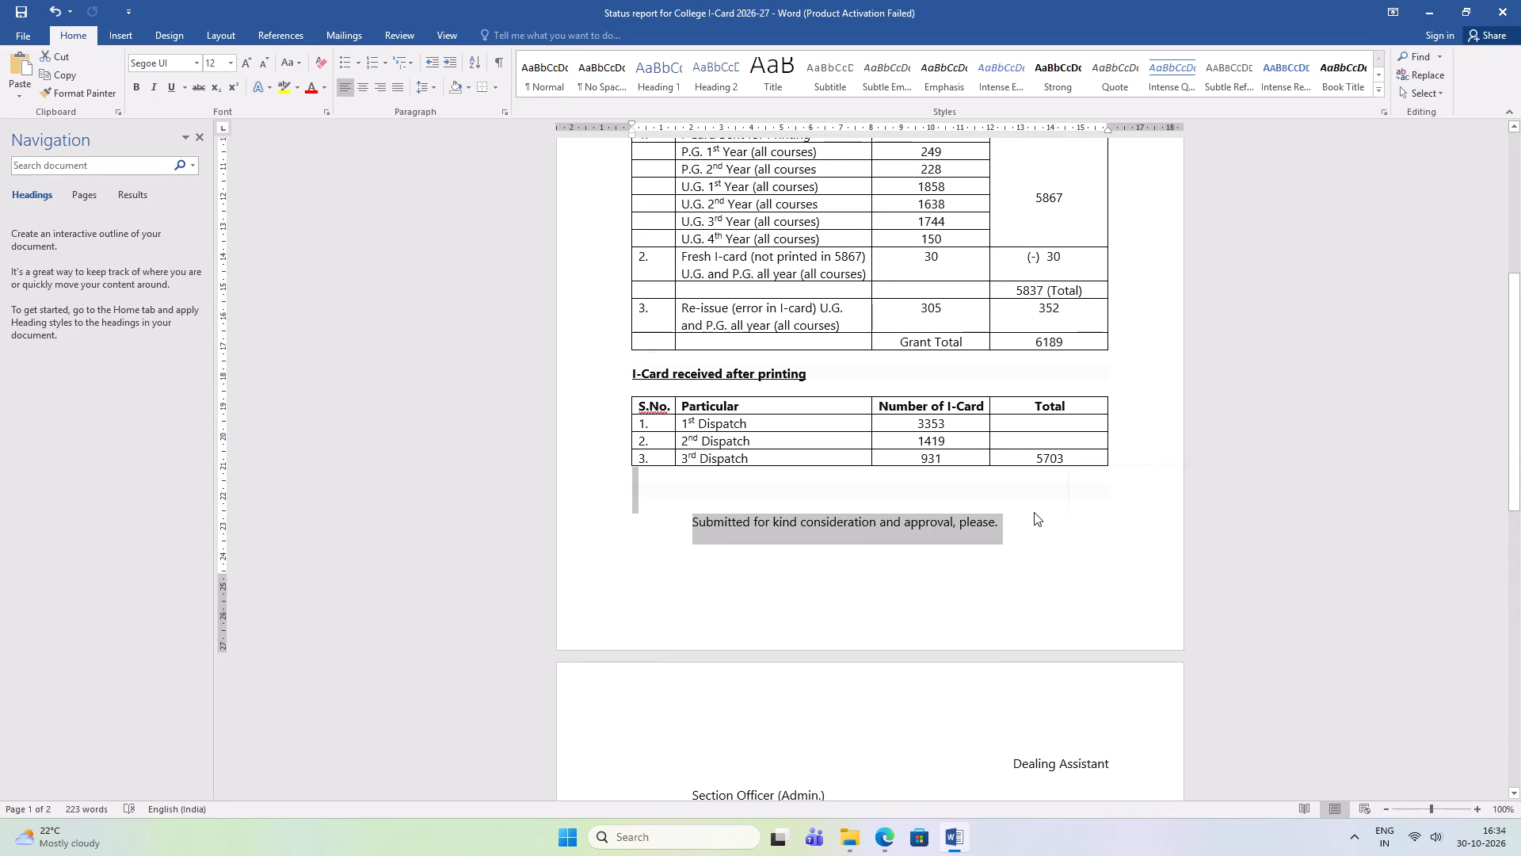
{"action": "key", "text": "ctrl+v"}
{"action": "key", "text": "ctrl+s"}
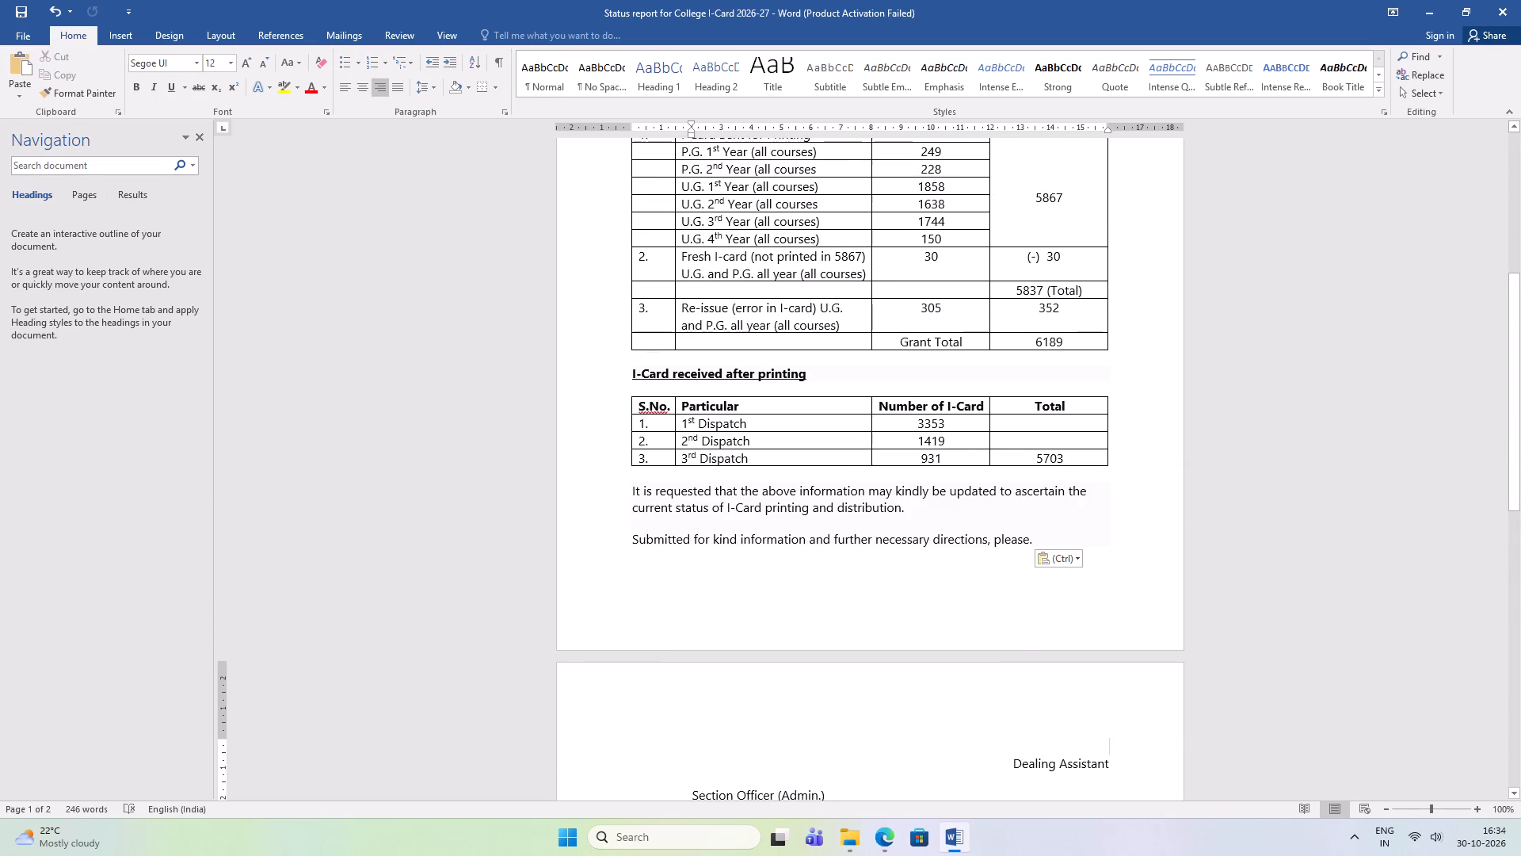
{"action": "scroll", "coordinate": [844, 567], "scroll_direction": "down", "scroll_amount": 4}
{"action": "scroll", "coordinate": [842, 568], "scroll_direction": "up", "scroll_amount": 14}
{"action": "key", "text": "ctrl+s"}
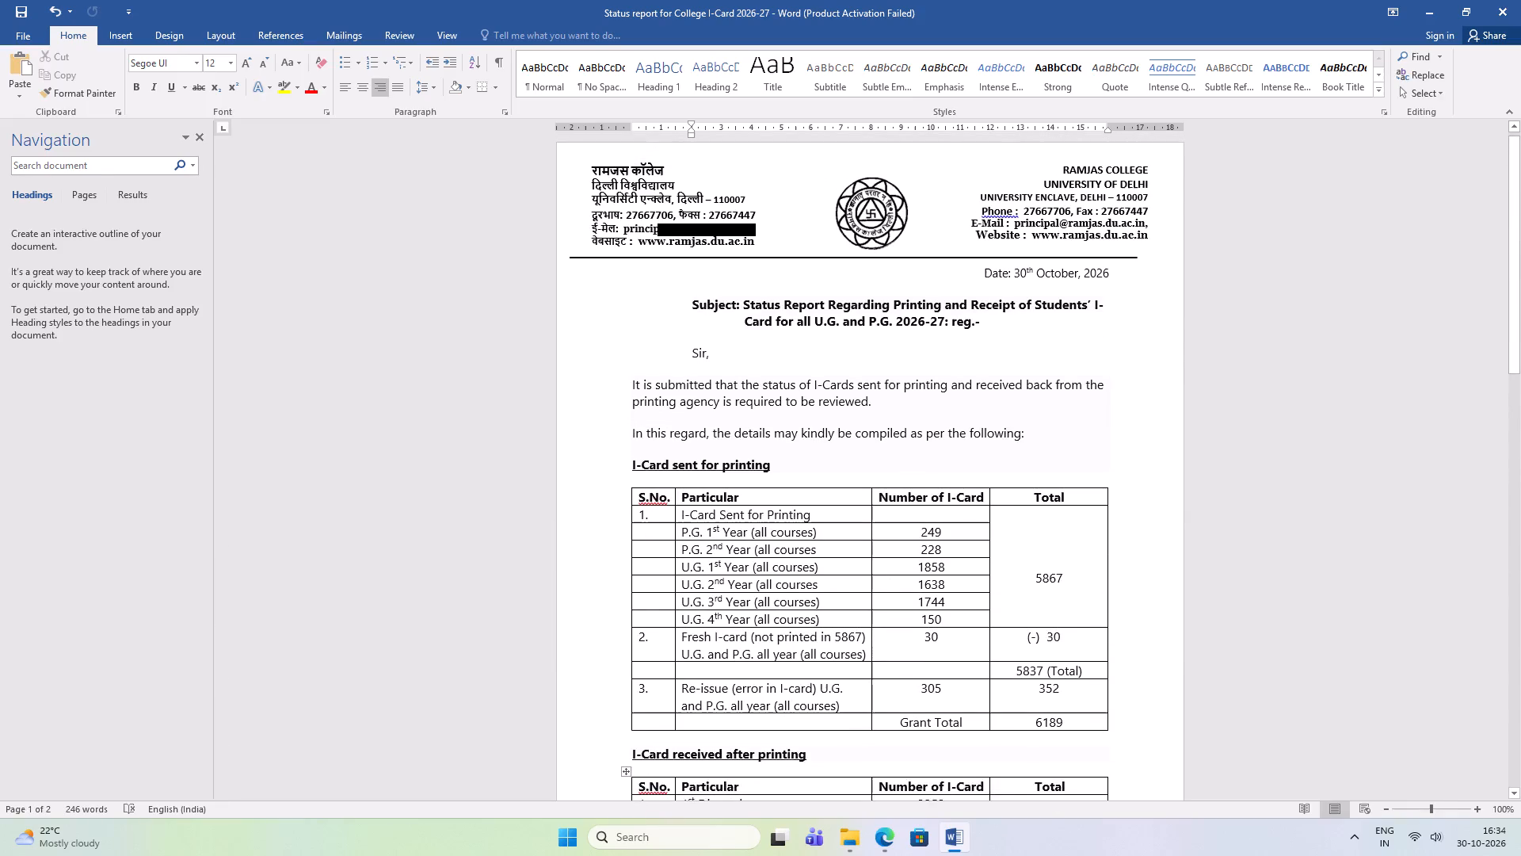
Slightly widen the Number of I-Card column and narrow the Total column of the sent-for-printing table to fit its figures.
{"action": "left_click", "coordinate": [776, 432]}
{"action": "left_click", "coordinate": [691, 355]}
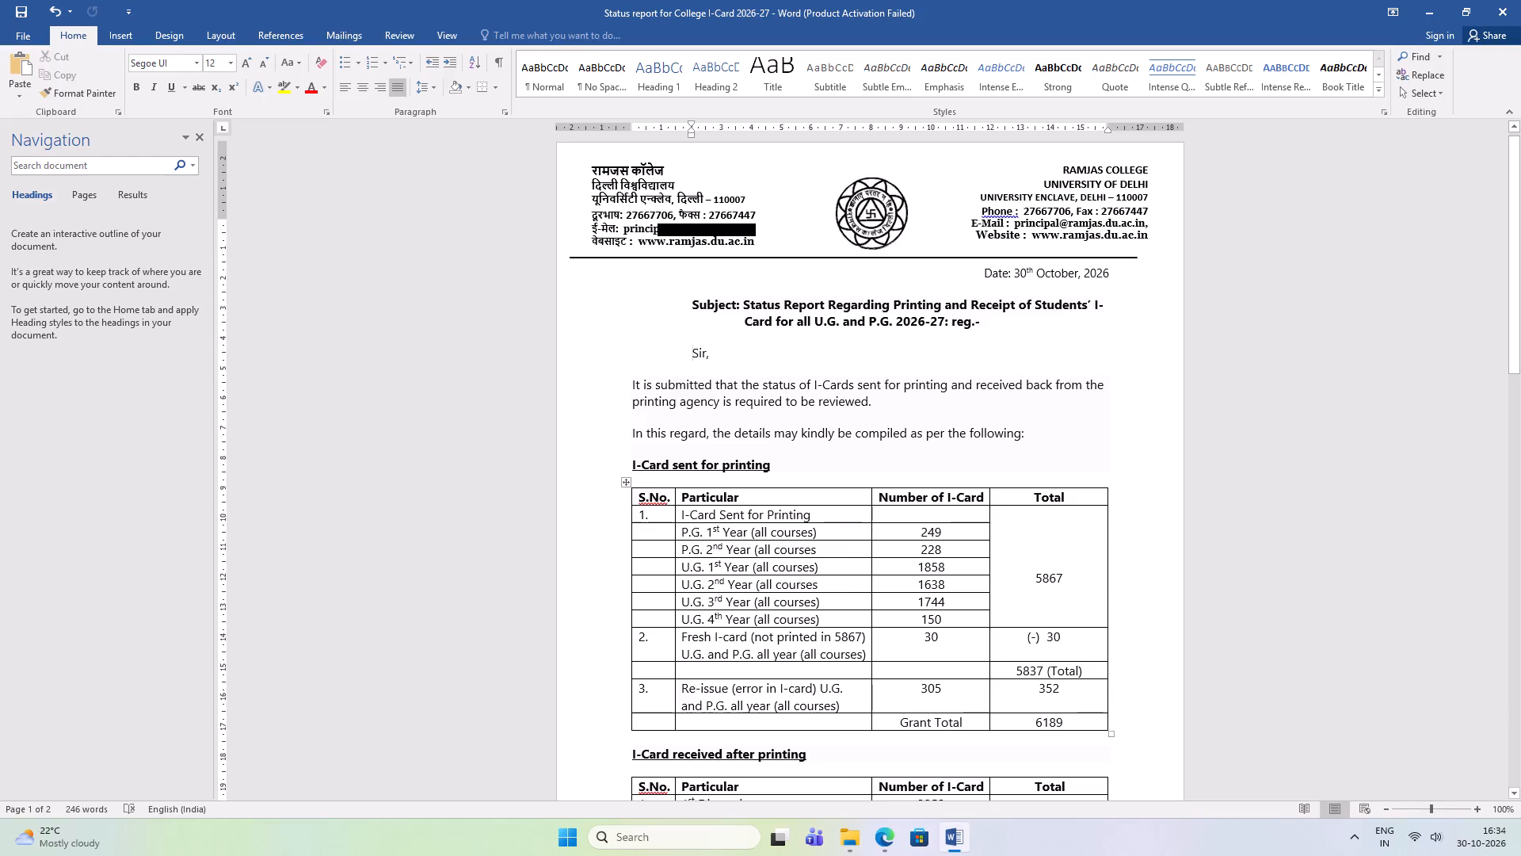
{"action": "left_click", "coordinate": [986, 586]}
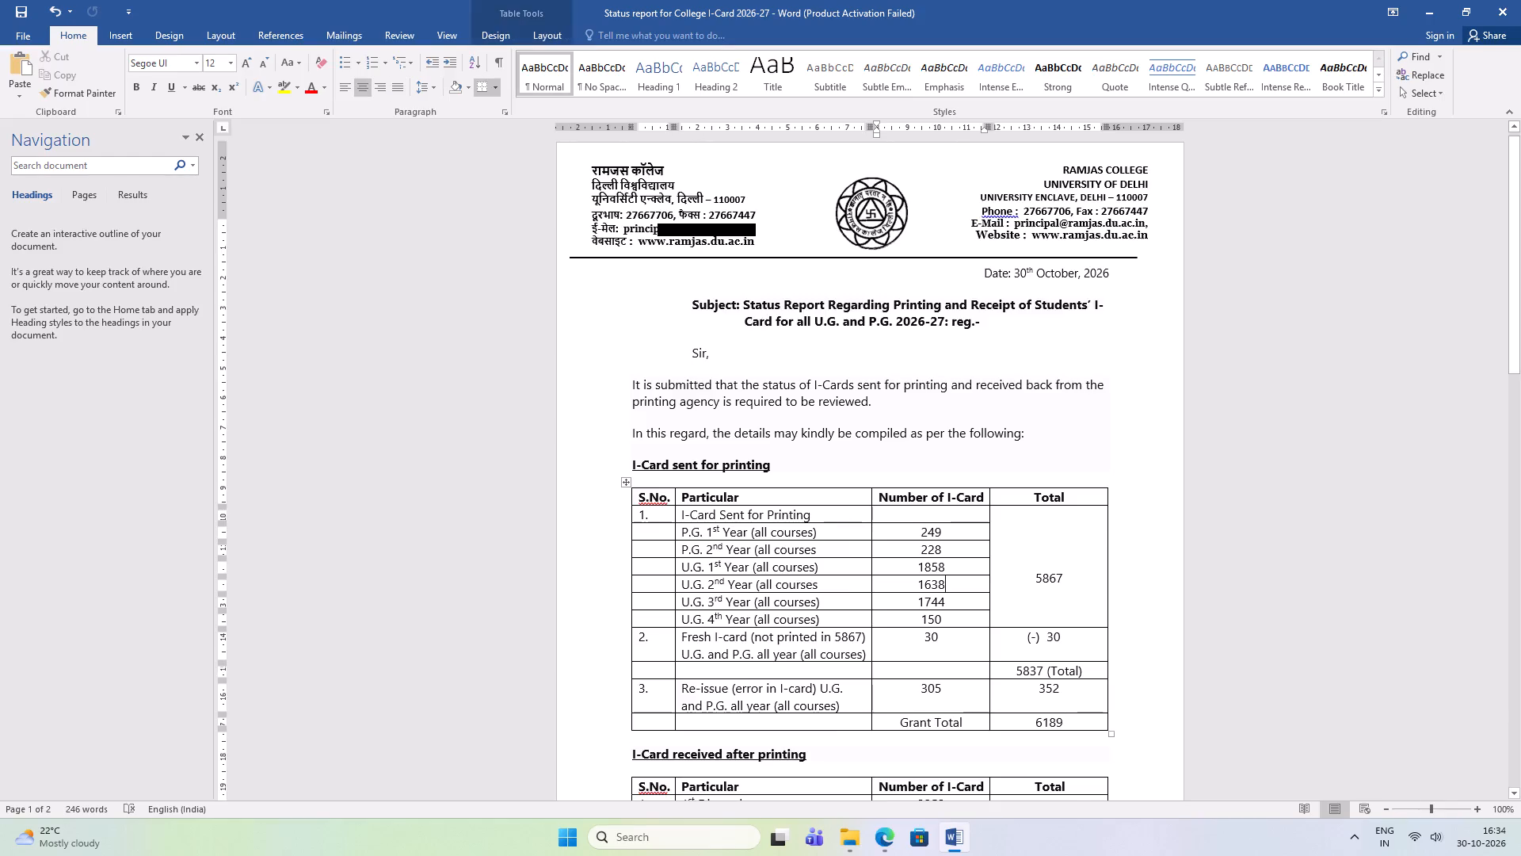
{"action": "left_click_drag", "start_coordinate": [989, 582], "coordinate": [1001, 573]}
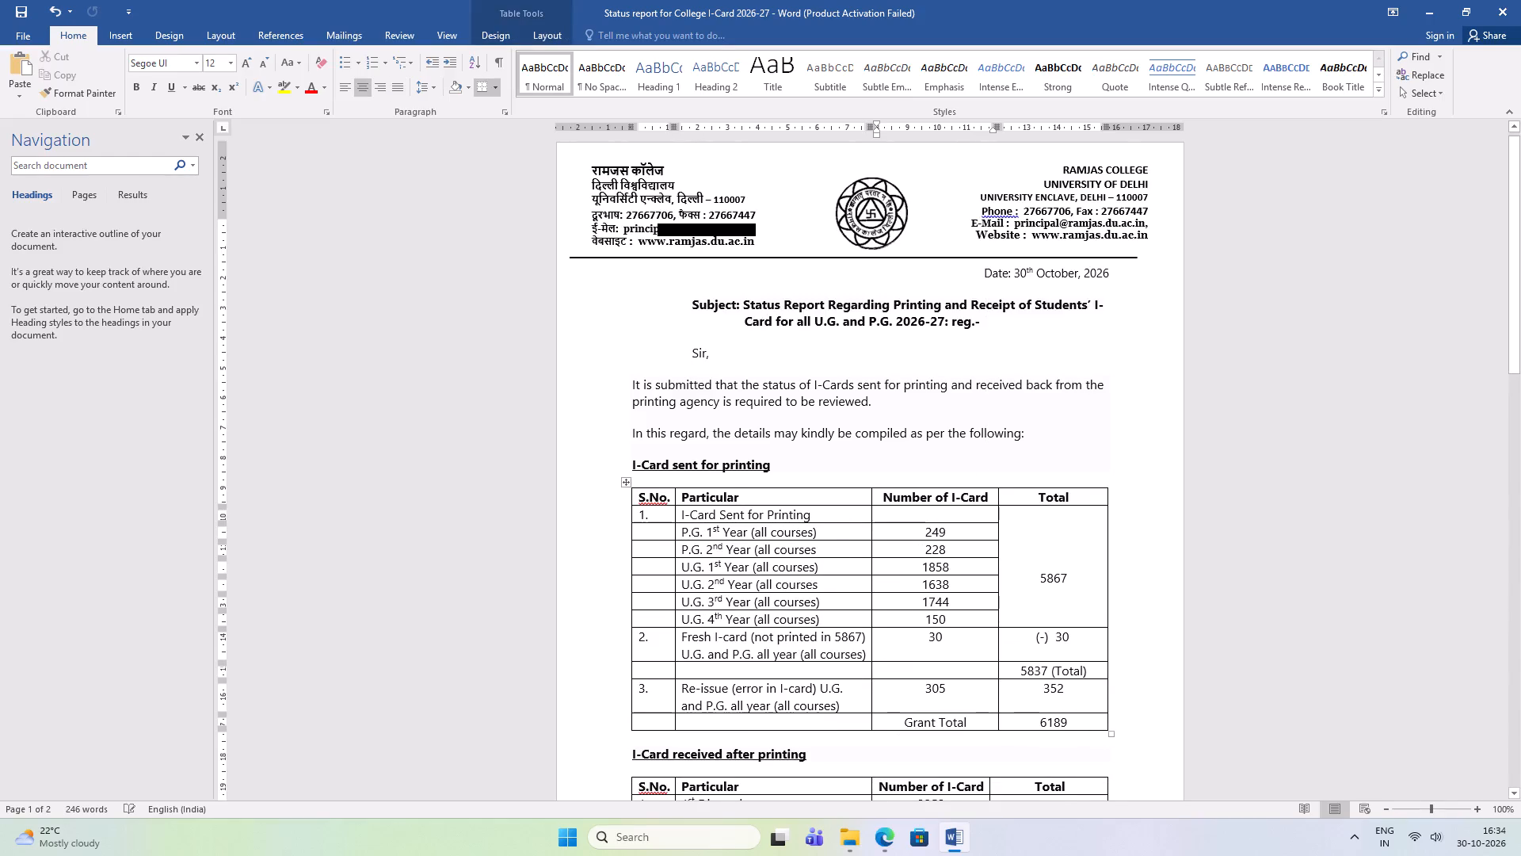
{"action": "left_click_drag", "start_coordinate": [1105, 570], "coordinate": [1062, 558]}
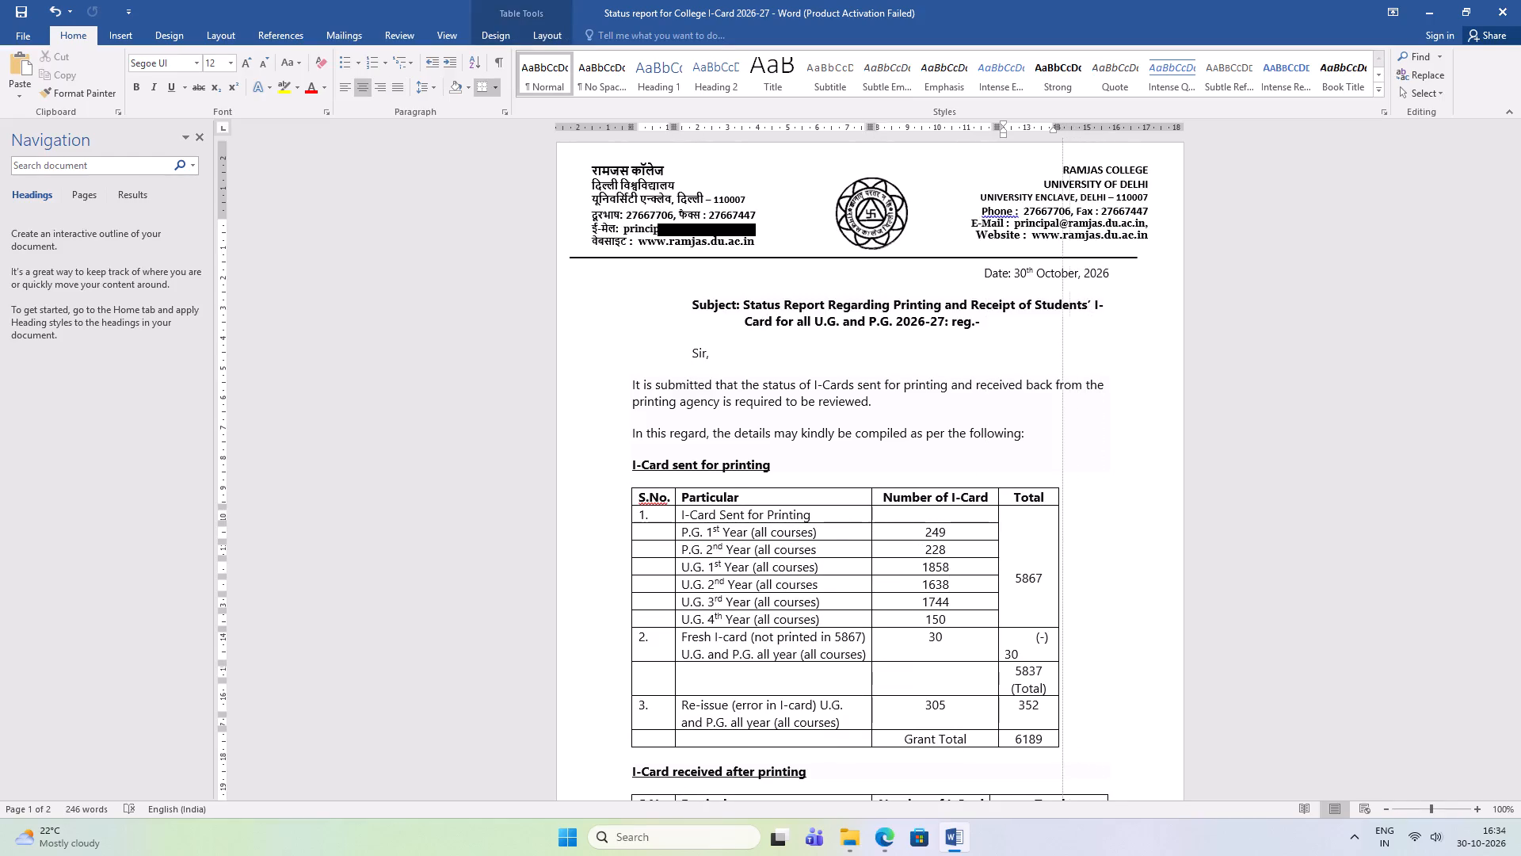
{"action": "left_click_drag", "start_coordinate": [1062, 558], "coordinate": [1072, 564]}
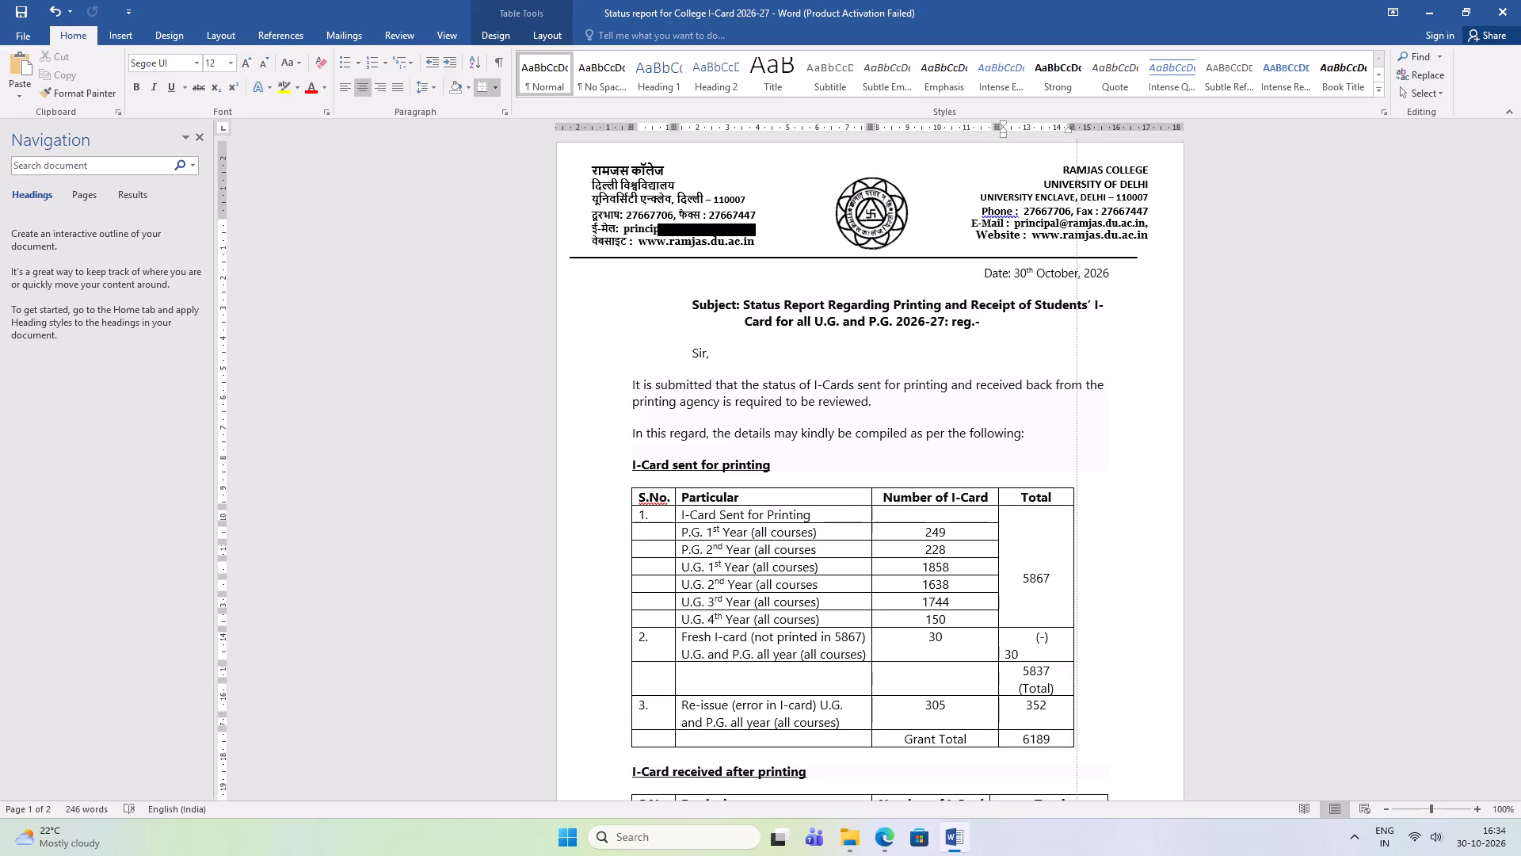
{"action": "left_click_drag", "start_coordinate": [1072, 564], "coordinate": [1050, 560]}
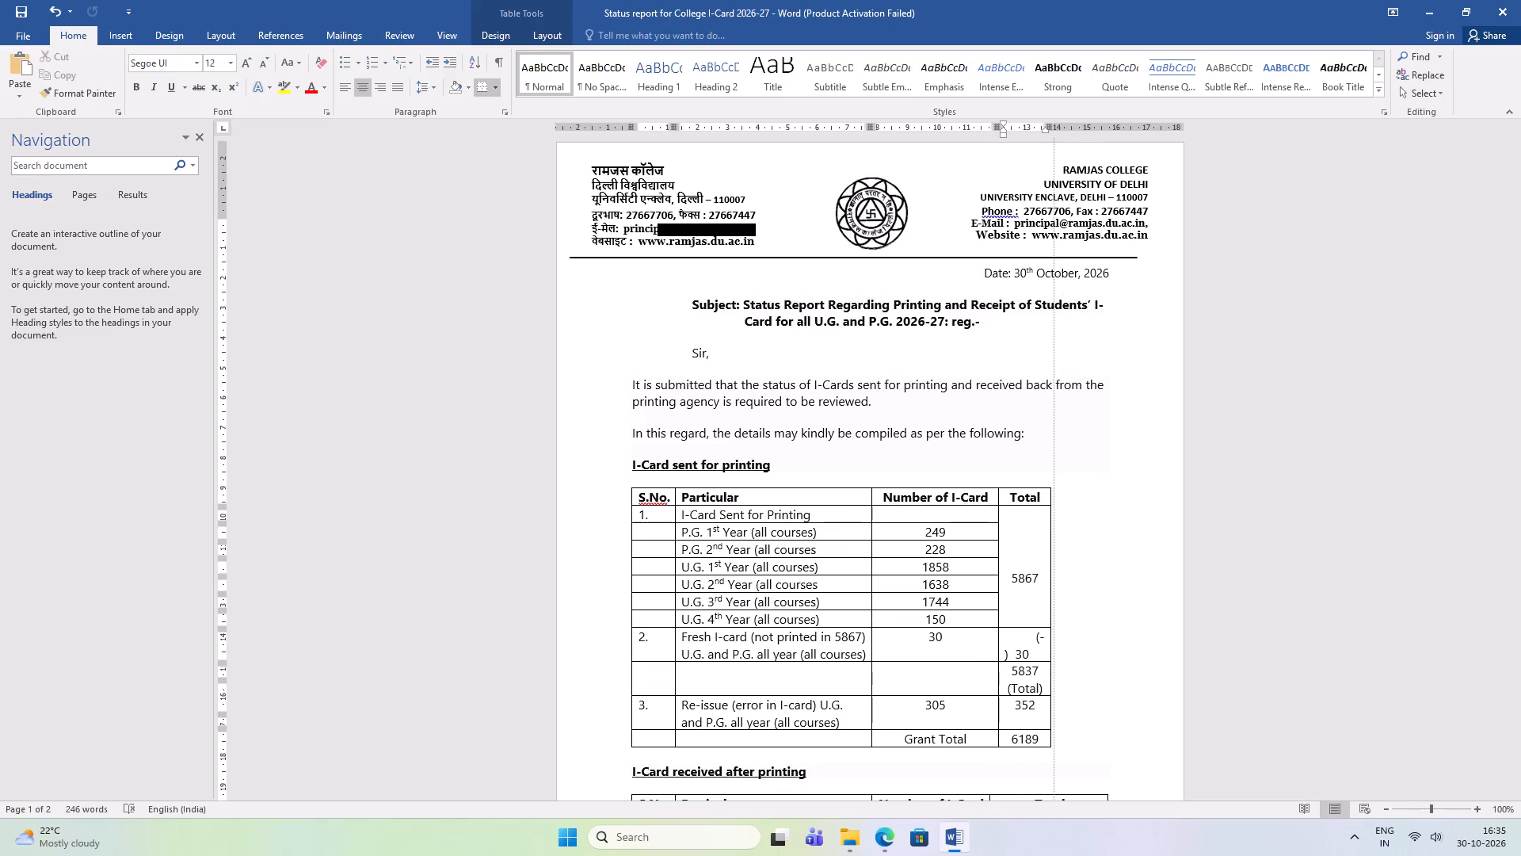
{"action": "left_click_drag", "start_coordinate": [1050, 560], "coordinate": [1046, 560]}
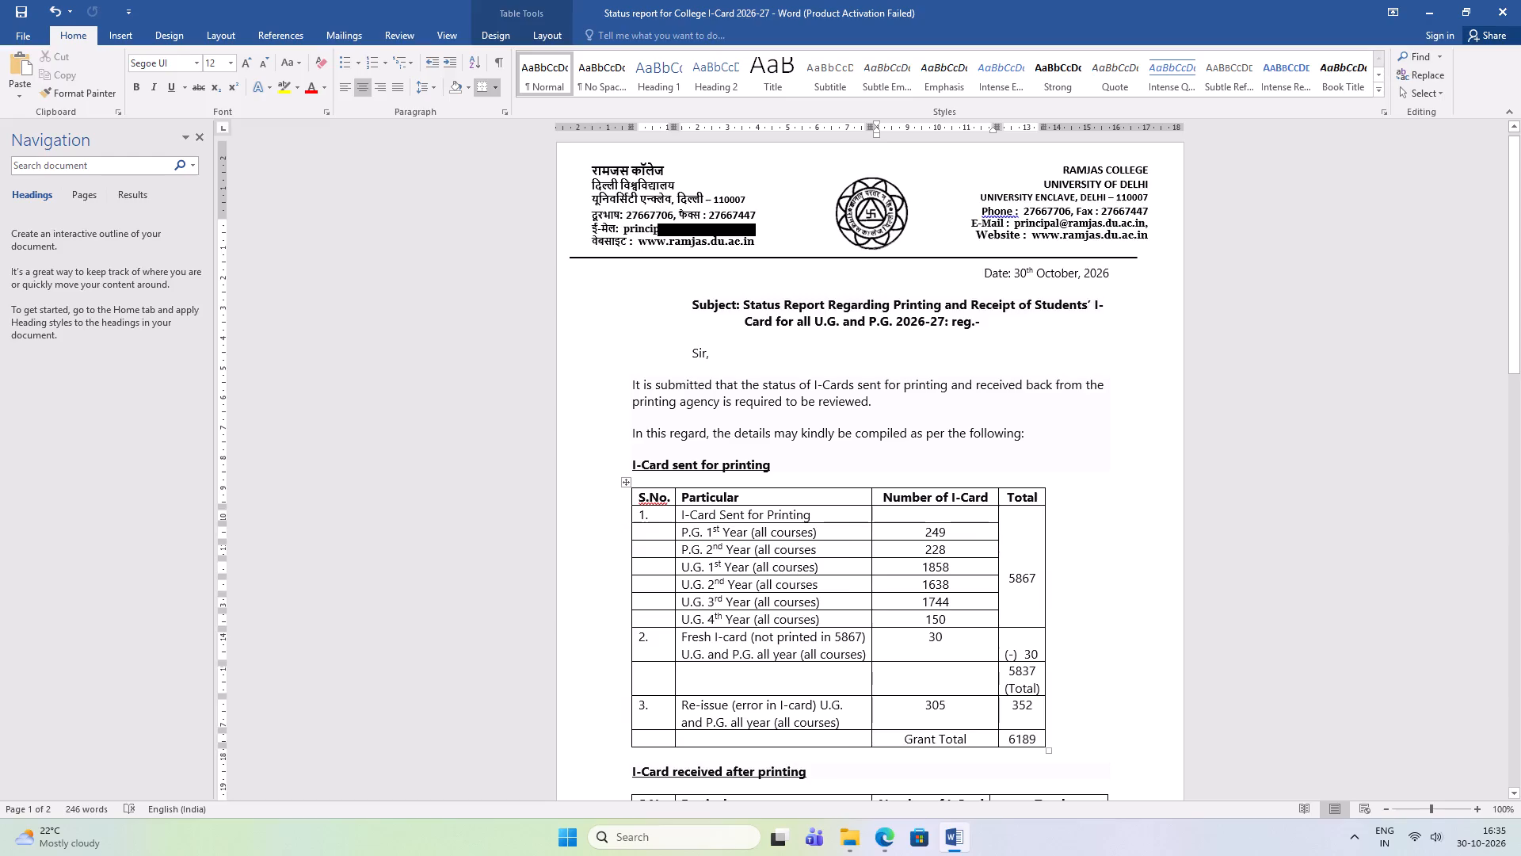
Enter "Total" in the Number of I-Card cell beside 5837, remove "(Total)" after that figure, and save the report.
{"action": "left_click", "coordinate": [916, 685]}
{"action": "type", "text": "Total"}
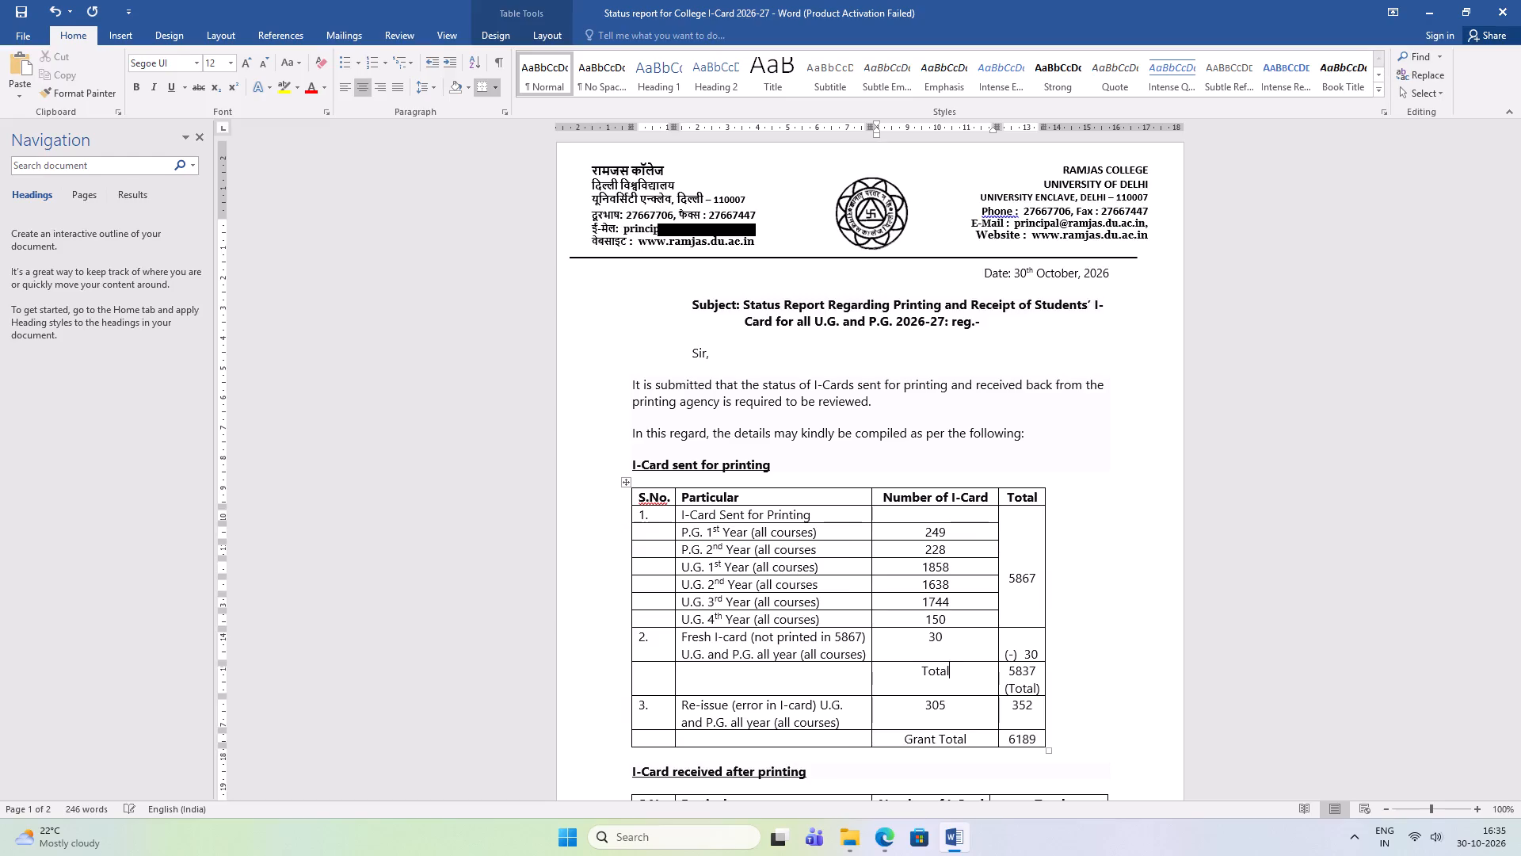
{"action": "key", "text": "Tab"}
{"action": "key", "text": "Down"}
{"action": "key", "text": "Up"}
{"action": "key", "text": "BackSpace"}
{"action": "key", "text": "BackSpace"}
{"action": "key", "text": "BackSpace"}
{"action": "key", "text": "BackSpace"}
{"action": "key", "text": "BackSpace"}
{"action": "key", "text": "BackSpace"}
{"action": "key", "text": "BackSpace"}
{"action": "key", "text": "BackSpace"}
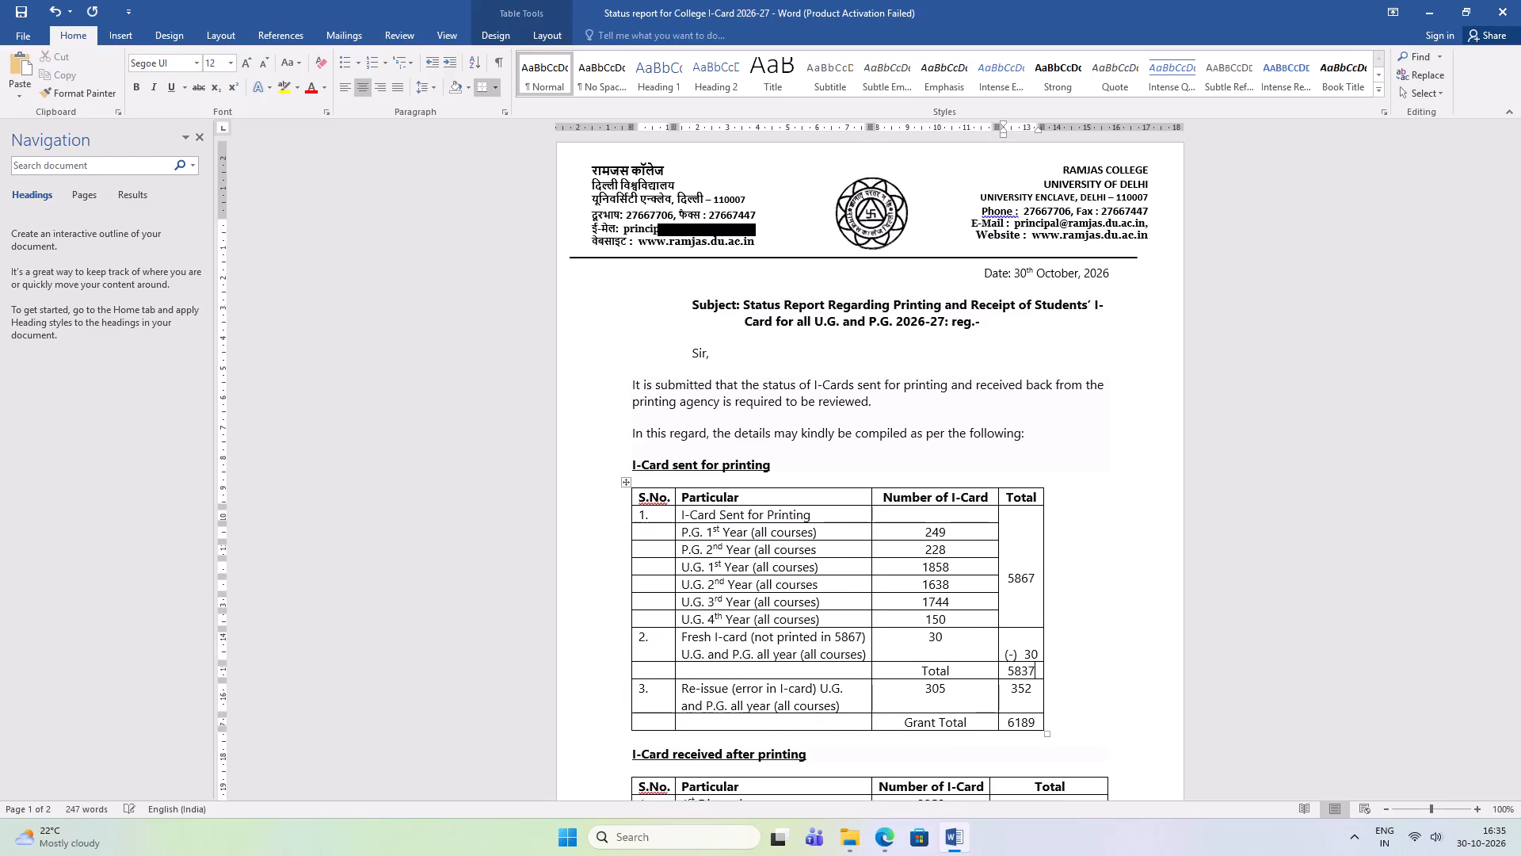
{"action": "key", "text": "ctrl+s"}
{"action": "key", "text": "ctrl+s"}
{"action": "key", "text": "ctrl+s"}
Remove the extra leading spaces before "(-) 30" in the Fresh I-card row so it fits on one line, and save.
{"action": "left_click", "coordinate": [1030, 643]}
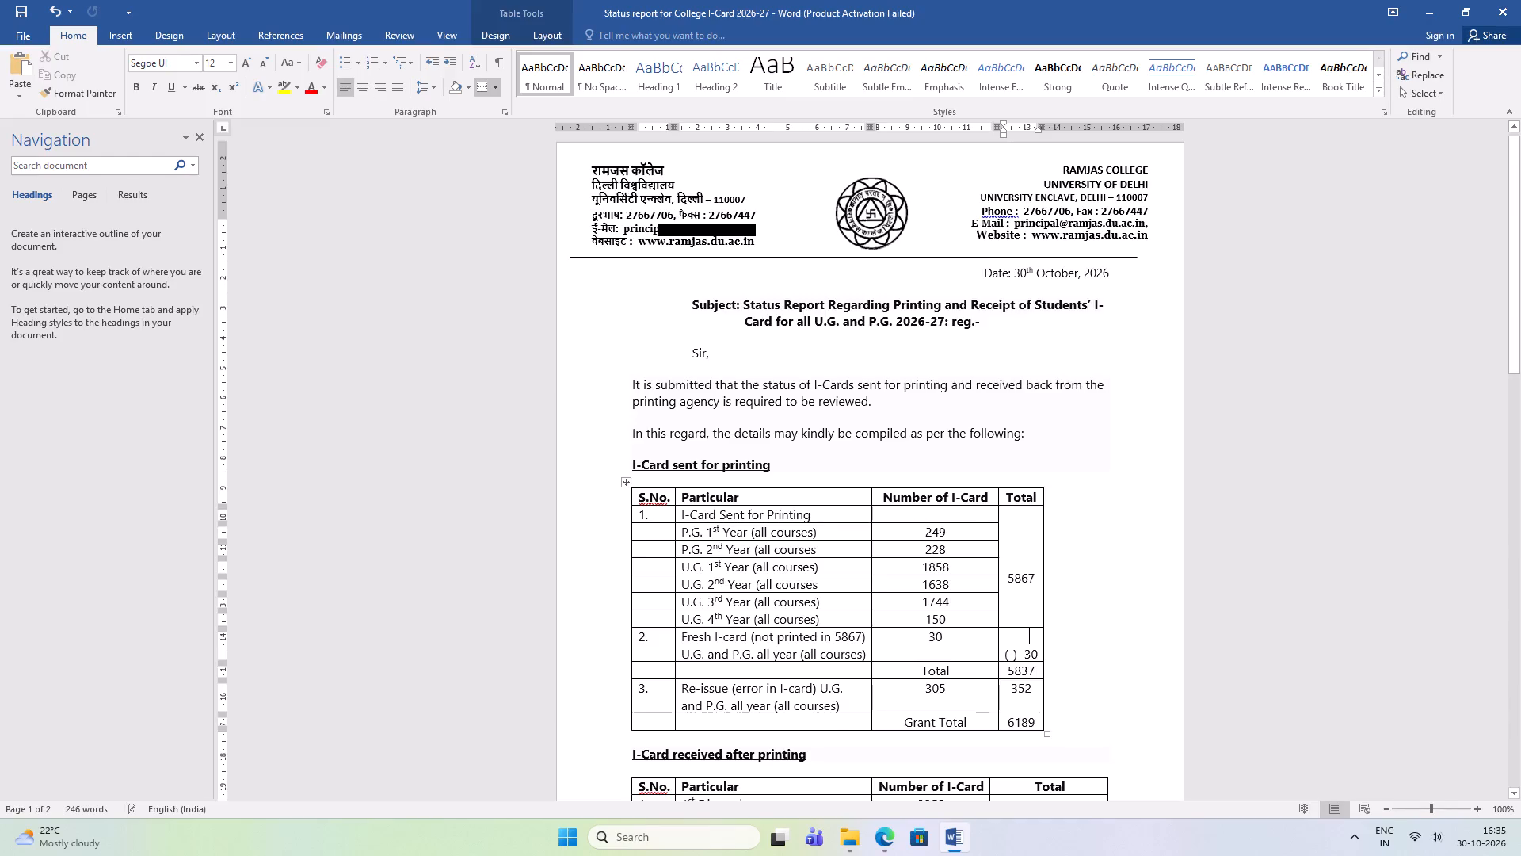
{"action": "key", "text": "Delete"}
{"action": "key", "text": "Delete"}
{"action": "key", "text": "Delete"}
{"action": "key", "text": "BackSpace"}
{"action": "key", "text": "BackSpace"}
{"action": "key", "text": "backslash"}
{"action": "key", "text": "BackSpace"}
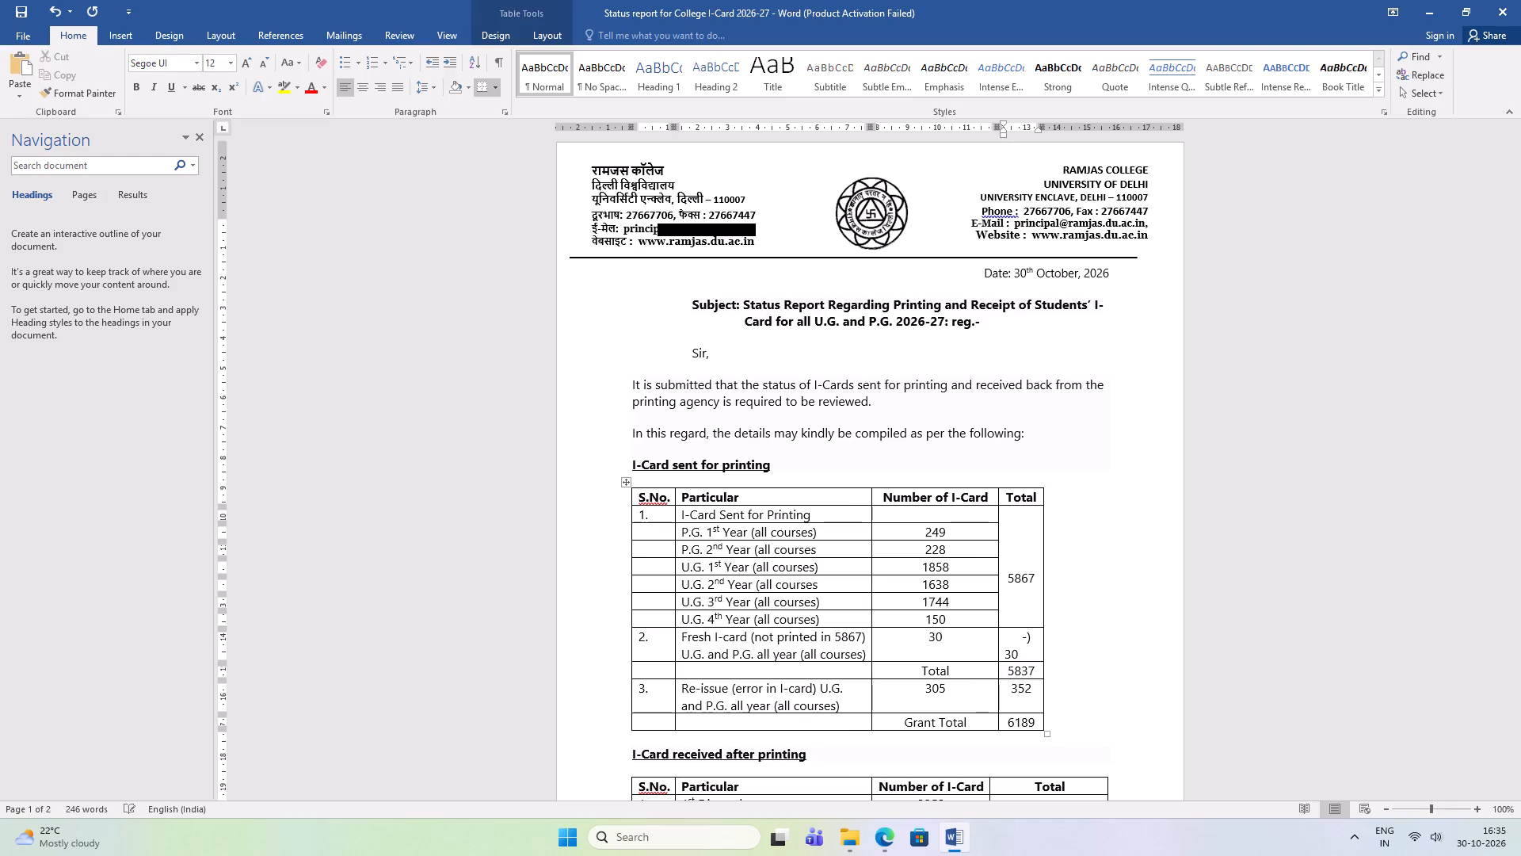
{"action": "key", "text": "shift+parenleft"}
{"action": "key", "text": "Left"}
{"action": "key", "text": "BackSpace"}
{"action": "key", "text": "BackSpace"}
{"action": "key", "text": "BackSpace"}
{"action": "key", "text": "BackSpace"}
{"action": "key", "text": "BackSpace"}
{"action": "key", "text": "ctrl+s"}
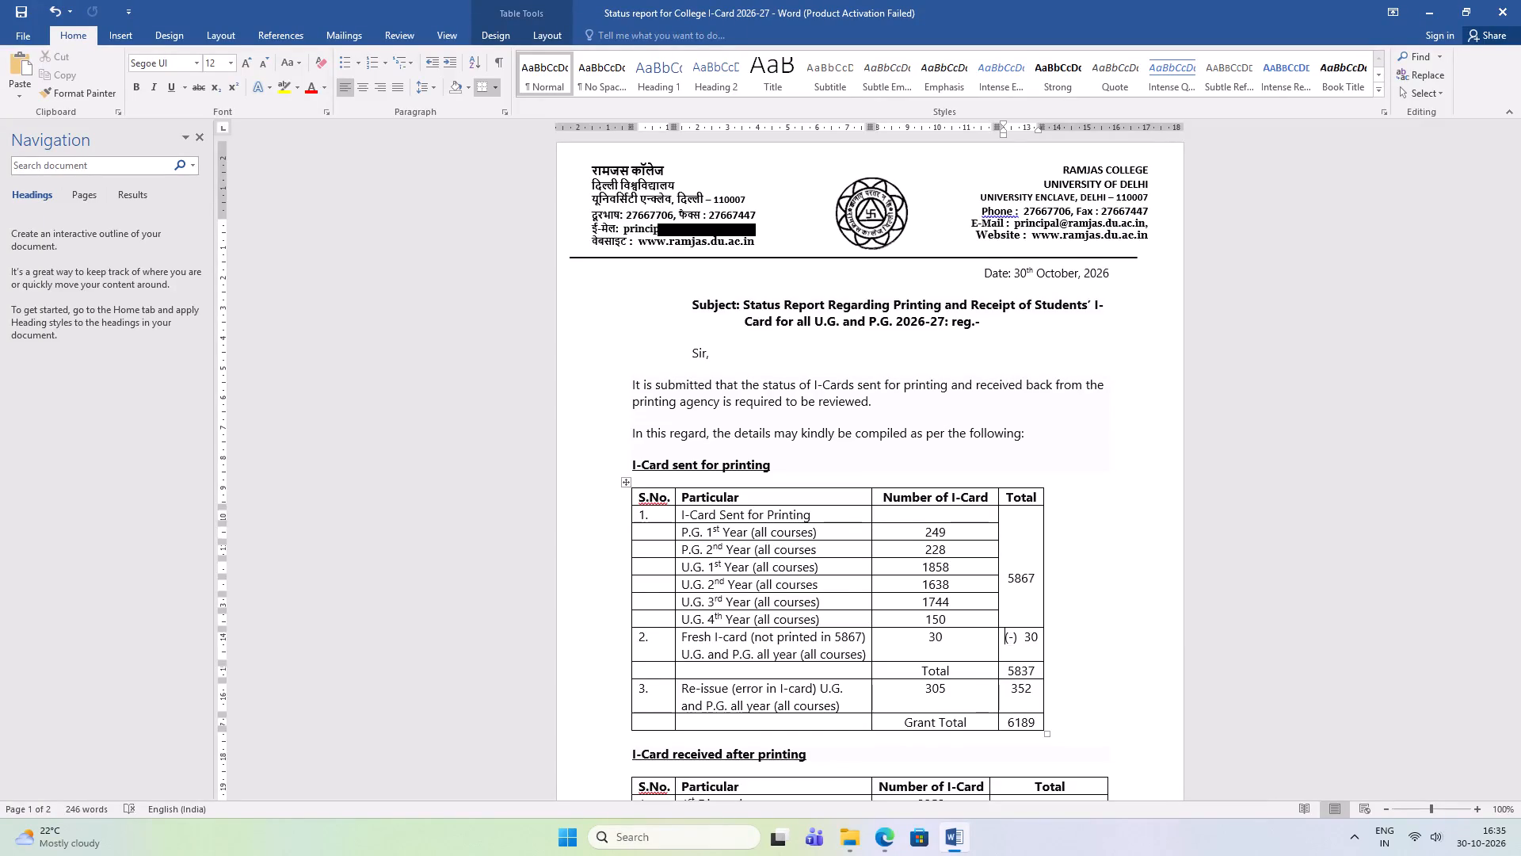
Narrow the Total column of the received-cards table so its outer edge lines up with the sent-for-printing table.
{"action": "scroll", "coordinate": [825, 846], "scroll_direction": "down", "scroll_amount": 4}
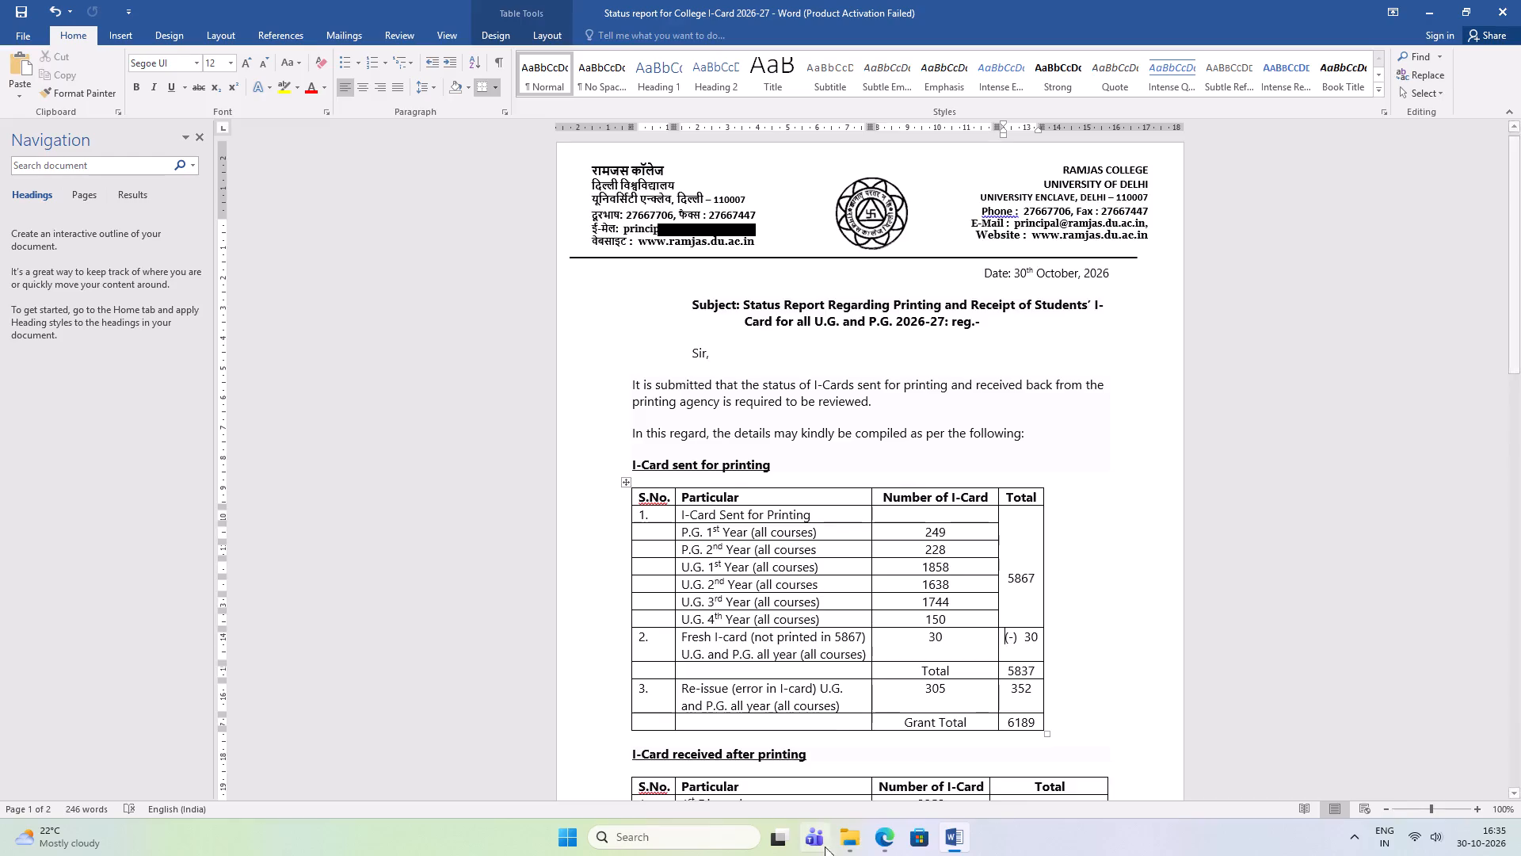
{"action": "scroll", "coordinate": [906, 513], "scroll_direction": "down", "scroll_amount": 6}
{"action": "scroll", "coordinate": [1004, 531], "scroll_direction": "up", "scroll_amount": 2}
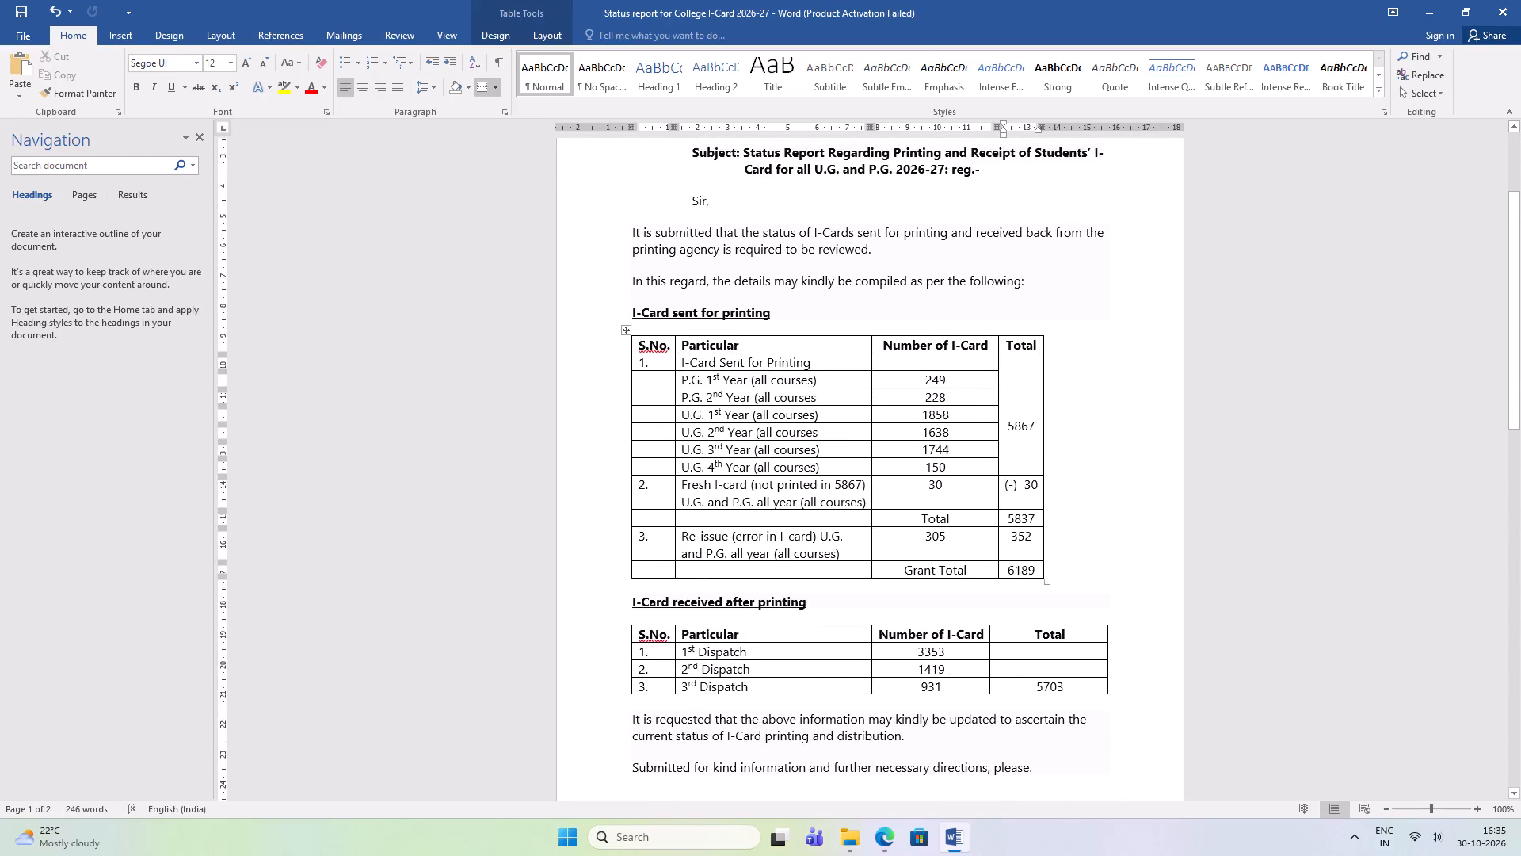
{"action": "left_click_drag", "start_coordinate": [1107, 650], "coordinate": [1050, 638]}
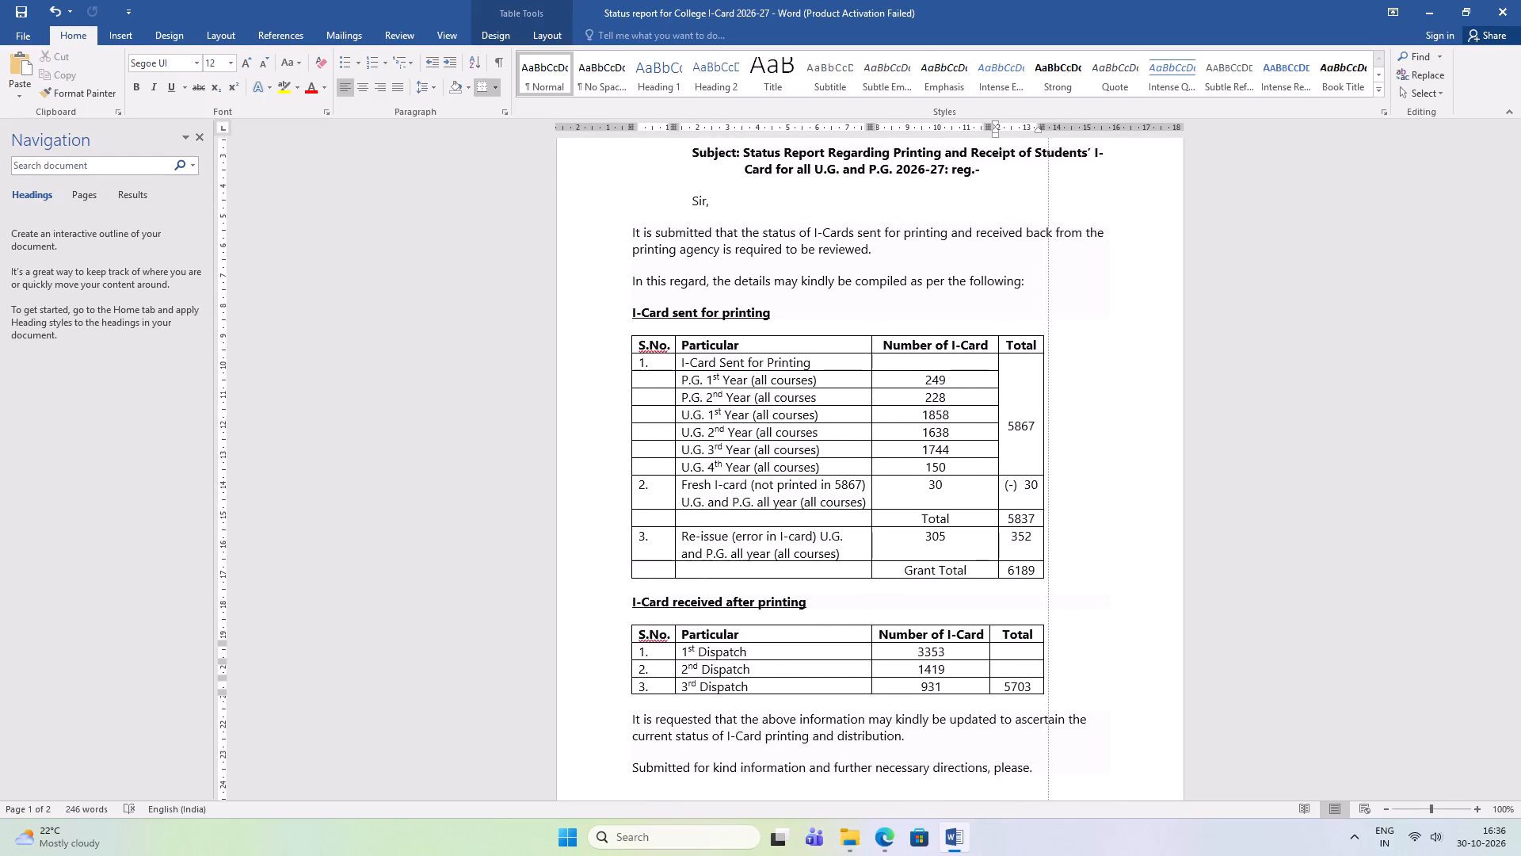
{"action": "left_click_drag", "start_coordinate": [1050, 638], "coordinate": [1041, 636]}
Save the status report.
{"action": "left_click_drag", "start_coordinate": [1041, 636], "coordinate": [1042, 636]}
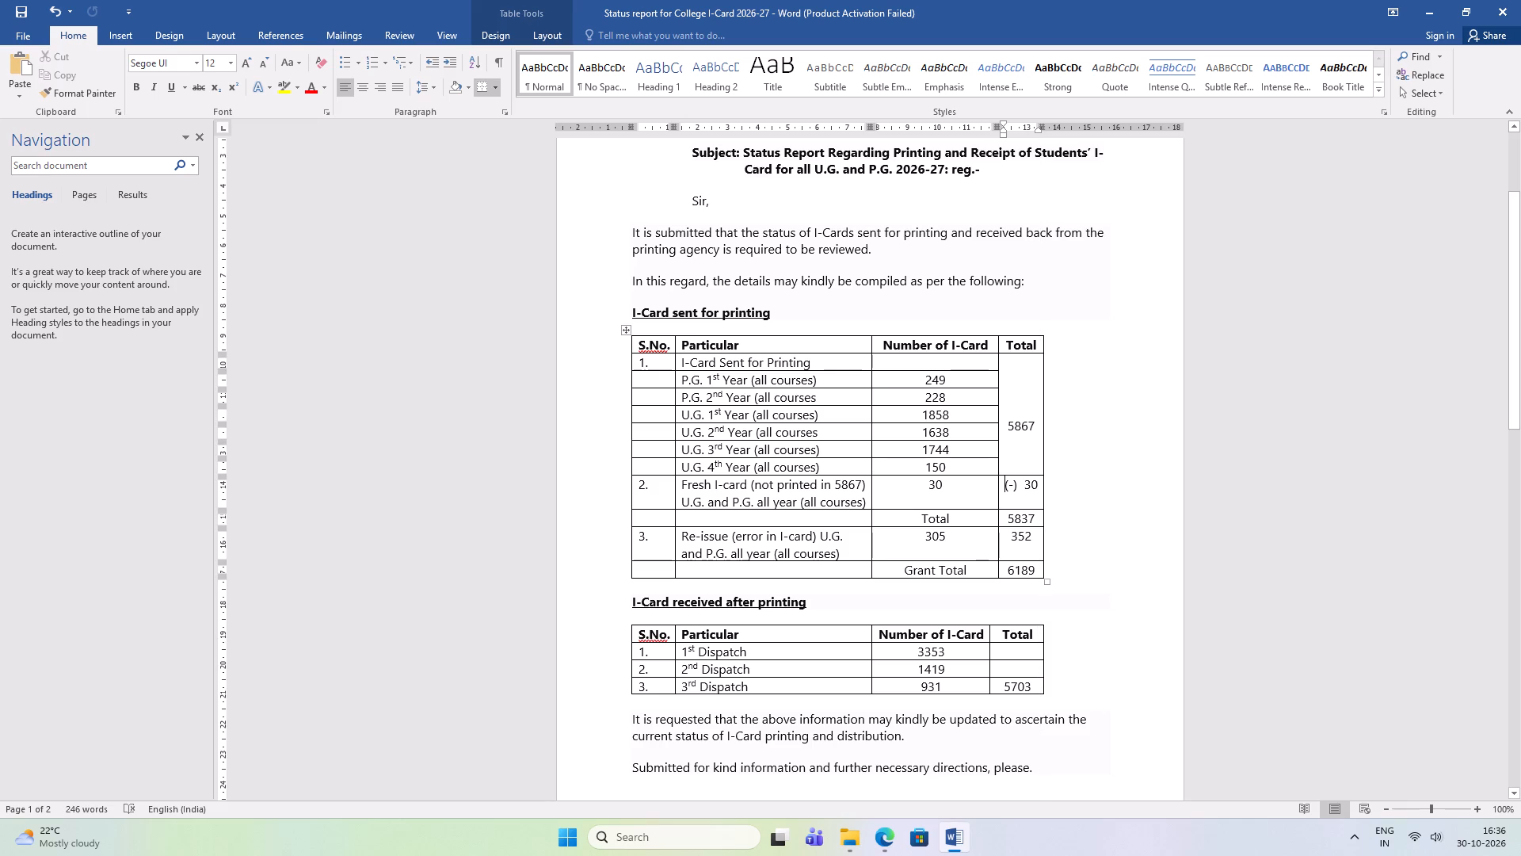
{"action": "key", "text": "ctrl+s"}
{"action": "key", "text": "ctrl+s"}
Indent everything from "It is submitted" through the tables and closing paragraphs by about 2 cm, in line with "Sir,".
{"action": "scroll", "coordinate": [771, 429], "scroll_direction": "down", "scroll_amount": 4}
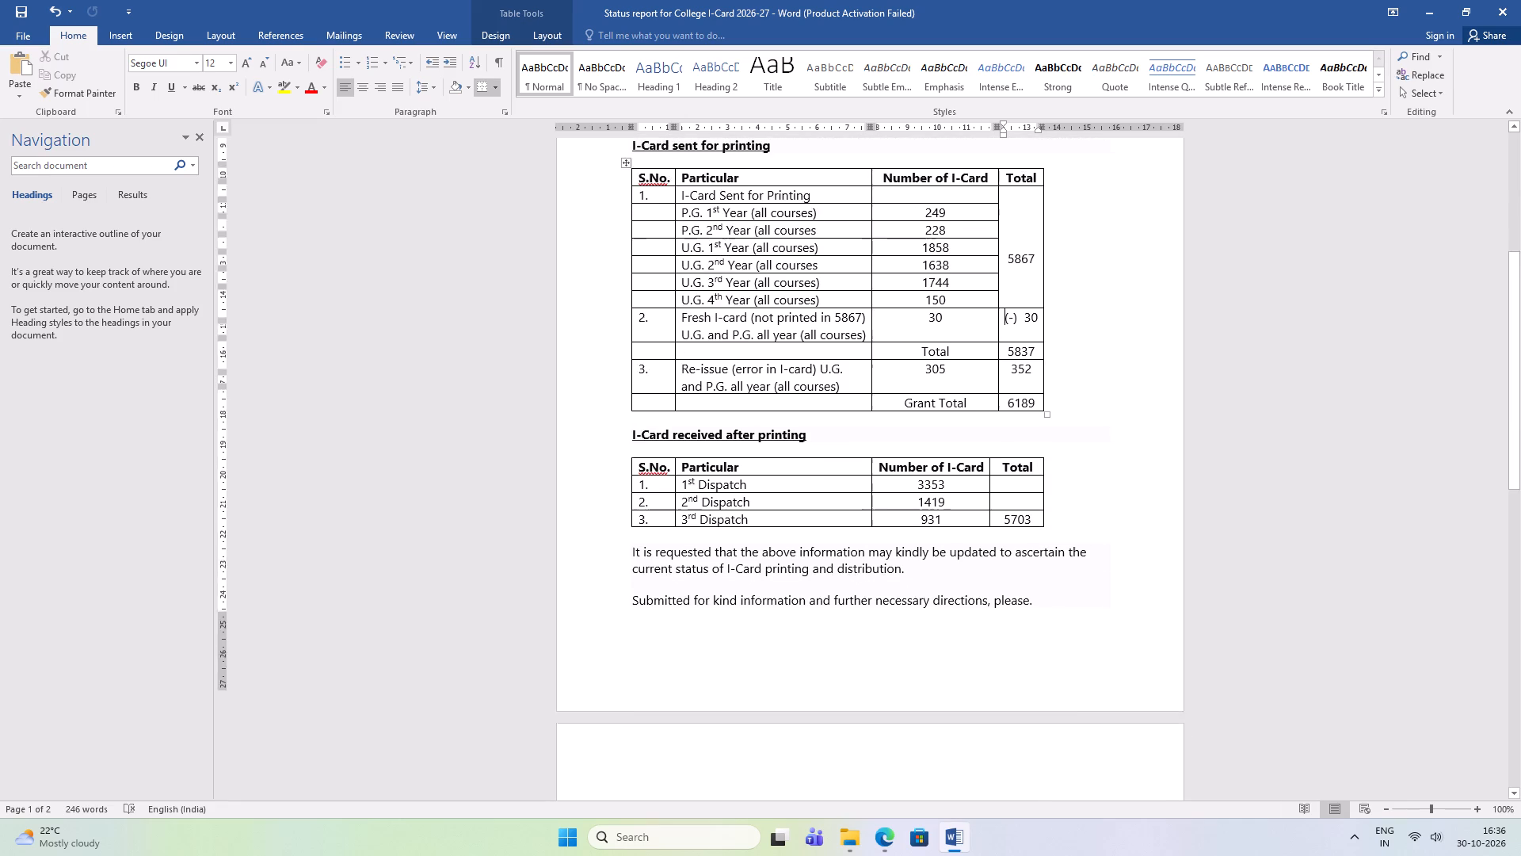
{"action": "scroll", "coordinate": [771, 430], "scroll_direction": "down", "scroll_amount": 4}
{"action": "scroll", "coordinate": [769, 428], "scroll_direction": "up", "scroll_amount": 15}
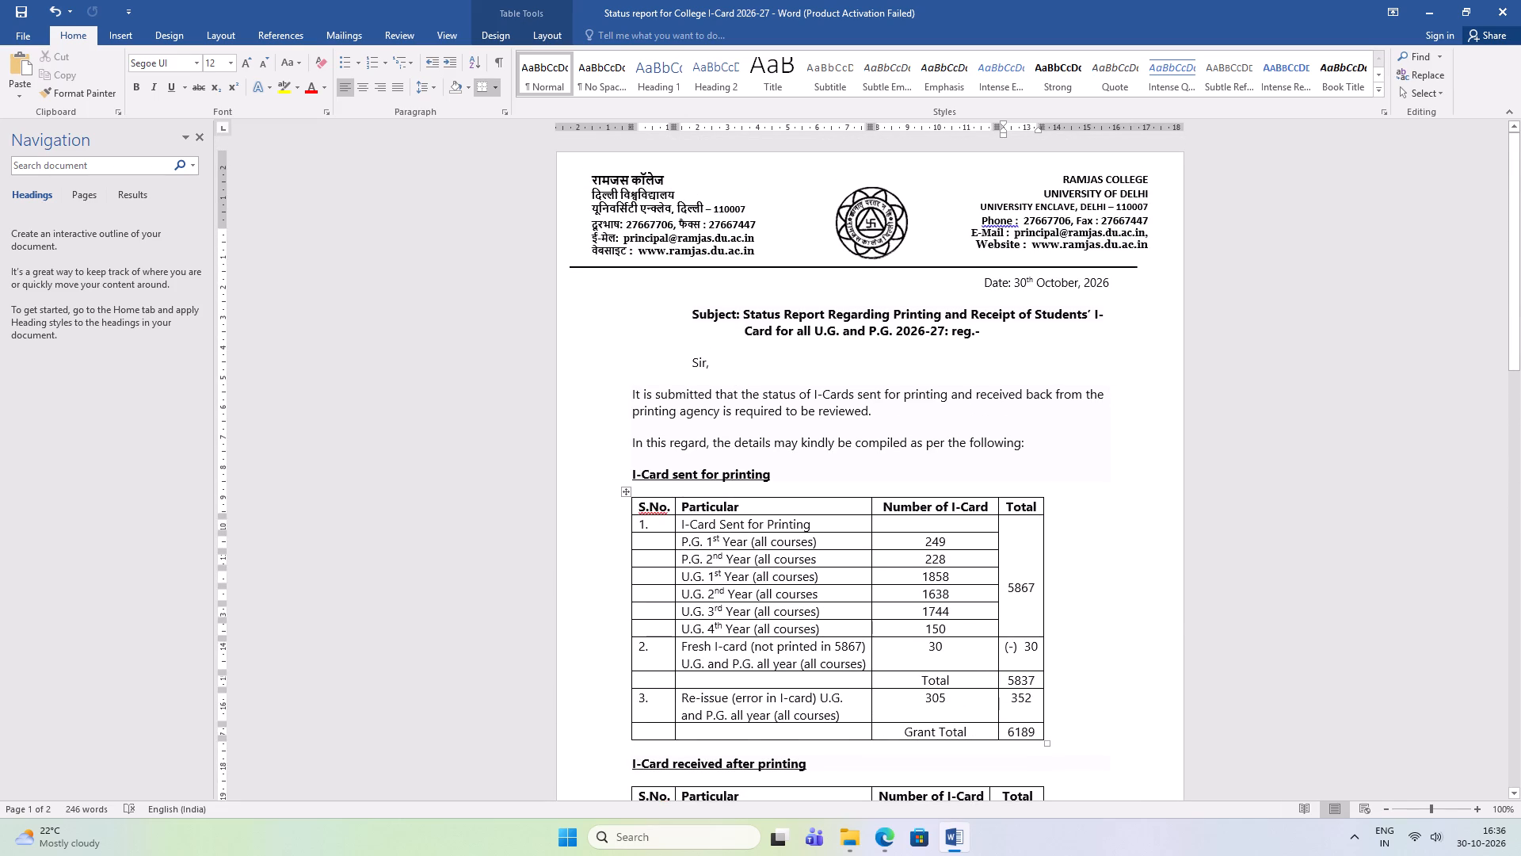
{"action": "left_click_drag", "start_coordinate": [631, 395], "coordinate": [776, 776]}
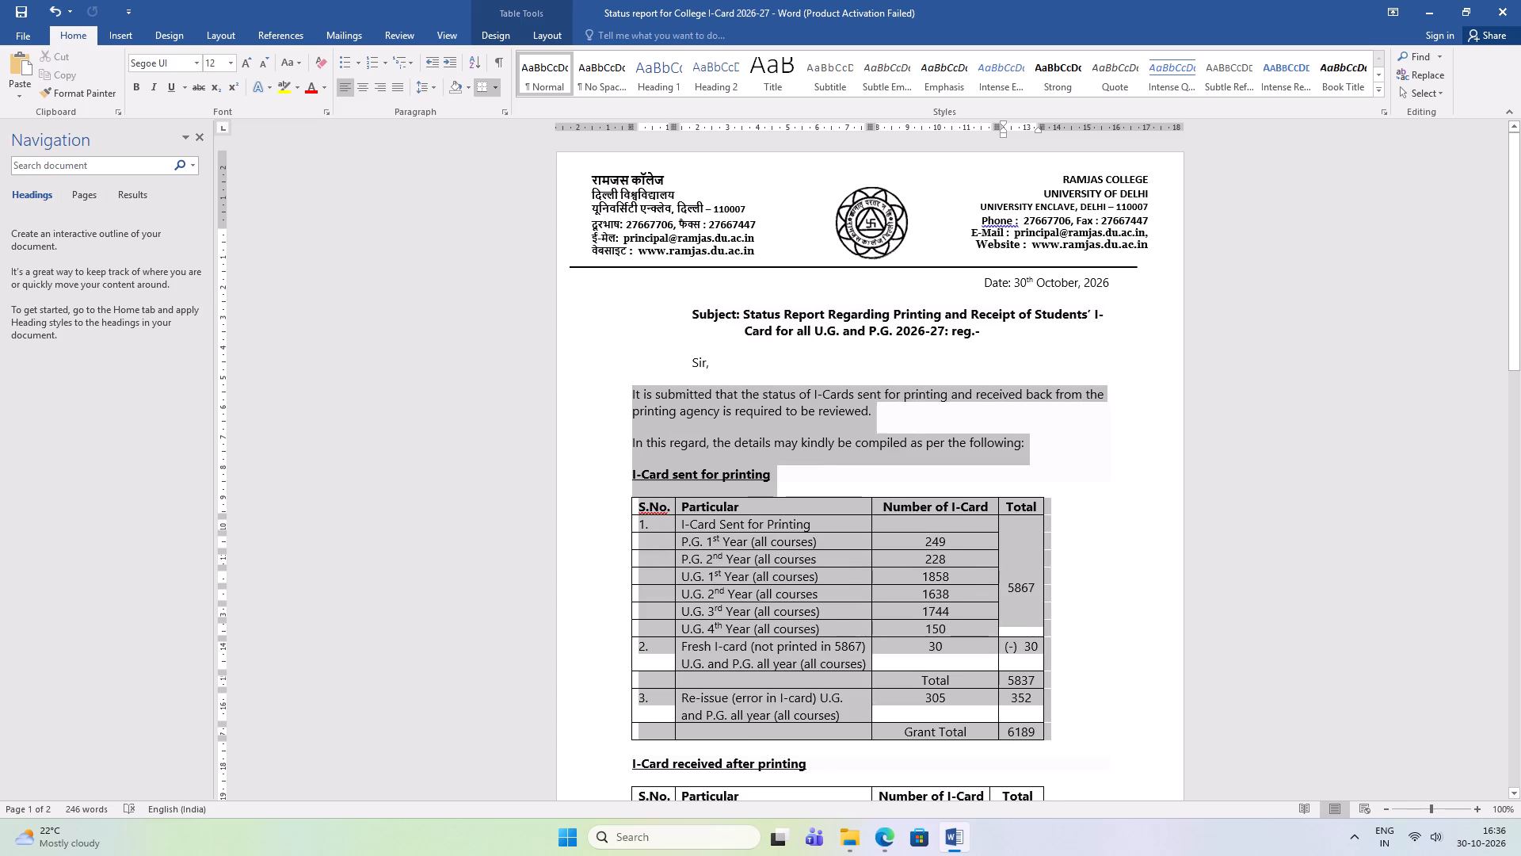
{"action": "left_click_drag", "start_coordinate": [776, 776], "coordinate": [974, 654]}
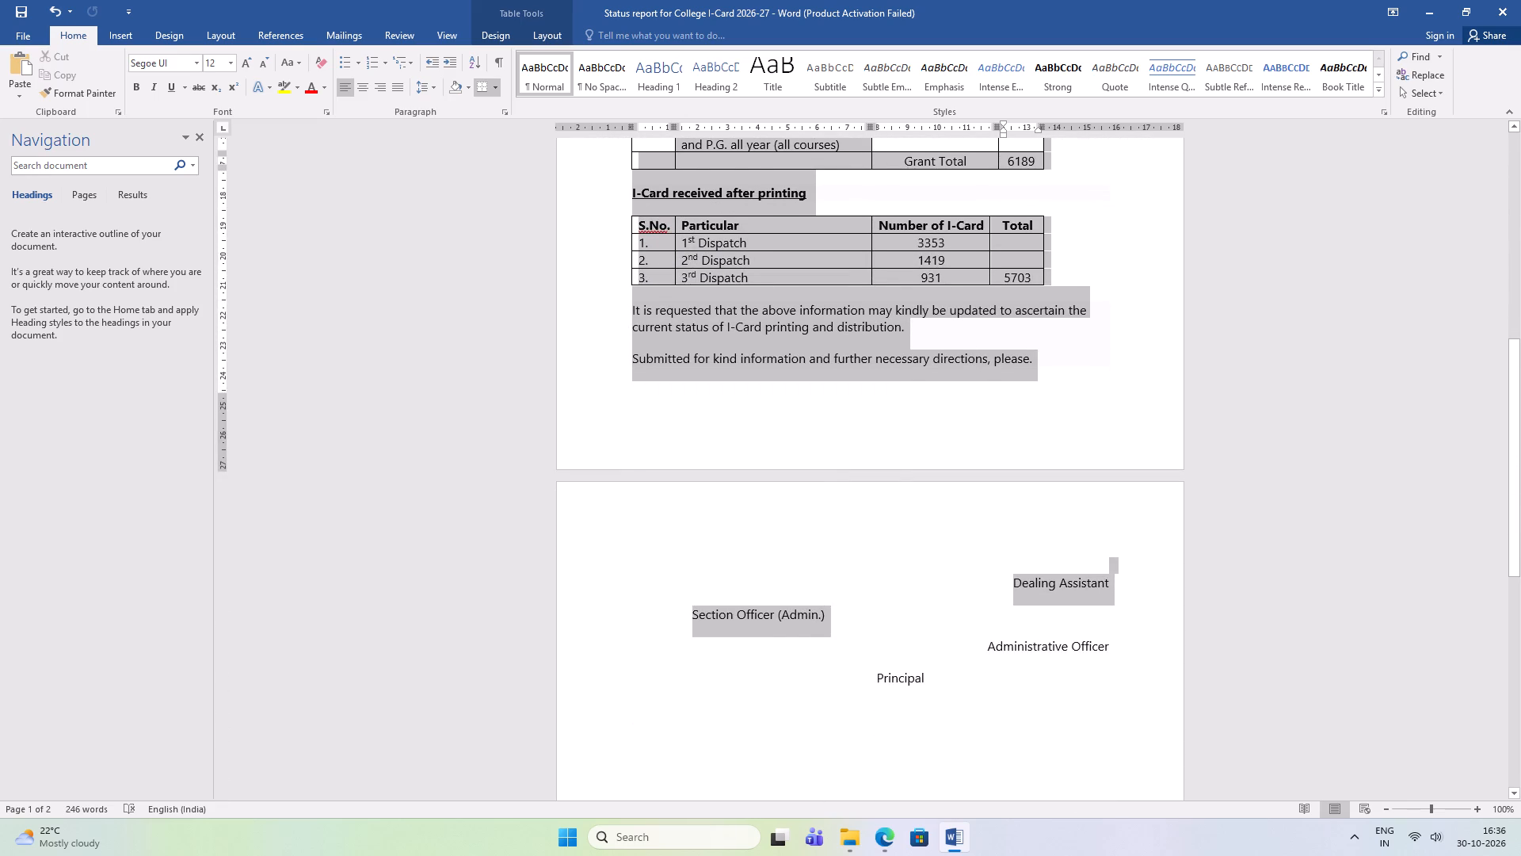
{"action": "left_click_drag", "start_coordinate": [974, 654], "coordinate": [957, 680]}
{"action": "scroll", "coordinate": [550, 156], "scroll_direction": "up", "scroll_amount": 8}
{"action": "scroll", "coordinate": [551, 128], "scroll_direction": "down", "scroll_amount": 1}
{"action": "scroll", "coordinate": [551, 128], "scroll_direction": "up", "scroll_amount": 8}
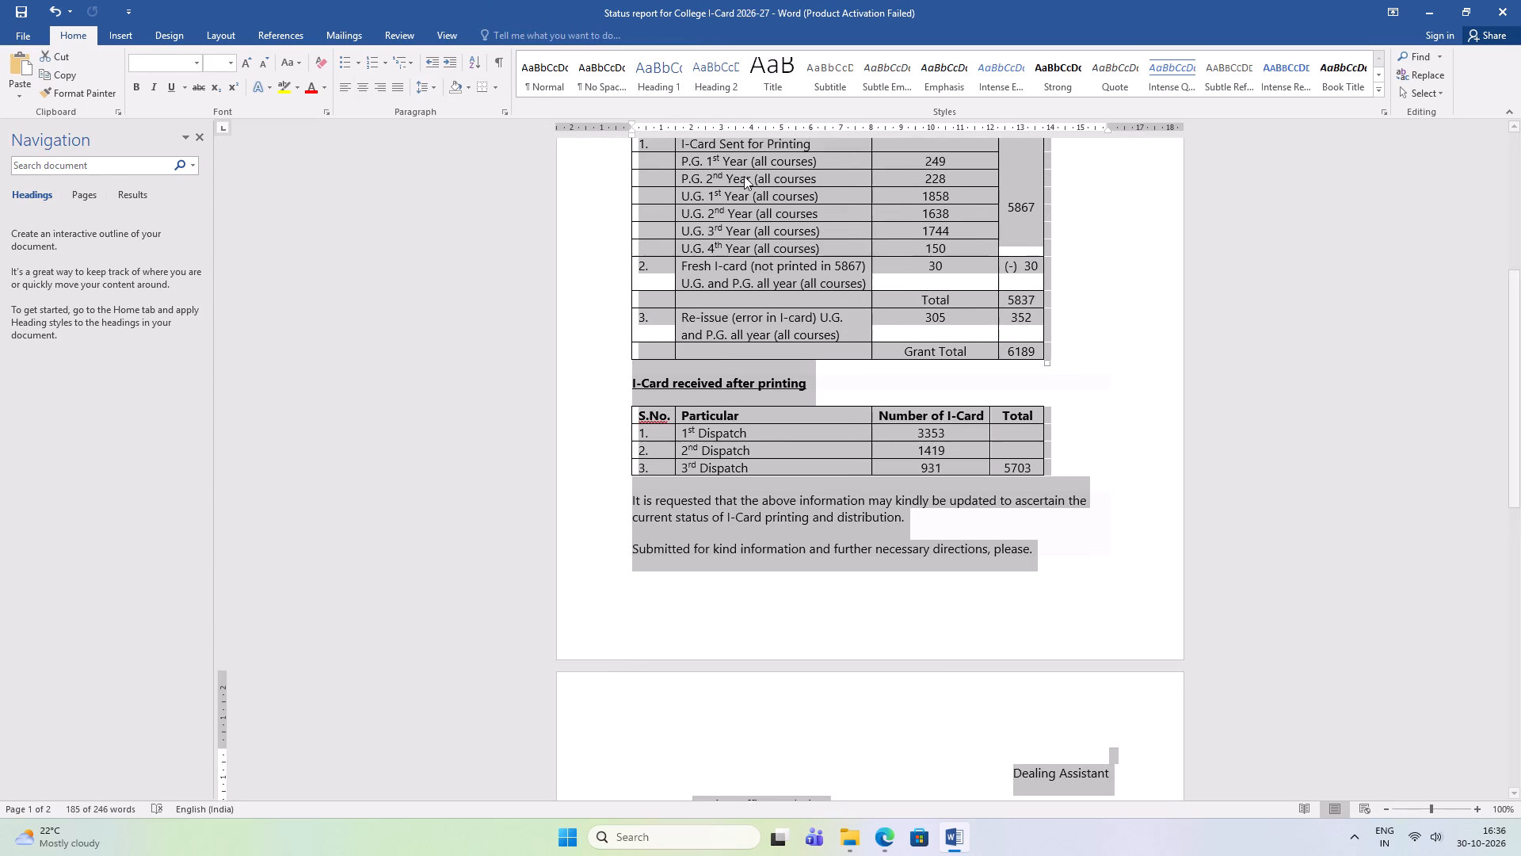
{"action": "scroll", "coordinate": [744, 176], "scroll_direction": "up", "scroll_amount": 7}
{"action": "left_click_drag", "start_coordinate": [632, 135], "coordinate": [659, 139]}
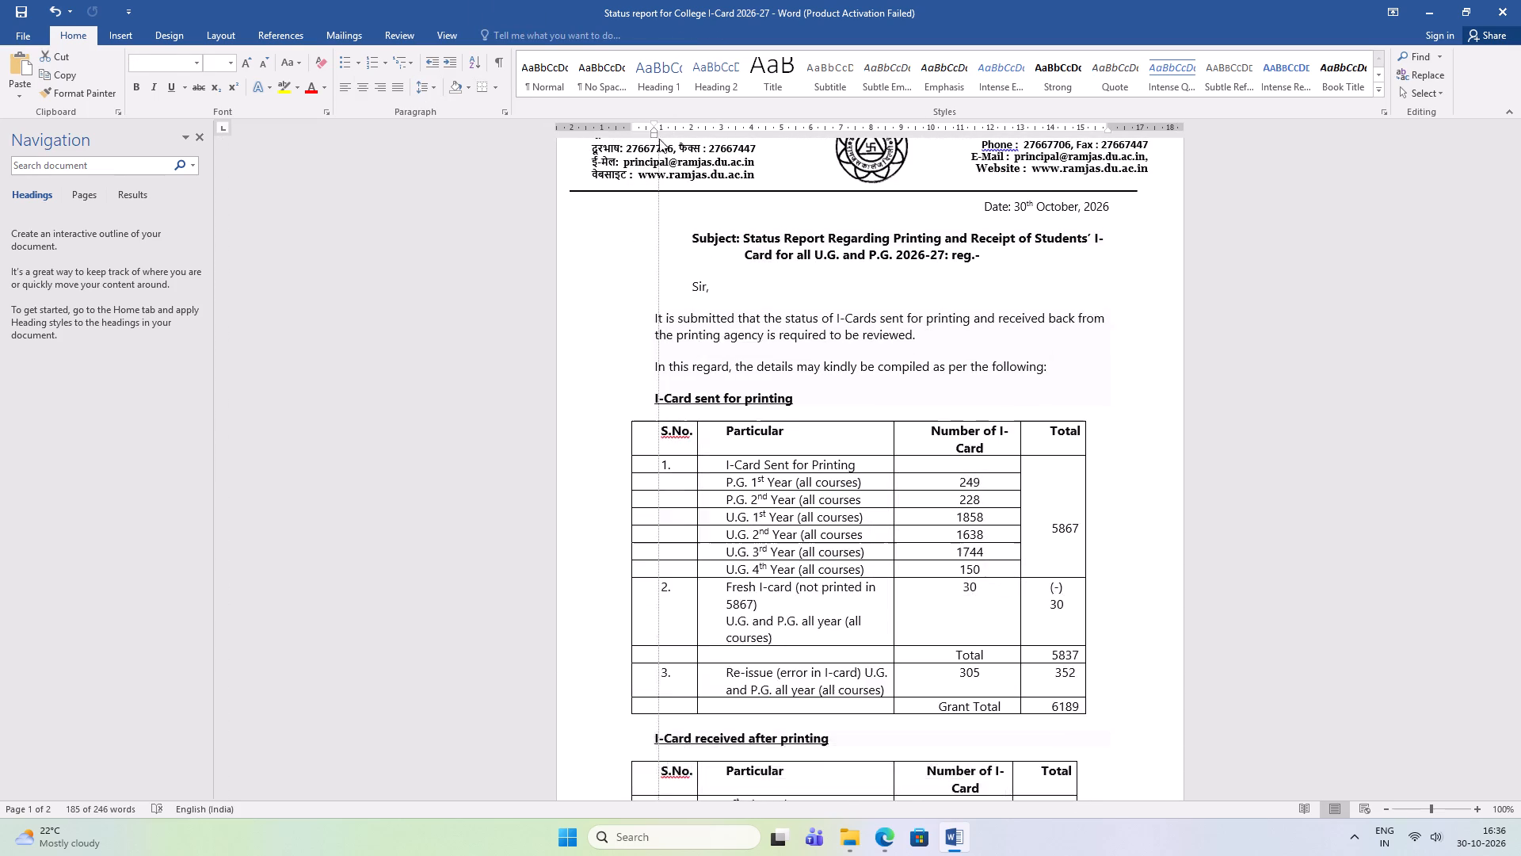
{"action": "left_click_drag", "start_coordinate": [659, 139], "coordinate": [693, 147]}
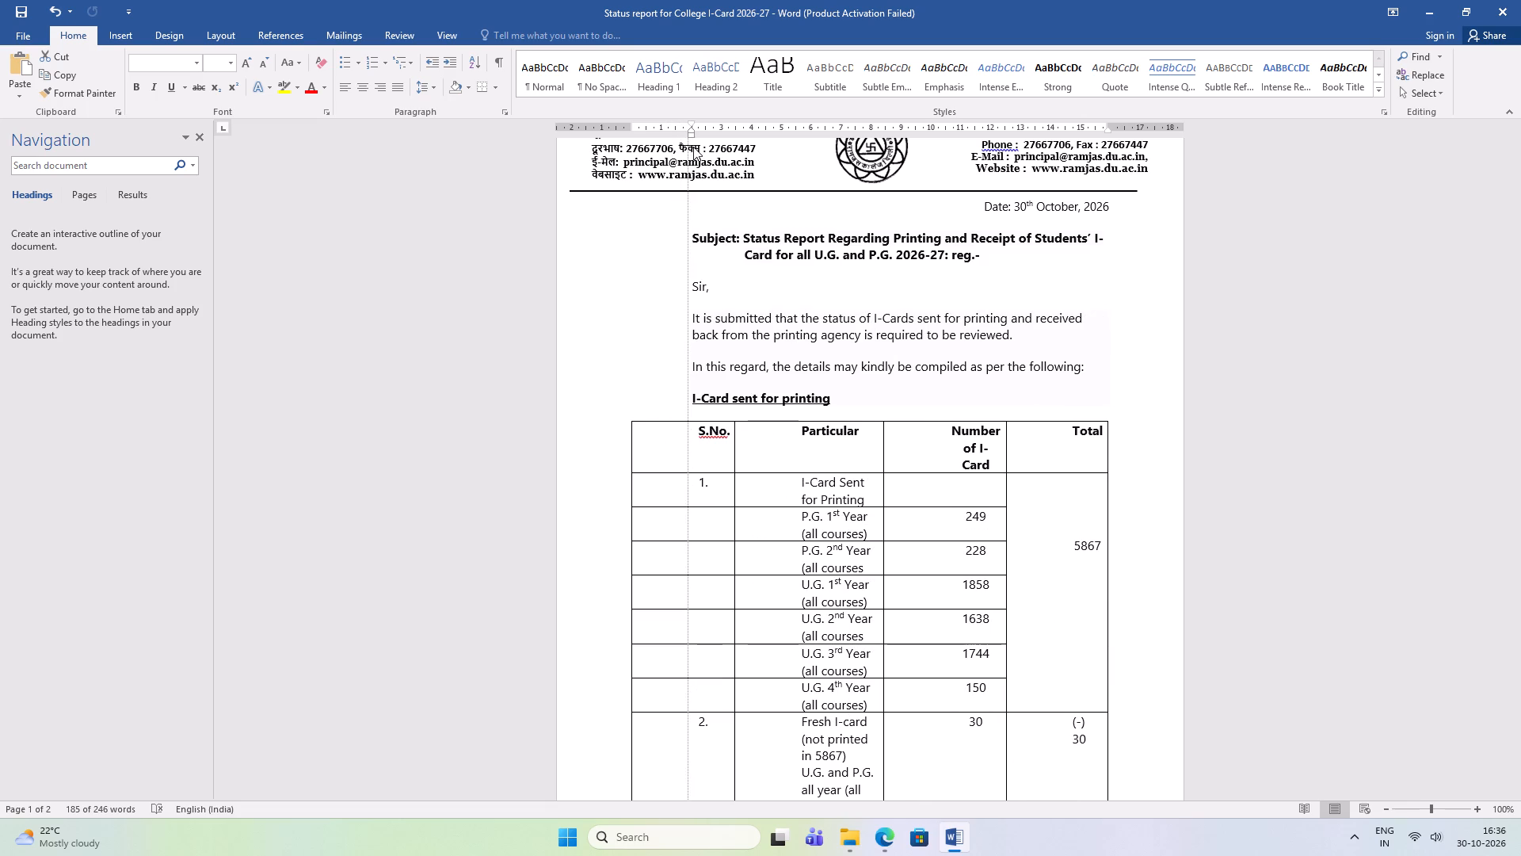
{"action": "left_click_drag", "start_coordinate": [693, 147], "coordinate": [692, 147]}
Move the S.No. edge of the sent-for-printing table inward by about 2 cm to line up with the indented text.
{"action": "scroll", "coordinate": [726, 227], "scroll_direction": "down", "scroll_amount": 5}
{"action": "left_click", "coordinate": [688, 353]}
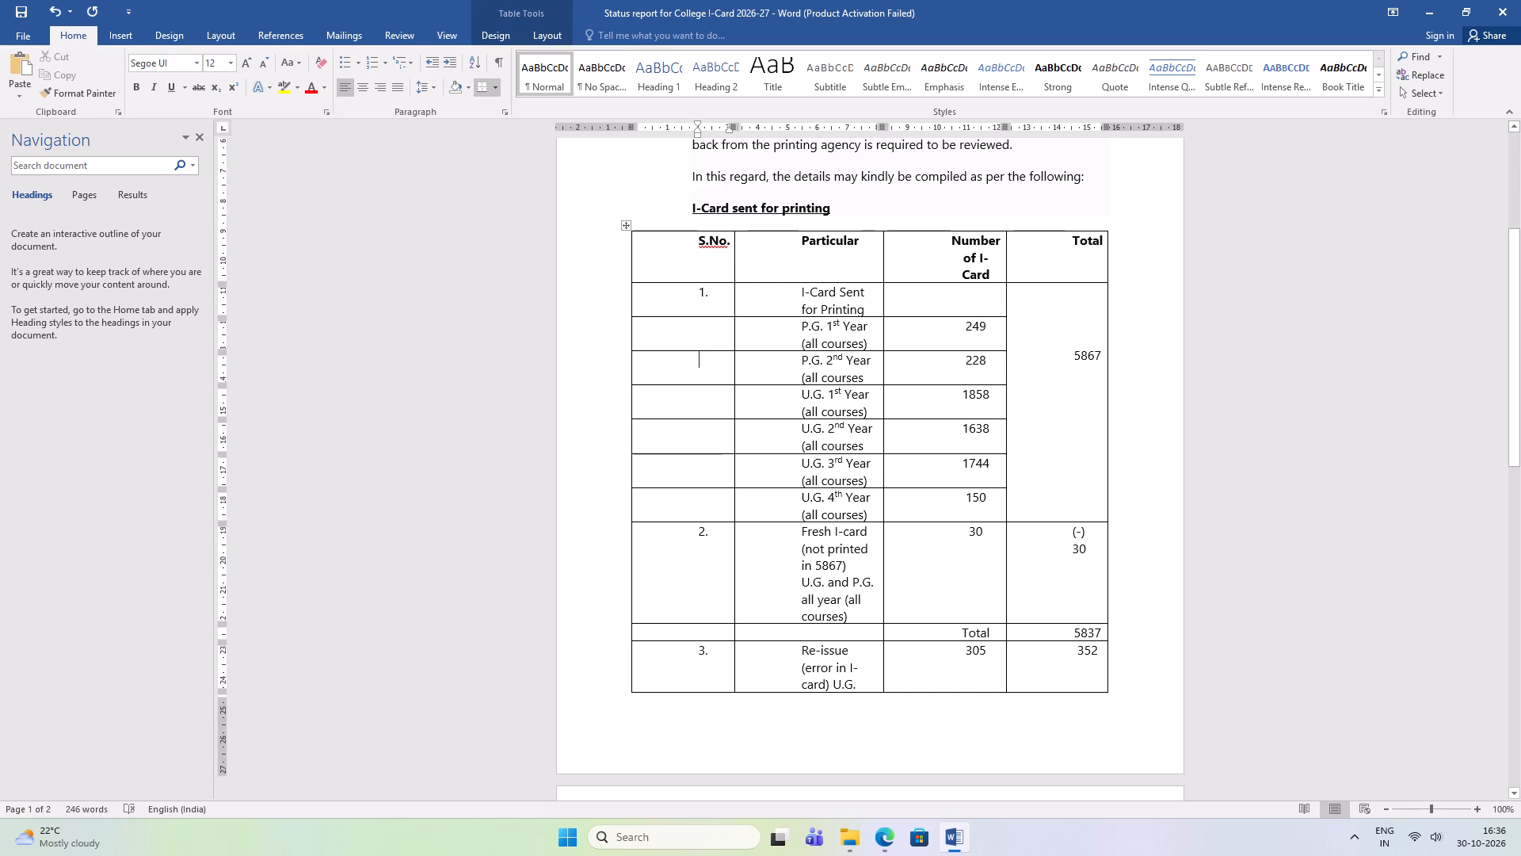
{"action": "left_click_drag", "start_coordinate": [1107, 408], "coordinate": [1082, 399]}
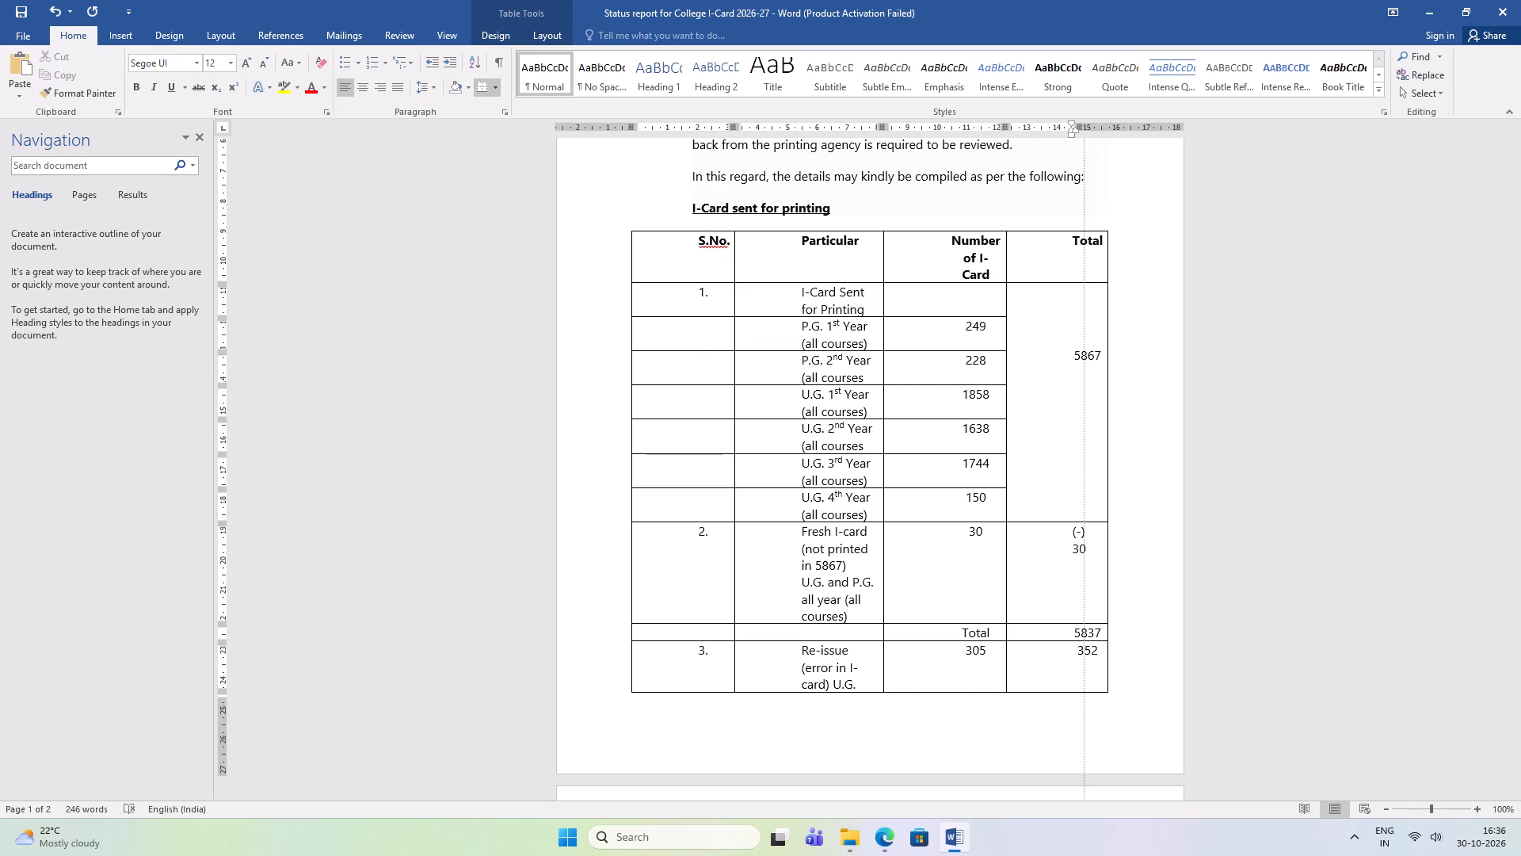
{"action": "left_click_drag", "start_coordinate": [1082, 399], "coordinate": [1089, 396]}
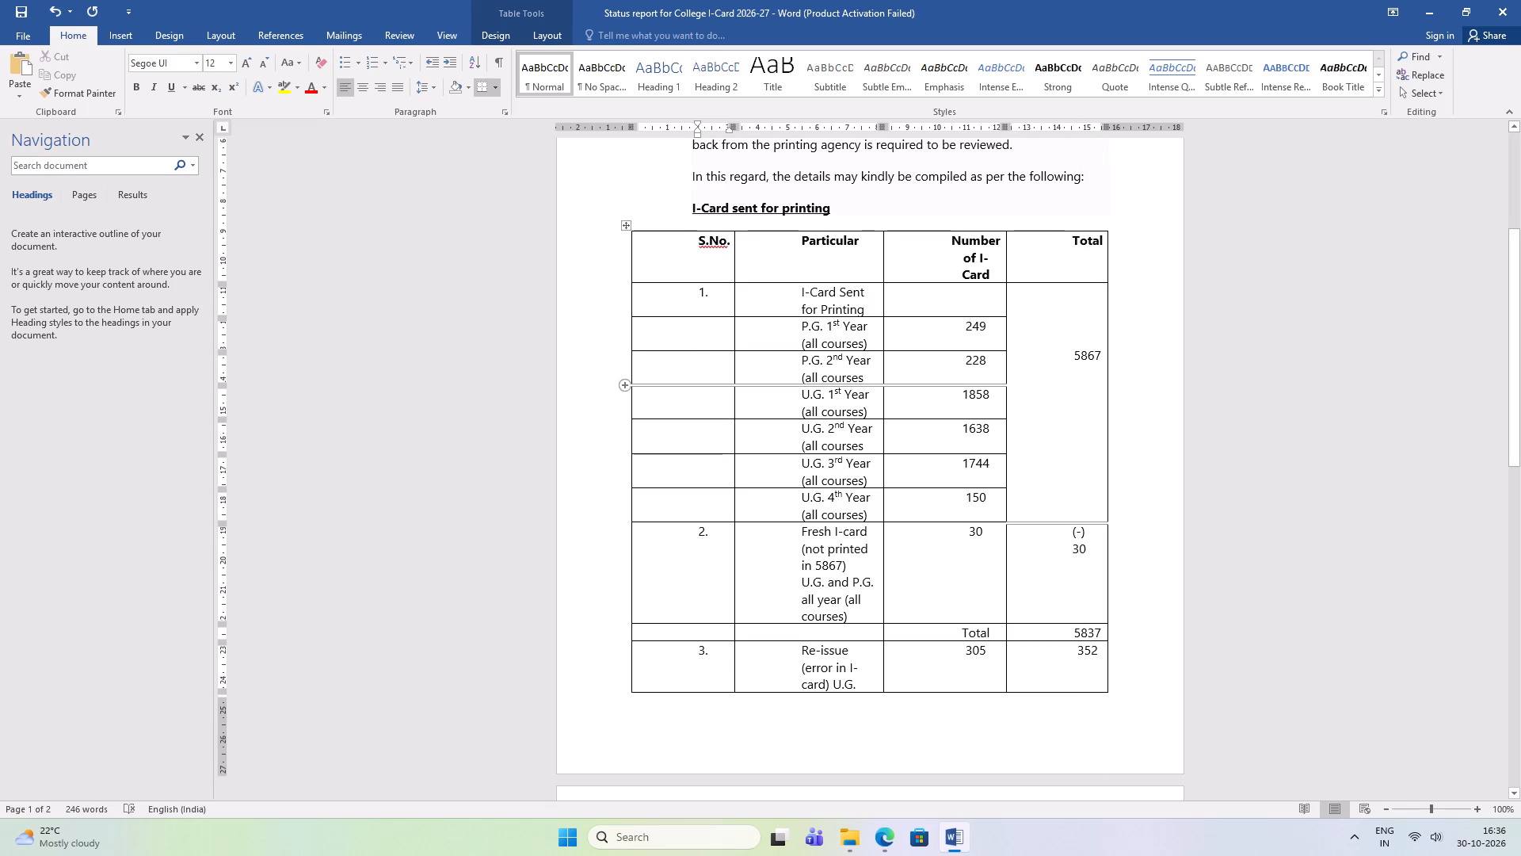
{"action": "left_click_drag", "start_coordinate": [631, 365], "coordinate": [688, 378]}
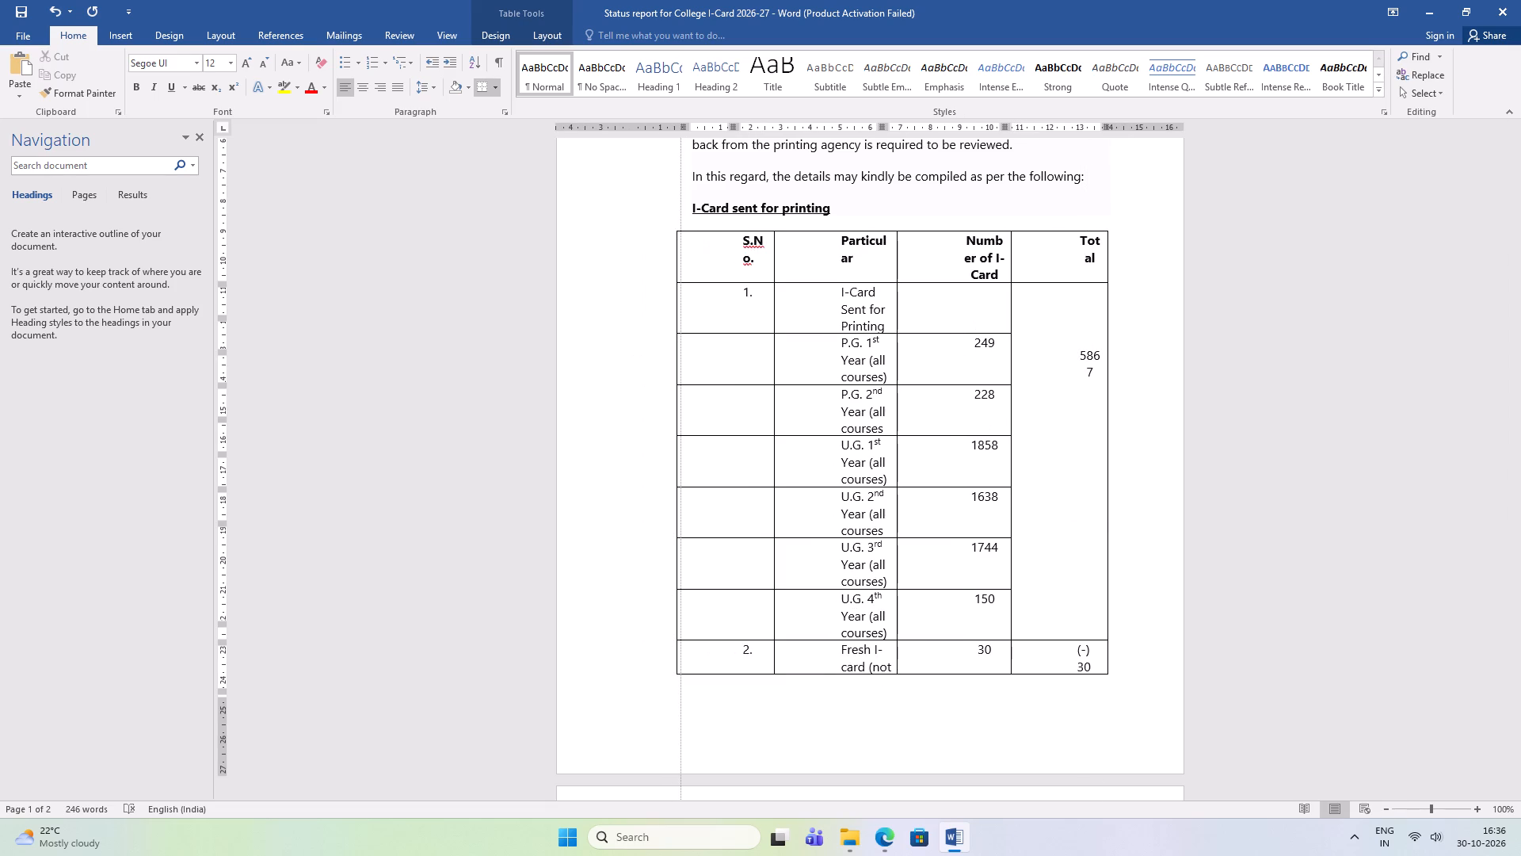
{"action": "left_click_drag", "start_coordinate": [688, 378], "coordinate": [694, 379]}
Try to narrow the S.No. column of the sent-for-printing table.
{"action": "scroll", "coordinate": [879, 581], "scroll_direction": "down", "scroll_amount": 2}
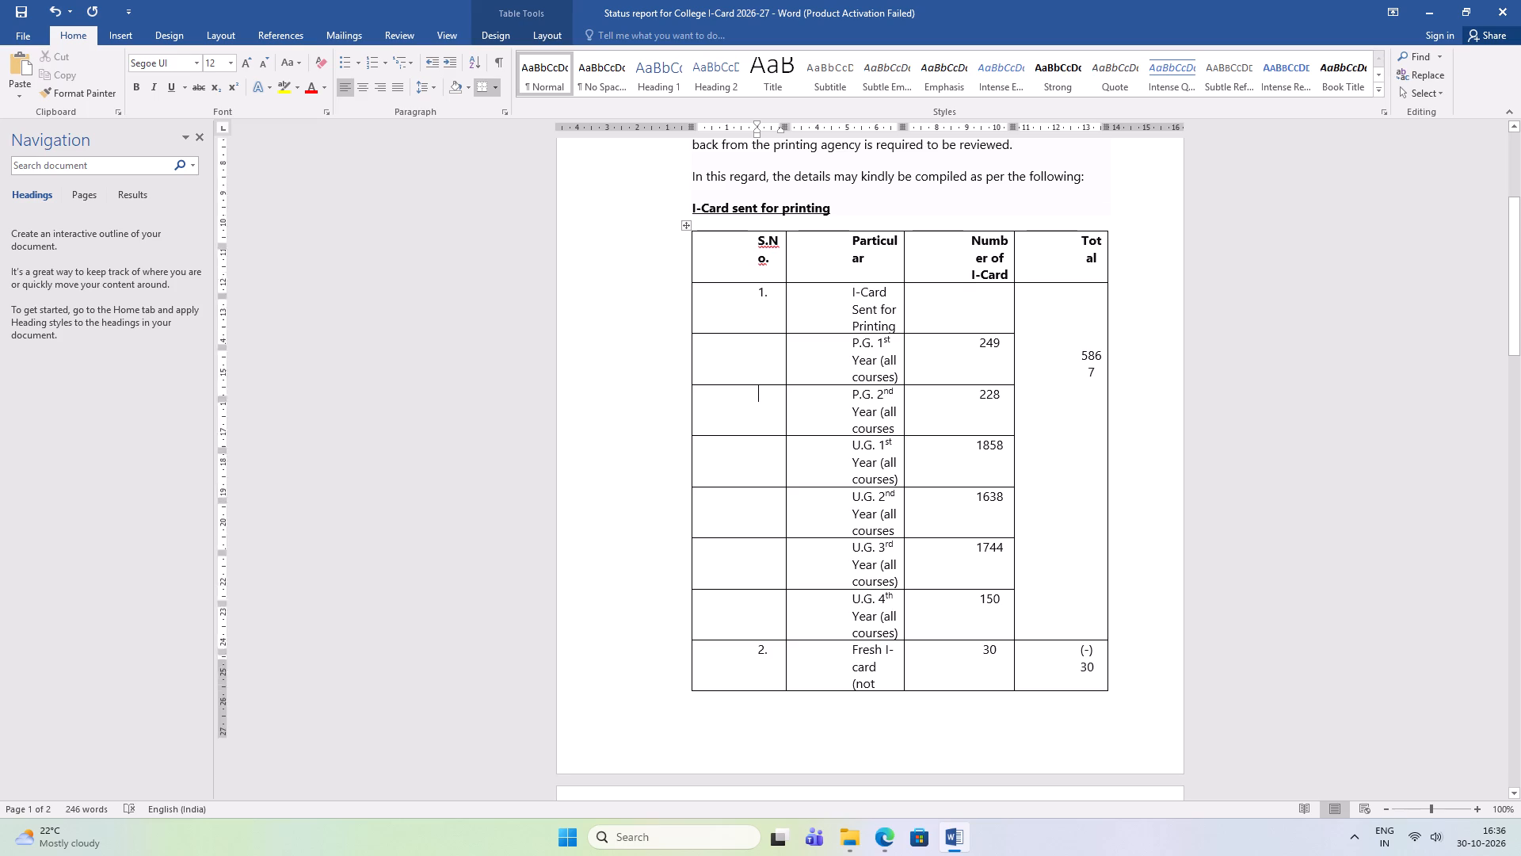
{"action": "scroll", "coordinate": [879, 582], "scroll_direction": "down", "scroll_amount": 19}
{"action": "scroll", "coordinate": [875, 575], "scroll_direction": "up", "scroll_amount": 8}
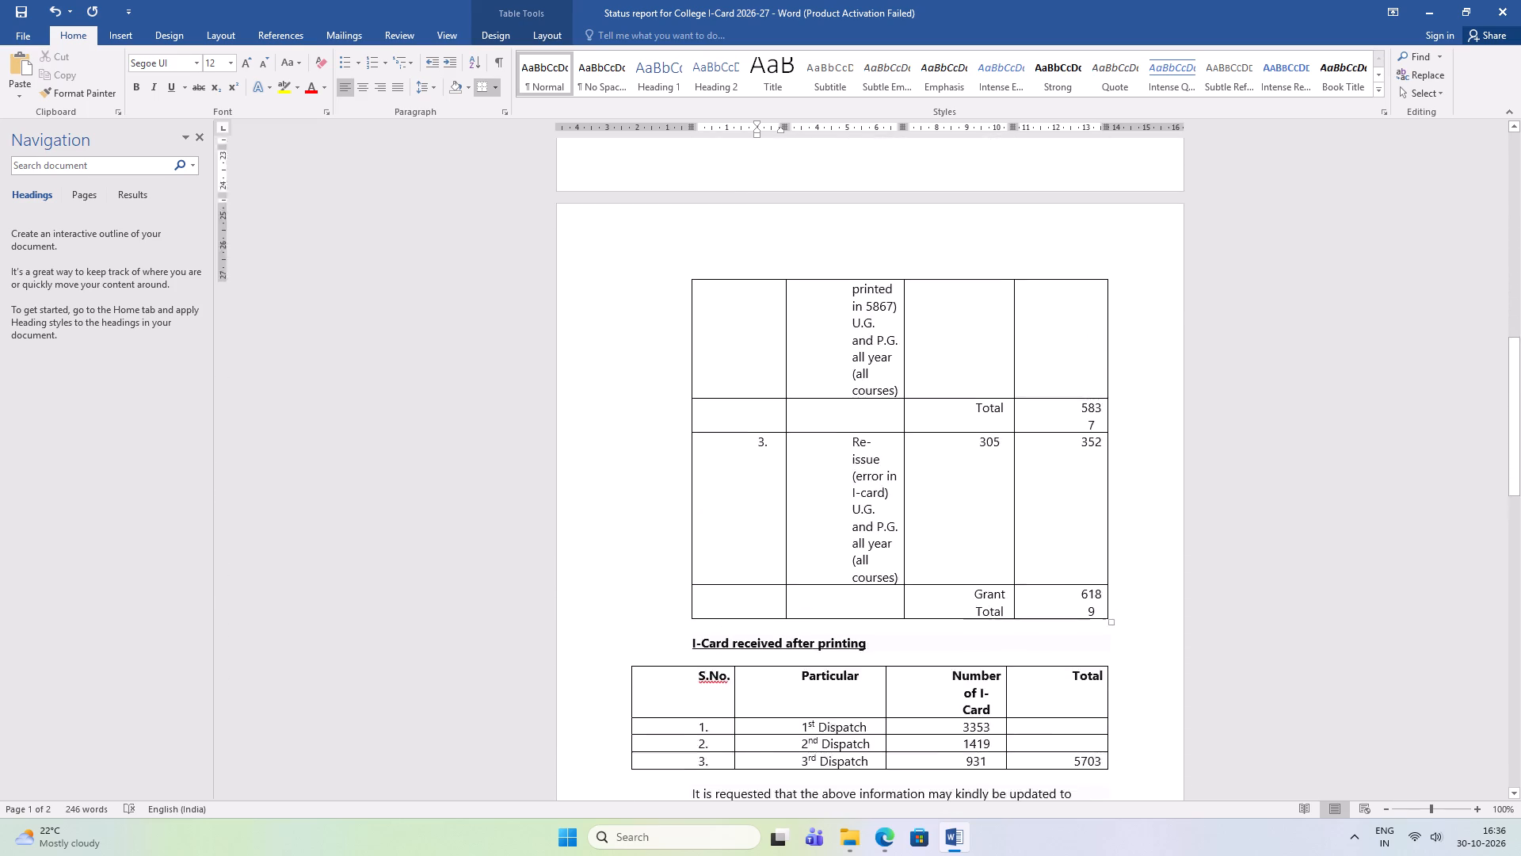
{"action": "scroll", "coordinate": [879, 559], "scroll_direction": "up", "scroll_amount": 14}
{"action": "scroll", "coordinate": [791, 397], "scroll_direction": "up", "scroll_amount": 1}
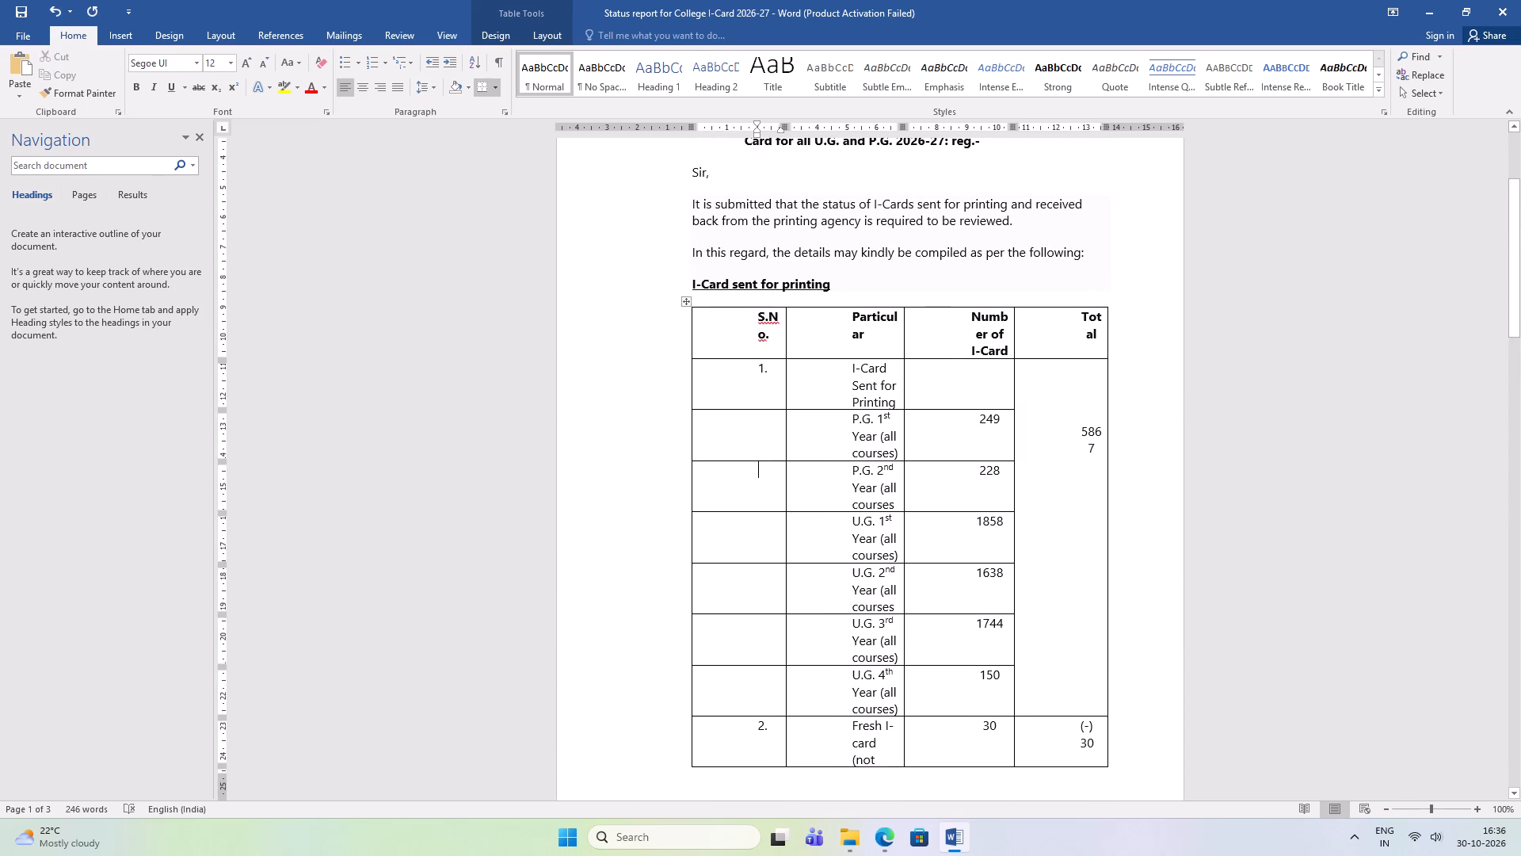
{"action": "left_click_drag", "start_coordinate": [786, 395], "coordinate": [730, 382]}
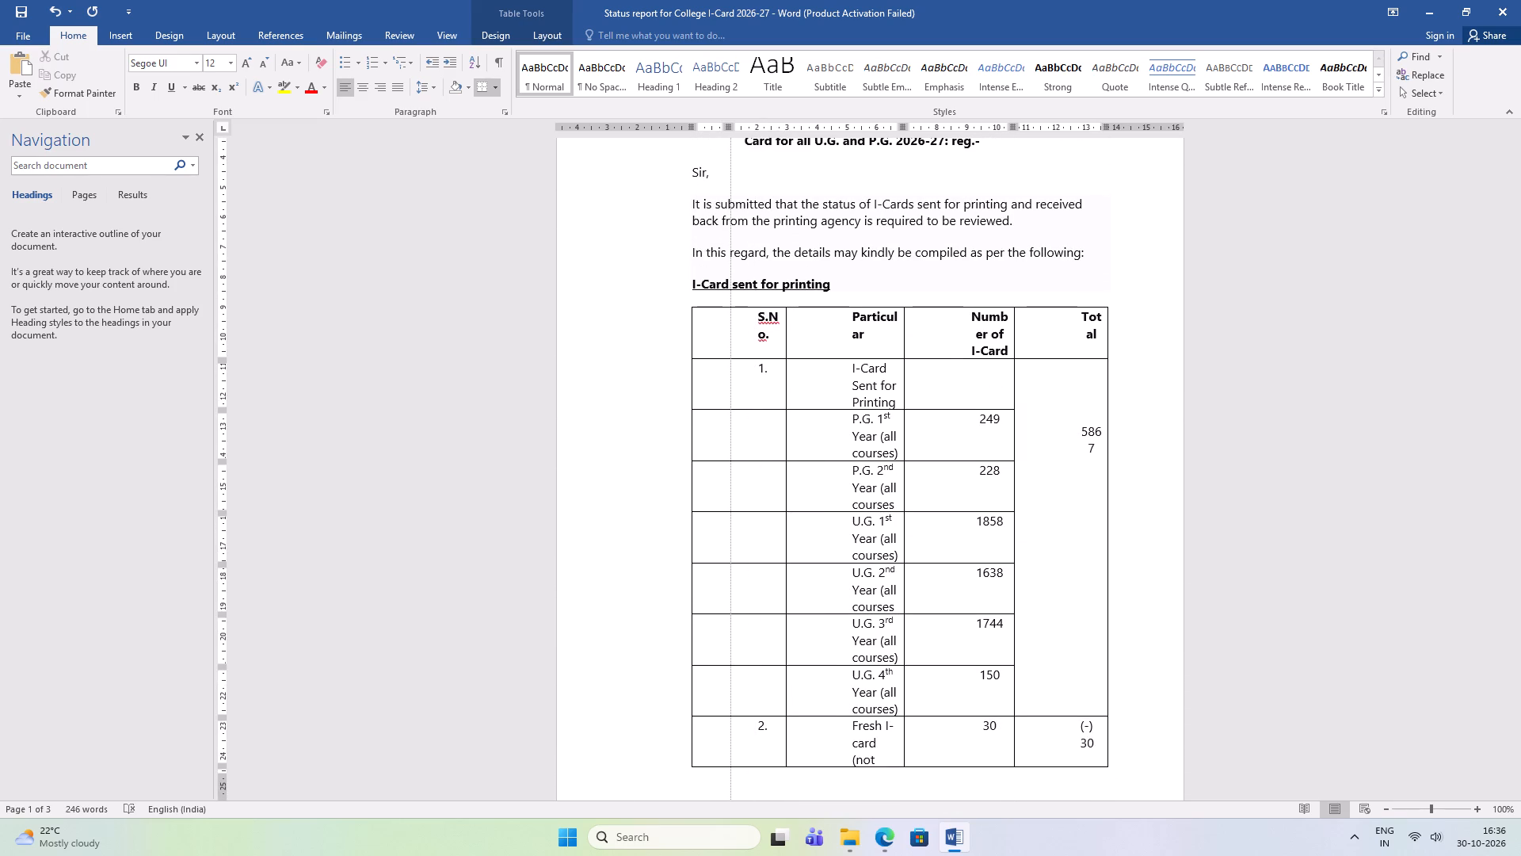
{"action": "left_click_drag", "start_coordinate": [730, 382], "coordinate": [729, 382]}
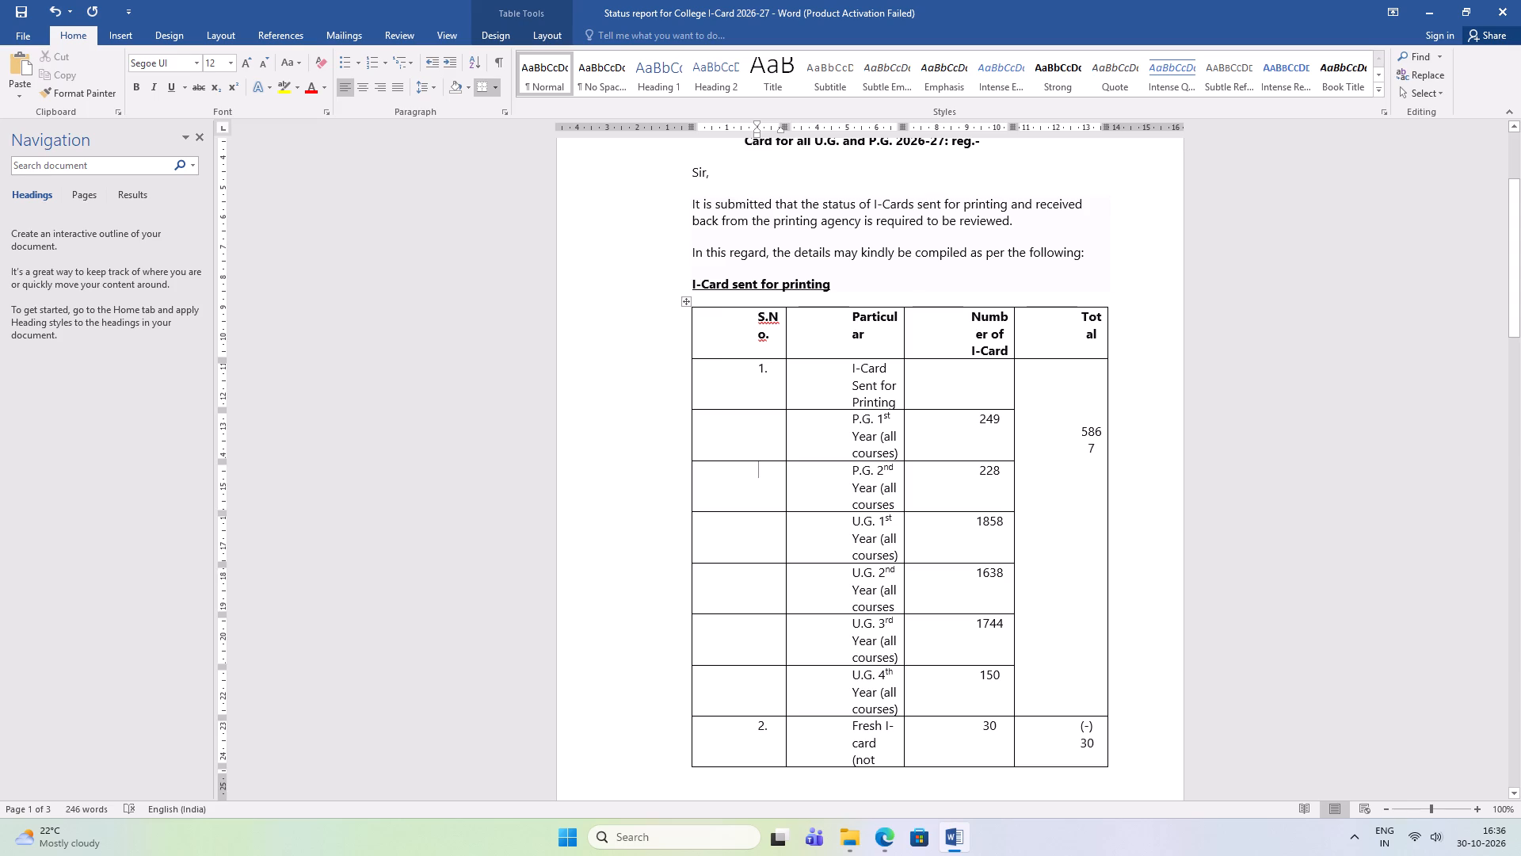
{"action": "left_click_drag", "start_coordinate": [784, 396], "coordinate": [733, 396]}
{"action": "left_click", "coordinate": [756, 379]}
Select the sent-for-printing table's Particular, Number of I-Card and Total cells, starting from the "I-Card Sent for Printing" row.
{"action": "scroll", "coordinate": [831, 369], "scroll_direction": "down", "scroll_amount": 2}
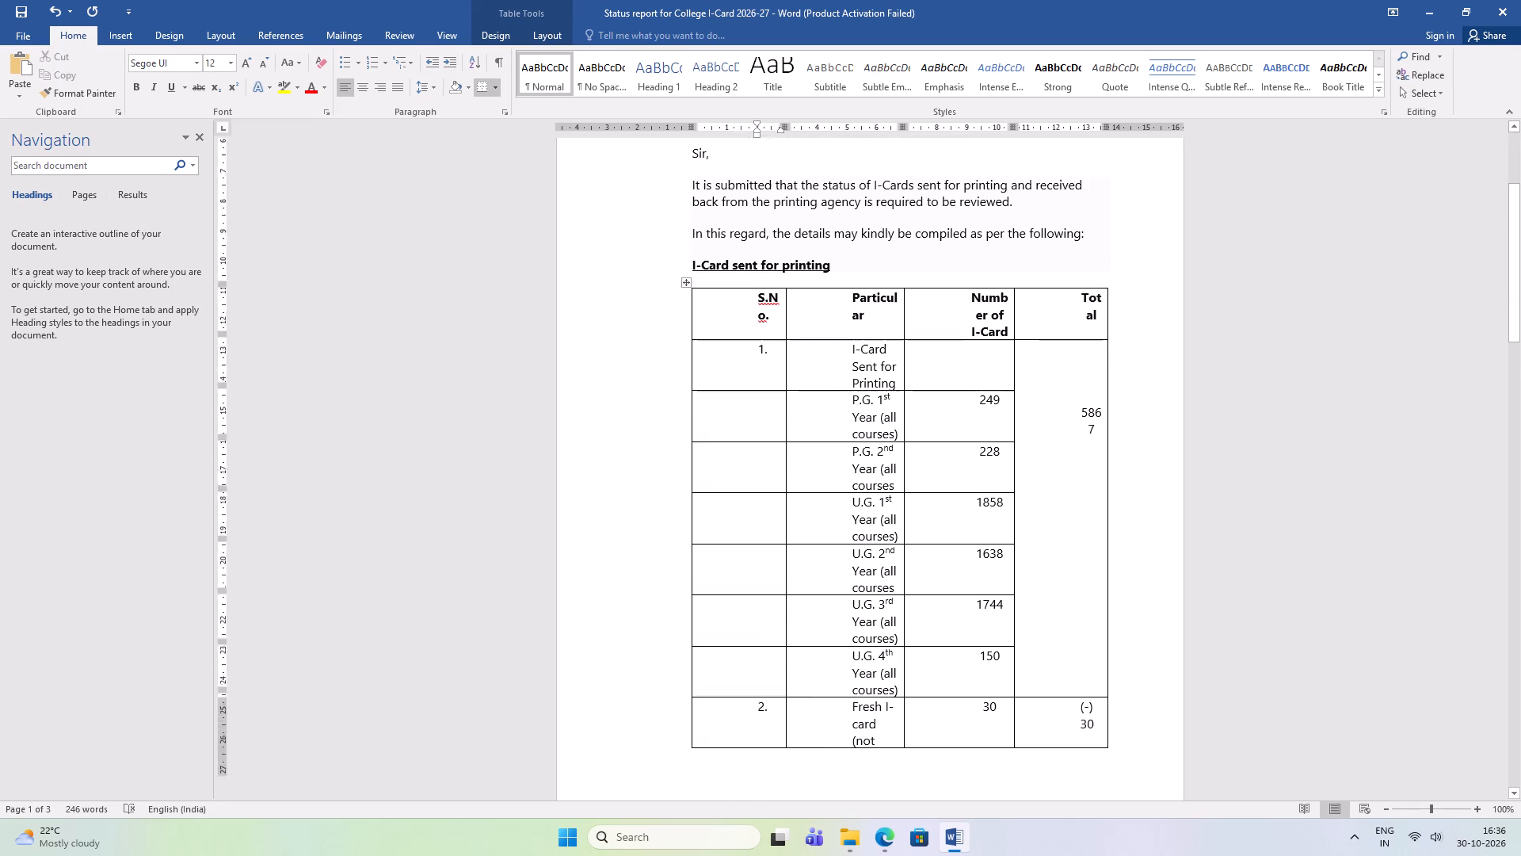
{"action": "scroll", "coordinate": [831, 369], "scroll_direction": "down", "scroll_amount": 8}
{"action": "scroll", "coordinate": [829, 373], "scroll_direction": "up", "scroll_amount": 14}
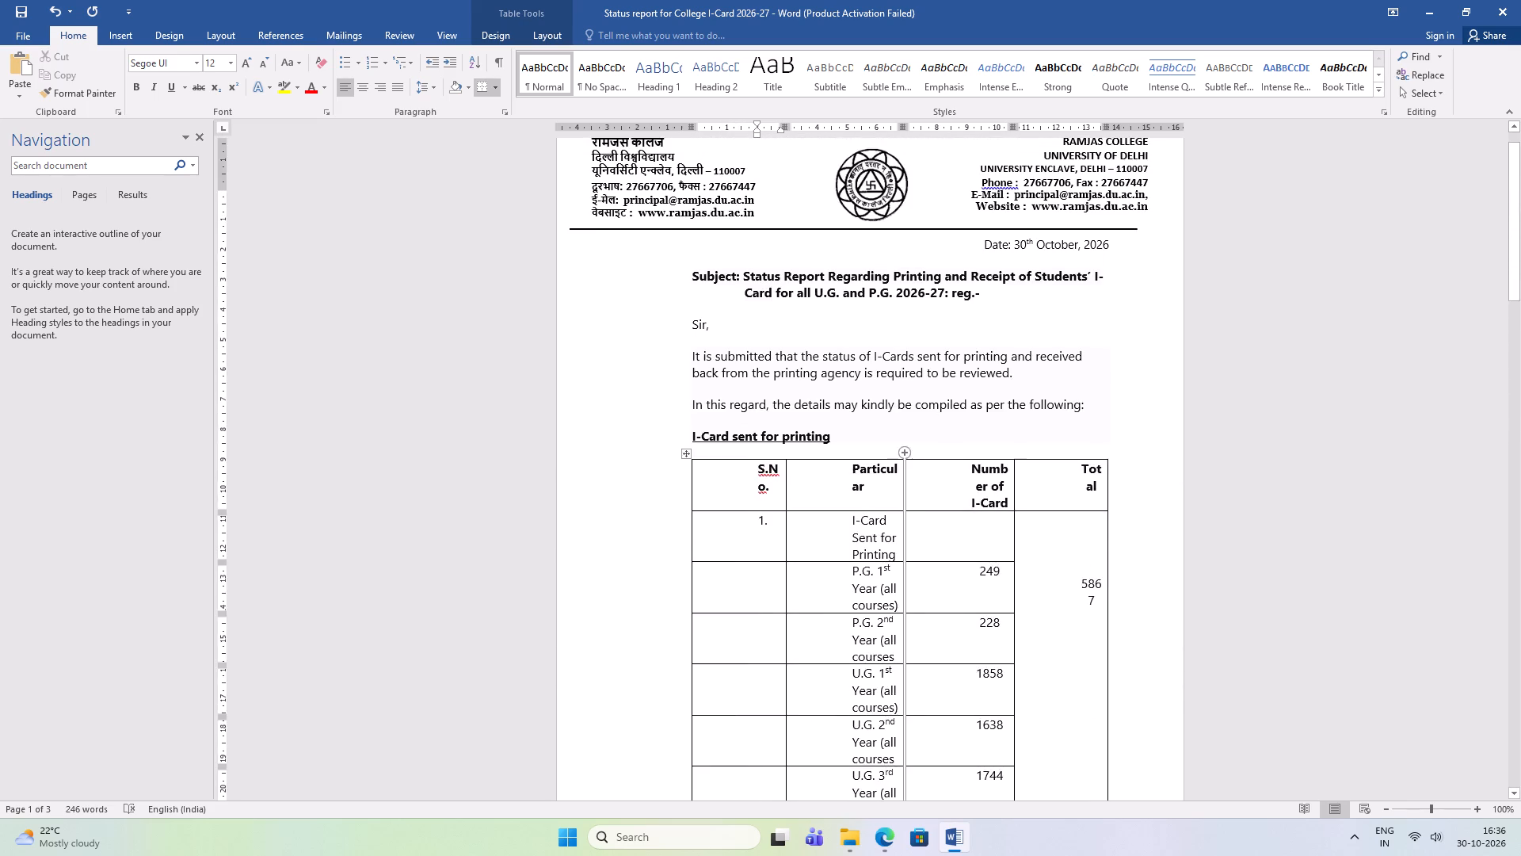
{"action": "scroll", "coordinate": [880, 536], "scroll_direction": "down", "scroll_amount": 4}
{"action": "left_click_drag", "start_coordinate": [847, 369], "coordinate": [1022, 652]}
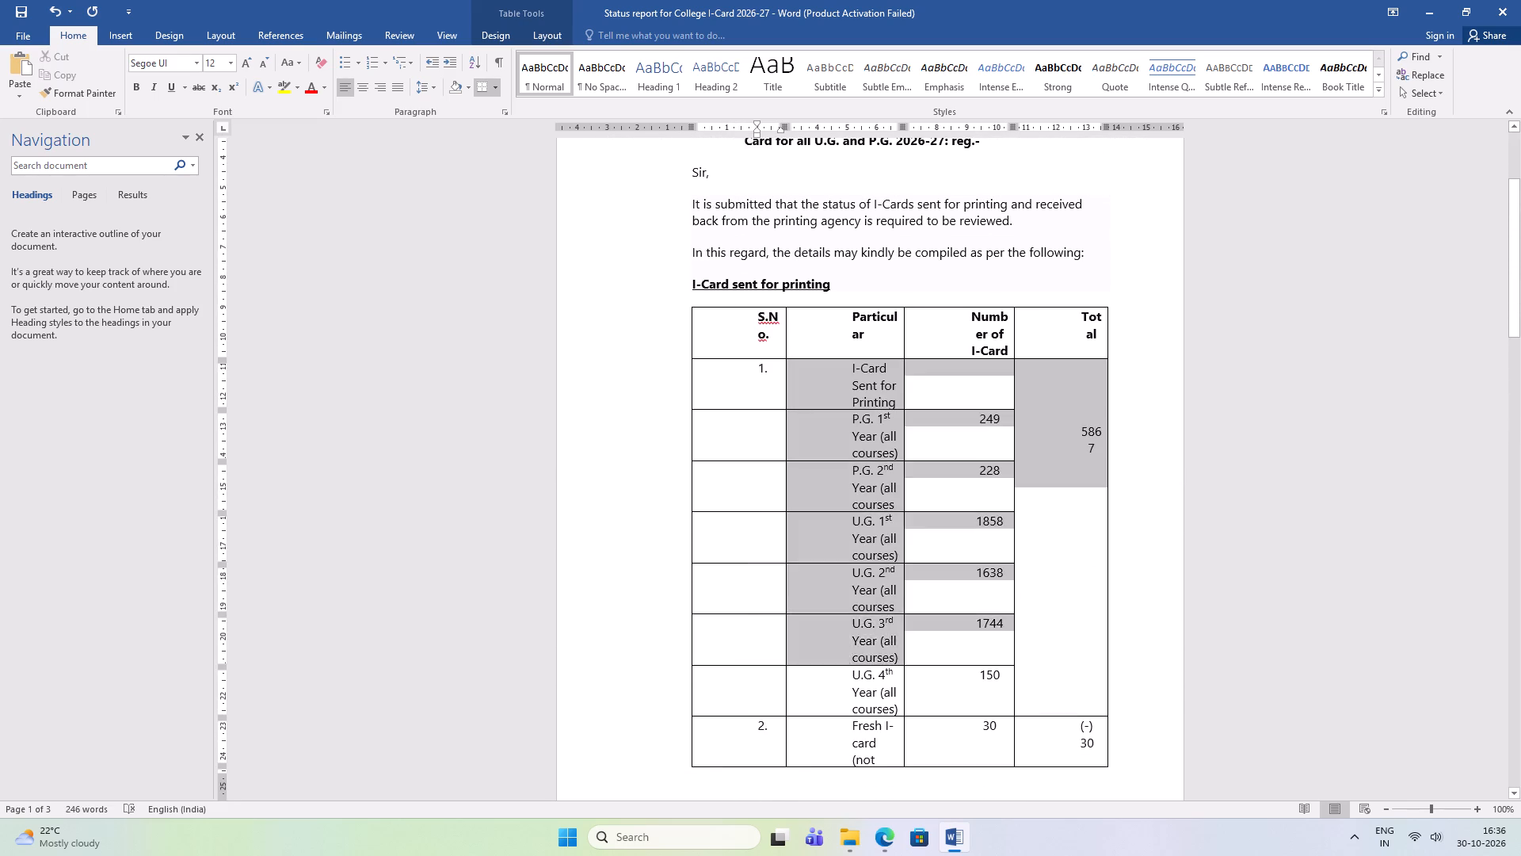
Remove the left indent from the sent-for-printing table's cells, from the header row through the "Fresh I-card" row.
{"action": "left_click_drag", "start_coordinate": [1022, 652], "coordinate": [1046, 729]}
{"action": "left_click", "coordinate": [728, 377]}
{"action": "left_click_drag", "start_coordinate": [750, 314], "coordinate": [760, 326]}
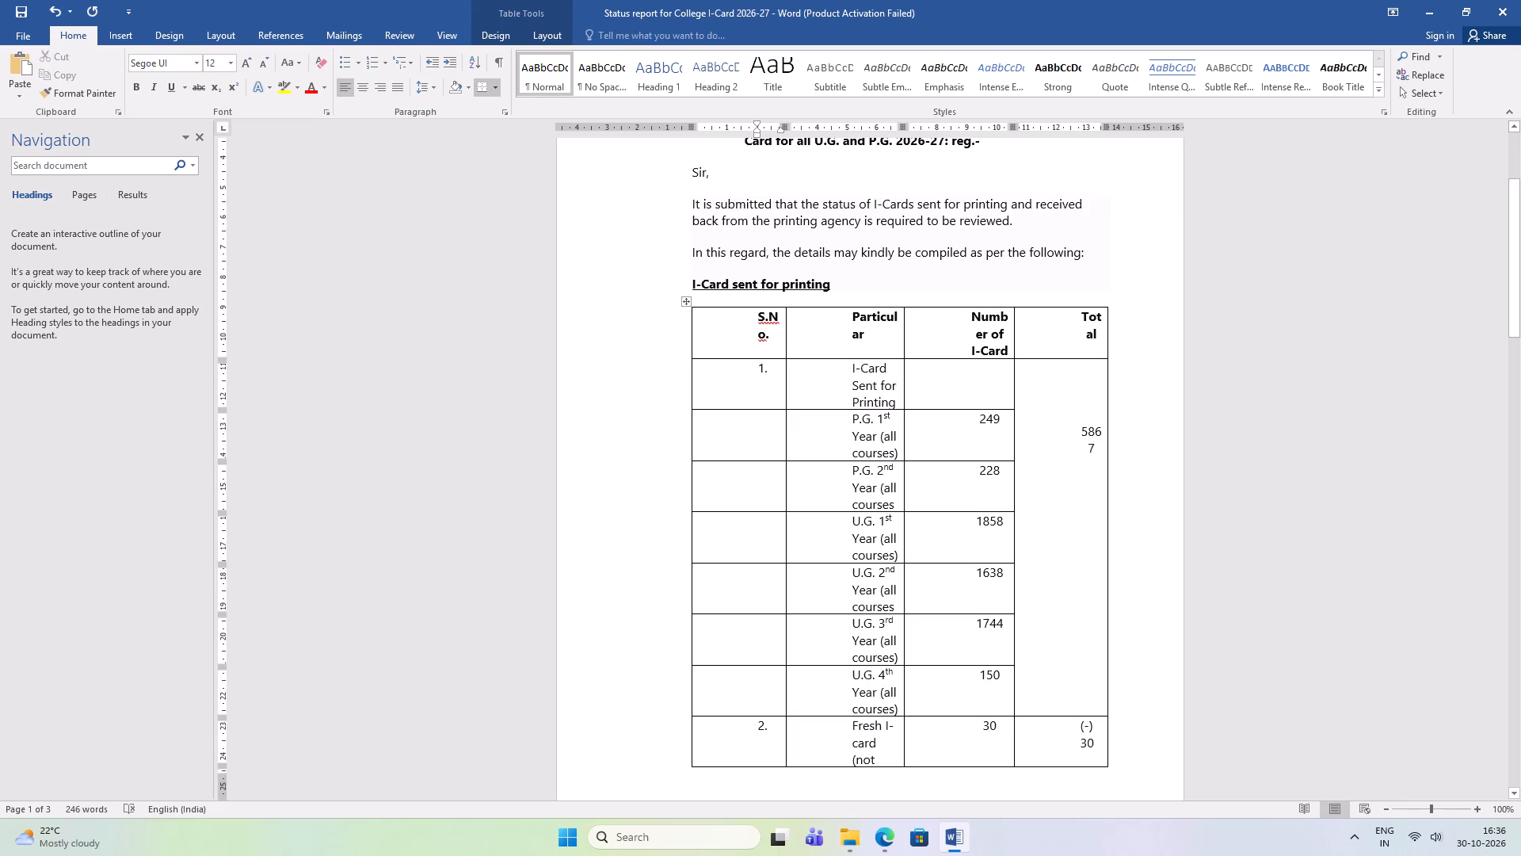
{"action": "left_click_drag", "start_coordinate": [760, 326], "coordinate": [1089, 751]}
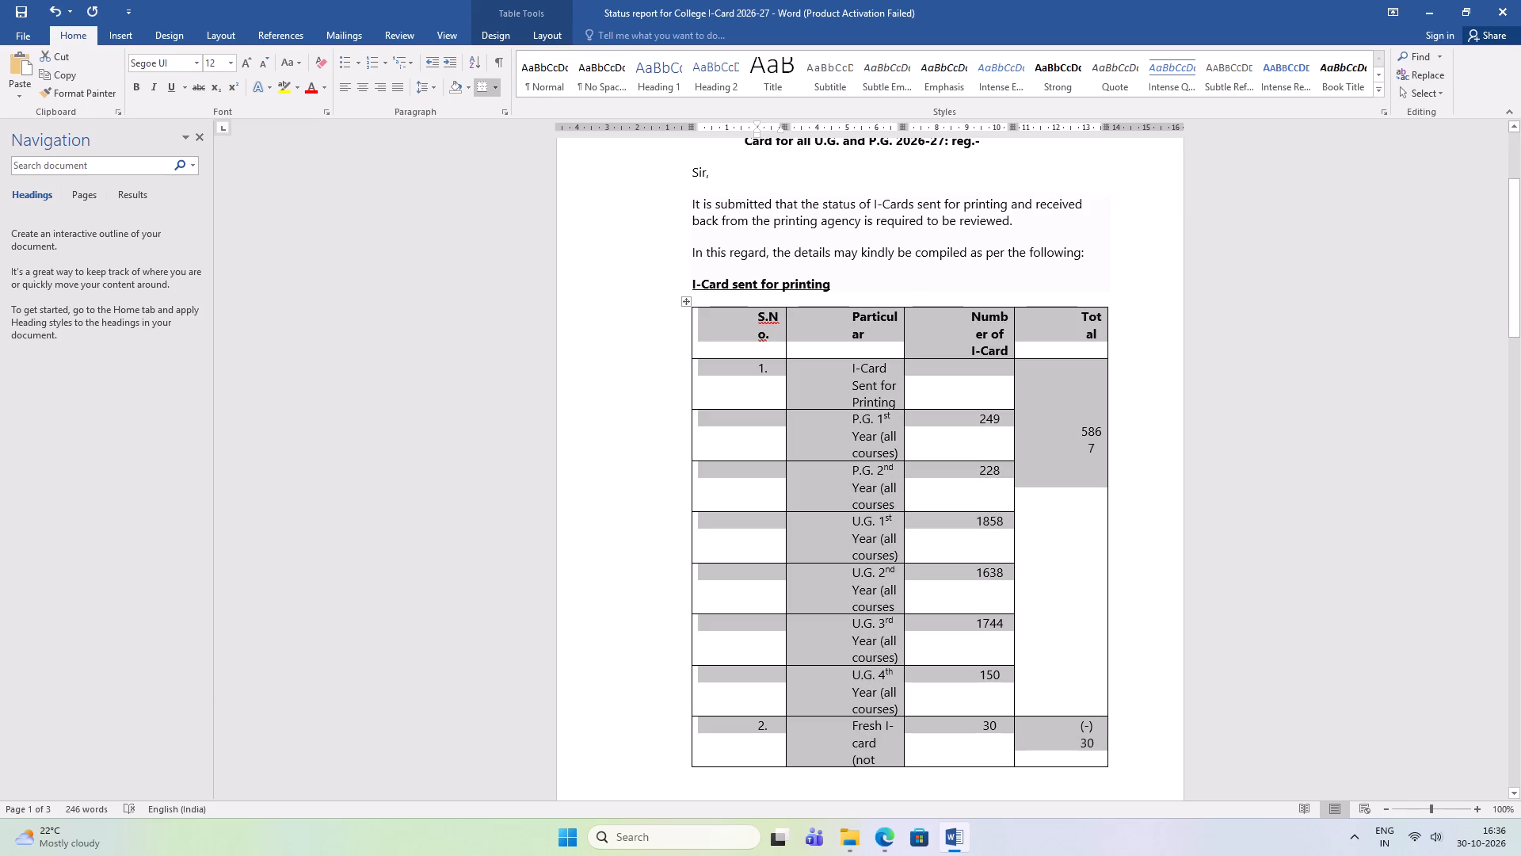
{"action": "left_click_drag", "start_coordinate": [757, 135], "coordinate": [729, 135]}
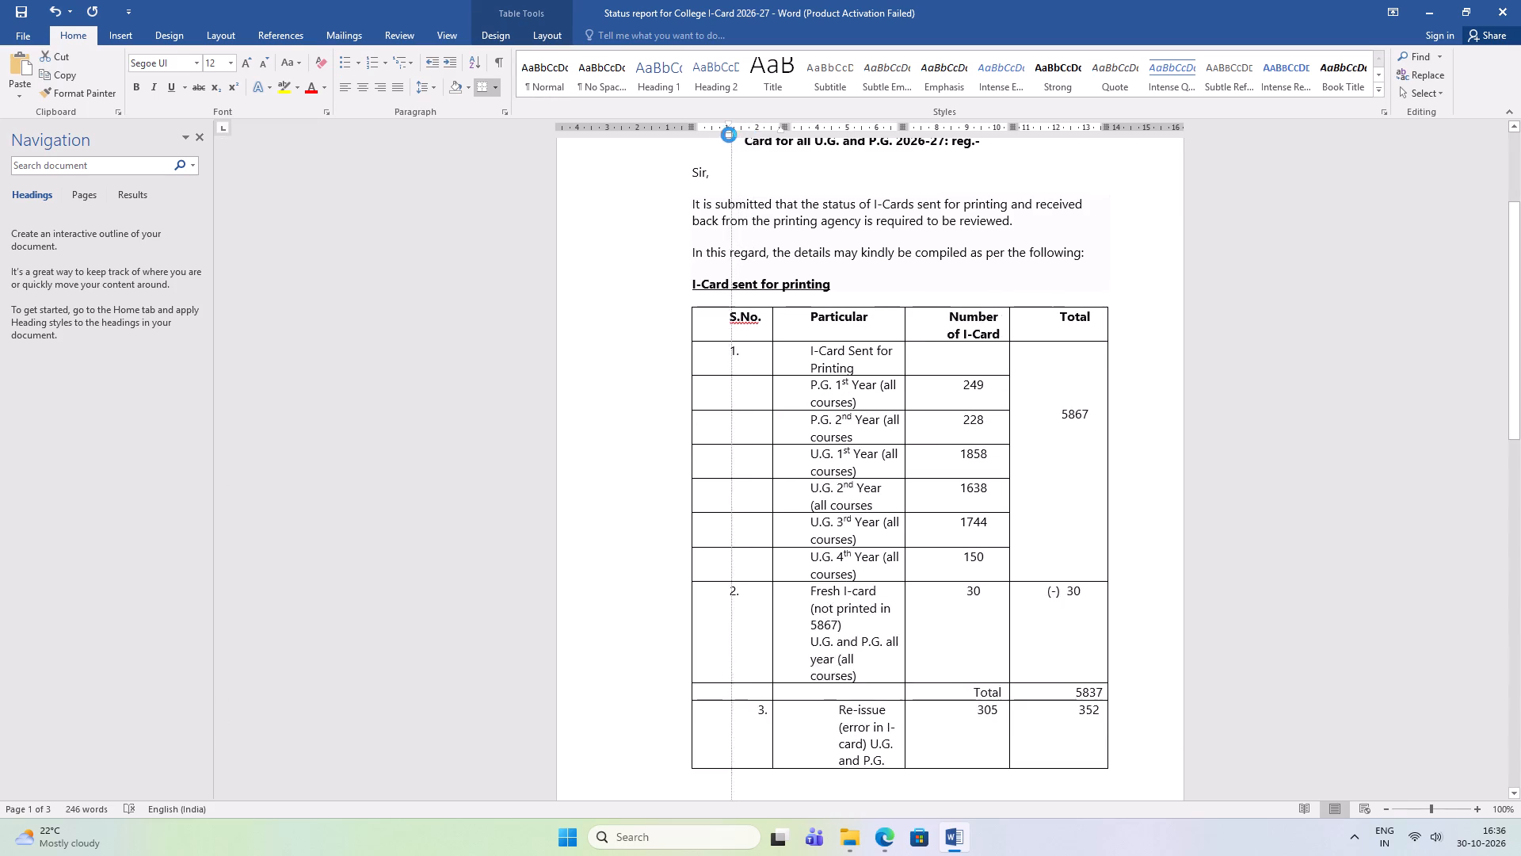
{"action": "left_click_drag", "start_coordinate": [729, 135], "coordinate": [700, 131]}
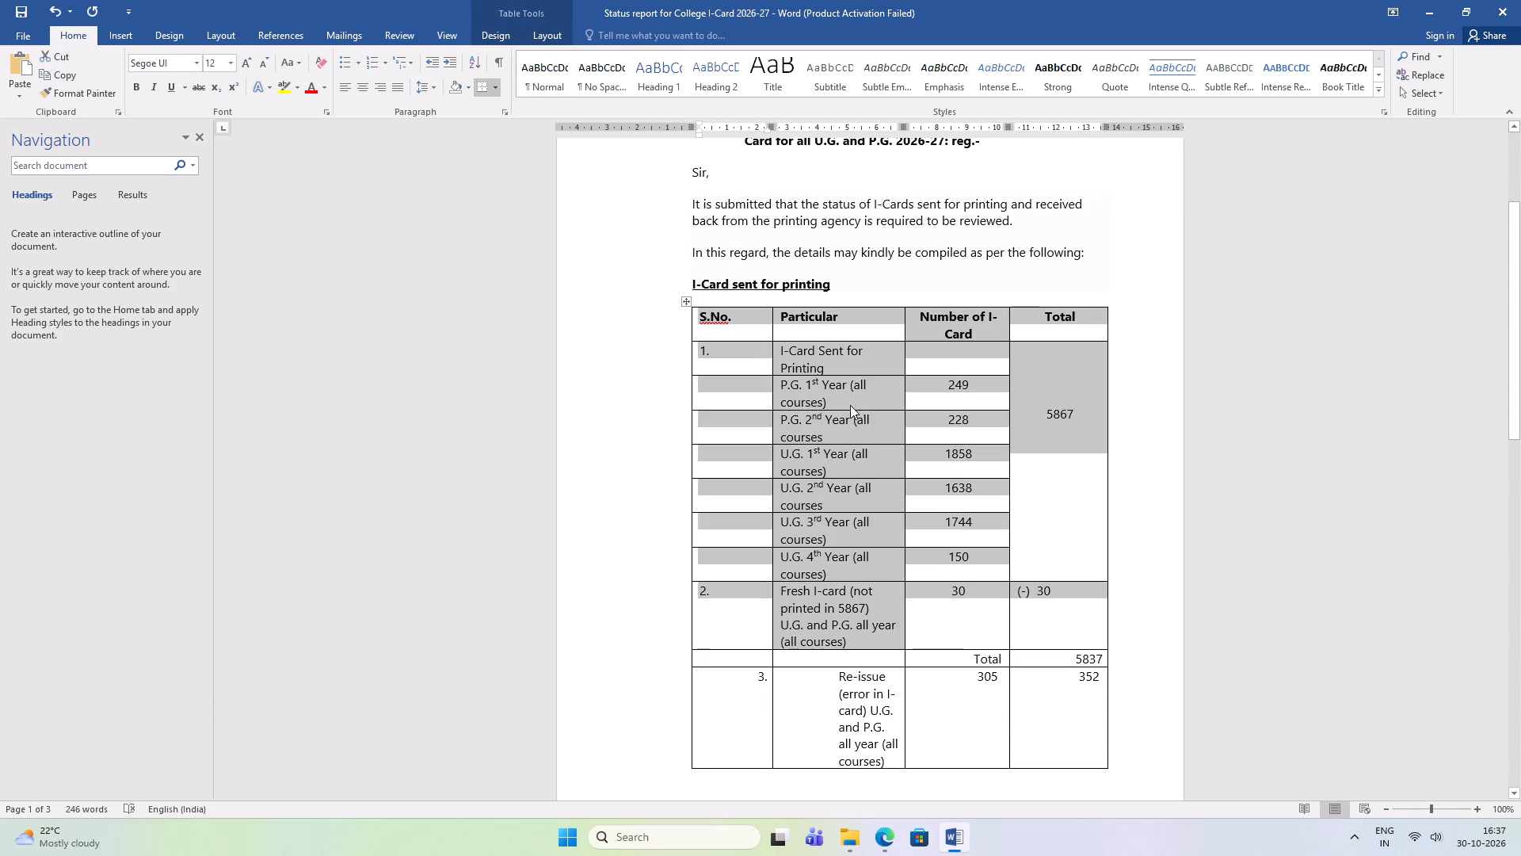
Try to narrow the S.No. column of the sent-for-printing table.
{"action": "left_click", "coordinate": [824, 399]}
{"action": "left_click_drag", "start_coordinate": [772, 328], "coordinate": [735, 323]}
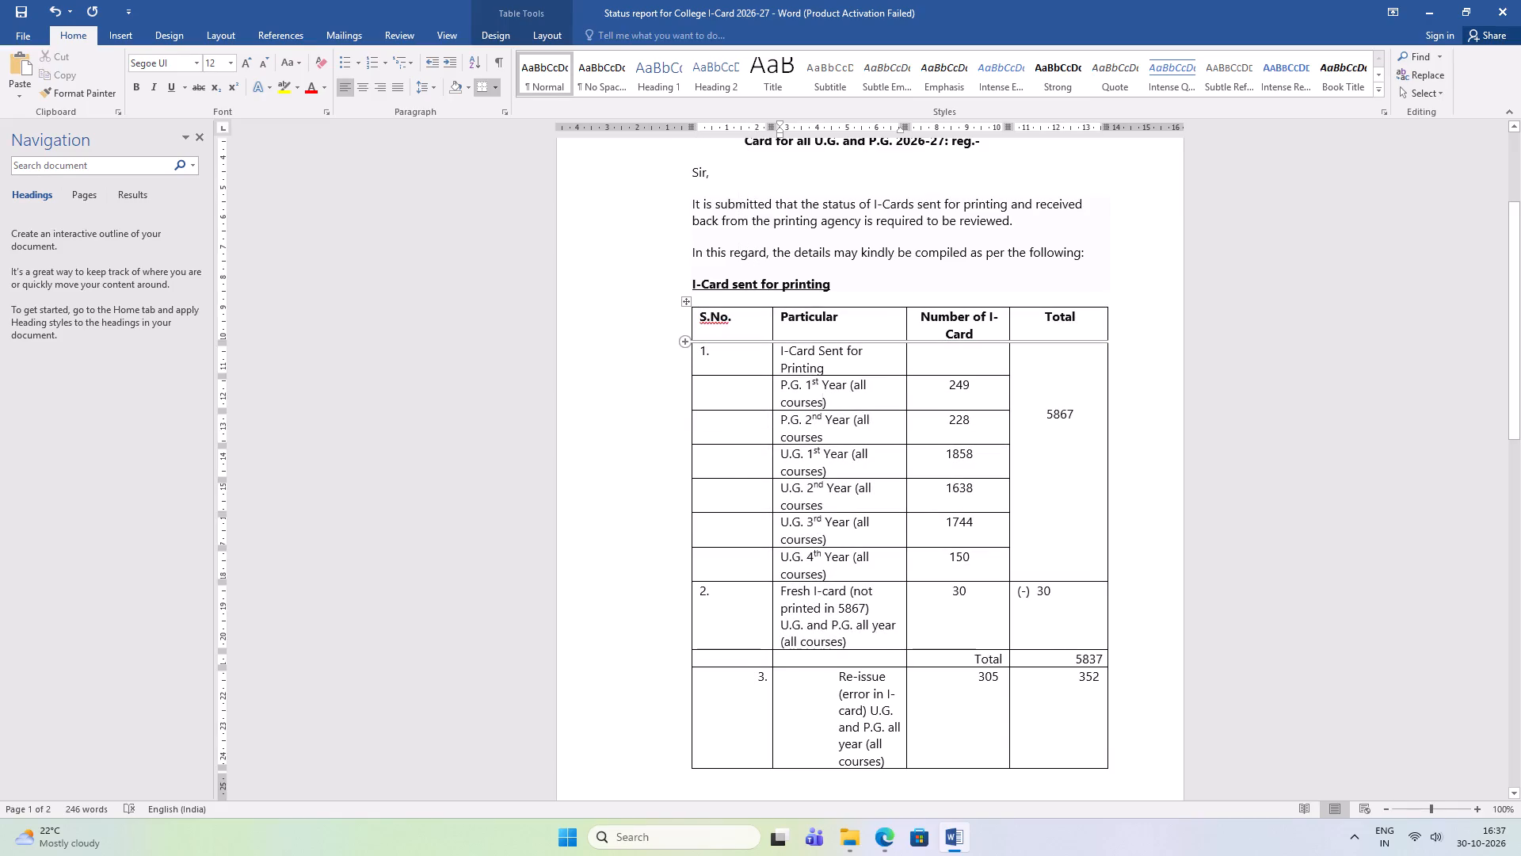
Save the I-Card status report document.
{"action": "scroll", "coordinate": [829, 414], "scroll_direction": "down", "scroll_amount": 4}
{"action": "key", "text": "ctrl+s"}
Switch from Word to the browser window showing ChatGPT.
{"action": "key", "text": "alt+Tab"}
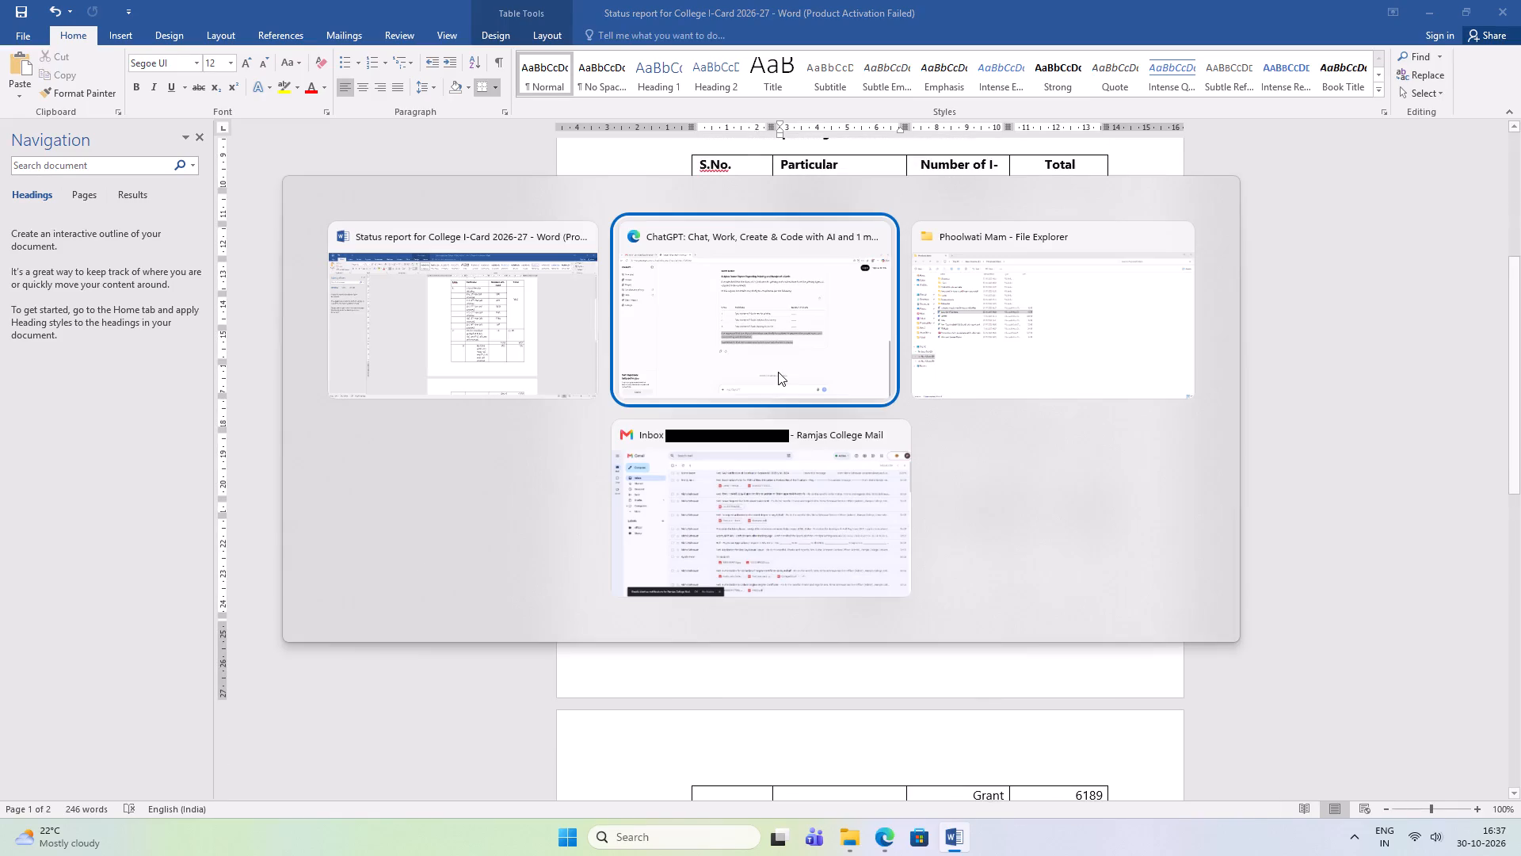
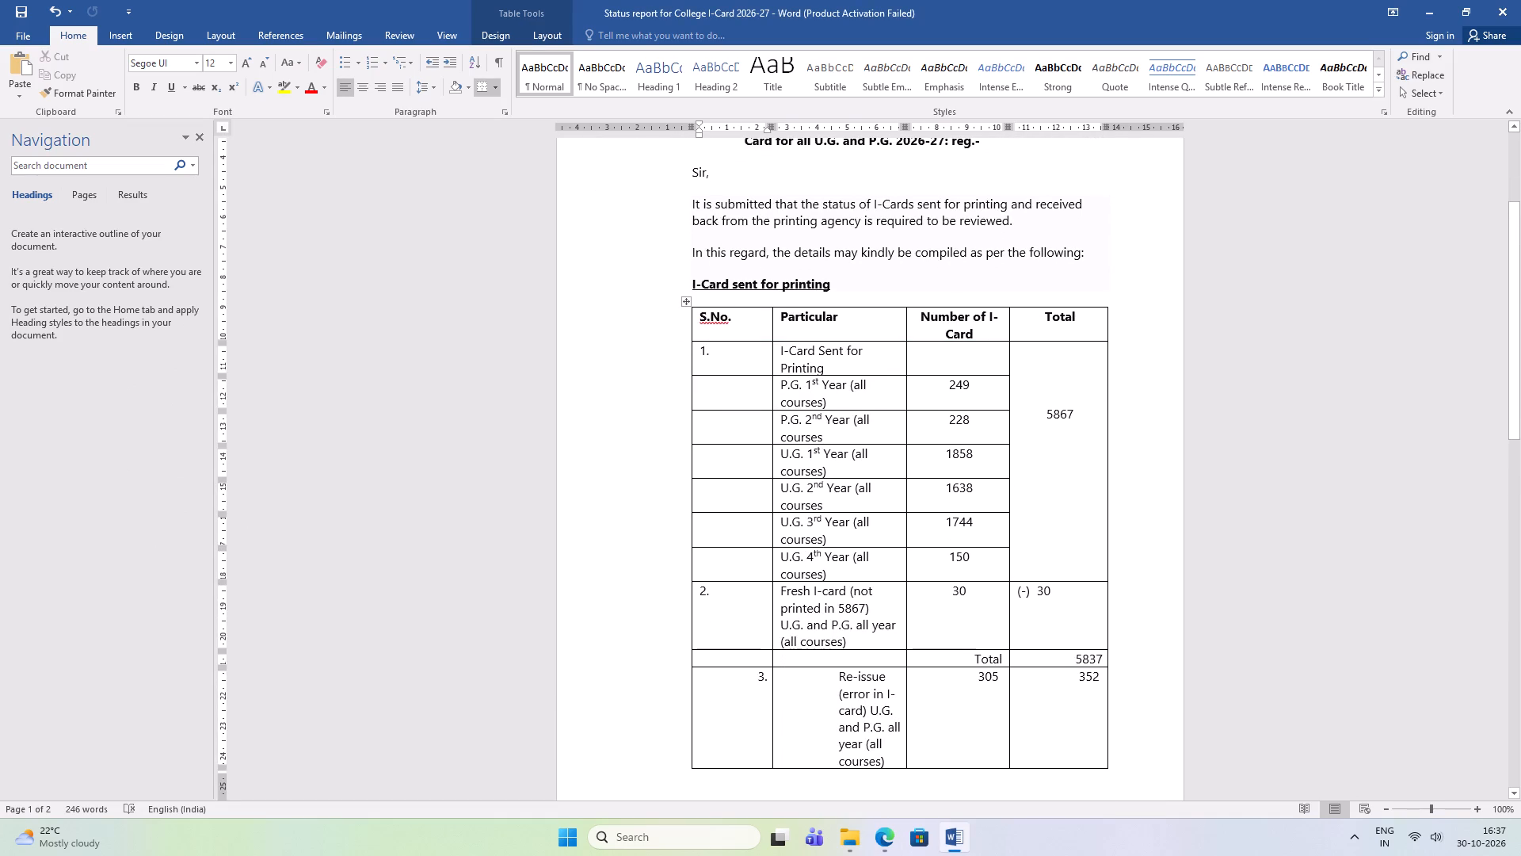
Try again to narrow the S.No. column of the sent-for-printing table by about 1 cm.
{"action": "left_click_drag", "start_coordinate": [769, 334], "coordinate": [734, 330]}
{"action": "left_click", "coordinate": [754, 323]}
Move the outer S.No. edge of the received-after-printing table inward by about 2 cm to line up with its heading.
{"action": "scroll", "coordinate": [742, 376], "scroll_direction": "down", "scroll_amount": 20}
{"action": "scroll", "coordinate": [742, 376], "scroll_direction": "down", "scroll_amount": 2}
{"action": "scroll", "coordinate": [784, 430], "scroll_direction": "up", "scroll_amount": 11}
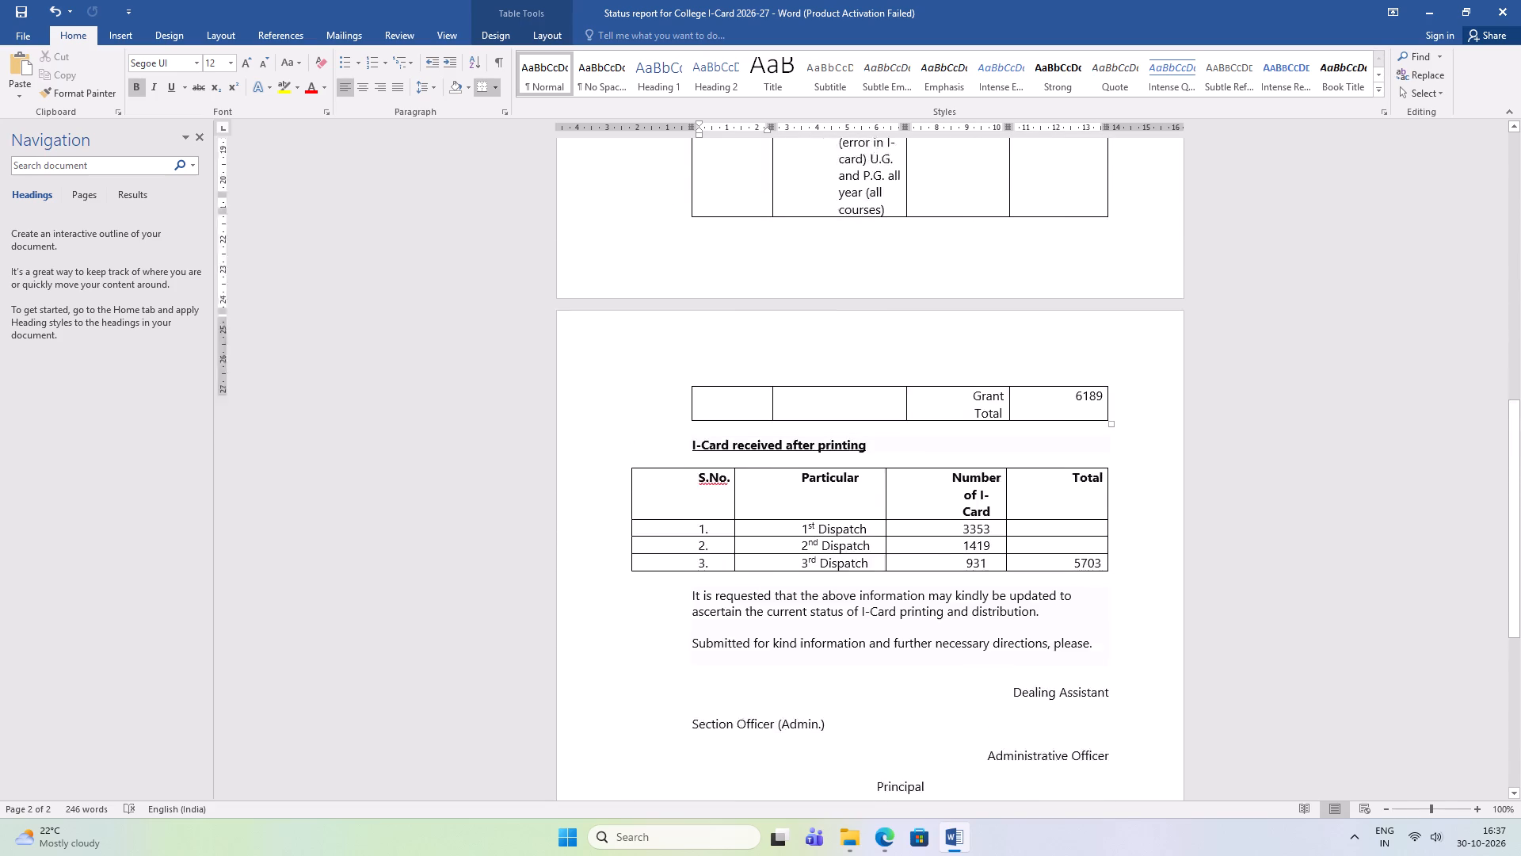
{"action": "scroll", "coordinate": [783, 425], "scroll_direction": "up", "scroll_amount": 1}
{"action": "left_click_drag", "start_coordinate": [631, 676], "coordinate": [691, 675]}
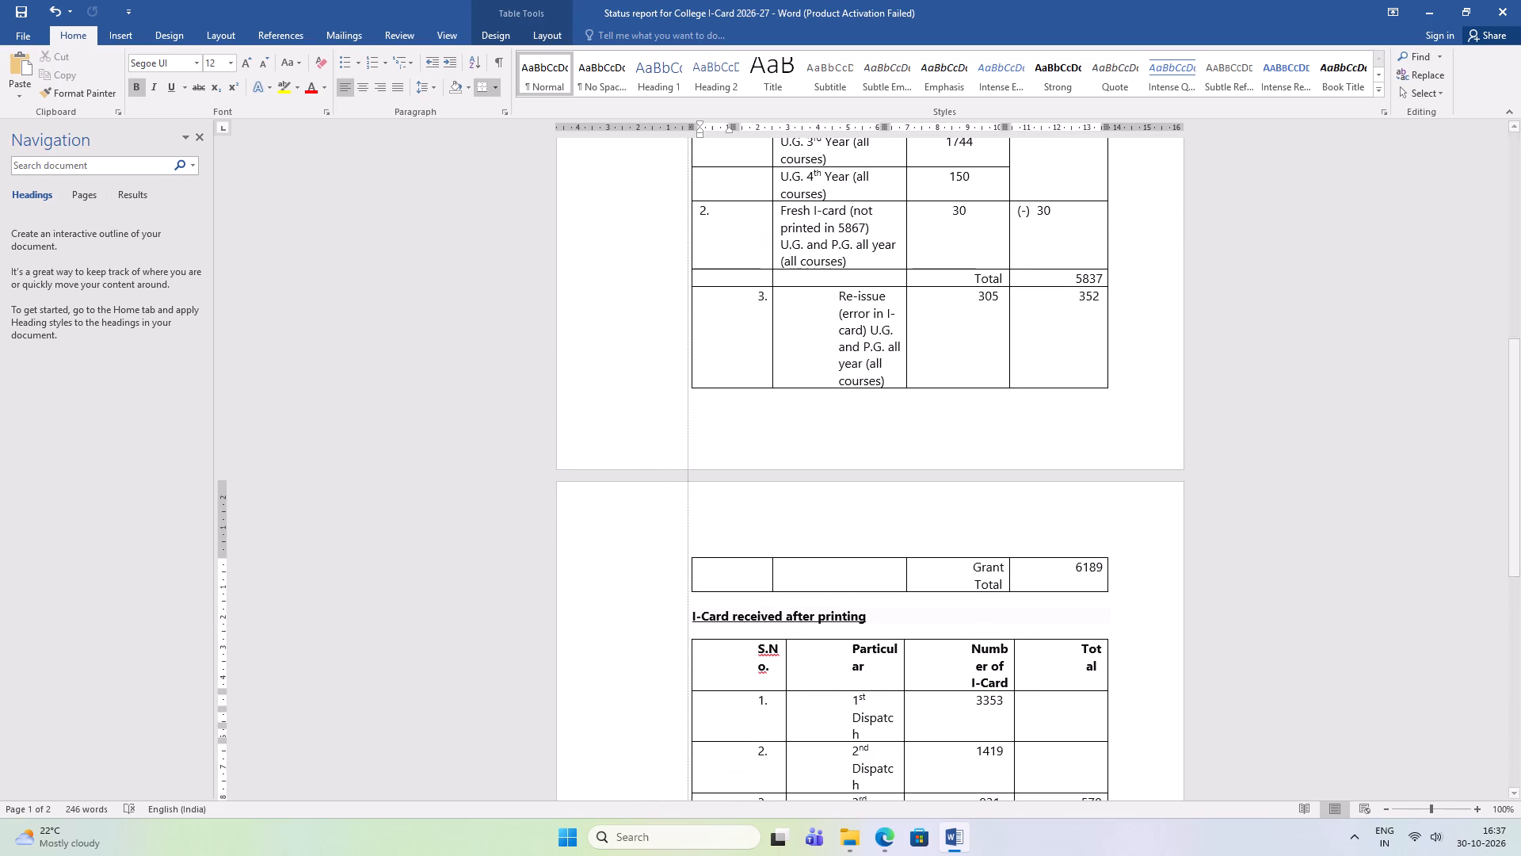
Line up the S.No. edge of the received-after-printing table with the indented text.
{"action": "left_click_drag", "start_coordinate": [691, 675], "coordinate": [692, 675]}
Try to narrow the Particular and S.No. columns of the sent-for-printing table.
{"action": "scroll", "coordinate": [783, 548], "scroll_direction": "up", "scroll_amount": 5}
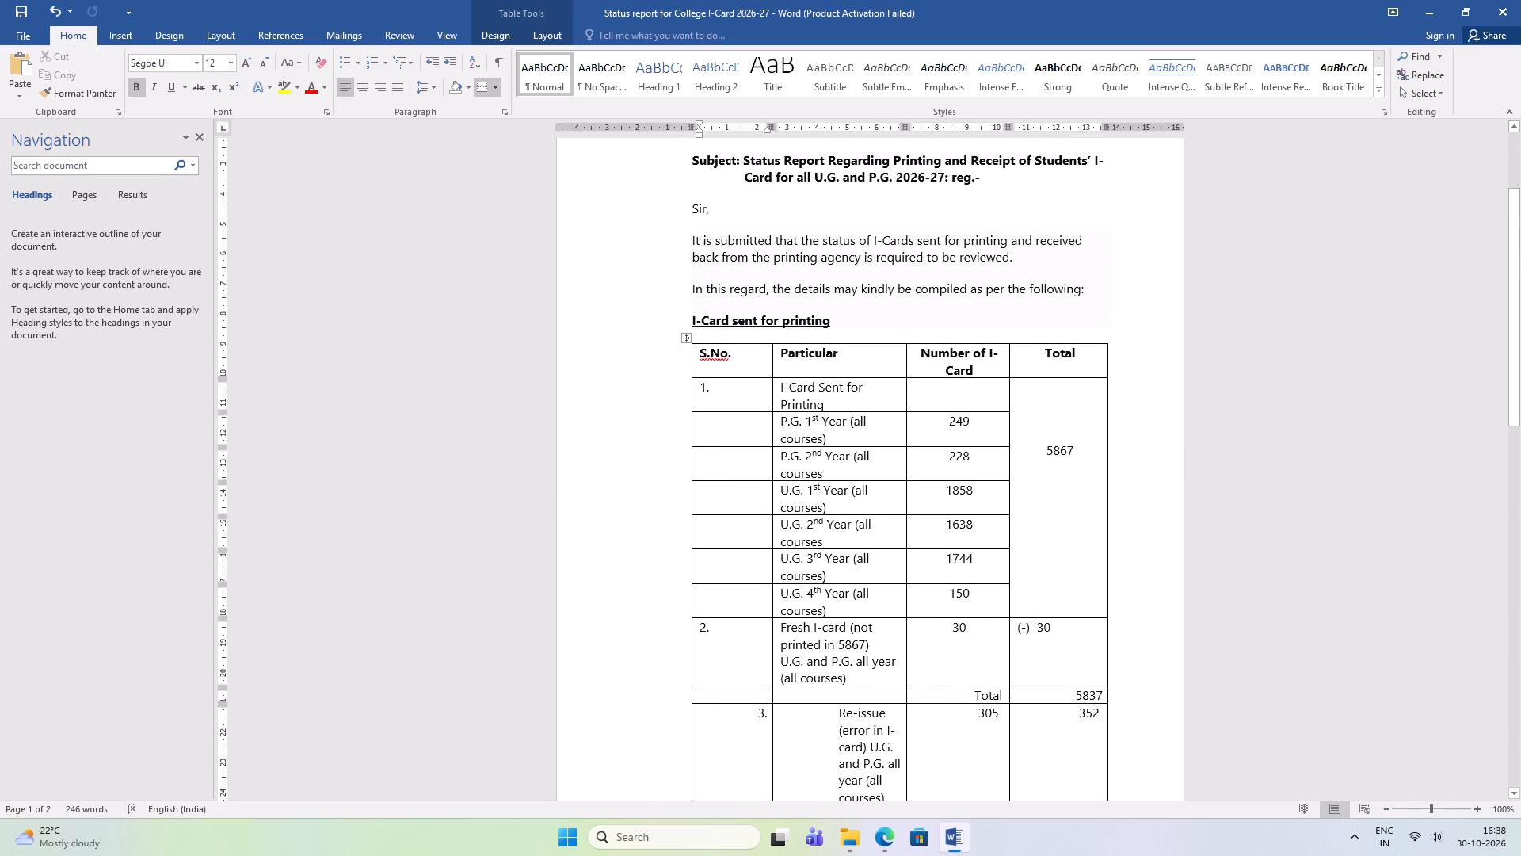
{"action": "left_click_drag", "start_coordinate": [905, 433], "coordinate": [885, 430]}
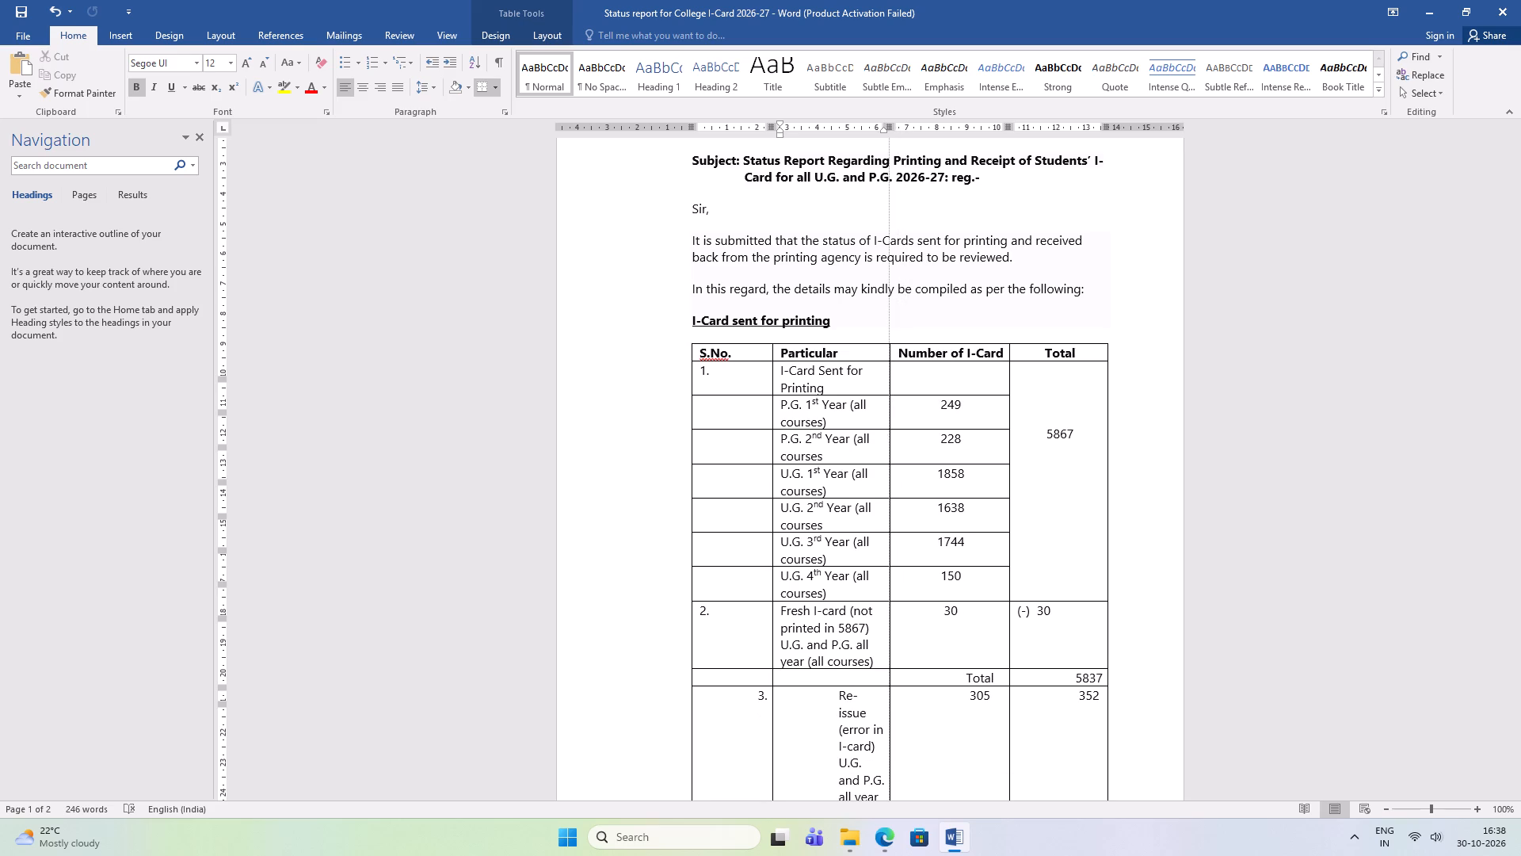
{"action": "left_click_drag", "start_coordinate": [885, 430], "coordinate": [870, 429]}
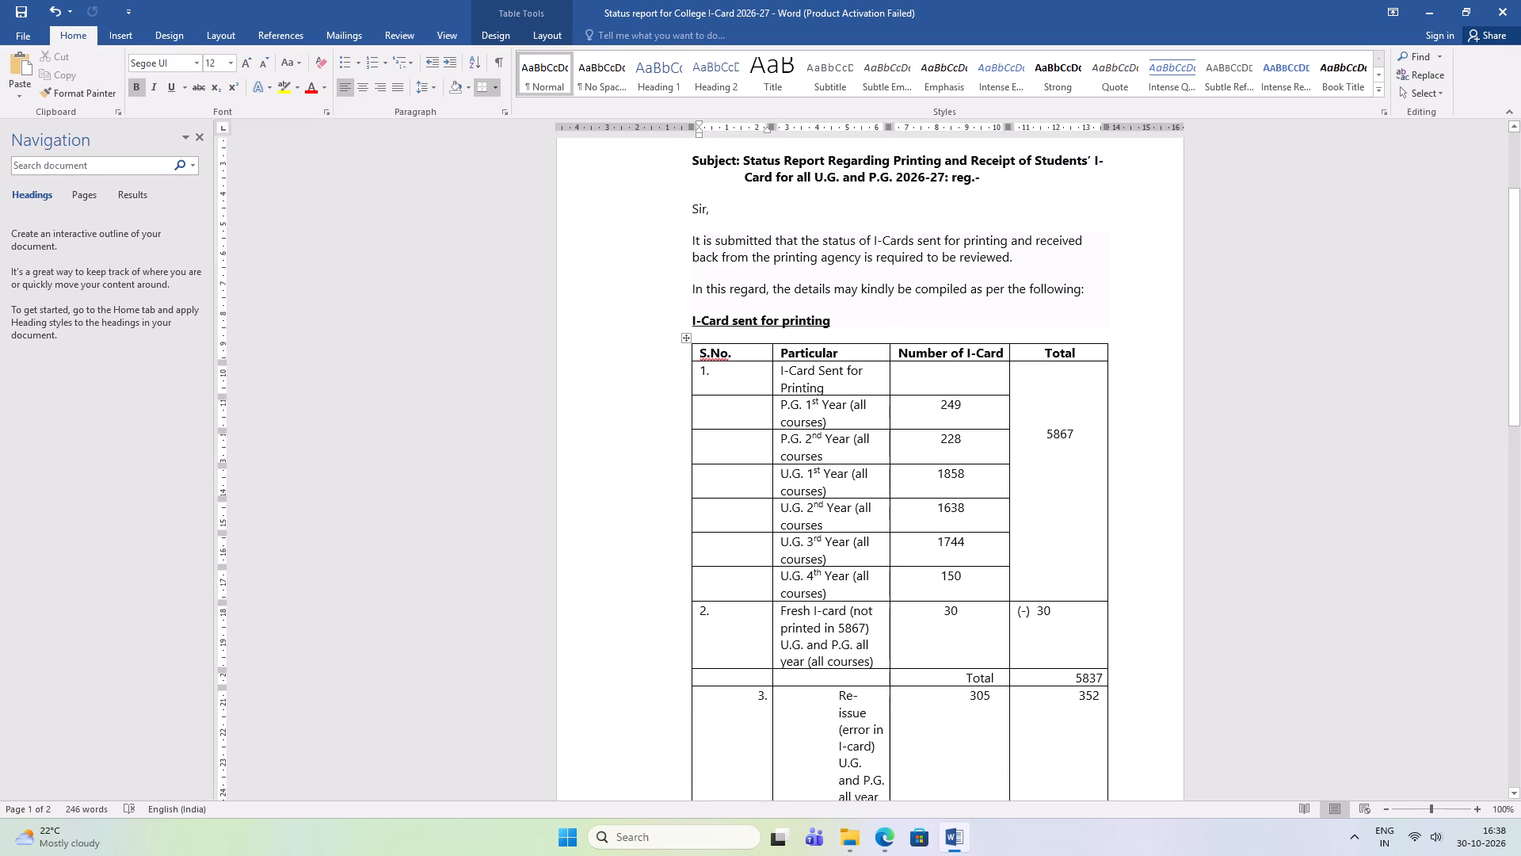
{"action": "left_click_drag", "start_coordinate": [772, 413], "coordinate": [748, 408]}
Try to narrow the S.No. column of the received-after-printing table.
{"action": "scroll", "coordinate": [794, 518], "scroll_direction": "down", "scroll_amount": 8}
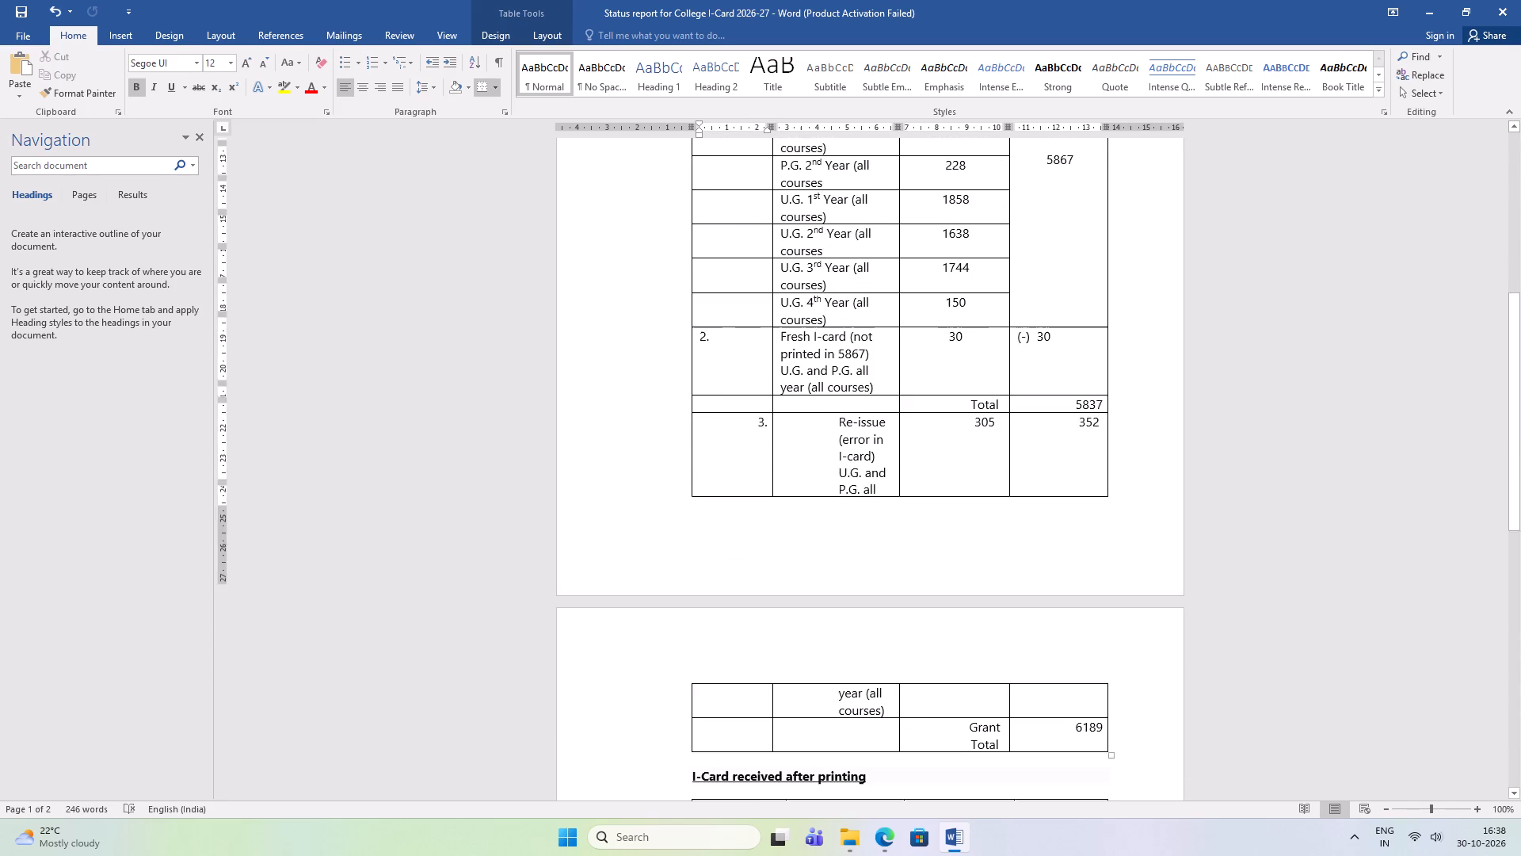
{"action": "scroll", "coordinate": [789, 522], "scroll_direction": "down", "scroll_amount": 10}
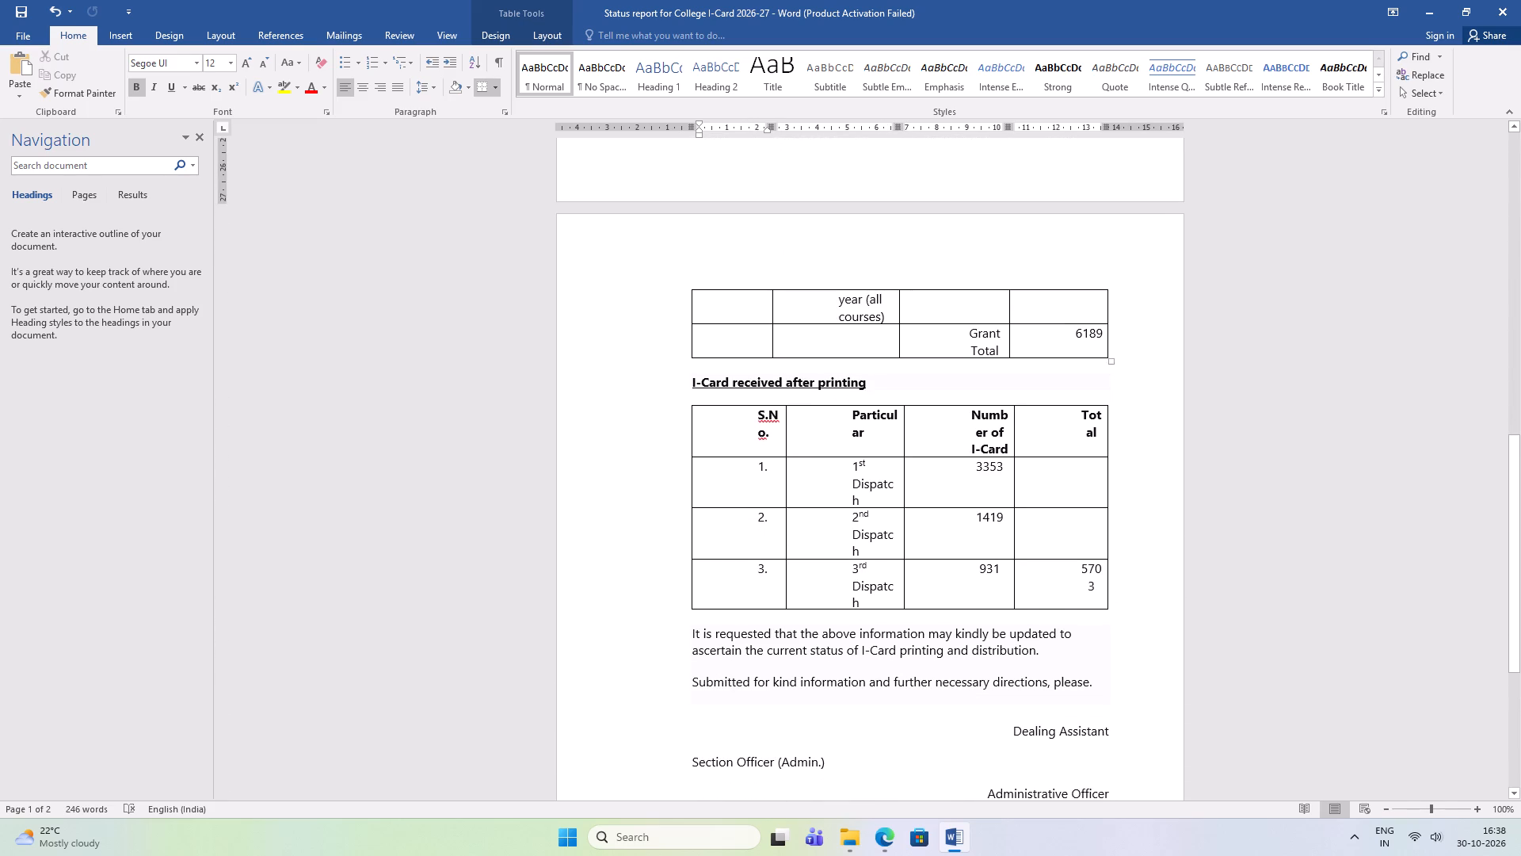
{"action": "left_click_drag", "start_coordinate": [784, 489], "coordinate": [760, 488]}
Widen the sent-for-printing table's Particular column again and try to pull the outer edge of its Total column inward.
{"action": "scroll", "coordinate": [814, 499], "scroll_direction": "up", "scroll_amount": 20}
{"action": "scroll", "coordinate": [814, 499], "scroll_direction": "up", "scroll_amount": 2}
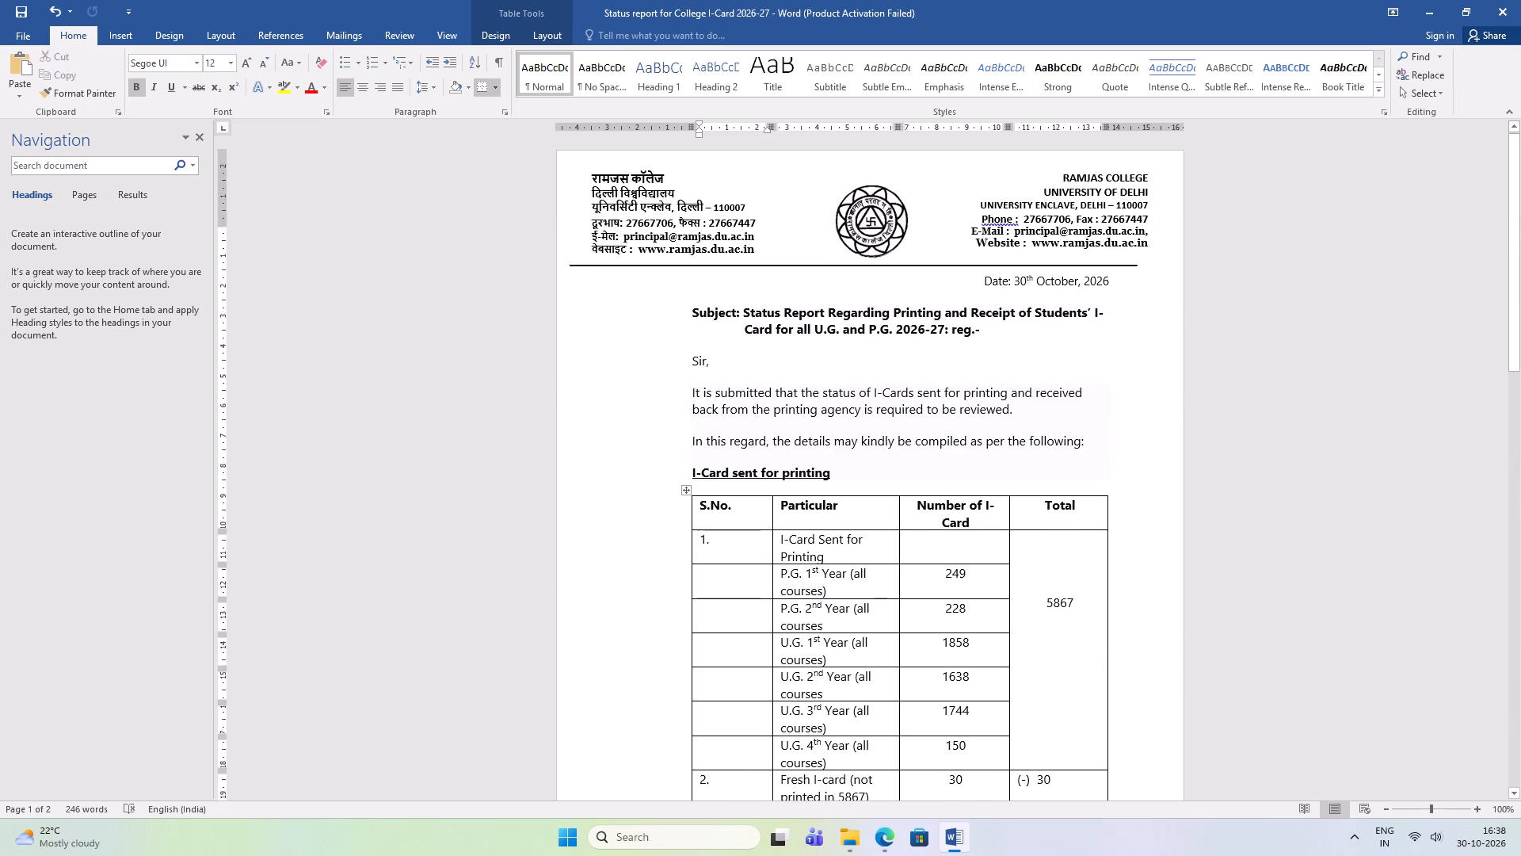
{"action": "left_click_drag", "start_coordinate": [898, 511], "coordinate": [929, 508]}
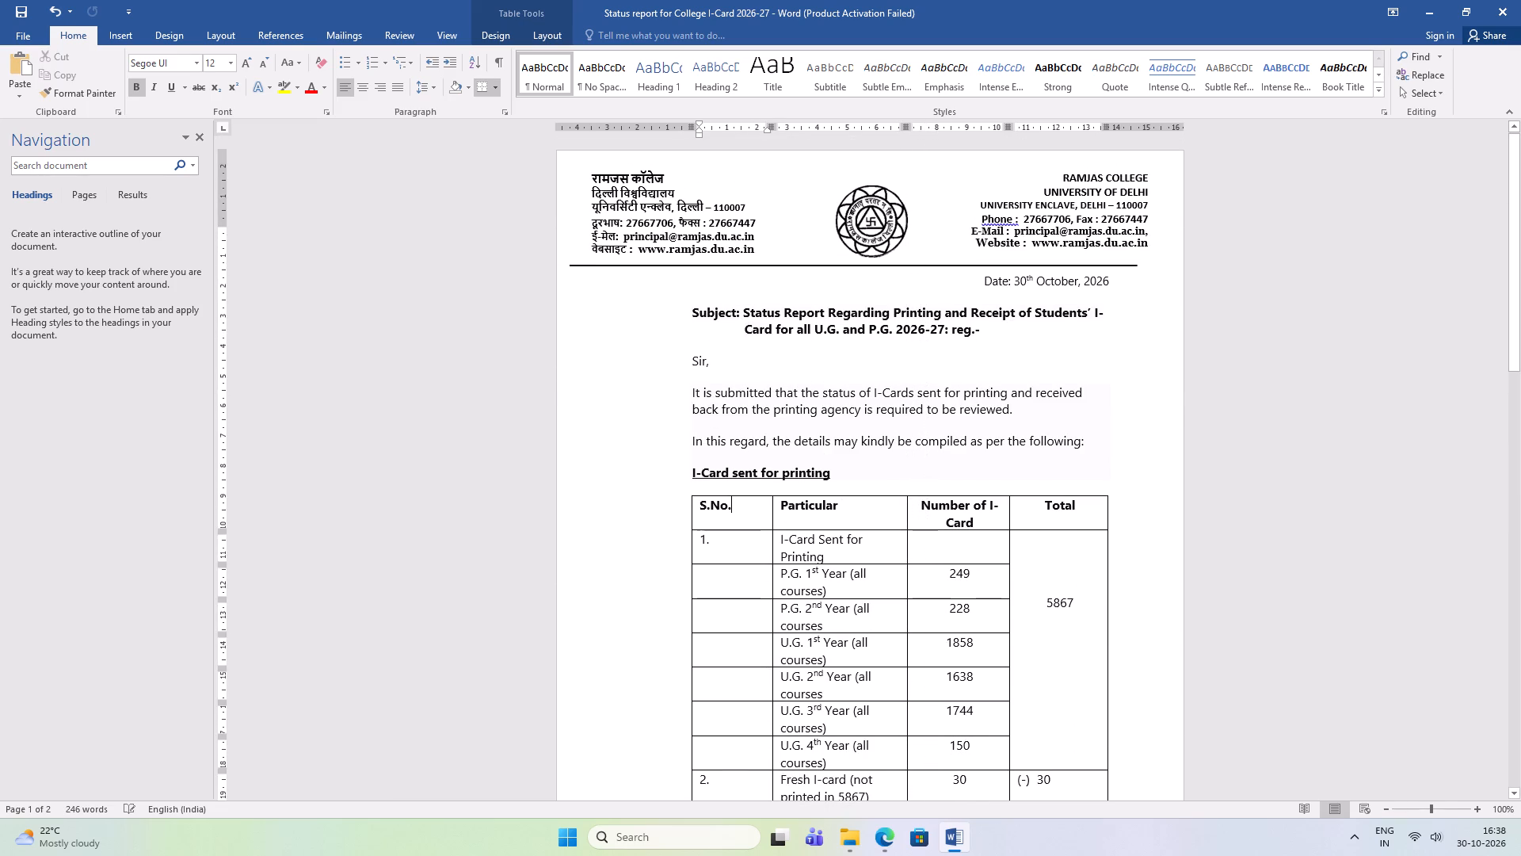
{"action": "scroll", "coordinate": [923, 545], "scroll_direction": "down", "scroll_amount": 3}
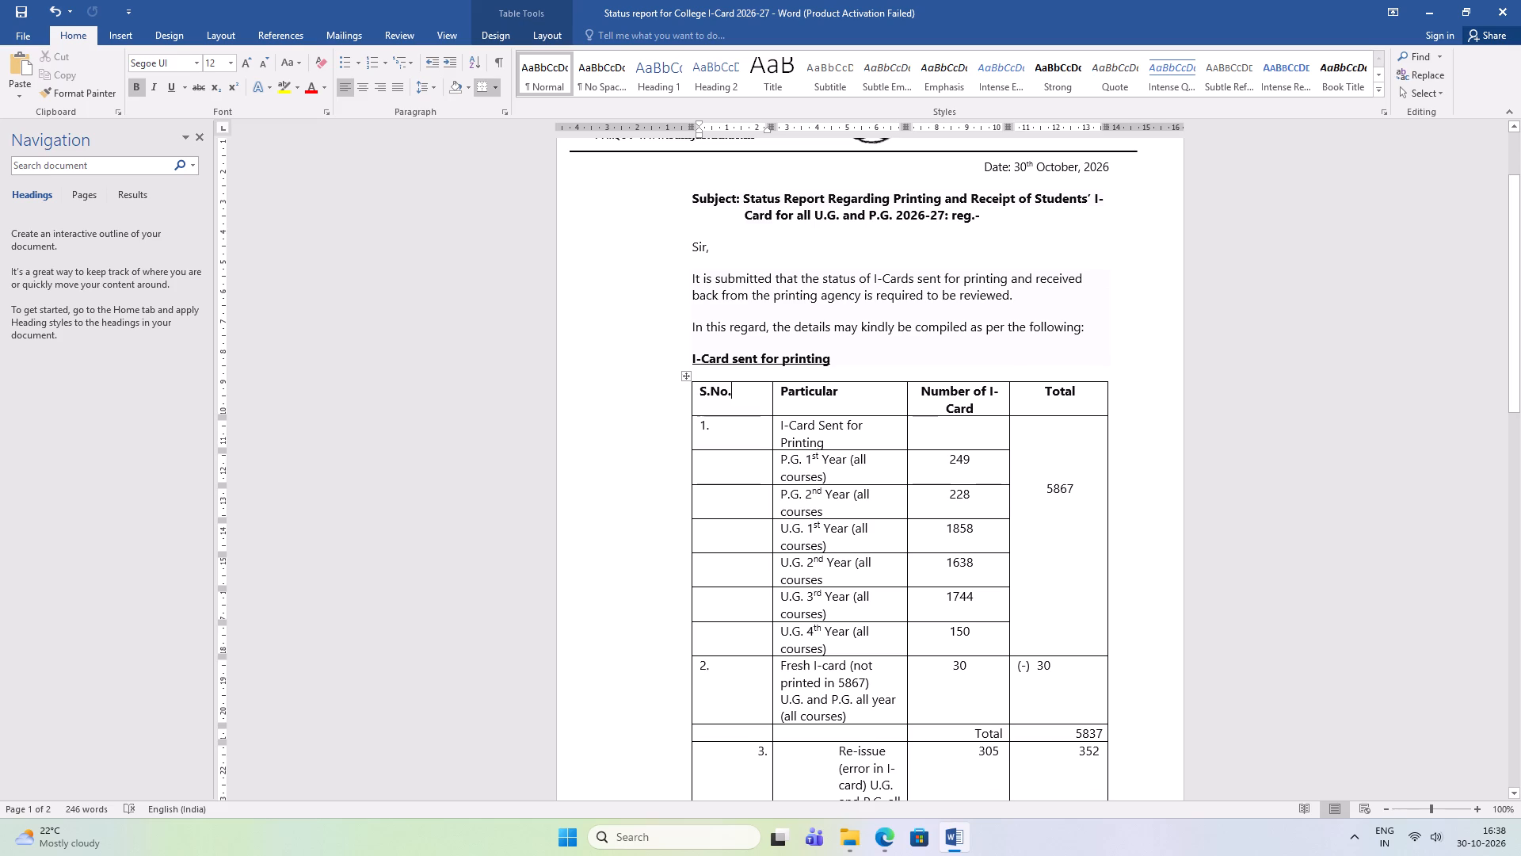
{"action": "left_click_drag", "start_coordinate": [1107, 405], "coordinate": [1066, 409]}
Justify the two opening paragraphs below "Sir," and the two closing paragraphs below the received-after-printing table.
{"action": "left_click_drag", "start_coordinate": [690, 276], "coordinate": [1101, 323]}
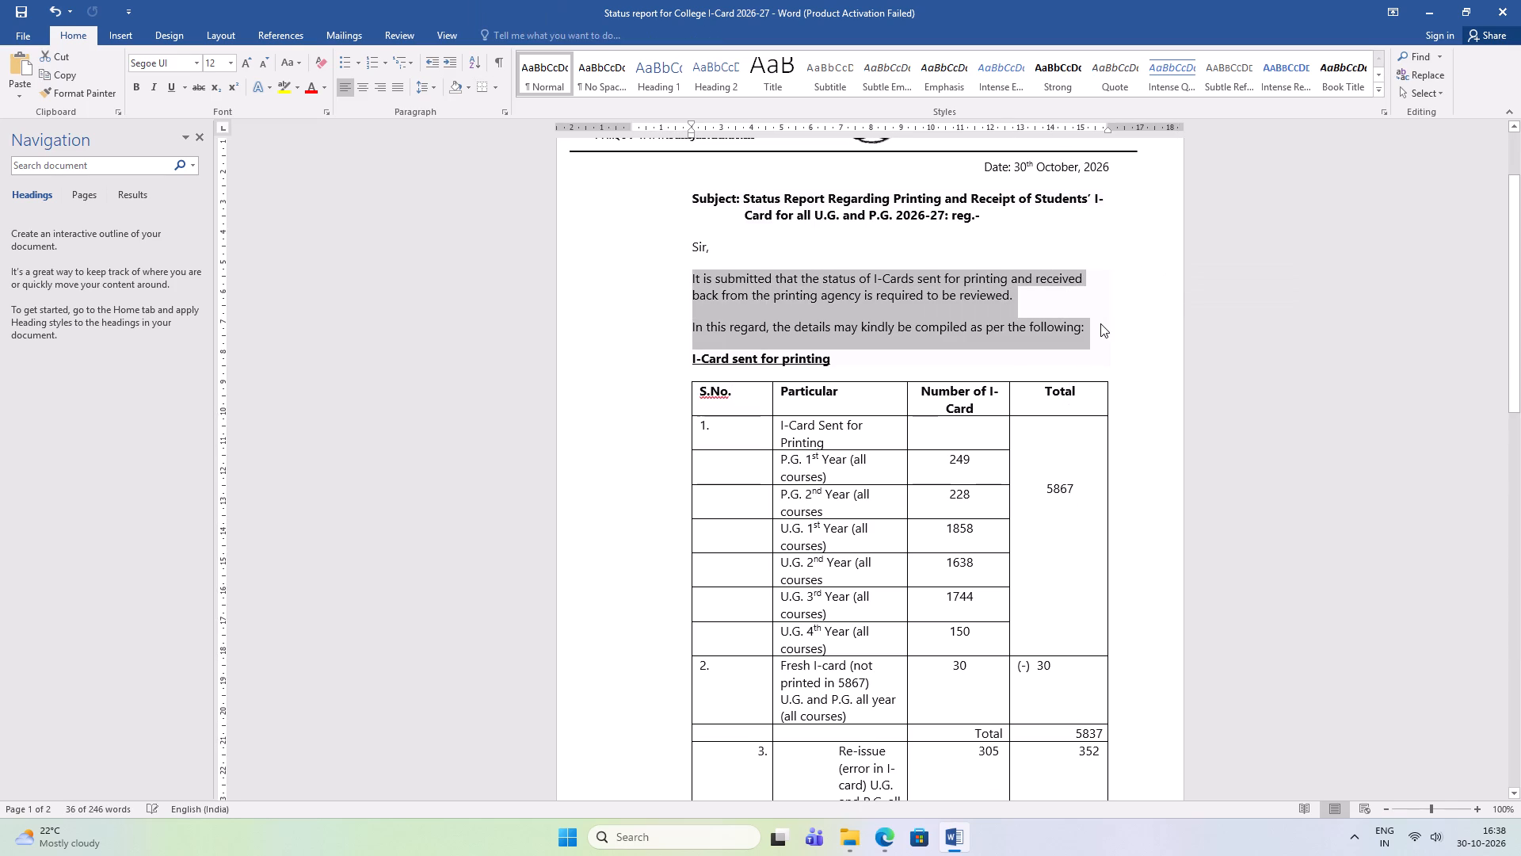
{"action": "key", "text": "ctrl+j"}
{"action": "scroll", "coordinate": [1088, 163], "scroll_direction": "down", "scroll_amount": 9}
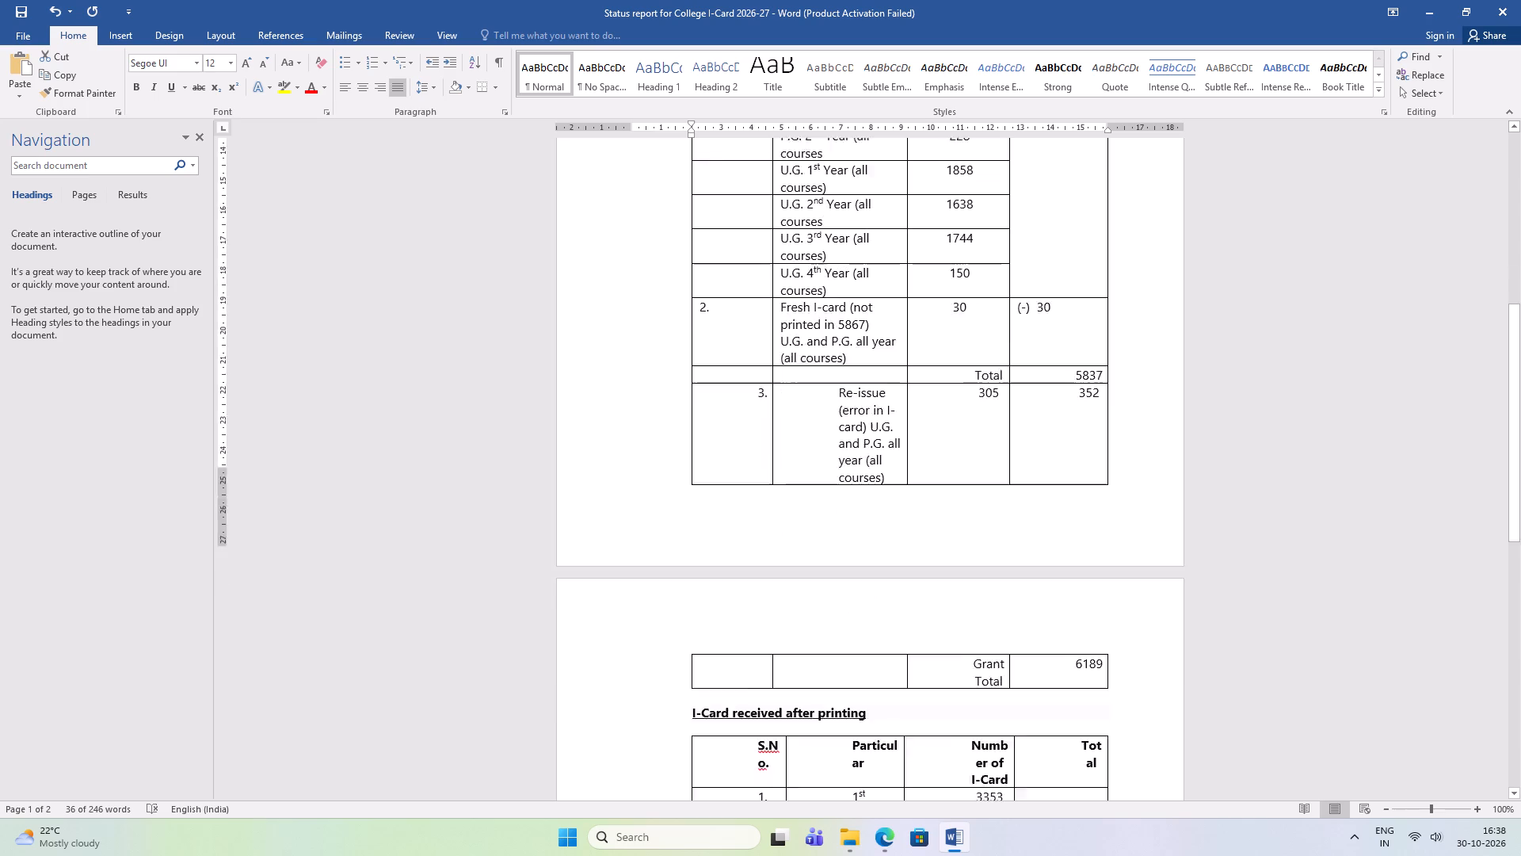
{"action": "scroll", "coordinate": [1111, 555], "scroll_direction": "down", "scroll_amount": 13}
{"action": "left_click_drag", "start_coordinate": [691, 483], "coordinate": [1180, 525]}
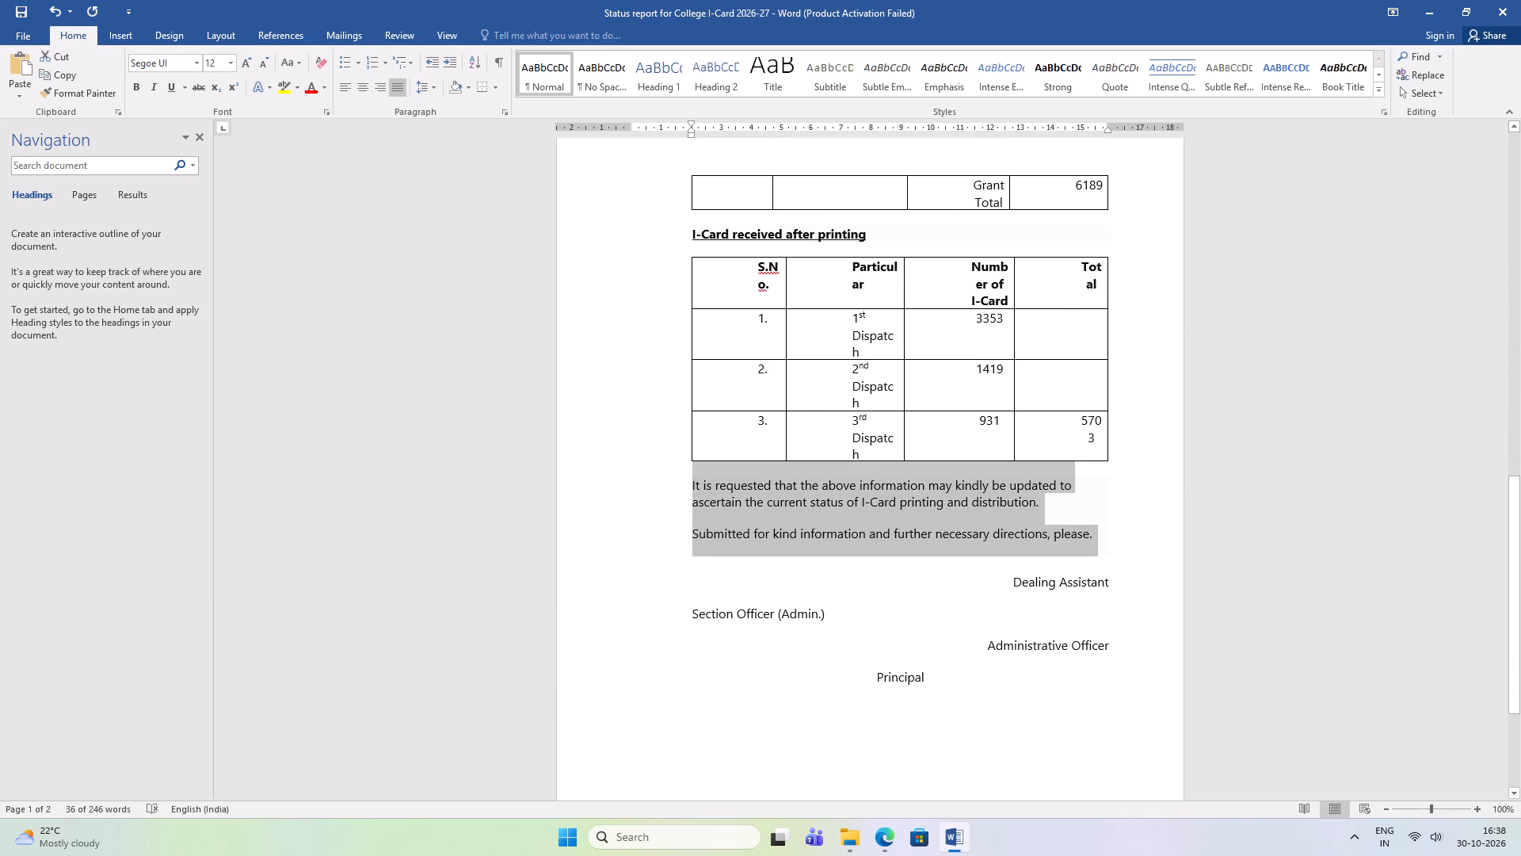
{"action": "left_click_drag", "start_coordinate": [1180, 525], "coordinate": [1169, 525]}
{"action": "key", "text": "ctrl+j"}
Save the status report document.
{"action": "key", "text": "ctrl+s"}
{"action": "key", "text": "ctrl+s"}
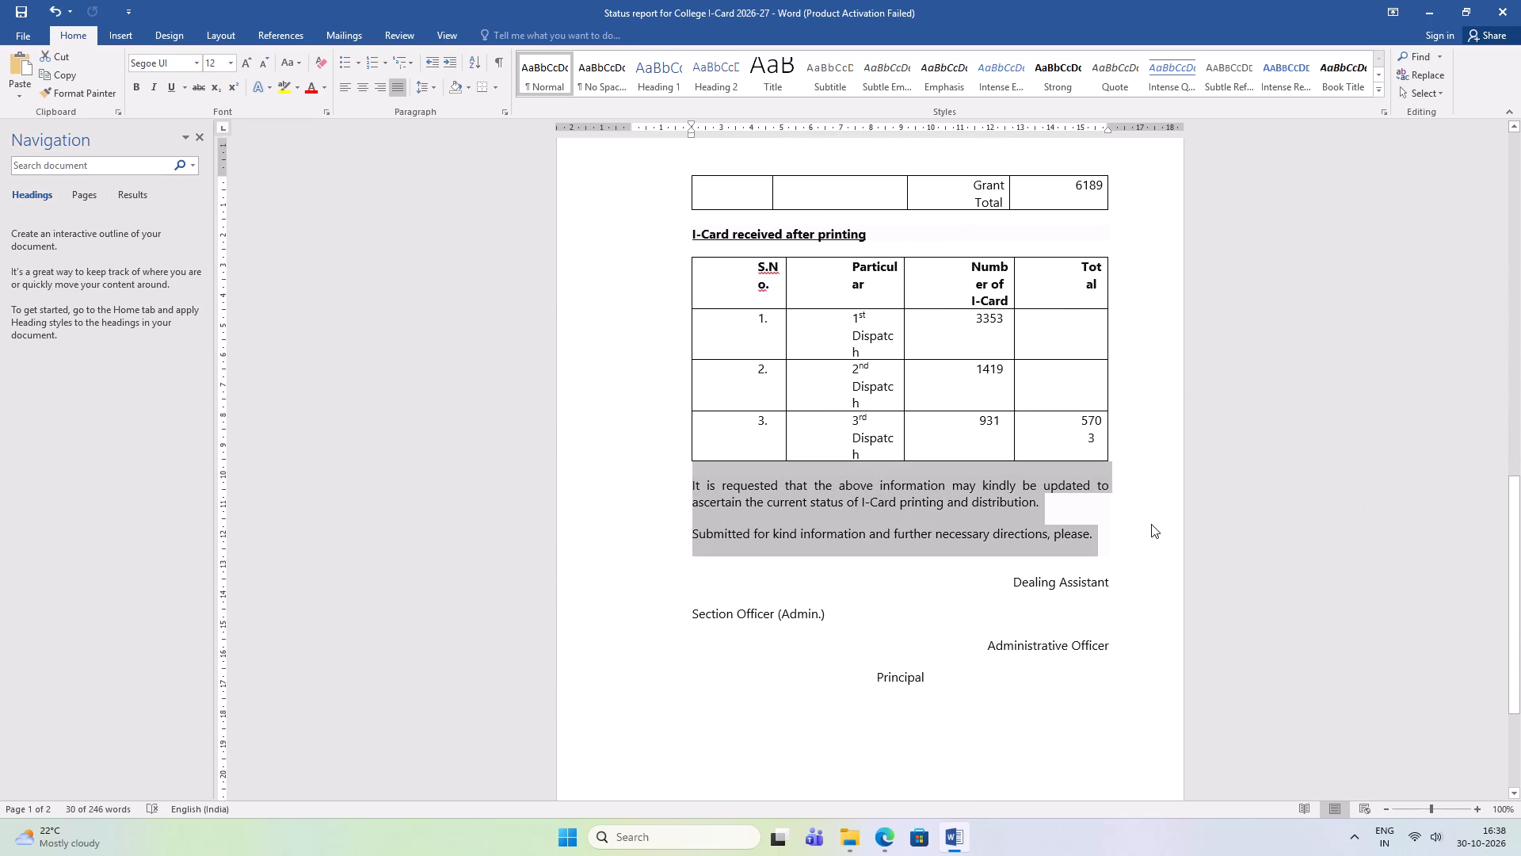
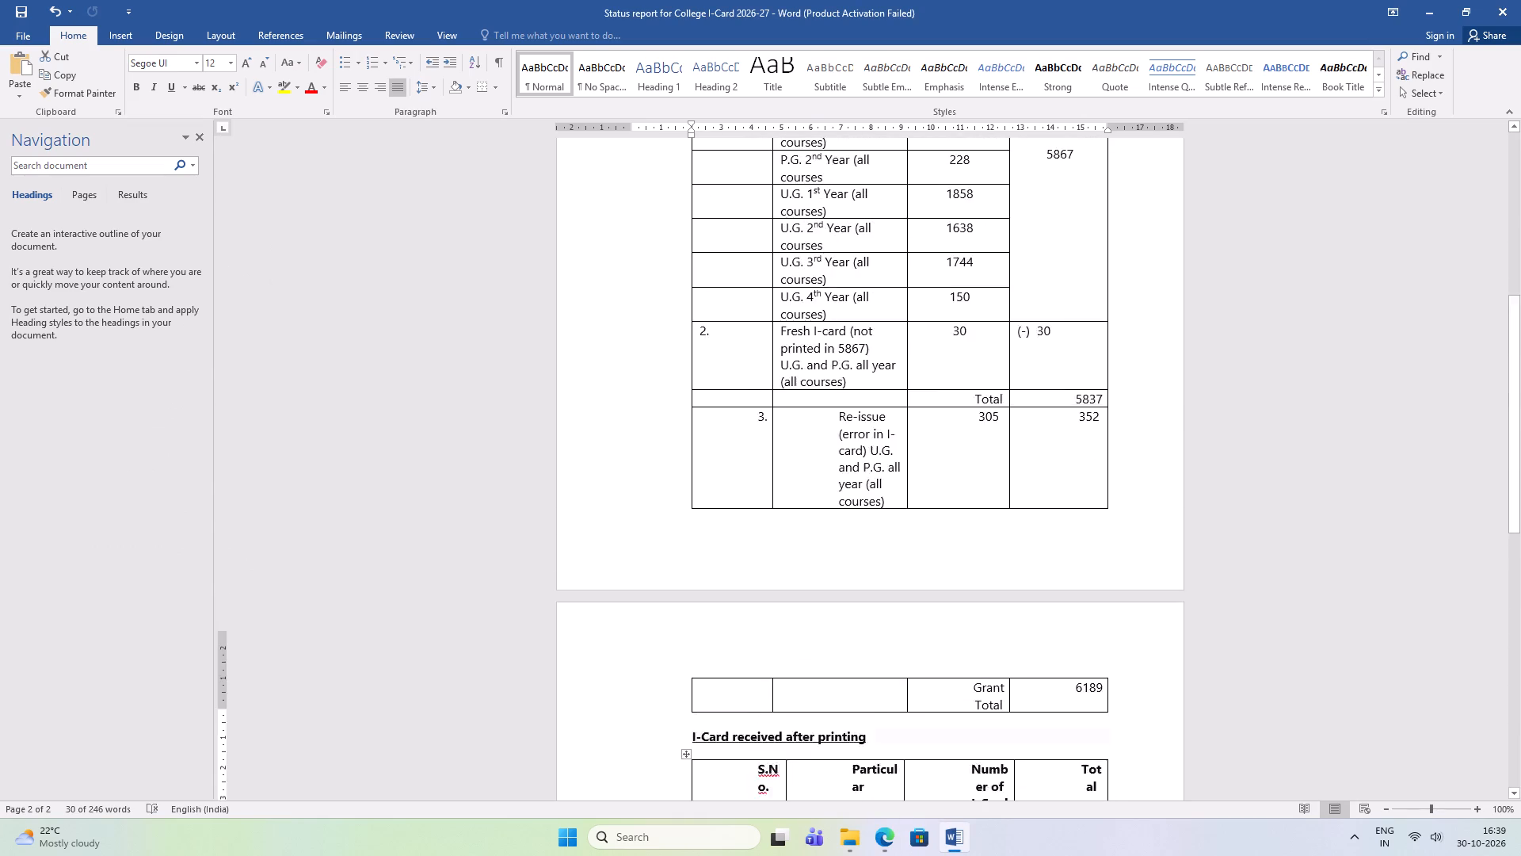
Select the S.No., Particular and Number of I-Card cells of the Re-issue row in the sent-for-printing table.
{"action": "scroll", "coordinate": [868, 445], "scroll_direction": "up", "scroll_amount": 4}
{"action": "left_click_drag", "start_coordinate": [751, 633], "coordinate": [916, 780]}
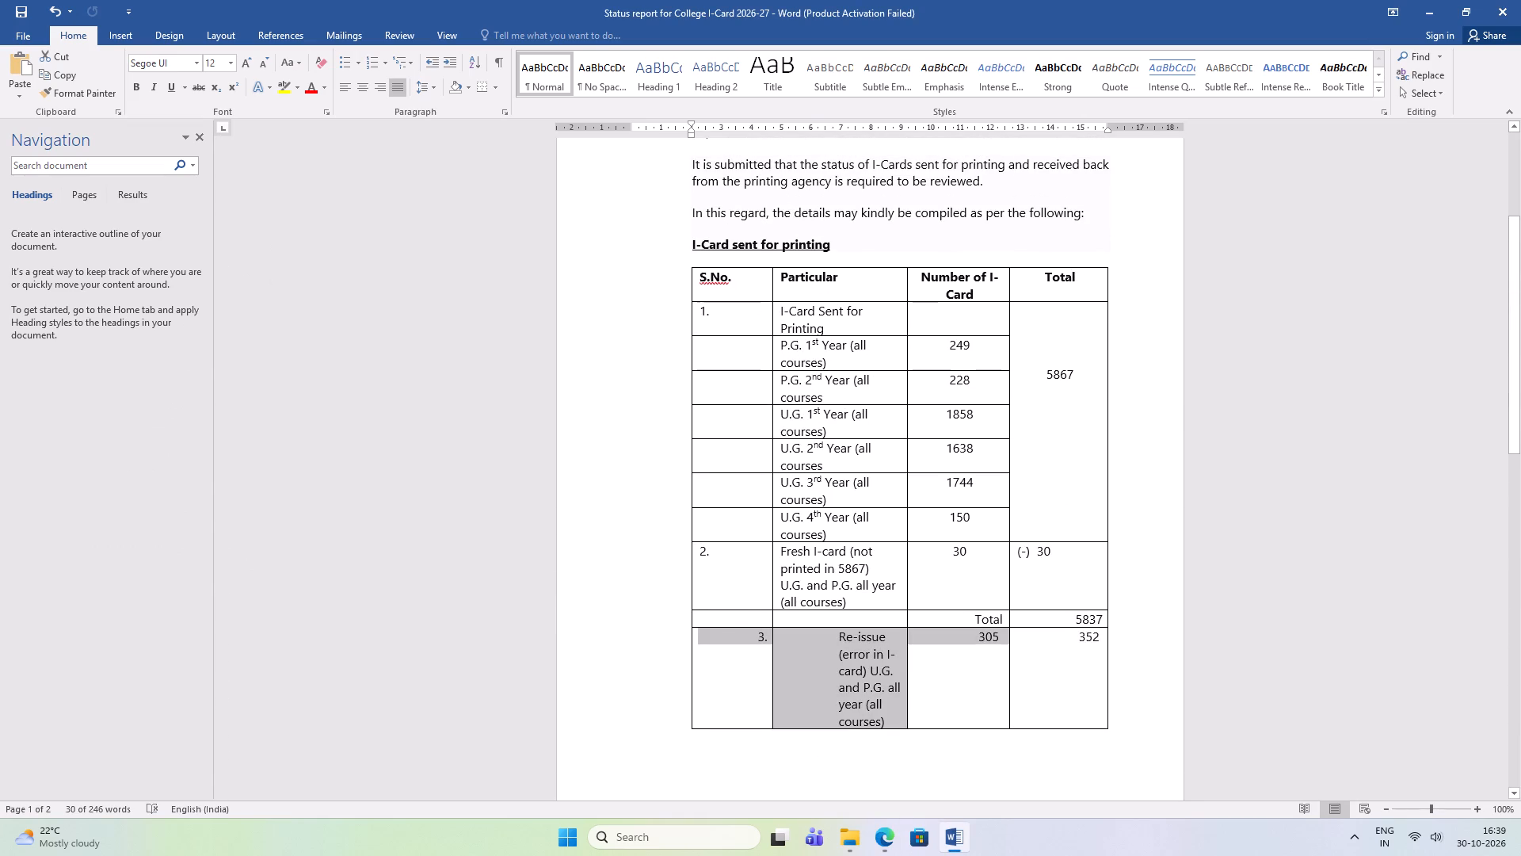
Reduce the left indent from row 3 of the sent-for-printing table through the received-after-printing table, including the heading between them.
{"action": "left_click_drag", "start_coordinate": [916, 780], "coordinate": [1127, 615]}
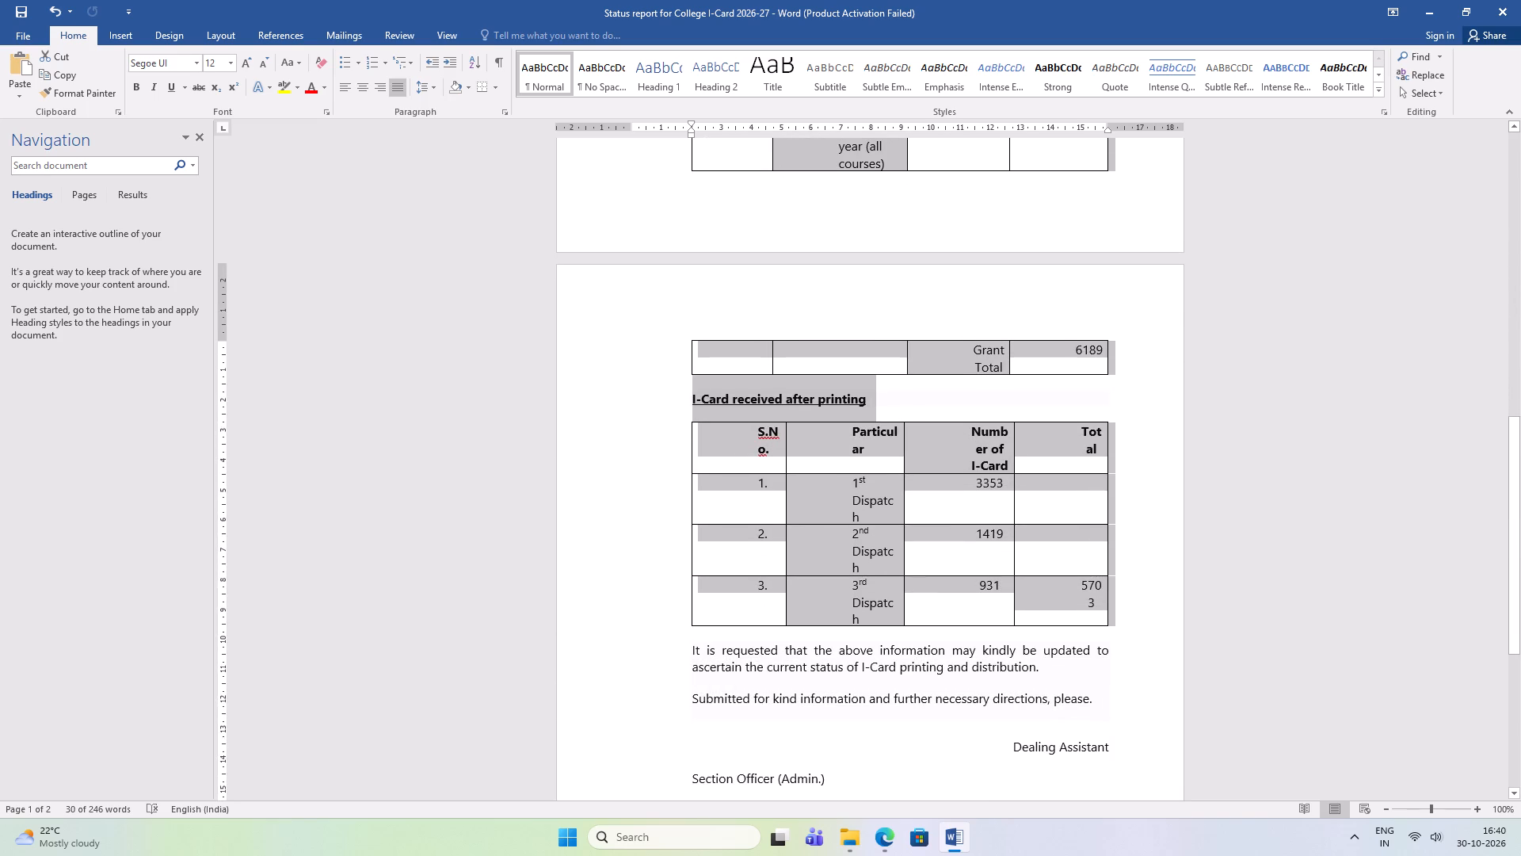
{"action": "left_click_drag", "start_coordinate": [1127, 615], "coordinate": [1088, 607]}
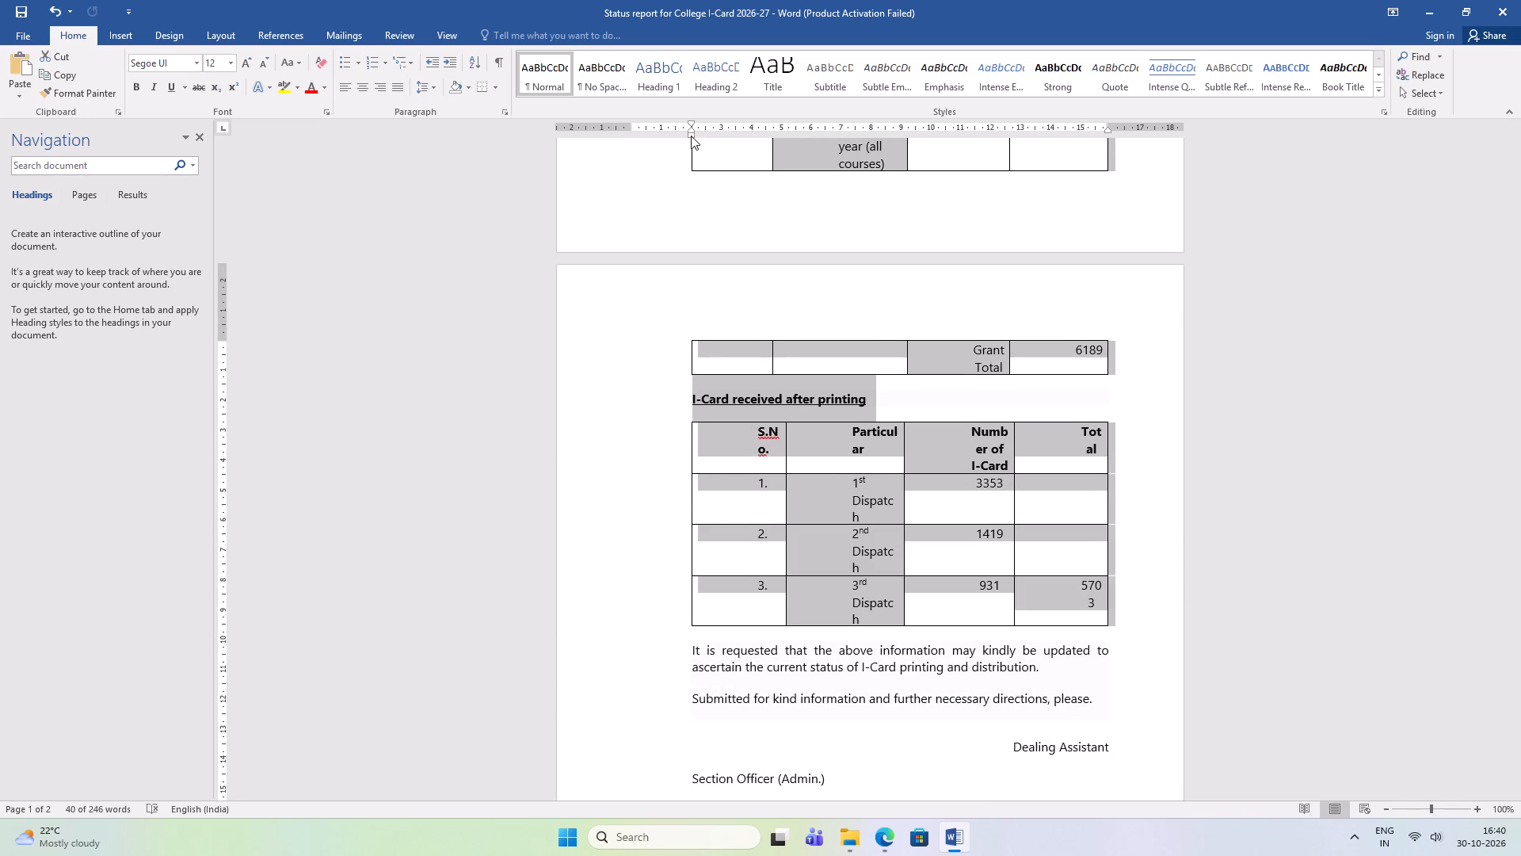
{"action": "left_click_drag", "start_coordinate": [692, 137], "coordinate": [654, 128]}
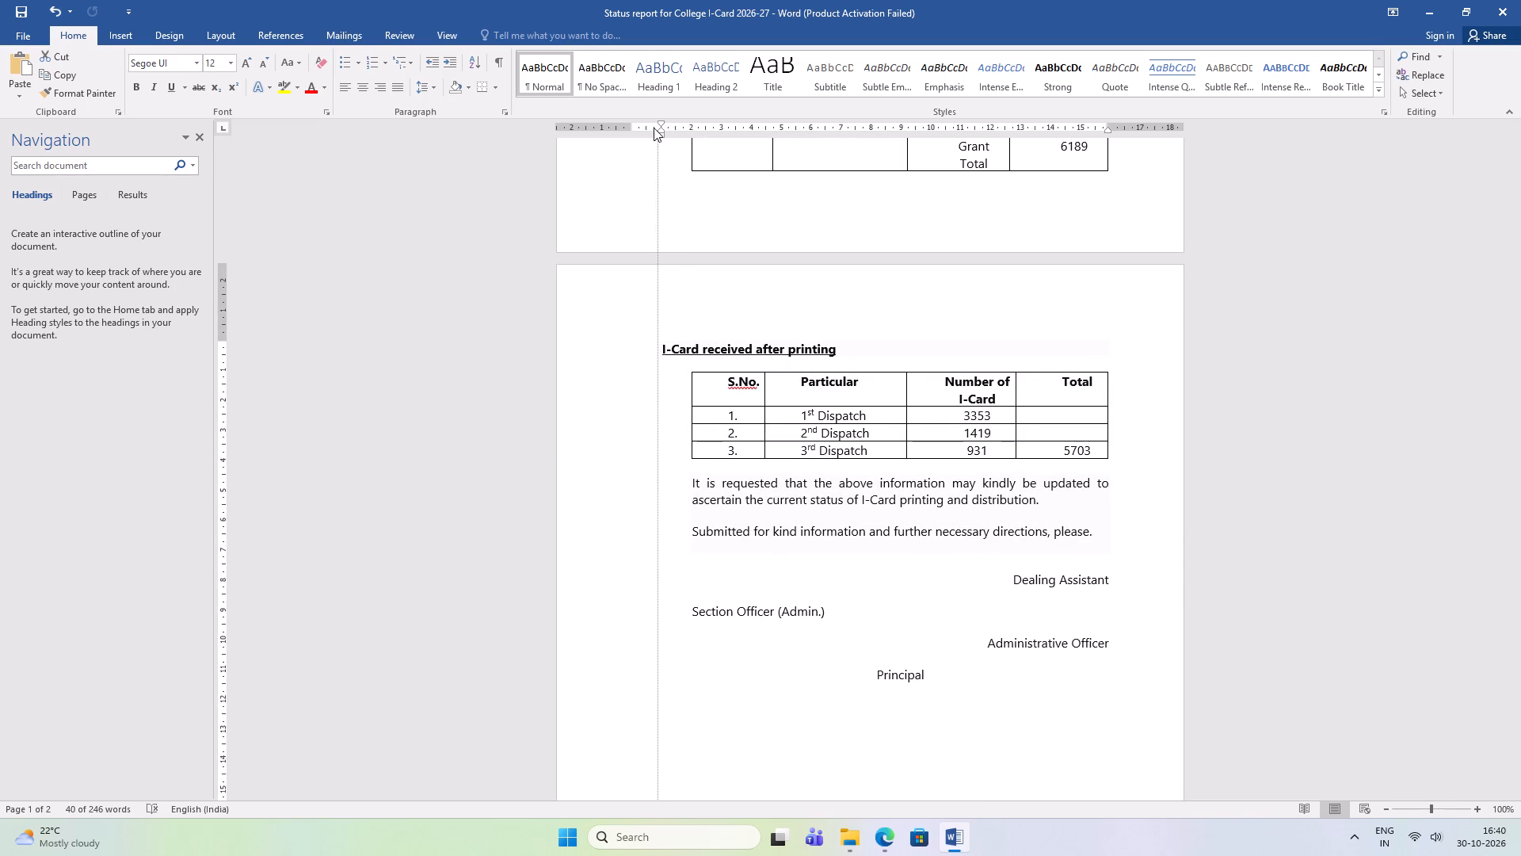
{"action": "left_click_drag", "start_coordinate": [654, 128], "coordinate": [642, 124]}
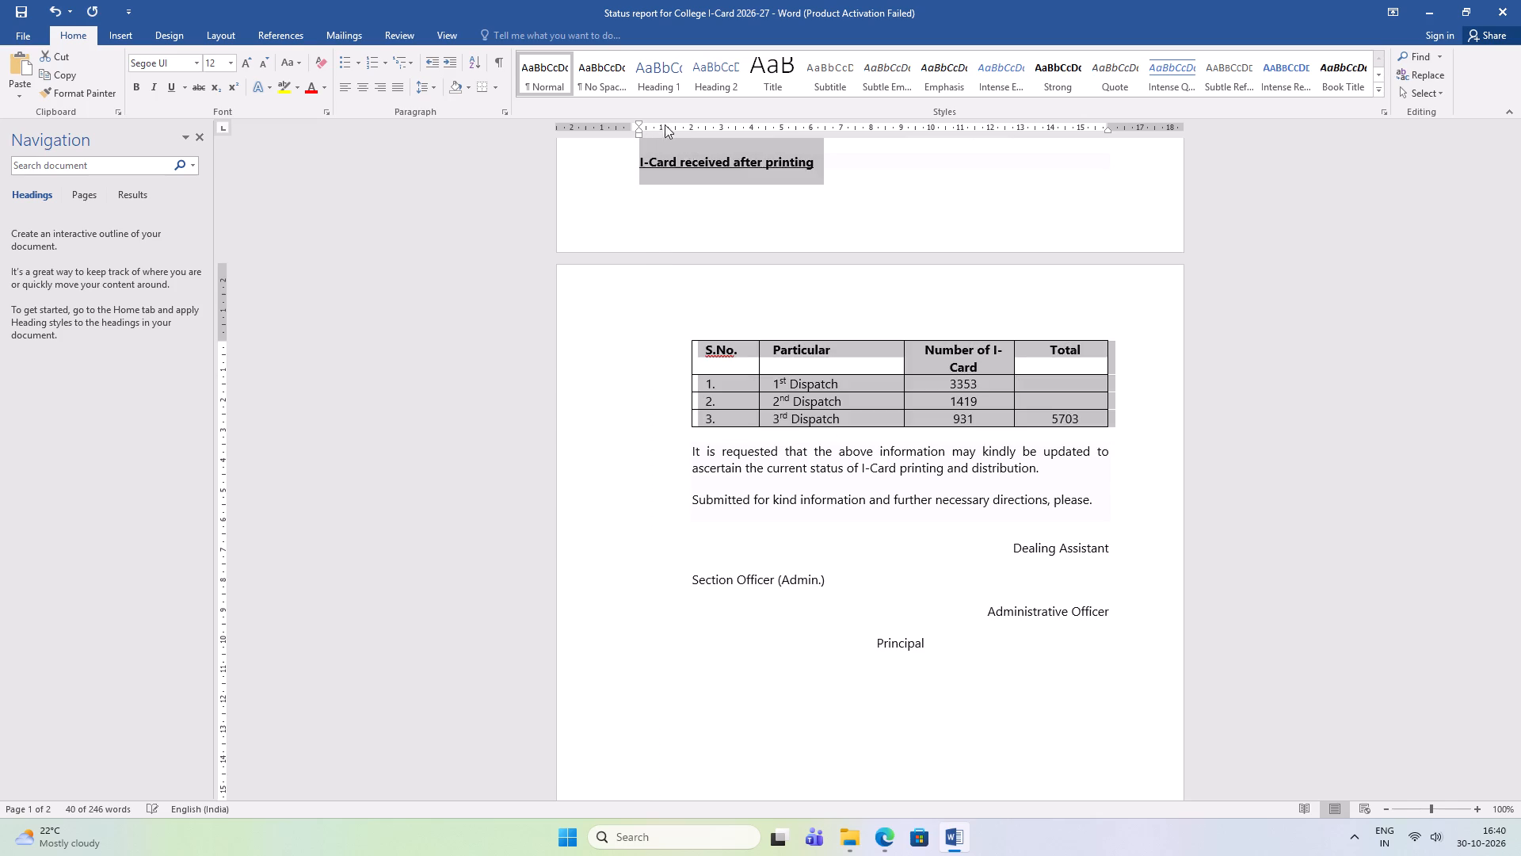
Select the sent-for-printing table from its header row down through the Re-issue row for indent adjustment.
{"action": "scroll", "coordinate": [874, 283], "scroll_direction": "up", "scroll_amount": 17}
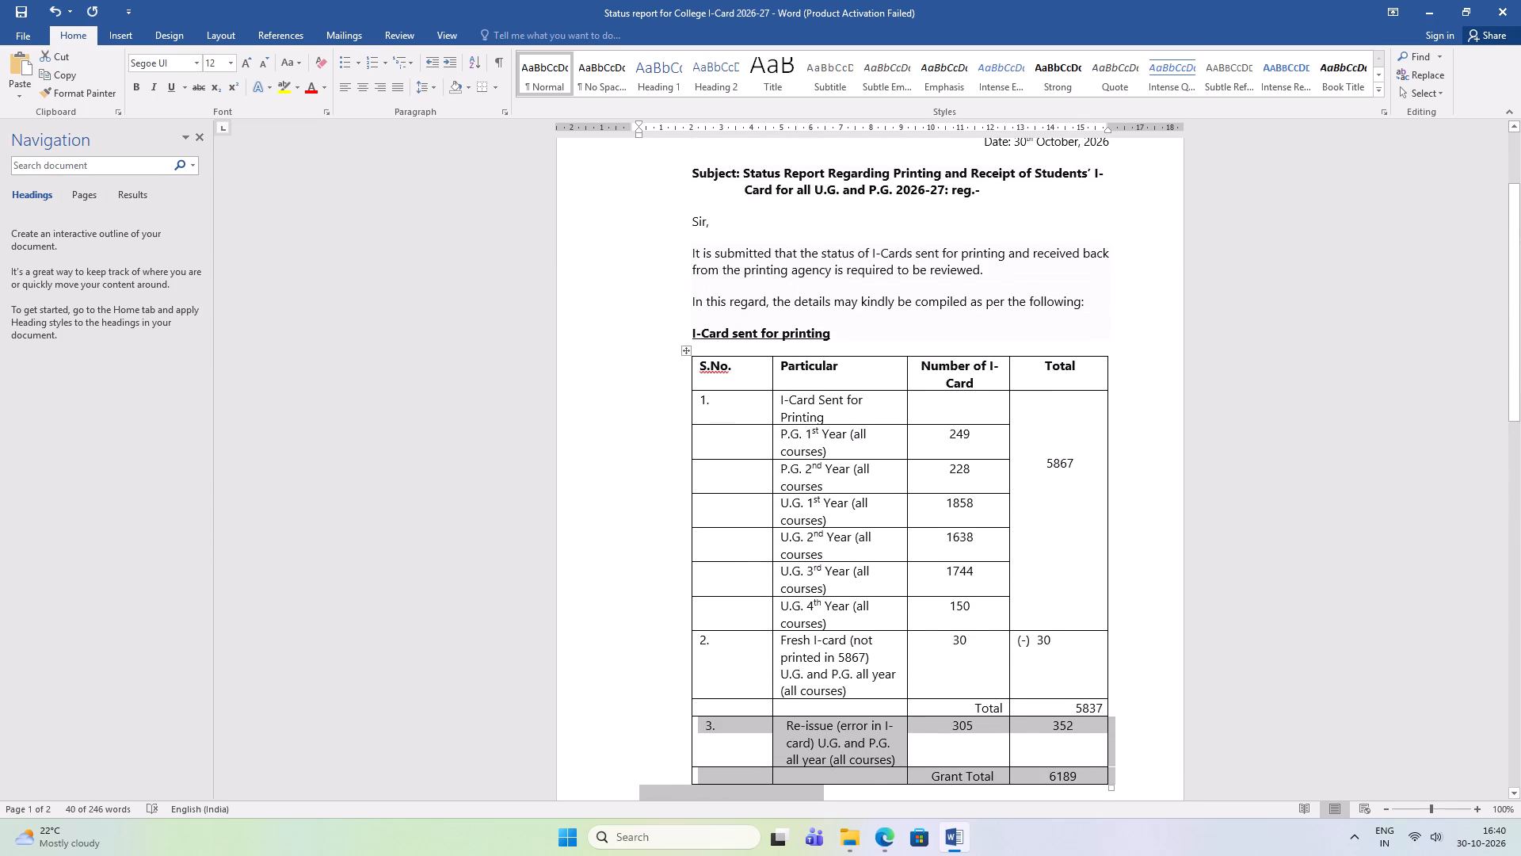
{"action": "left_click_drag", "start_coordinate": [700, 367], "coordinate": [1130, 770]}
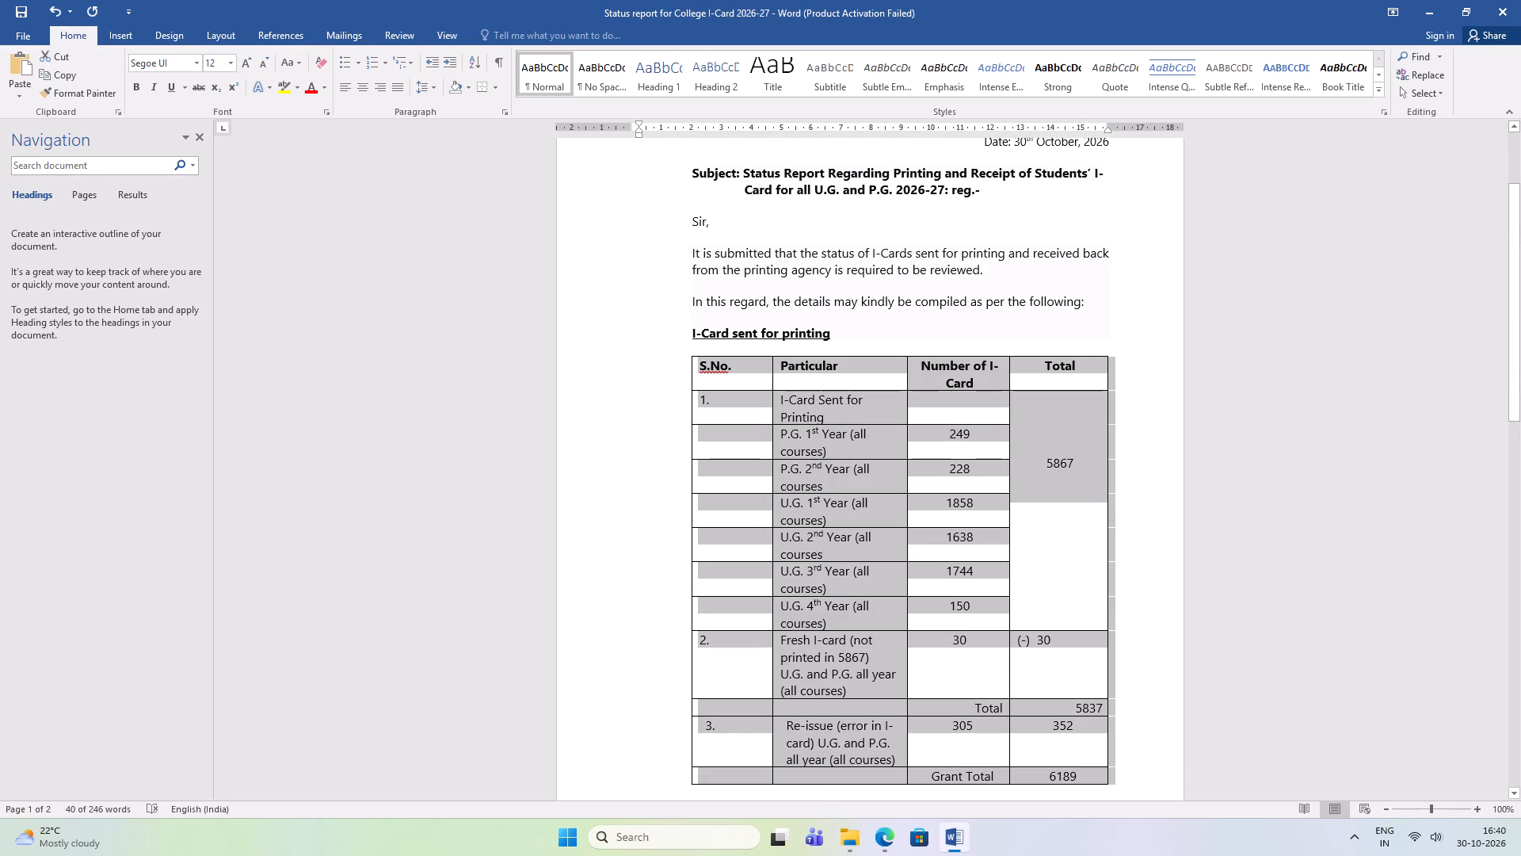
{"action": "left_click_drag", "start_coordinate": [1130, 770], "coordinate": [1118, 765]}
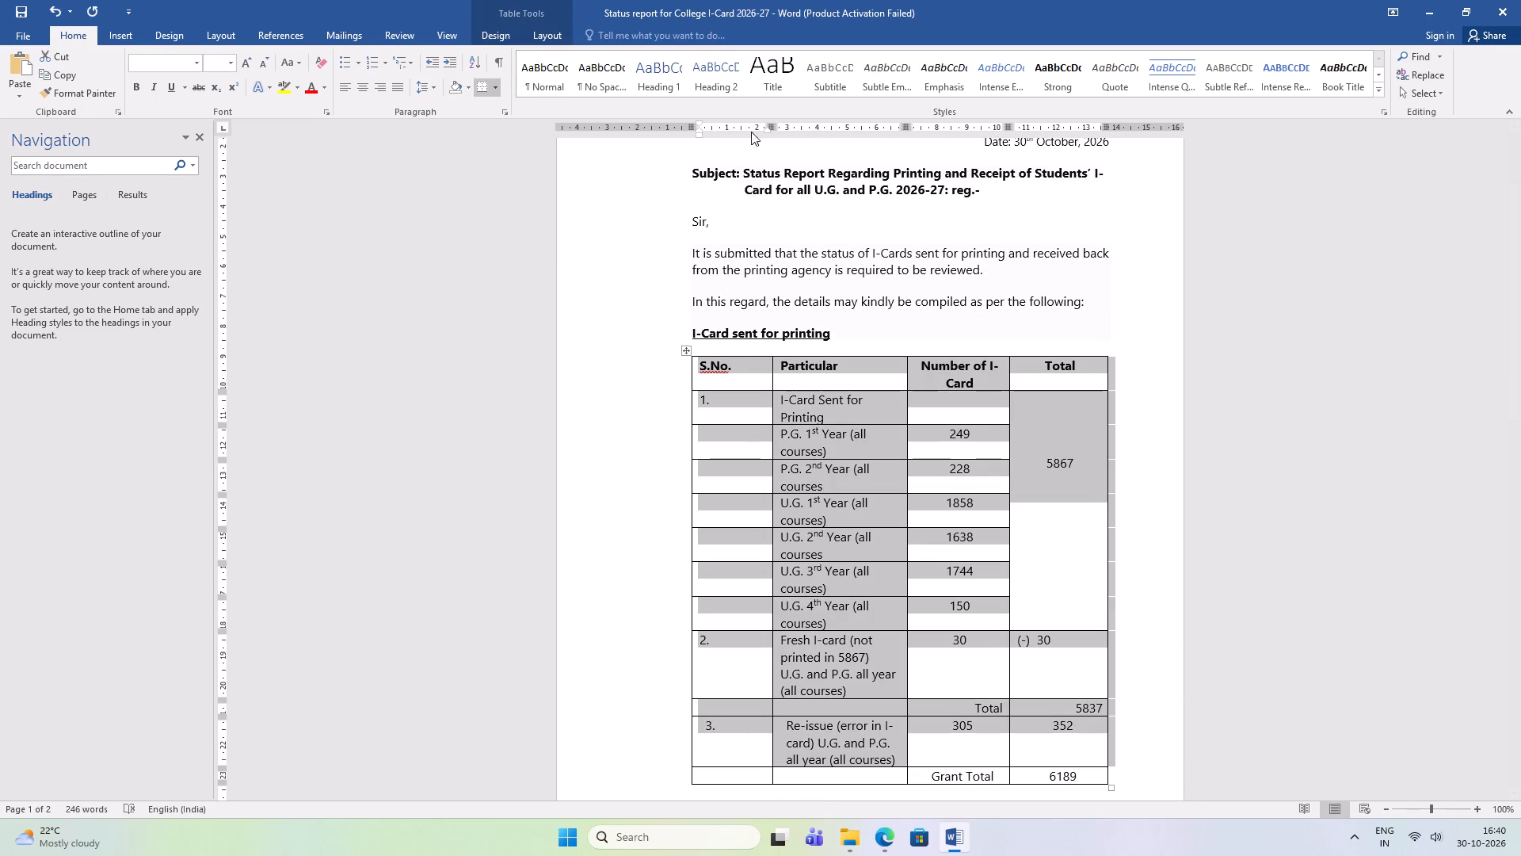
Narrow the S.No. column across the selected sent-for-printing table rows and check the table's layout over both pages.
{"action": "left_click_drag", "start_coordinate": [767, 130], "coordinate": [703, 124]}
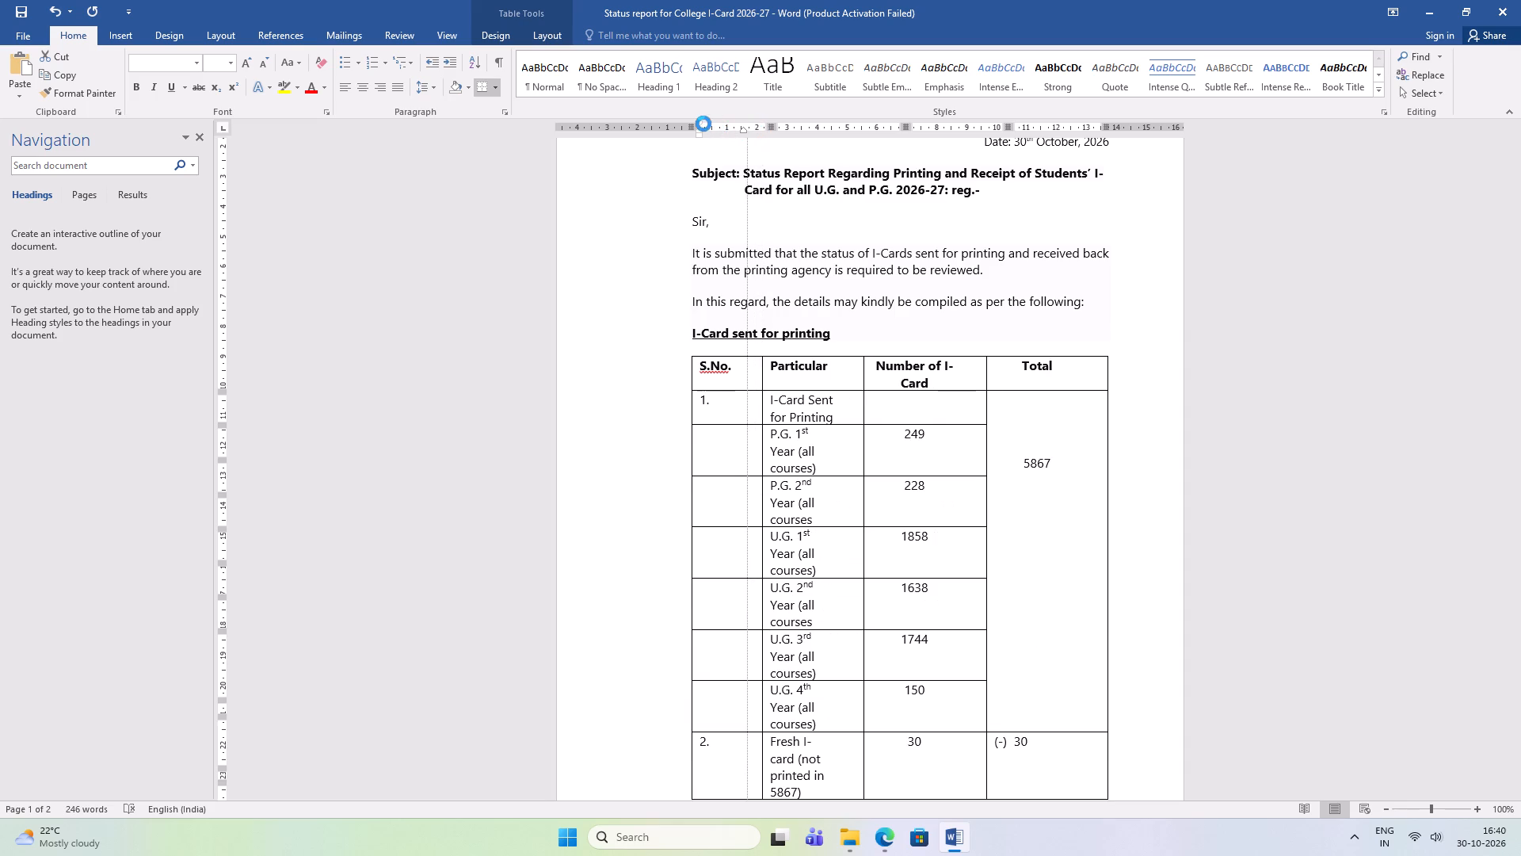
{"action": "left_click_drag", "start_coordinate": [703, 124], "coordinate": [707, 123]}
{"action": "left_click_drag", "start_coordinate": [733, 129], "coordinate": [704, 128]}
{"action": "scroll", "coordinate": [844, 393], "scroll_direction": "down", "scroll_amount": 5}
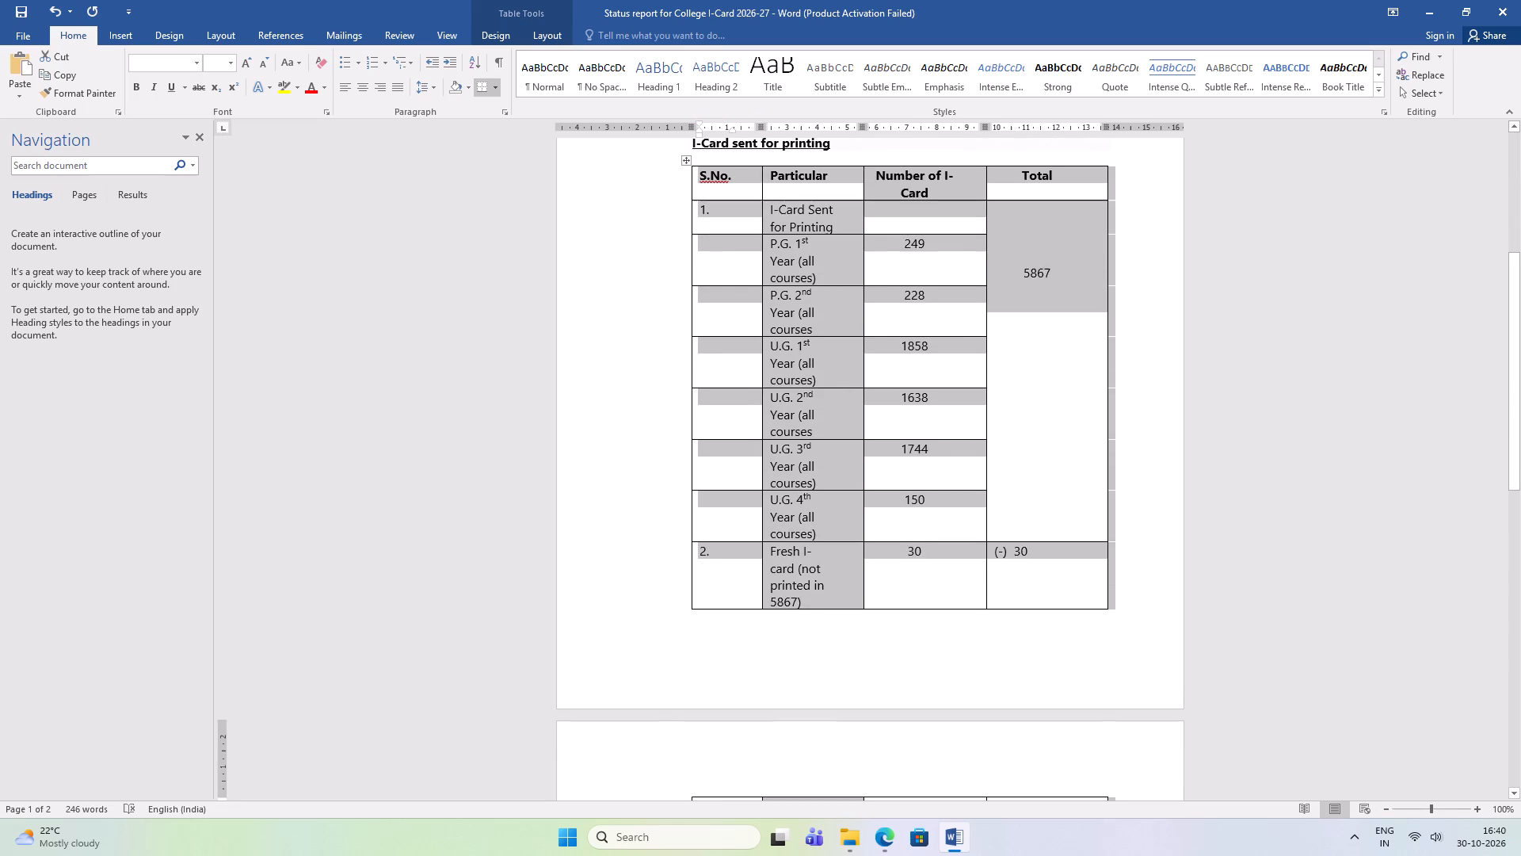
{"action": "scroll", "coordinate": [849, 407], "scroll_direction": "down", "scroll_amount": 11}
{"action": "scroll", "coordinate": [863, 426], "scroll_direction": "up", "scroll_amount": 5}
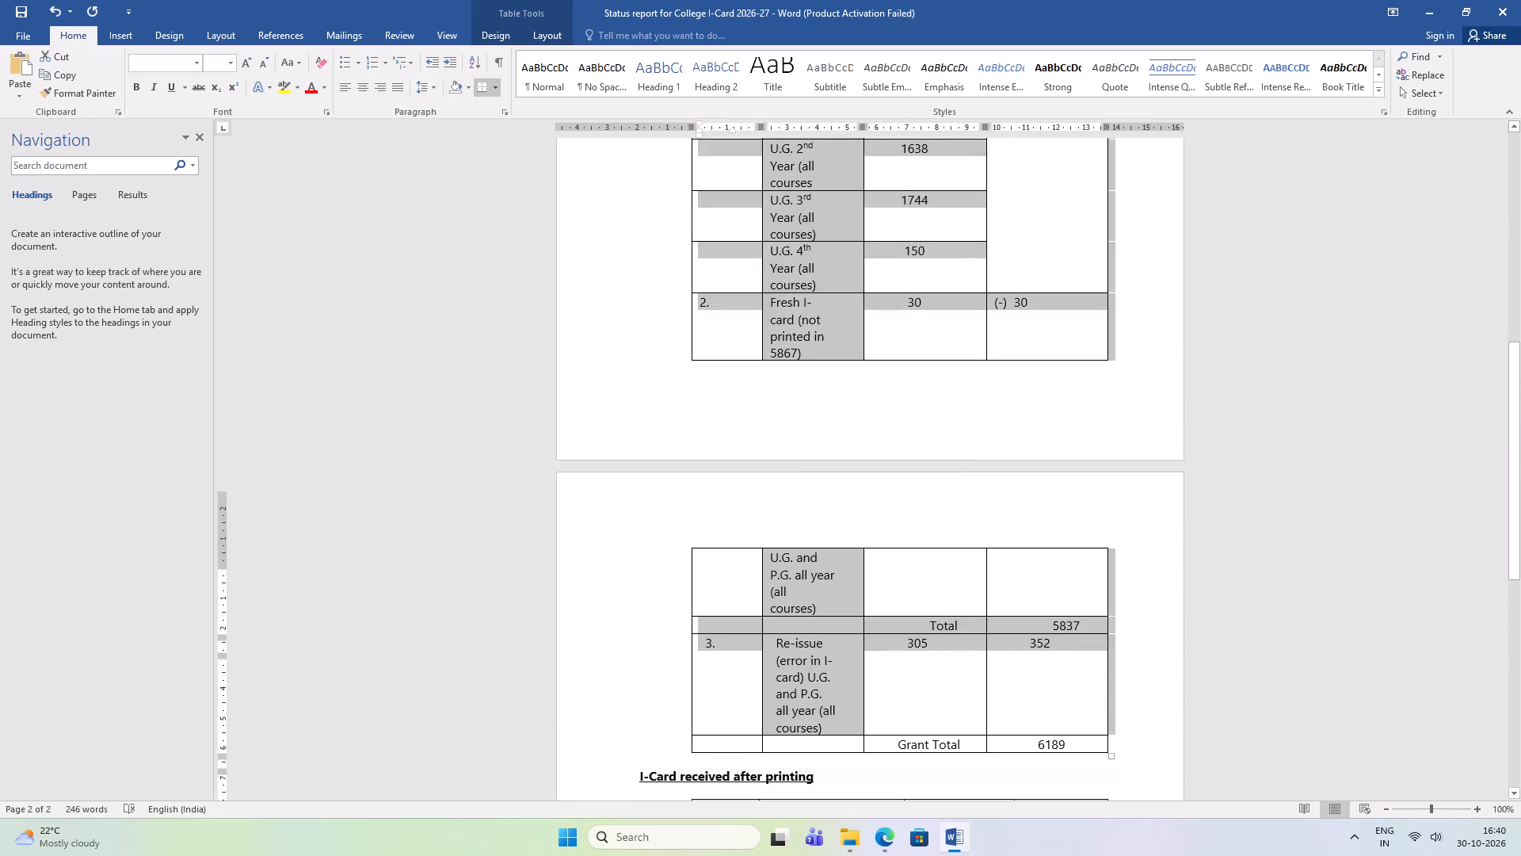
{"action": "left_click", "coordinate": [856, 410]}
{"action": "scroll", "coordinate": [872, 423], "scroll_direction": "up", "scroll_amount": 10}
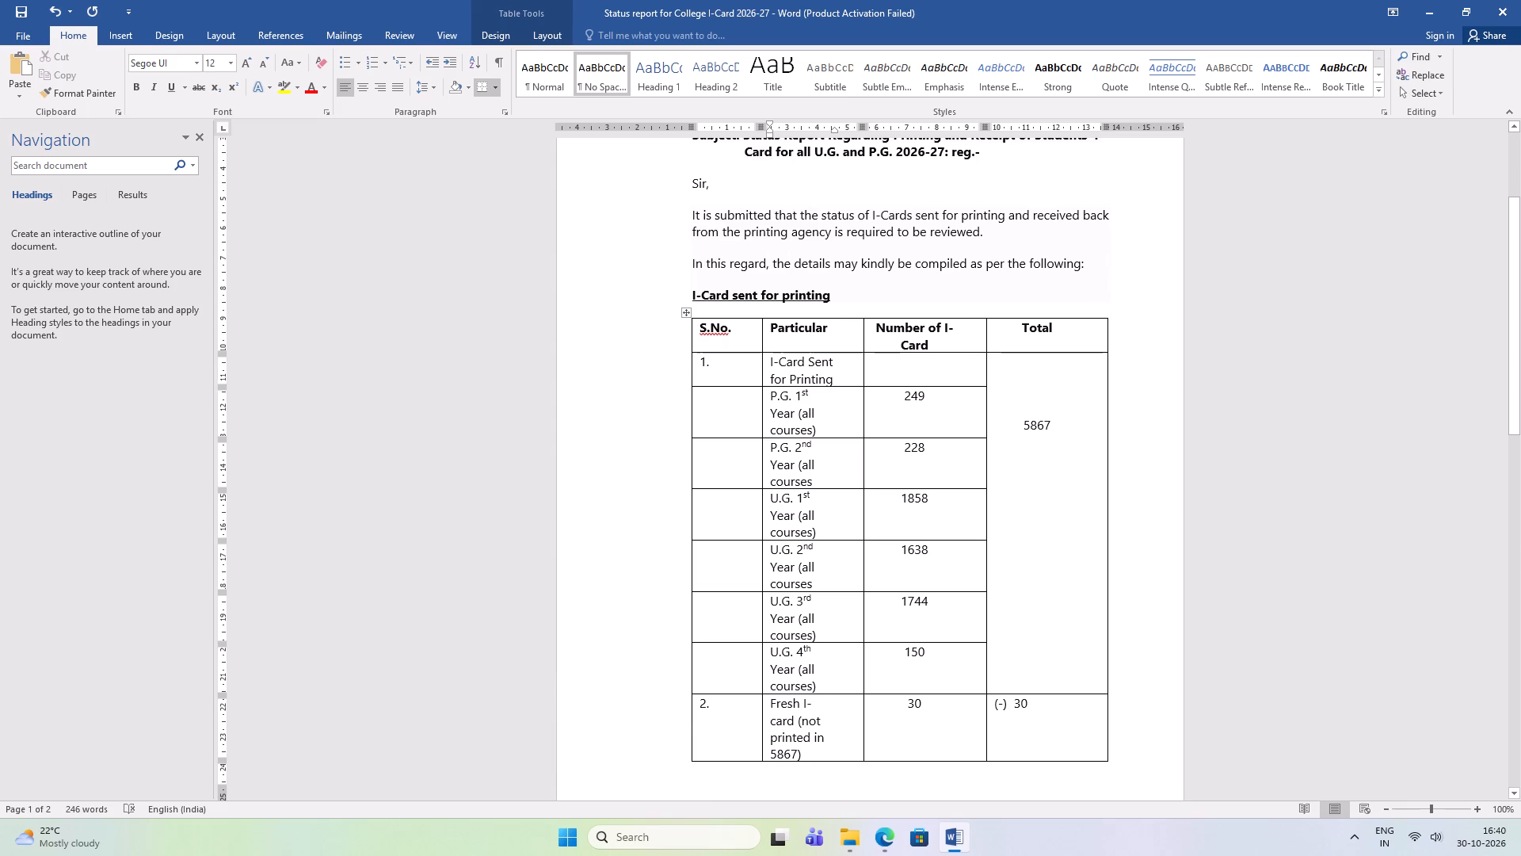
Adjust the sent-for-printing table's column dividers to widen the Particular and Number of I-Card columns, taking space from Total.
{"action": "left_click_drag", "start_coordinate": [863, 342], "coordinate": [902, 352]}
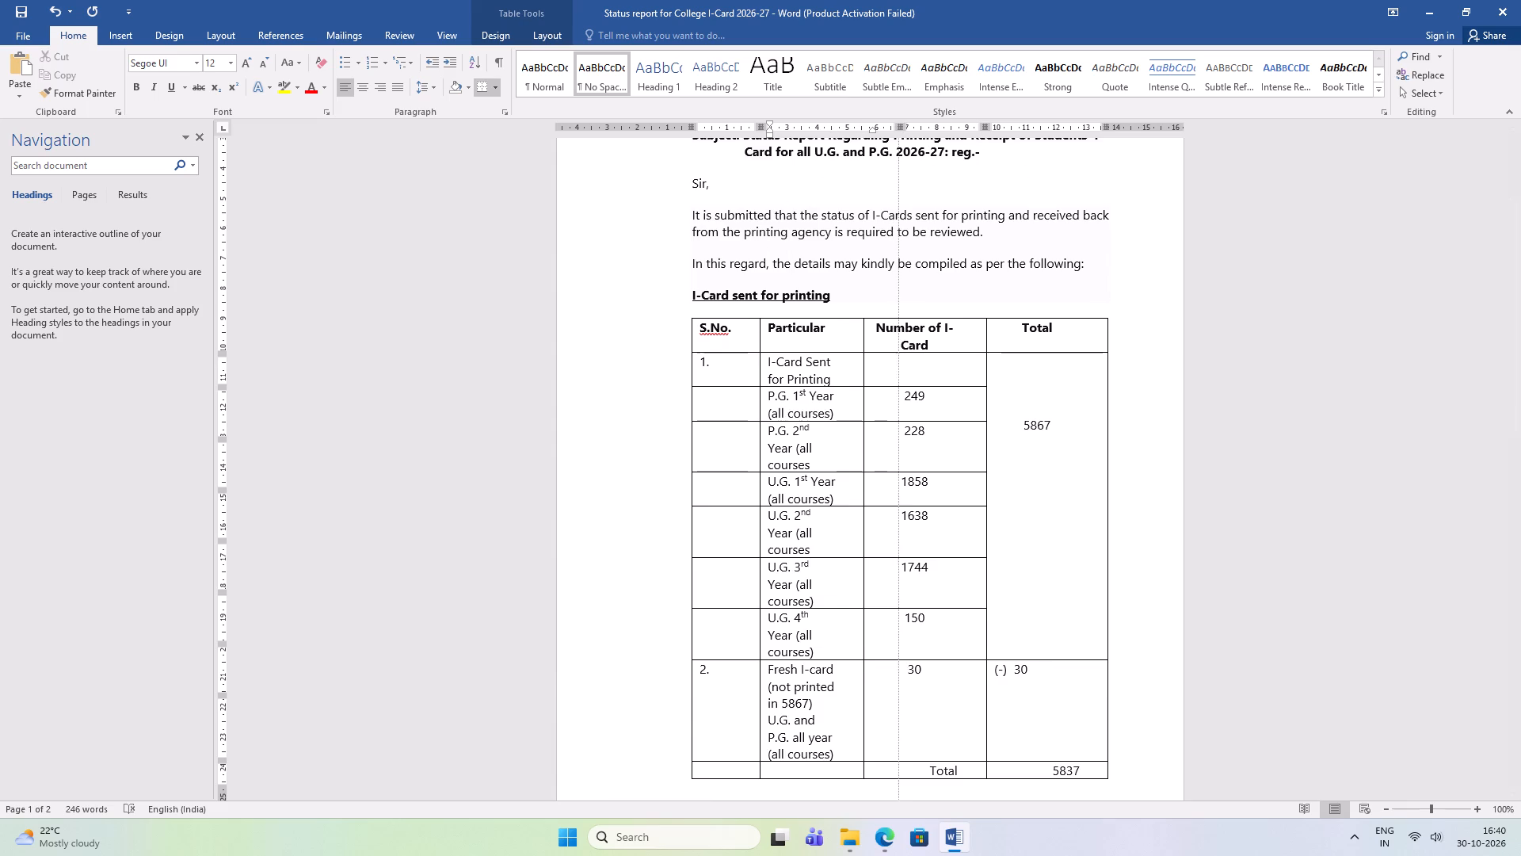
{"action": "left_click_drag", "start_coordinate": [902, 352], "coordinate": [905, 354]}
{"action": "left_click_drag", "start_coordinate": [863, 341], "coordinate": [894, 353]}
{"action": "left_click_drag", "start_coordinate": [986, 346], "coordinate": [1041, 362]}
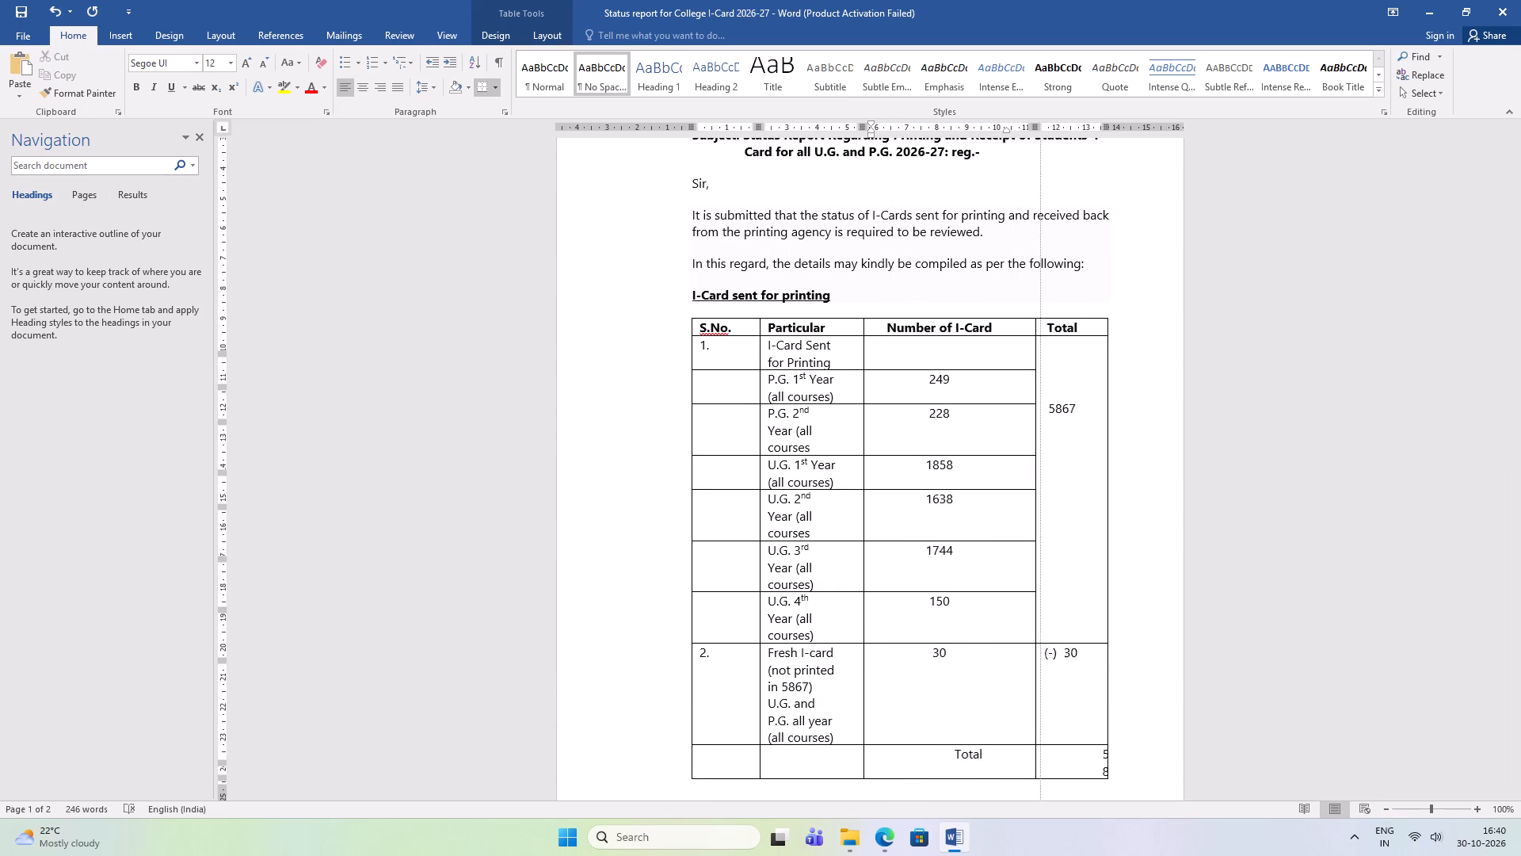
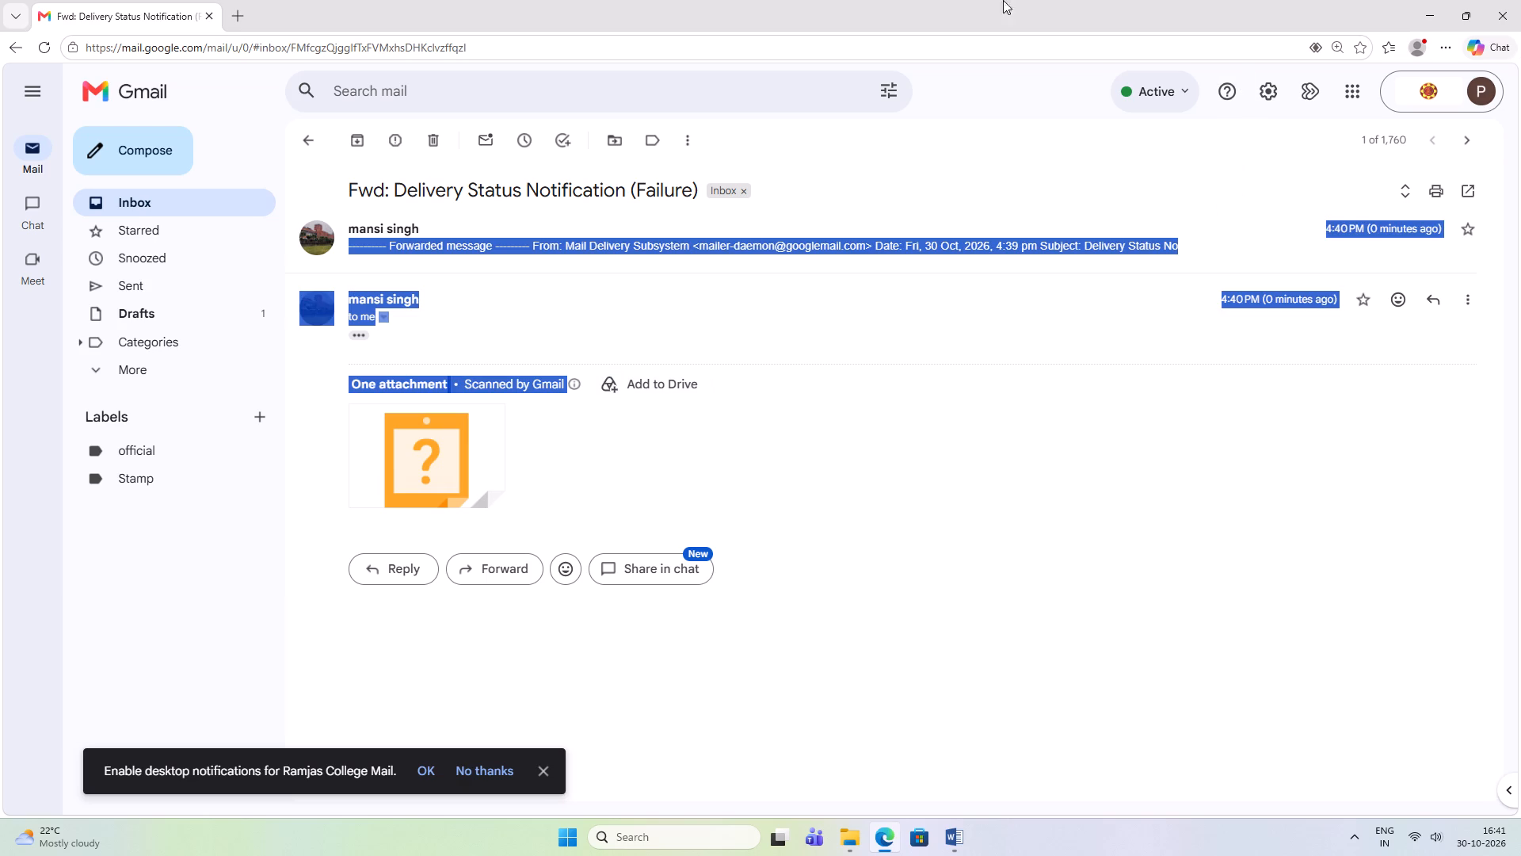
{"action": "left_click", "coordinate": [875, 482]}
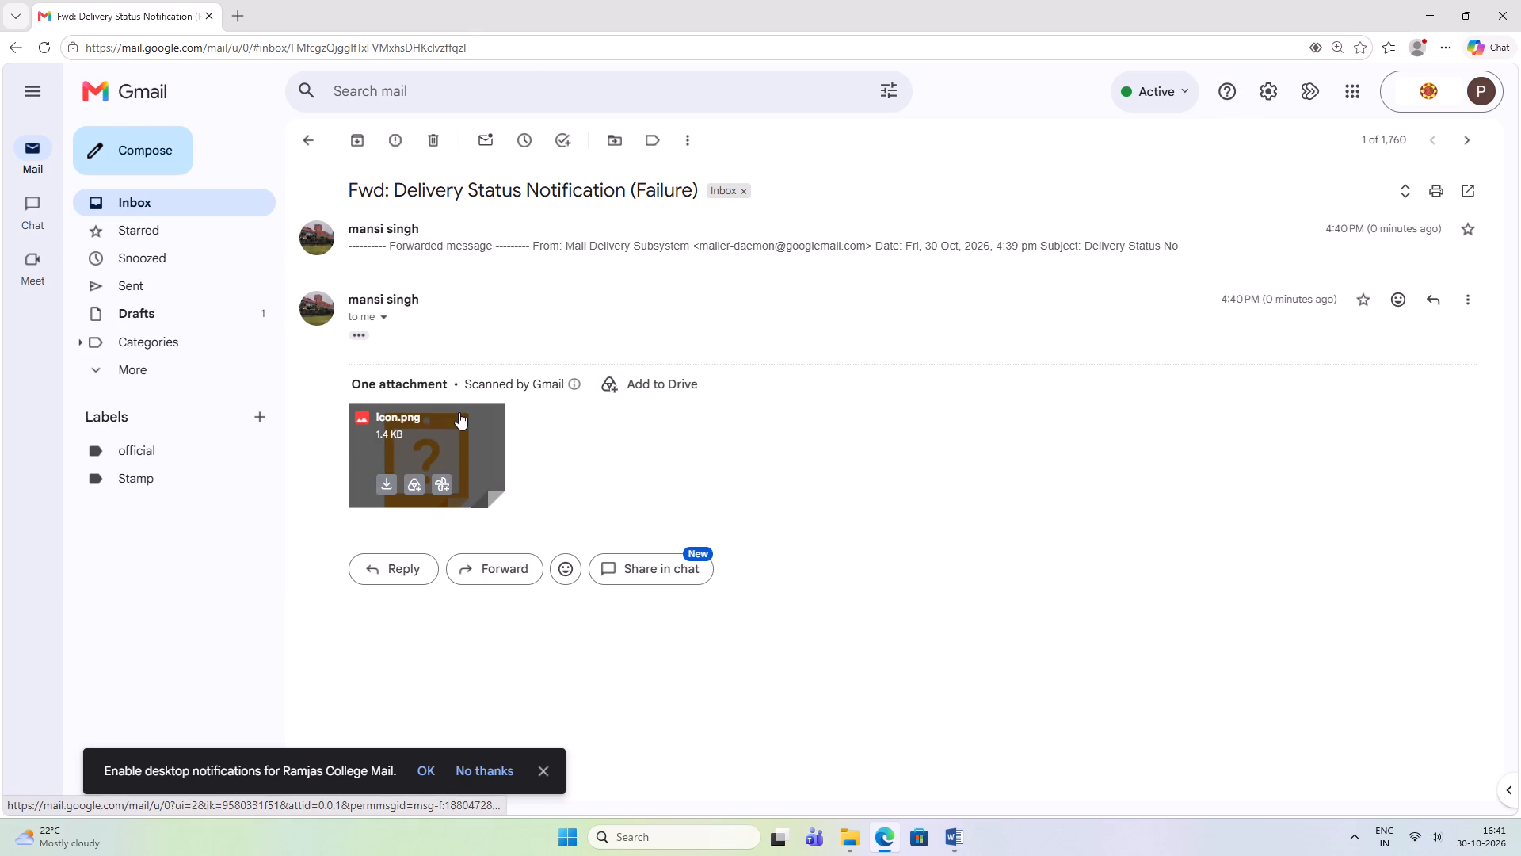
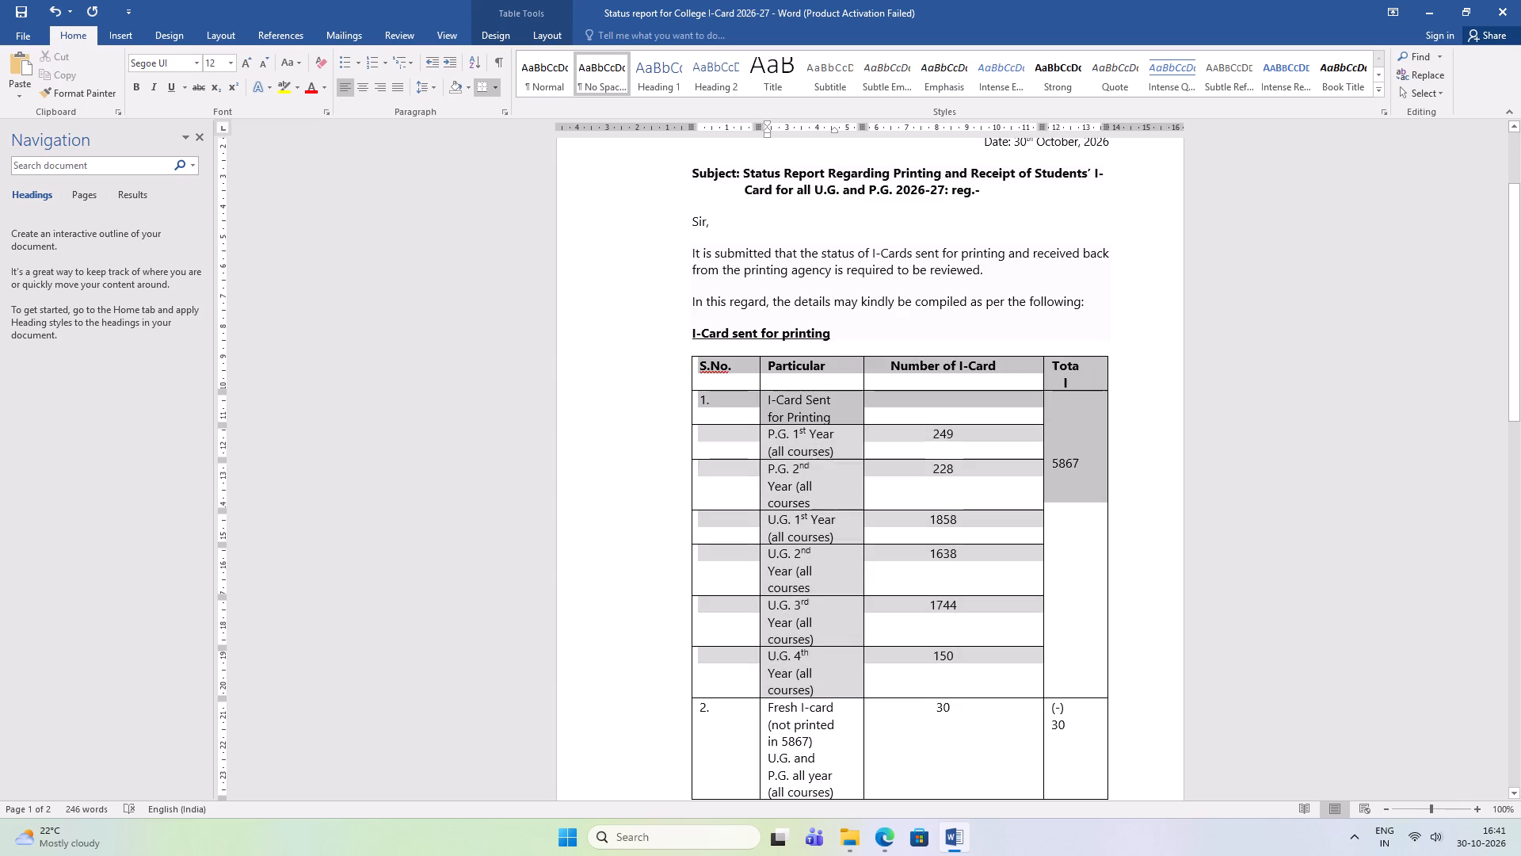
Extend the selection through the sent-for-printing table's Grant Total row and adjust the right indent of the selected cells.
{"action": "left_click_drag", "start_coordinate": [1054, 681], "coordinate": [1107, 798]}
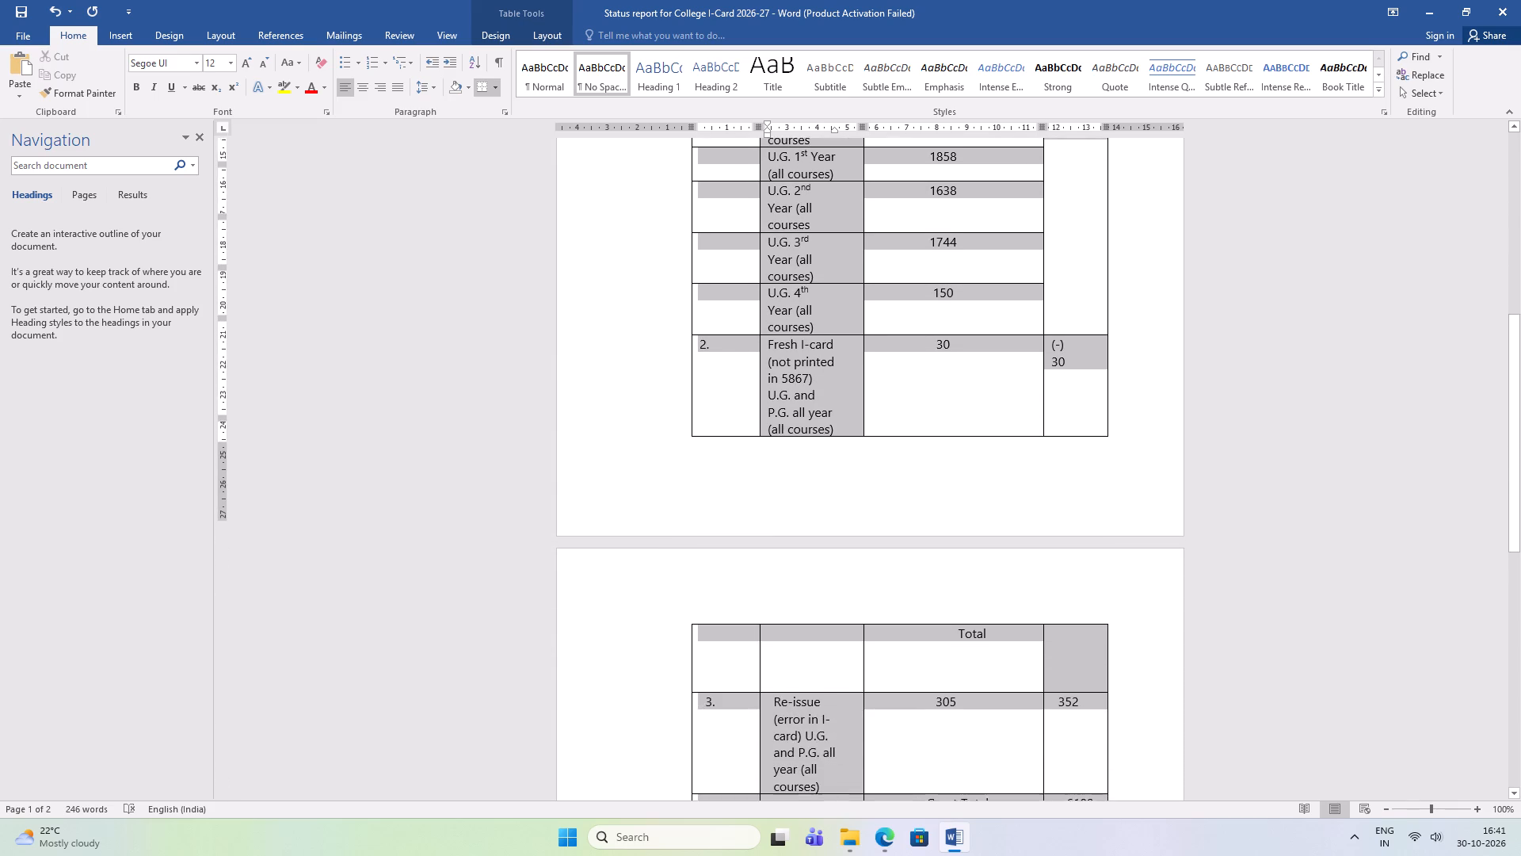
{"action": "left_click_drag", "start_coordinate": [1107, 798], "coordinate": [1128, 663]}
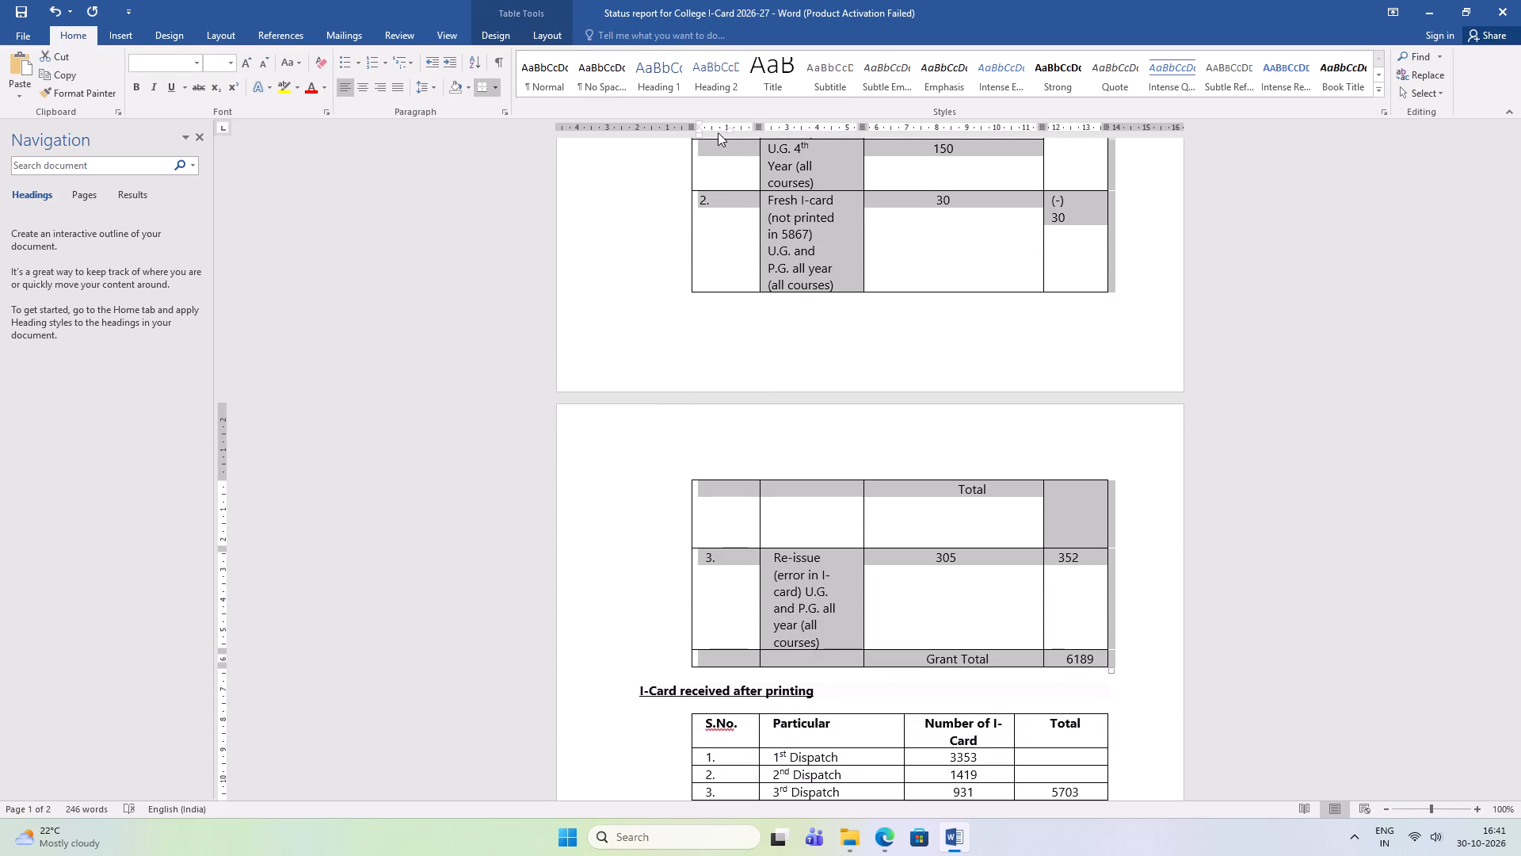
{"action": "left_click_drag", "start_coordinate": [730, 131], "coordinate": [708, 136]}
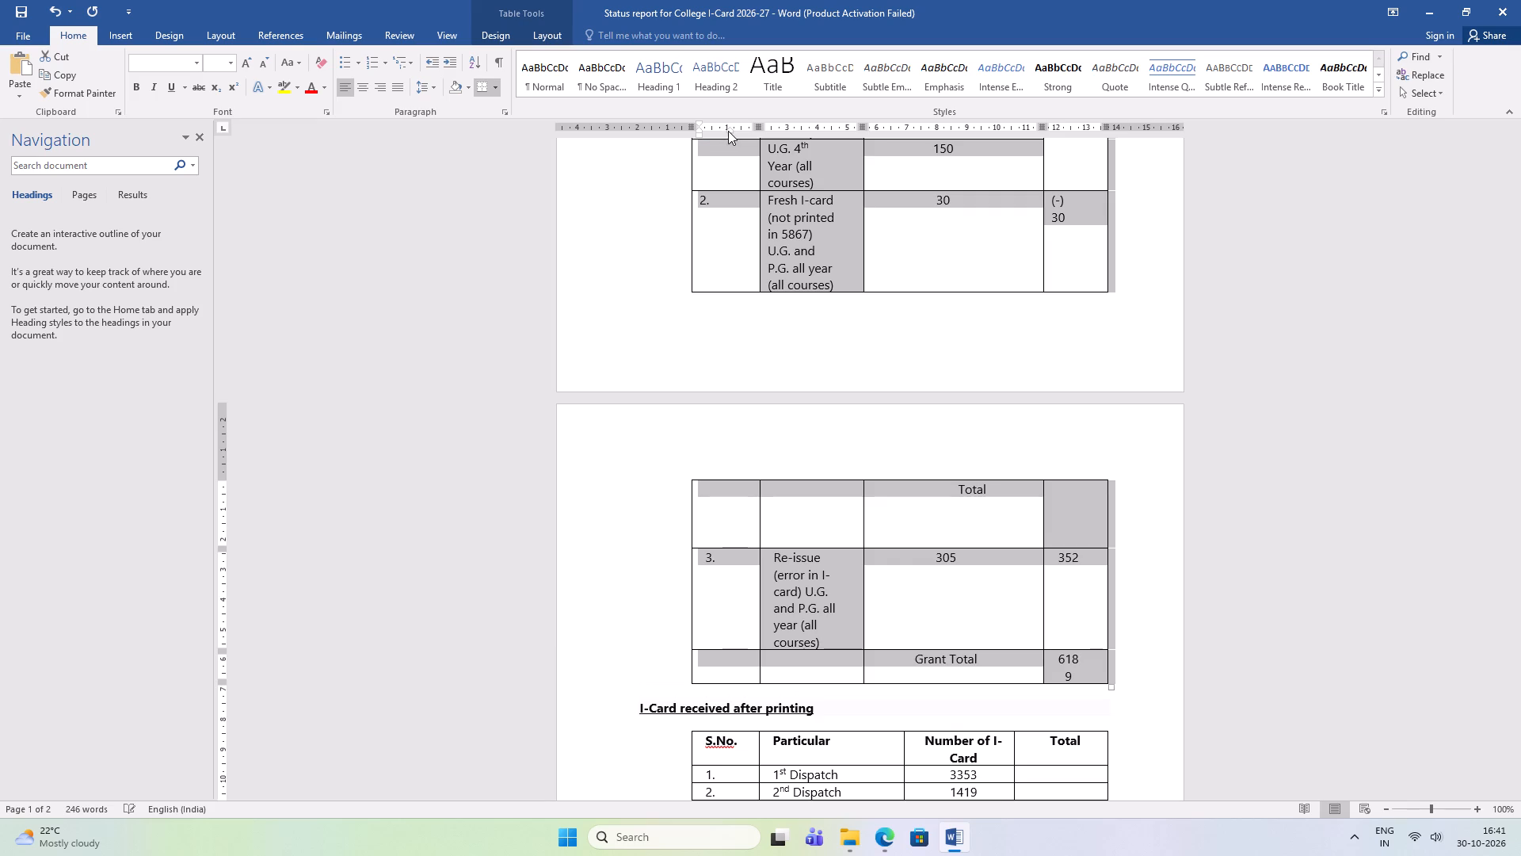
{"action": "left_click_drag", "start_coordinate": [729, 131], "coordinate": [709, 129]}
{"action": "left_click_drag", "start_coordinate": [732, 131], "coordinate": [703, 132]}
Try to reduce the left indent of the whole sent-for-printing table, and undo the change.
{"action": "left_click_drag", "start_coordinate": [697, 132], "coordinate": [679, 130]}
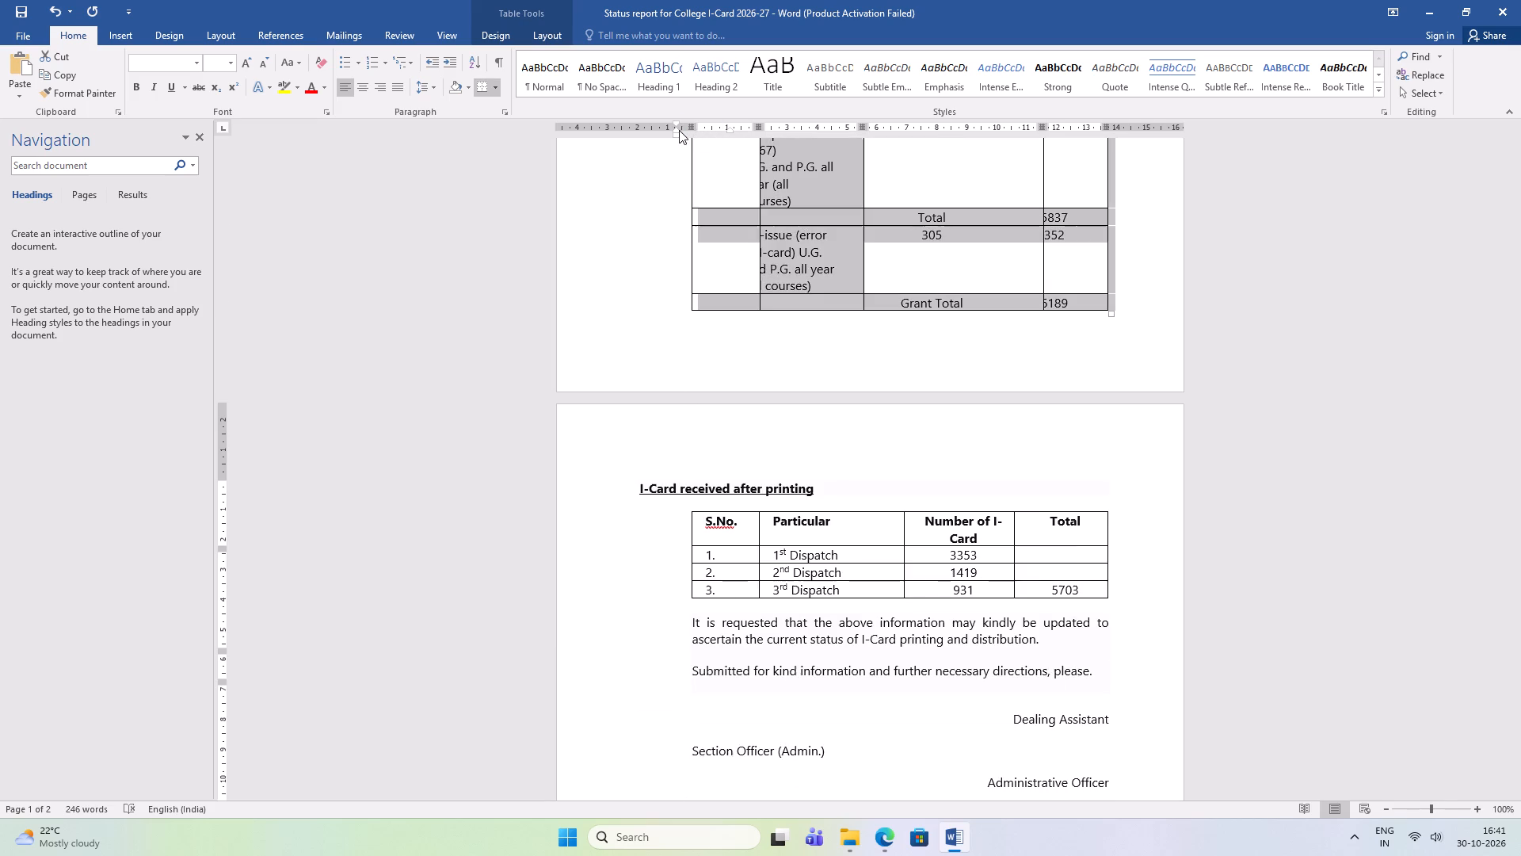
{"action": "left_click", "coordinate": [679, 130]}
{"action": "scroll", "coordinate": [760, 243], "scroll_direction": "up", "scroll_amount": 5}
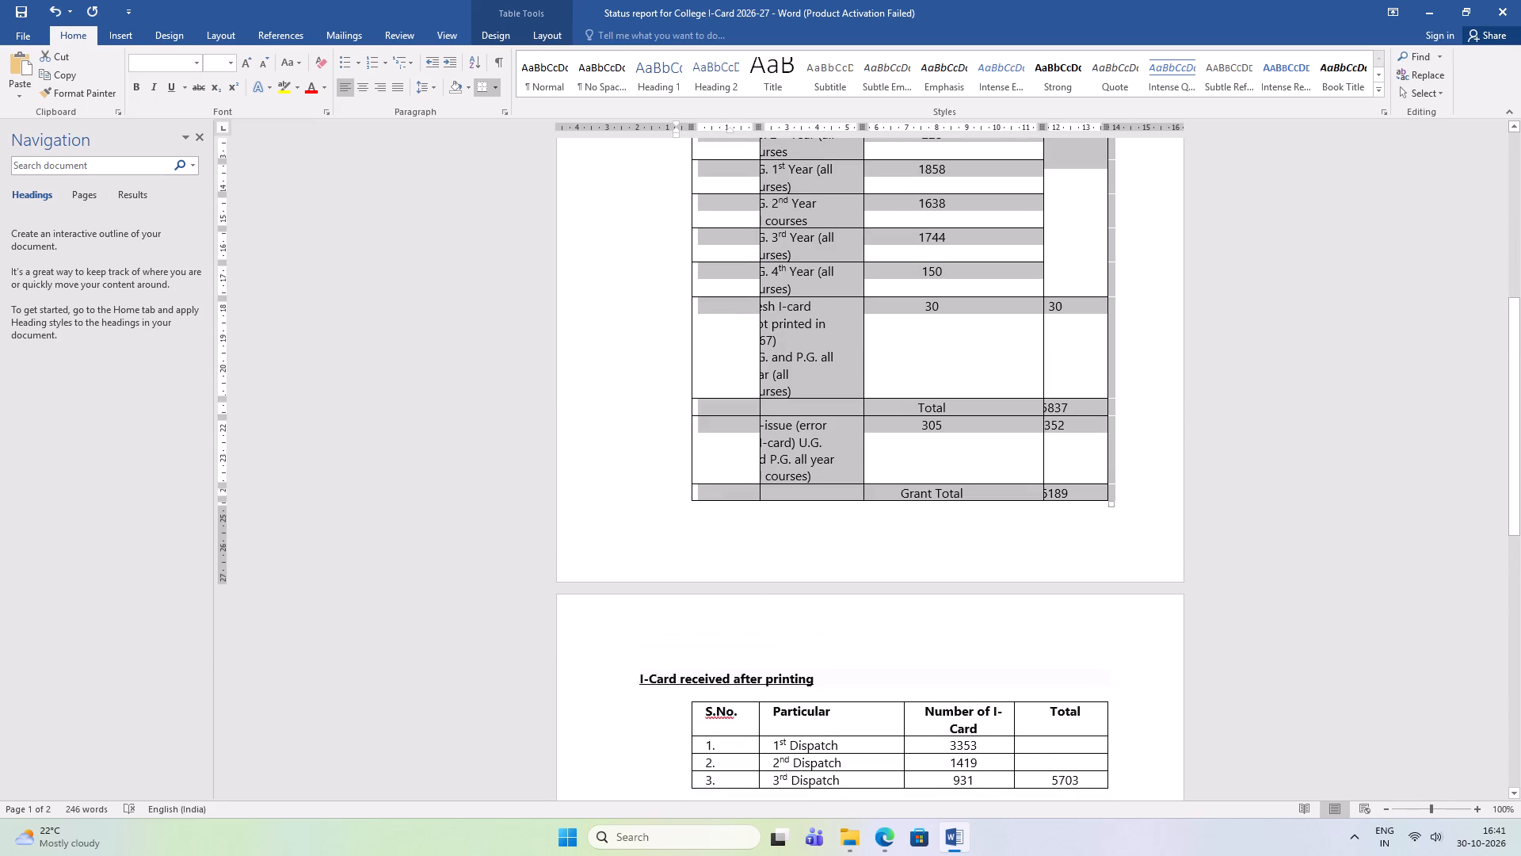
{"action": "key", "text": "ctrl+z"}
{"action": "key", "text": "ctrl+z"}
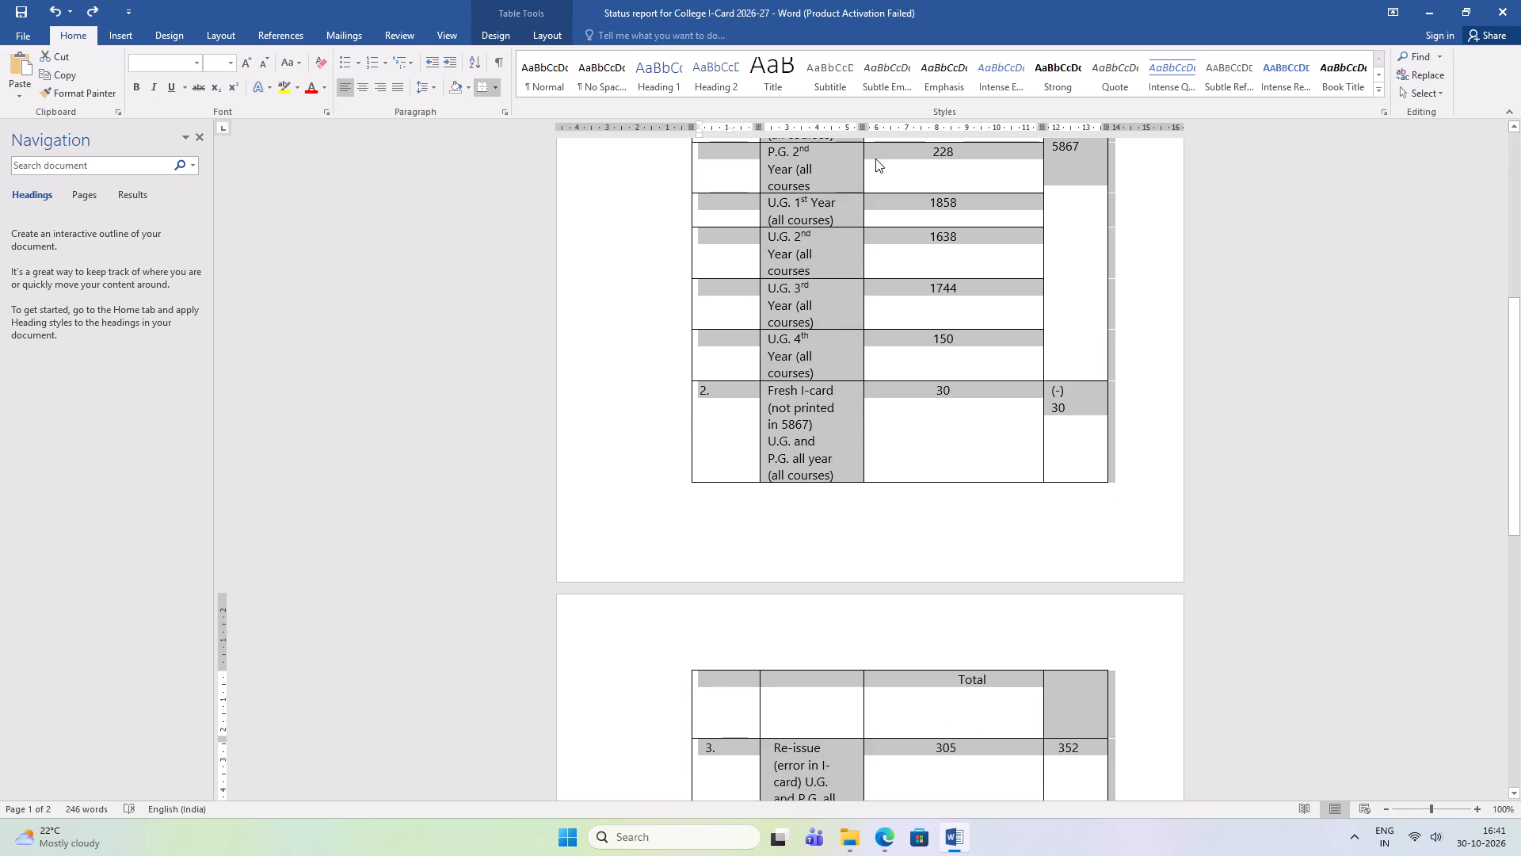
Widen the Particular column of the sent-for-printing table by narrowing the Number of I-Card column.
{"action": "scroll", "coordinate": [993, 149], "scroll_direction": "up", "scroll_amount": 10}
{"action": "left_click", "coordinate": [902, 432]}
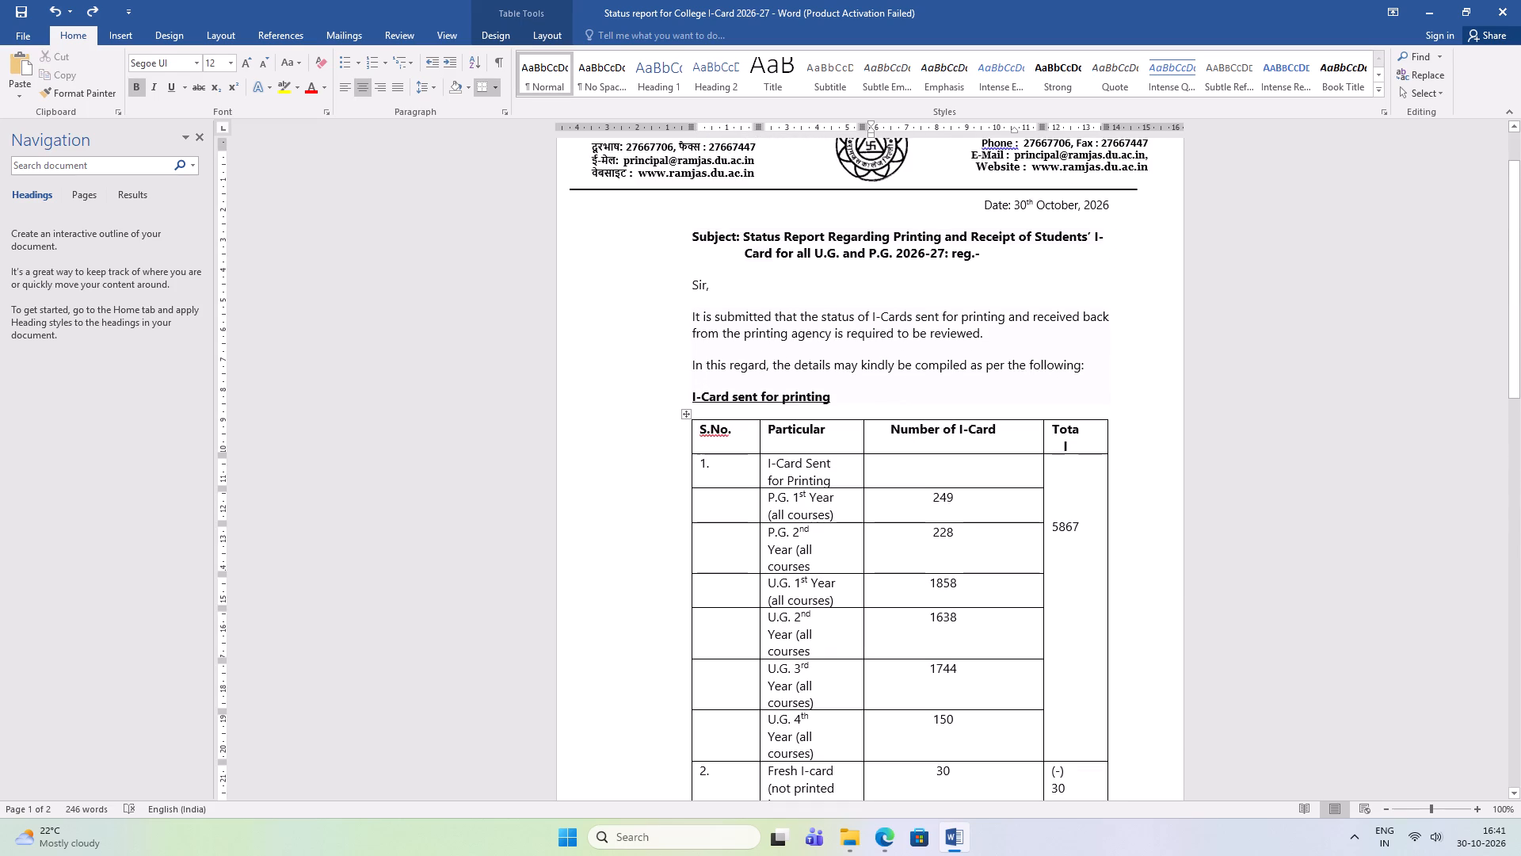
{"action": "left_click_drag", "start_coordinate": [757, 445], "coordinate": [732, 448]}
{"action": "scroll", "coordinate": [884, 583], "scroll_direction": "down", "scroll_amount": 12}
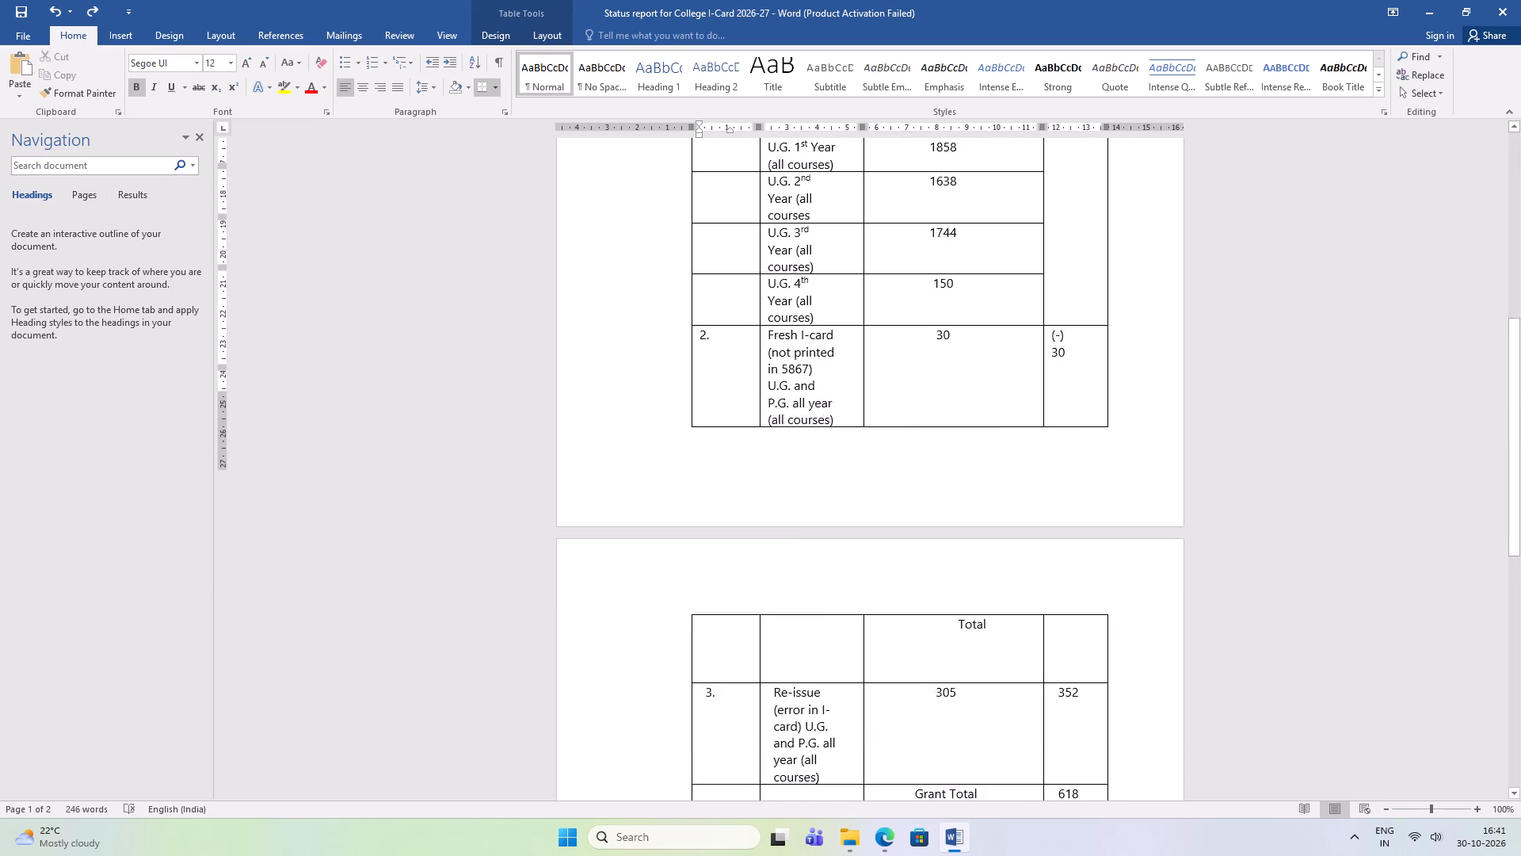
{"action": "scroll", "coordinate": [911, 557], "scroll_direction": "down", "scroll_amount": 5}
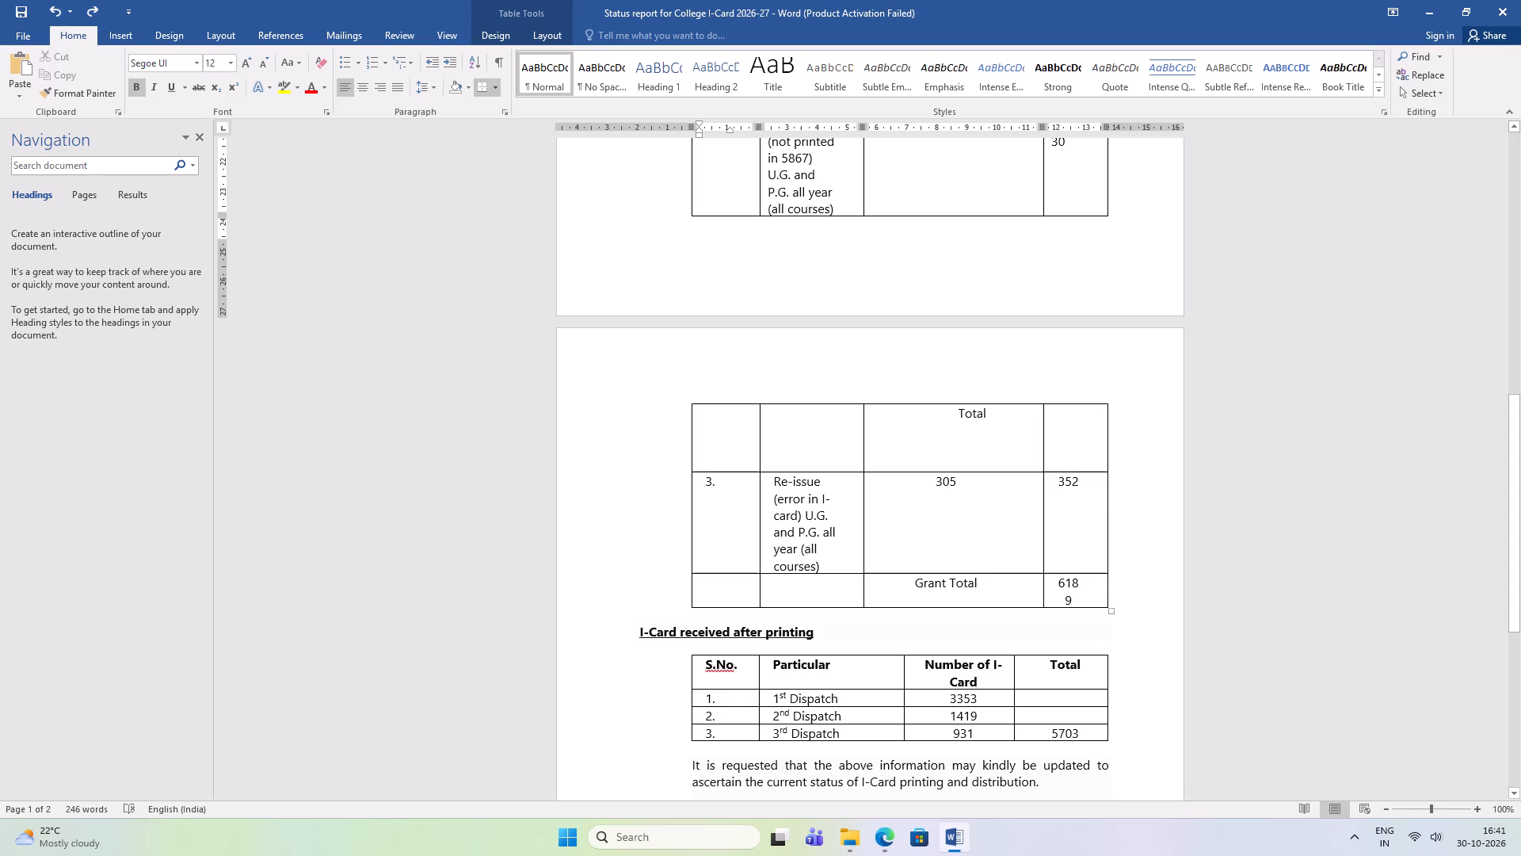
{"action": "scroll", "coordinate": [920, 647], "scroll_direction": "up", "scroll_amount": 9}
{"action": "scroll", "coordinate": [928, 632], "scroll_direction": "down", "scroll_amount": 5}
{"action": "scroll", "coordinate": [931, 627], "scroll_direction": "up", "scroll_amount": 11}
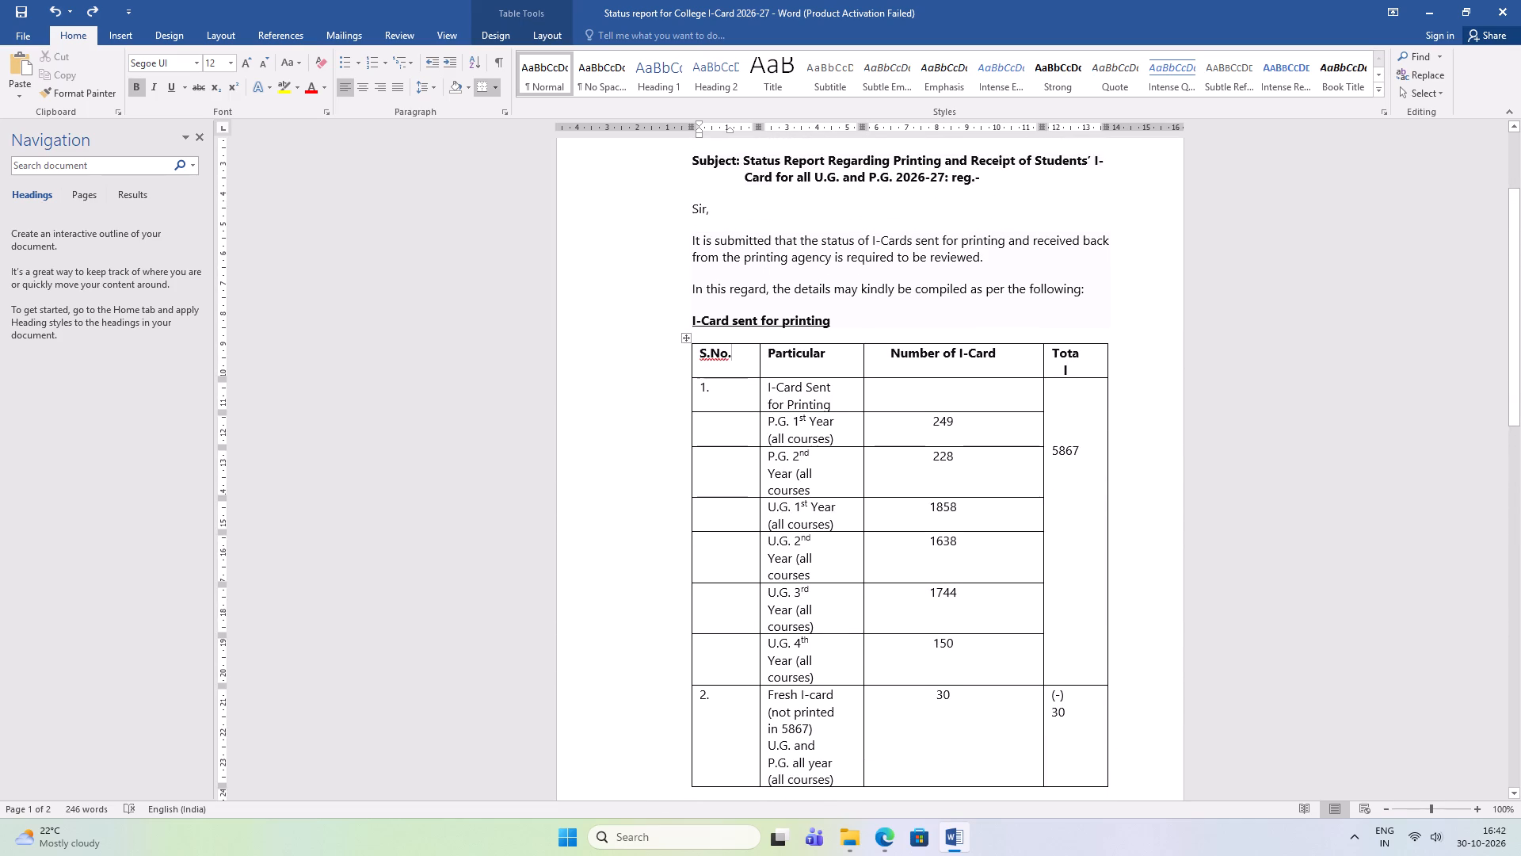
{"action": "left_click_drag", "start_coordinate": [863, 423], "coordinate": [864, 423]}
{"action": "left_click_drag", "start_coordinate": [864, 423], "coordinate": [954, 428]}
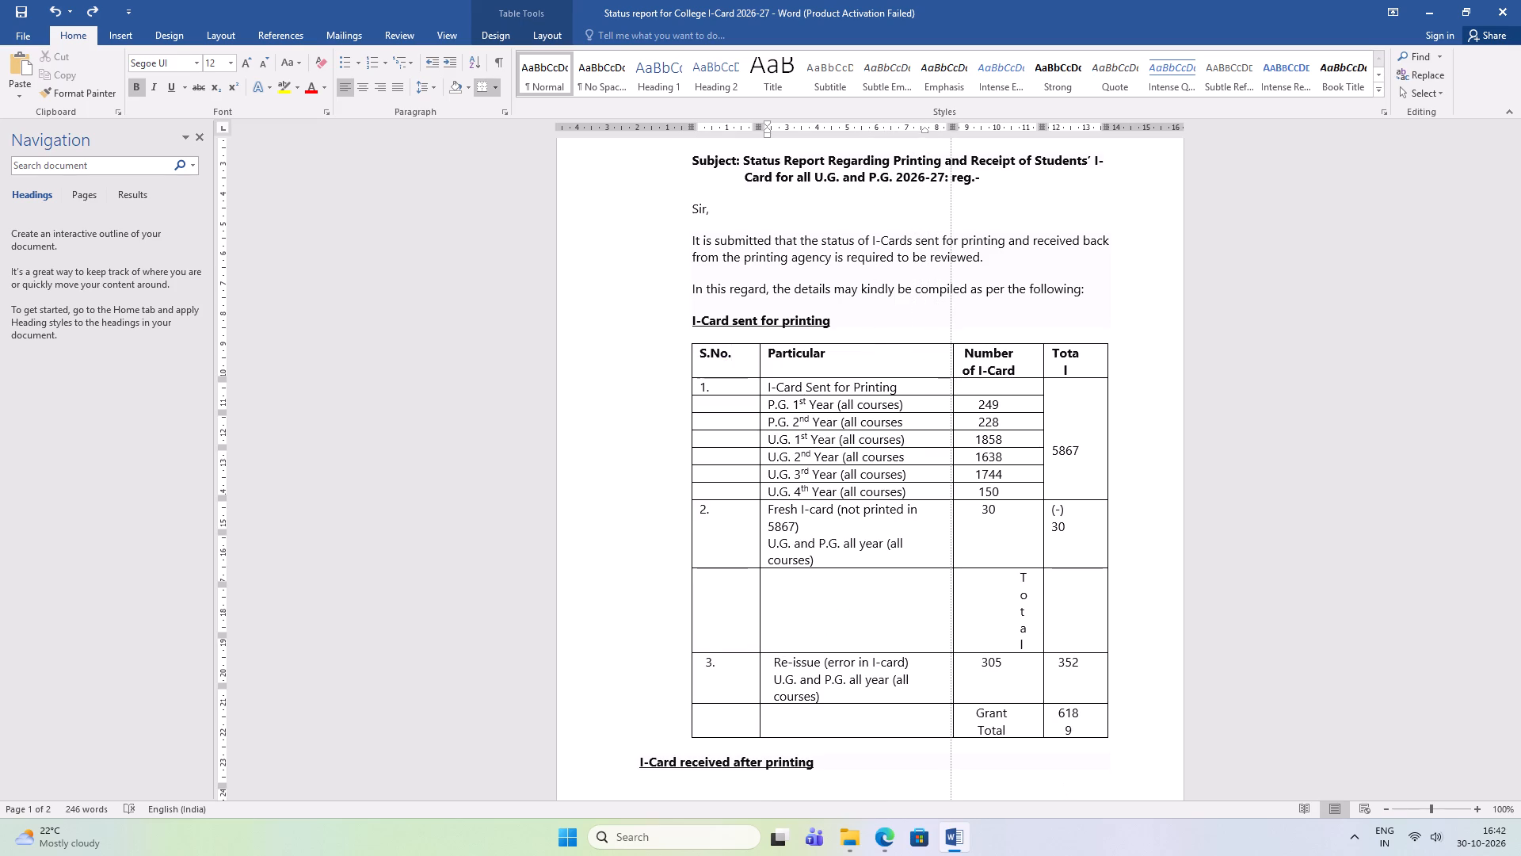
{"action": "left_click_drag", "start_coordinate": [954, 428], "coordinate": [957, 427]}
Remove the indent and centring from the word Total in the row below Fresh I-card so it fits on one line.
{"action": "left_click", "coordinate": [1004, 590]}
{"action": "left_click_drag", "start_coordinate": [1004, 571], "coordinate": [1023, 644]}
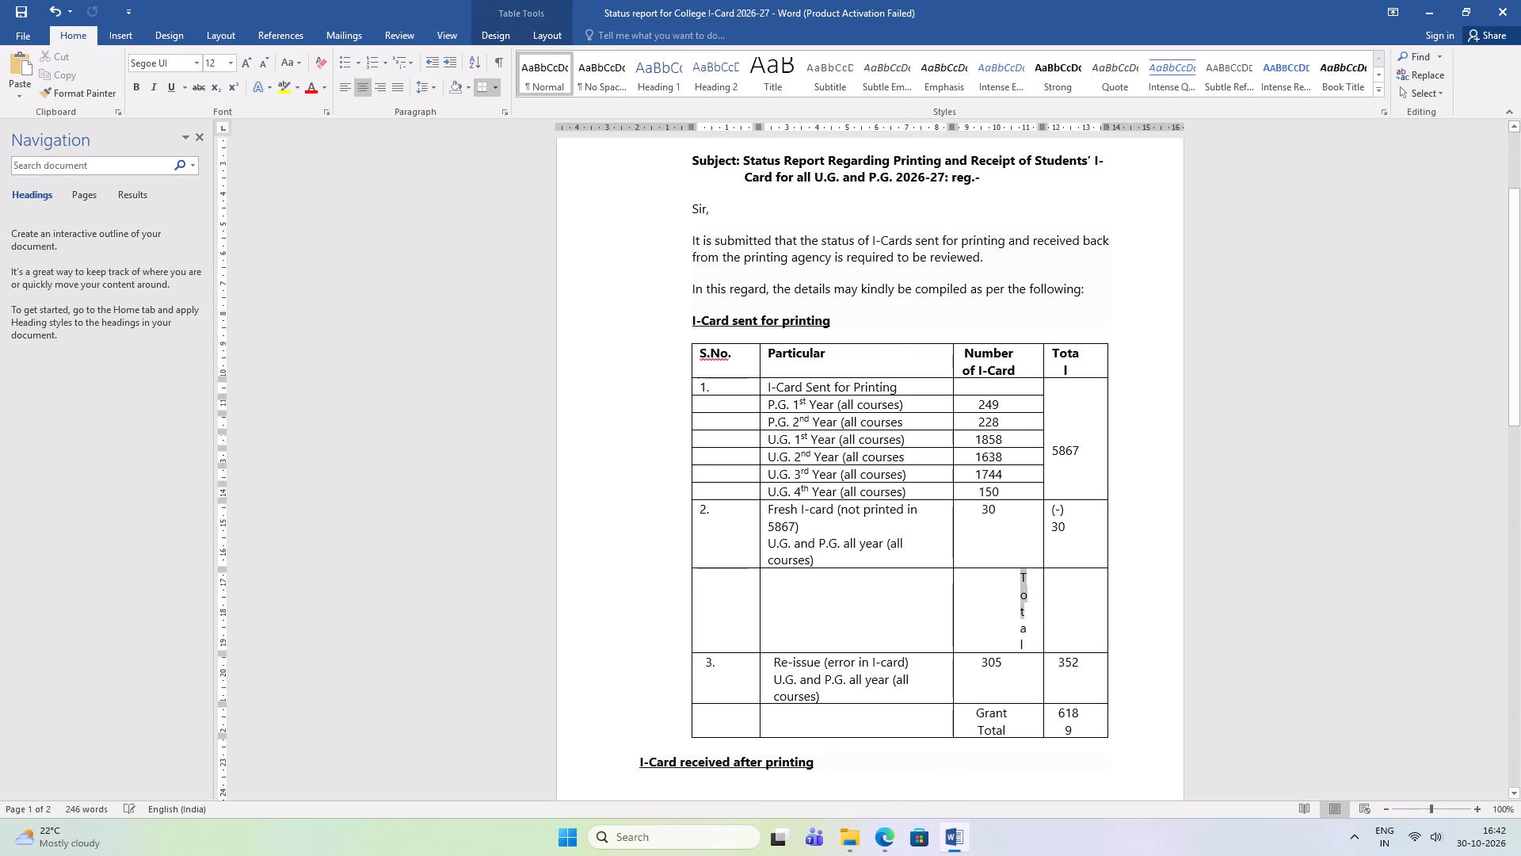
{"action": "left_click_drag", "start_coordinate": [1023, 644], "coordinate": [1023, 644]}
{"action": "left_click", "coordinate": [740, 121]}
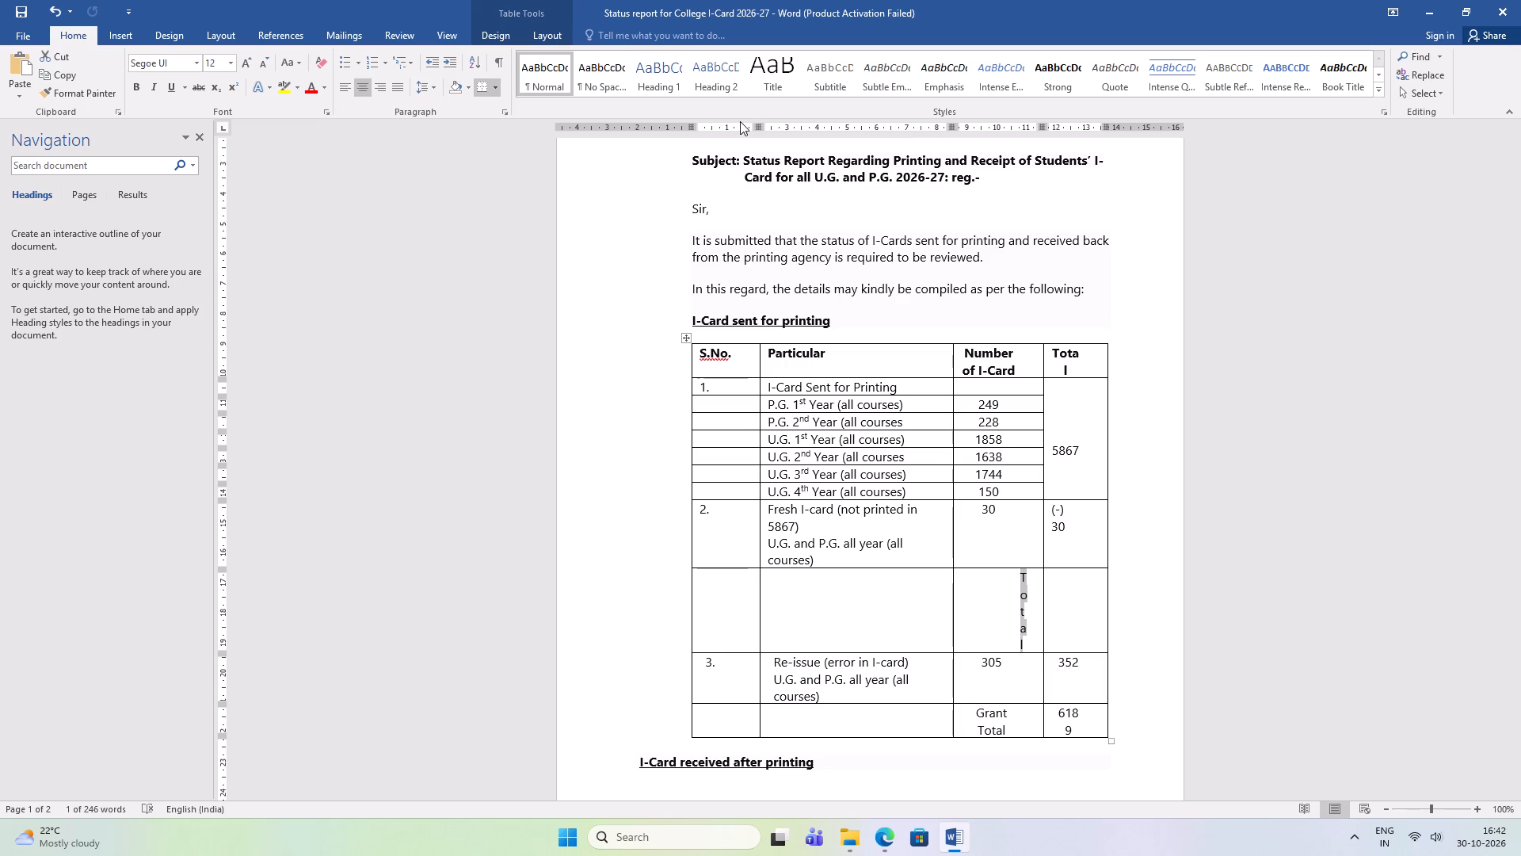
{"action": "left_click", "coordinate": [857, 356]}
{"action": "left_click", "coordinate": [1017, 575]}
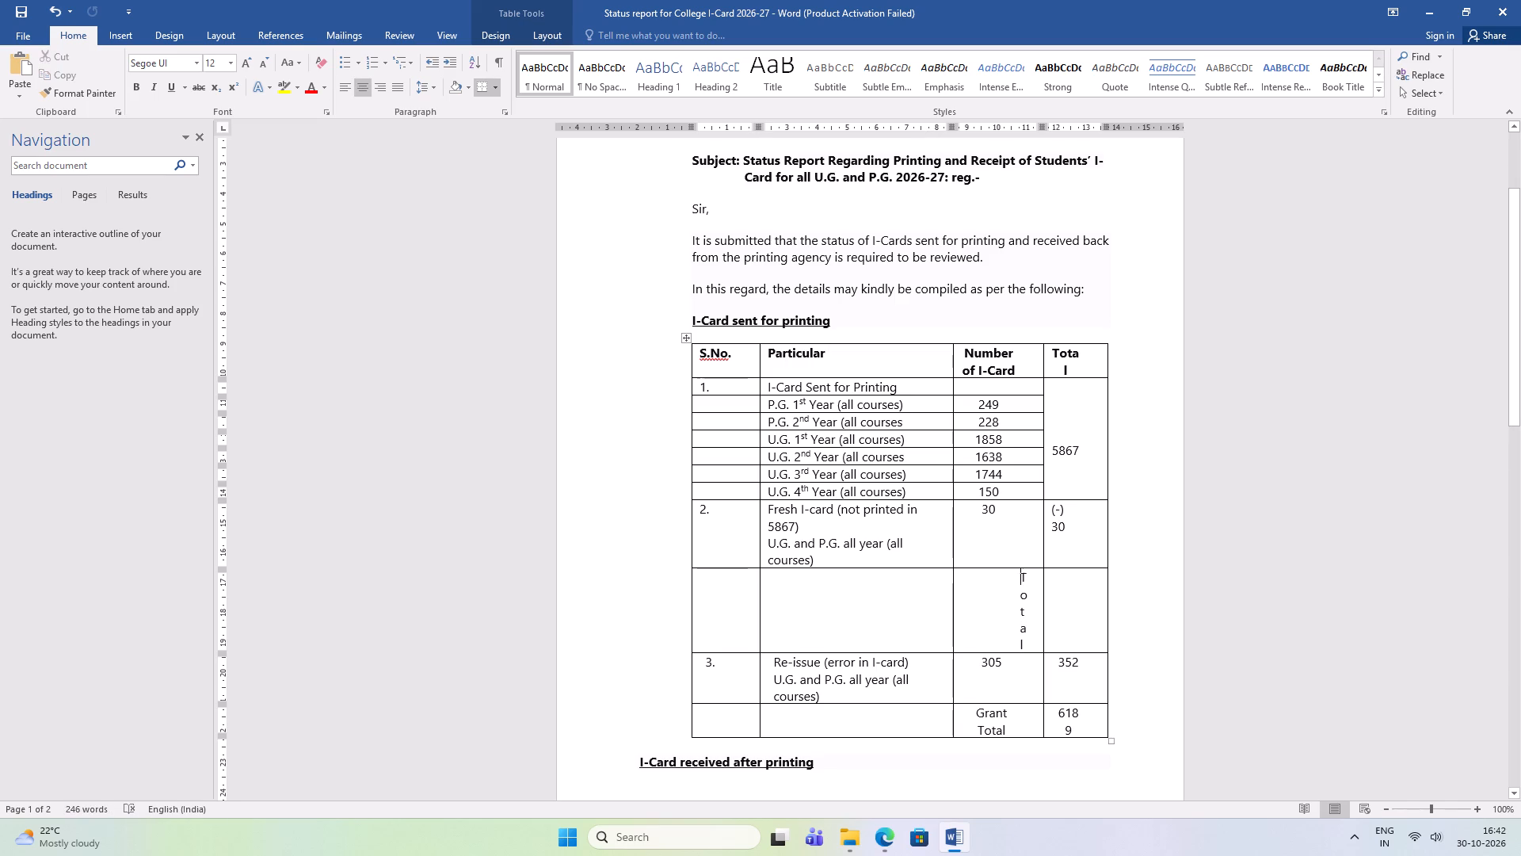
{"action": "key", "text": "BackSpace"}
{"action": "key", "text": "BackSpace"}
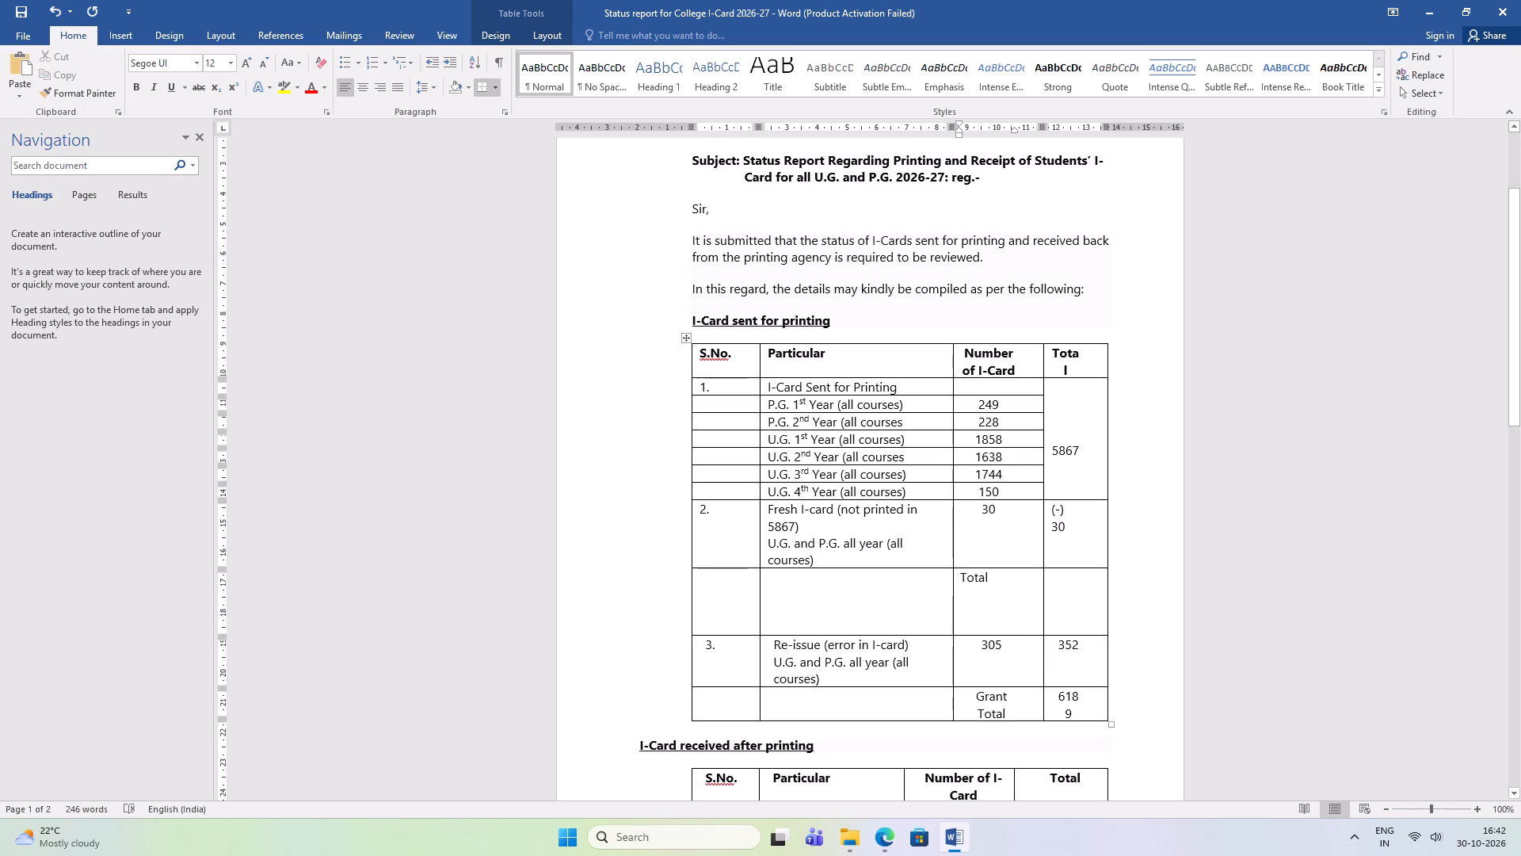
{"action": "key", "text": "Down"}
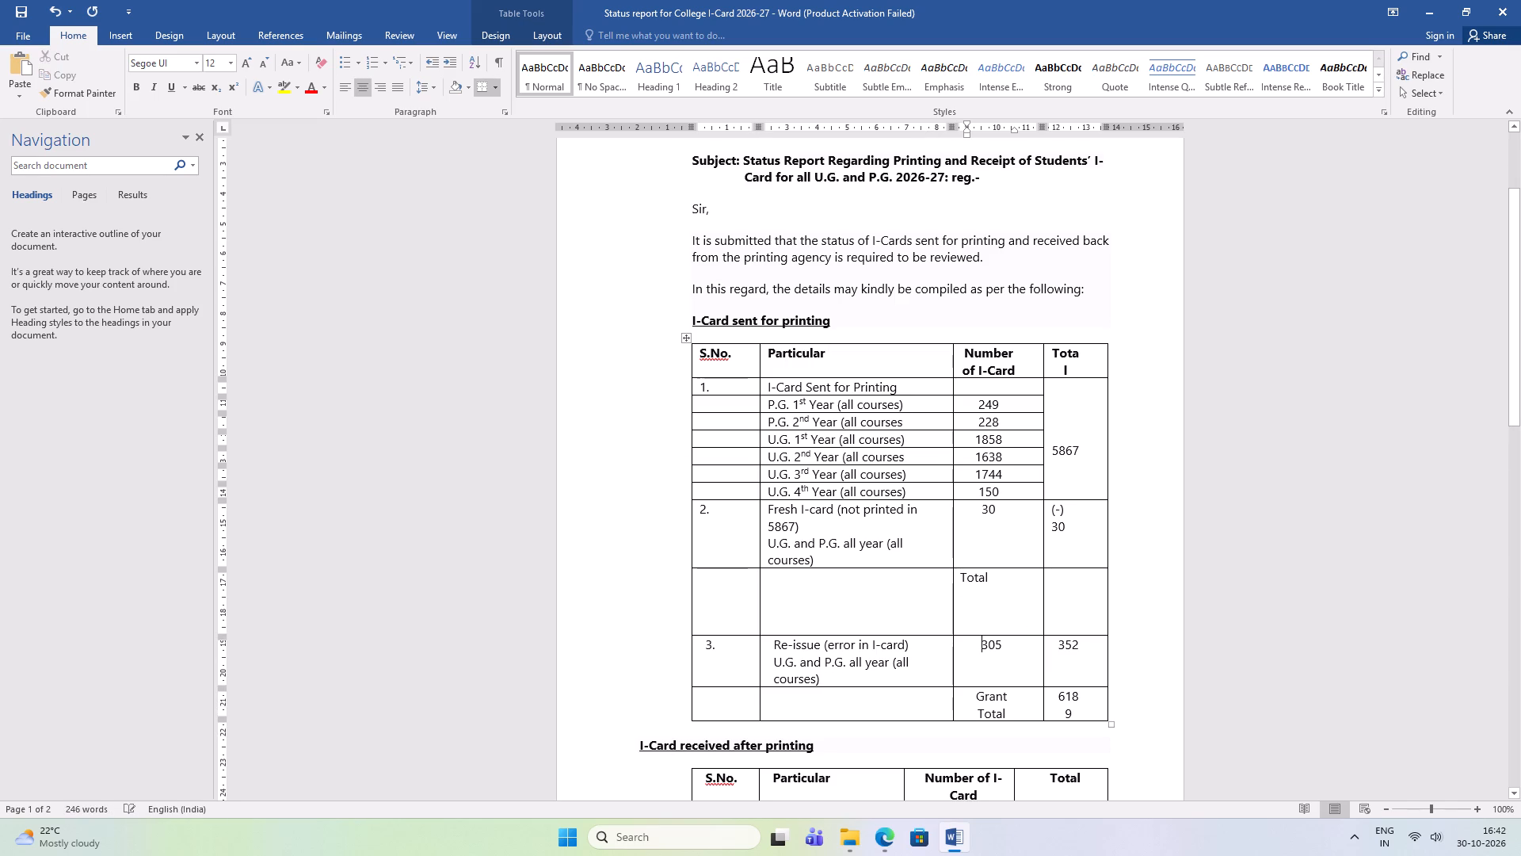
{"action": "key", "text": "Up"}
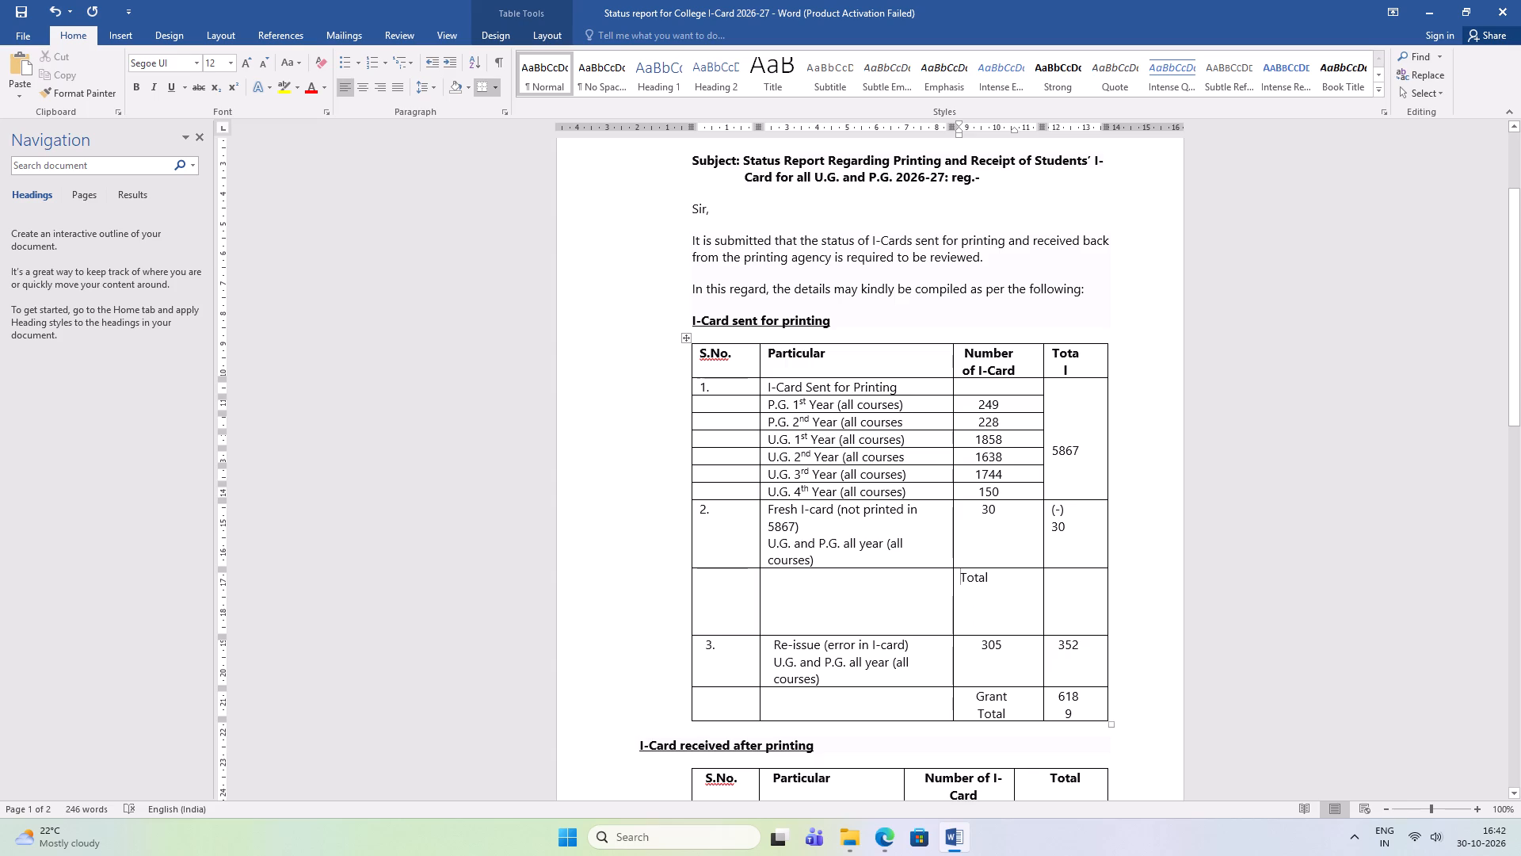
{"action": "key", "text": "Right"}
{"action": "key", "text": "Right"}
Clear the contents of the last-column cell in the Total row of the sent-for-printing table.
{"action": "left_click", "coordinate": [1051, 600]}
{"action": "left_click", "coordinate": [1050, 578]}
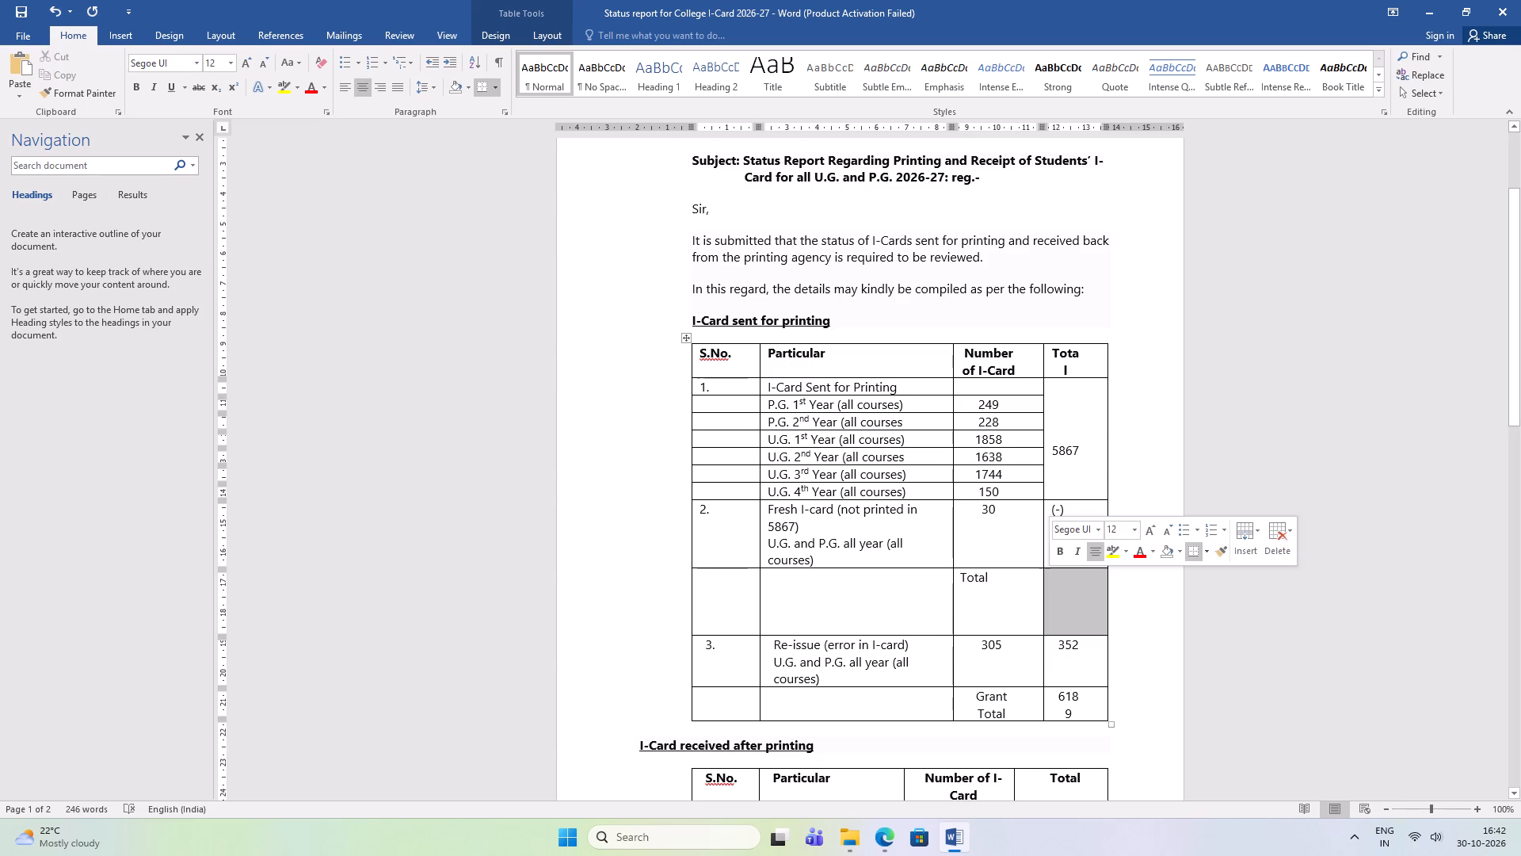
{"action": "left_click", "coordinate": [1031, 585]}
{"action": "key", "text": "Tab"}
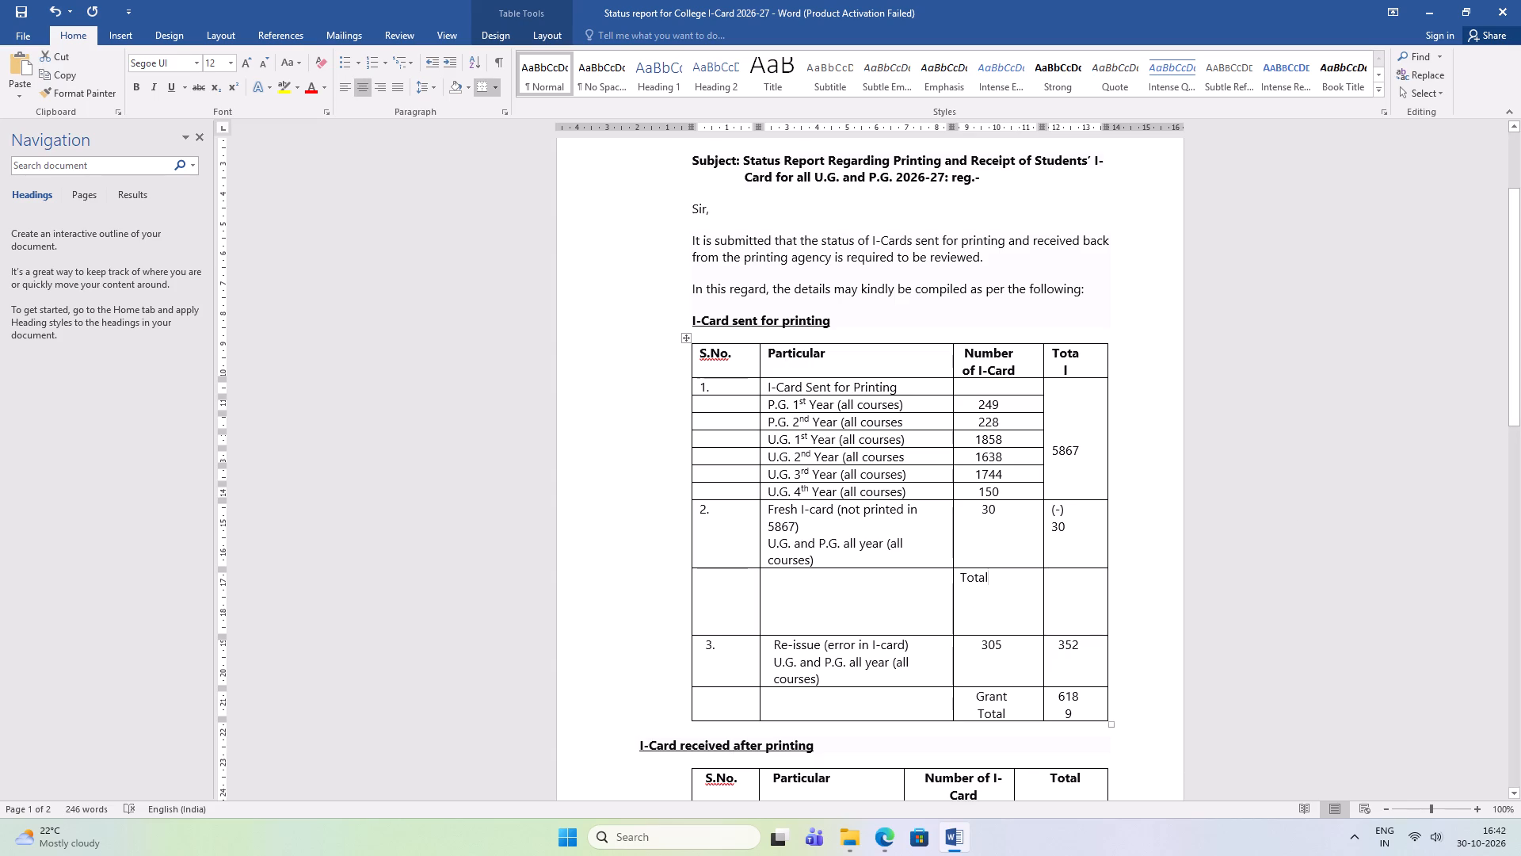
{"action": "key", "text": "Right"}
{"action": "key", "text": "Left"}
{"action": "key", "text": "Right"}
{"action": "key", "text": "BackSpace"}
{"action": "key", "text": "BackSpace"}
{"action": "key", "text": "BackSpace"}
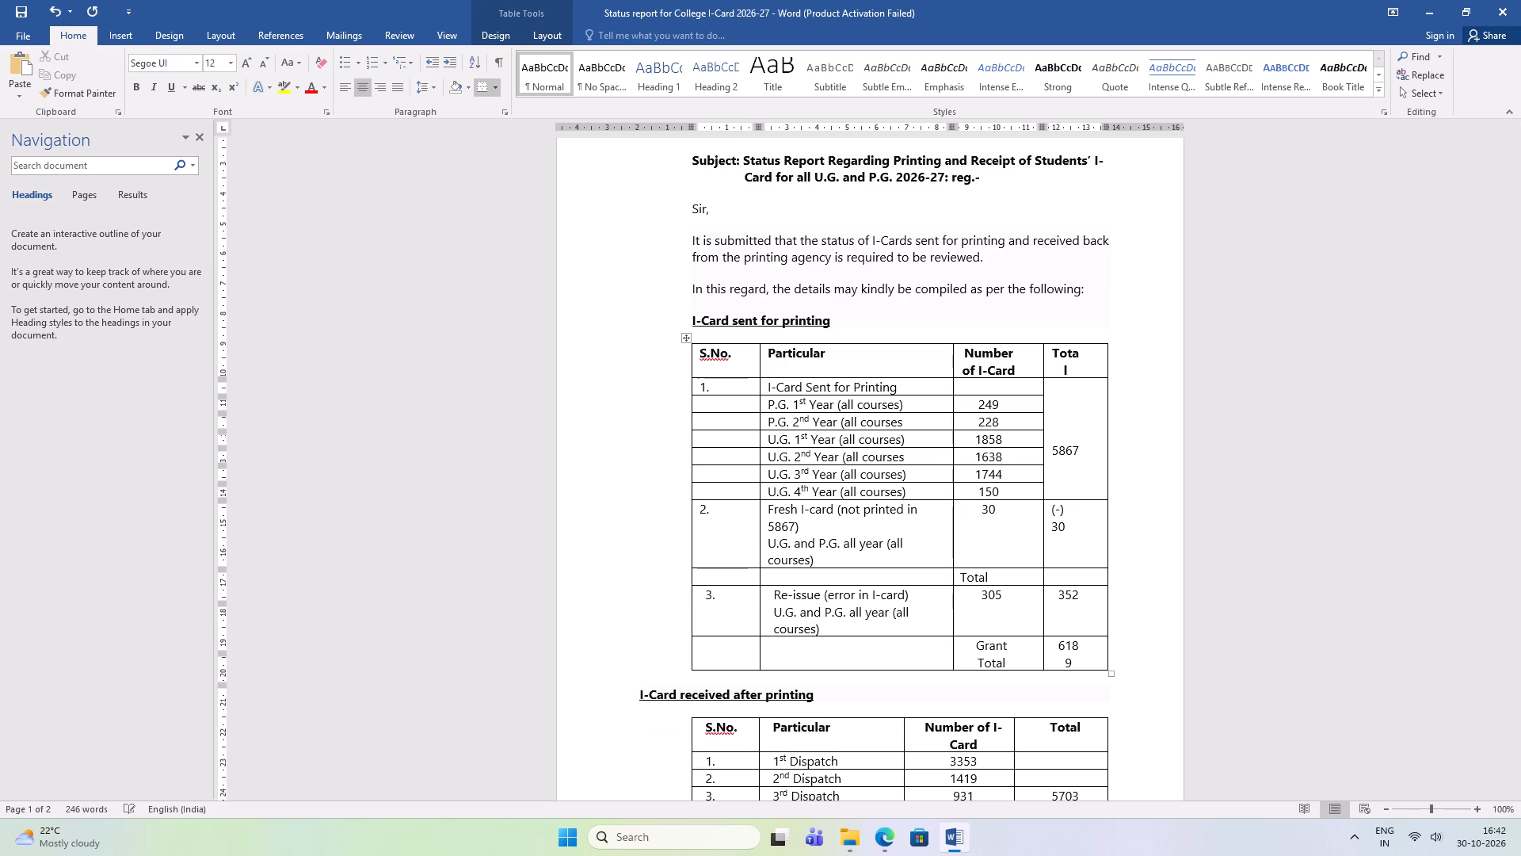
{"action": "key", "text": "BackSpace"}
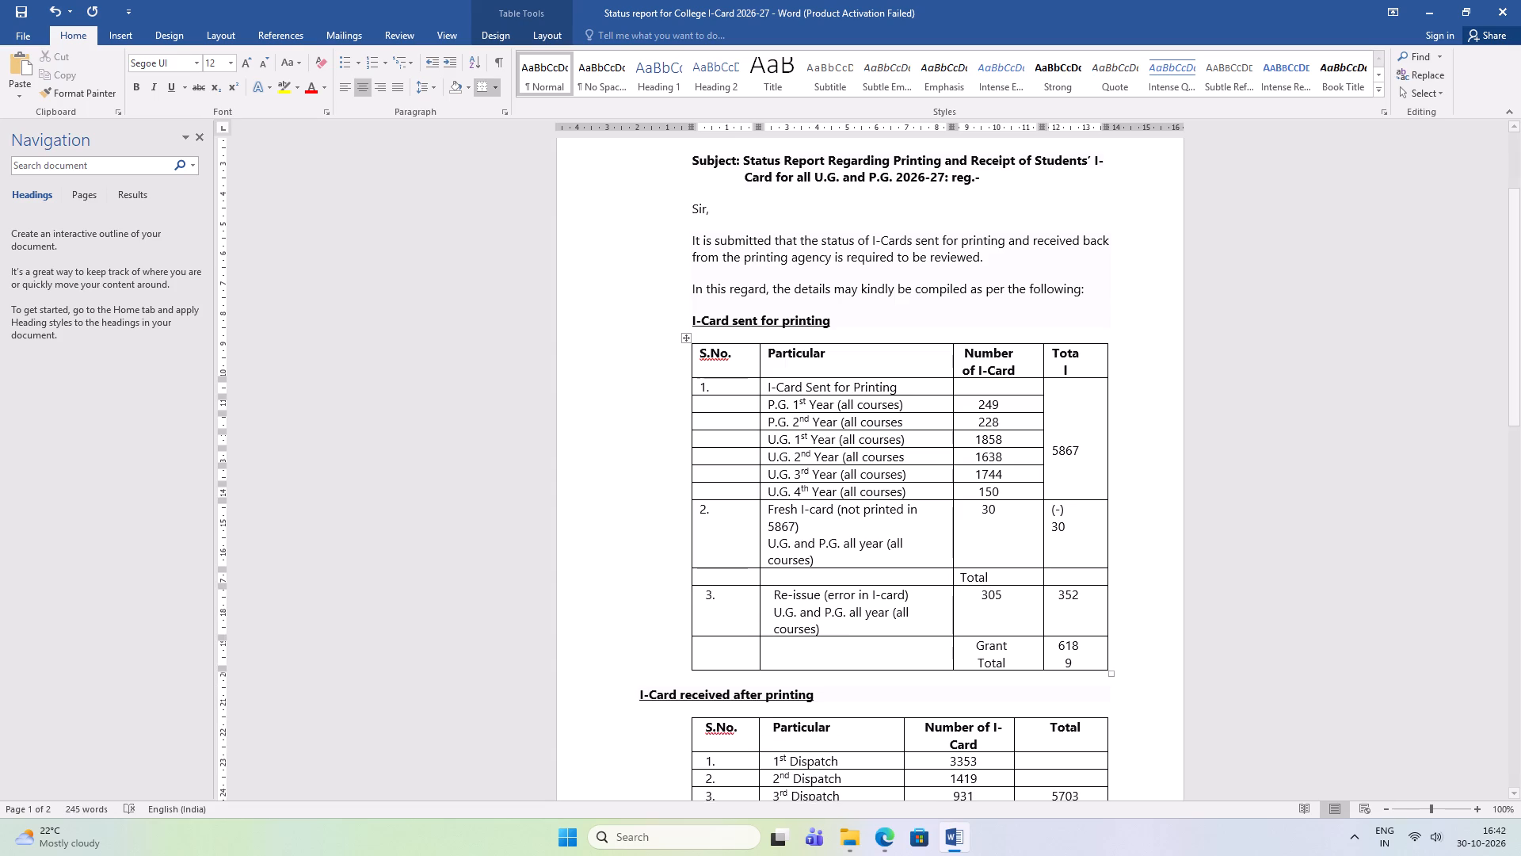
{"action": "left_click", "coordinate": [1065, 572]}
{"action": "left_click", "coordinate": [992, 574]}
{"action": "key", "text": "Tab"}
{"action": "key", "text": "Delete"}
Narrow the S.No. column of the sent-for-printing table slightly, giving the space to the Particular column.
{"action": "scroll", "coordinate": [748, 556], "scroll_direction": "up", "scroll_amount": 1}
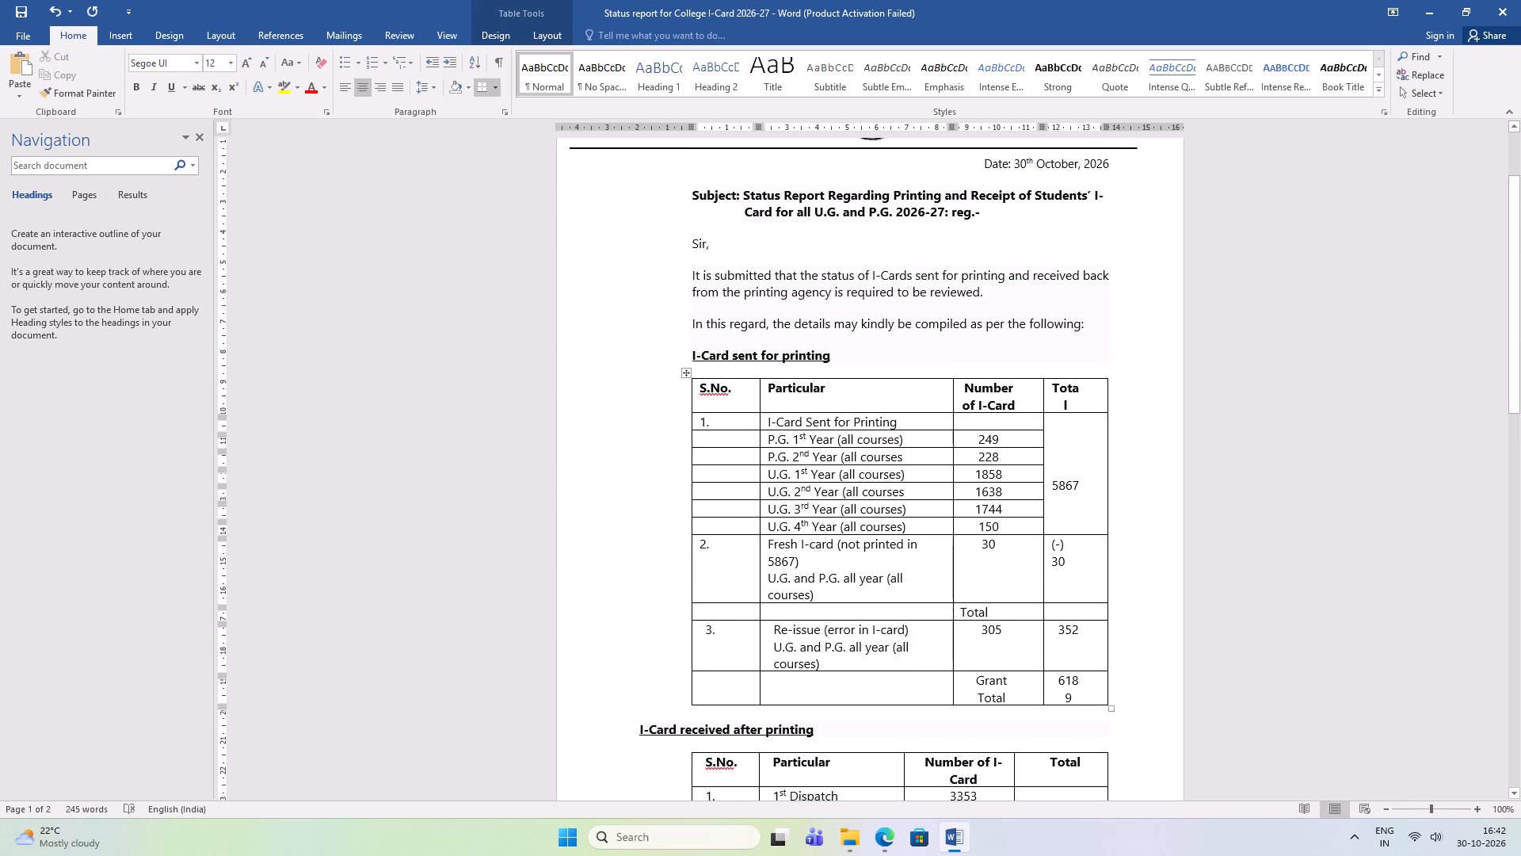
{"action": "left_click", "coordinate": [758, 514]}
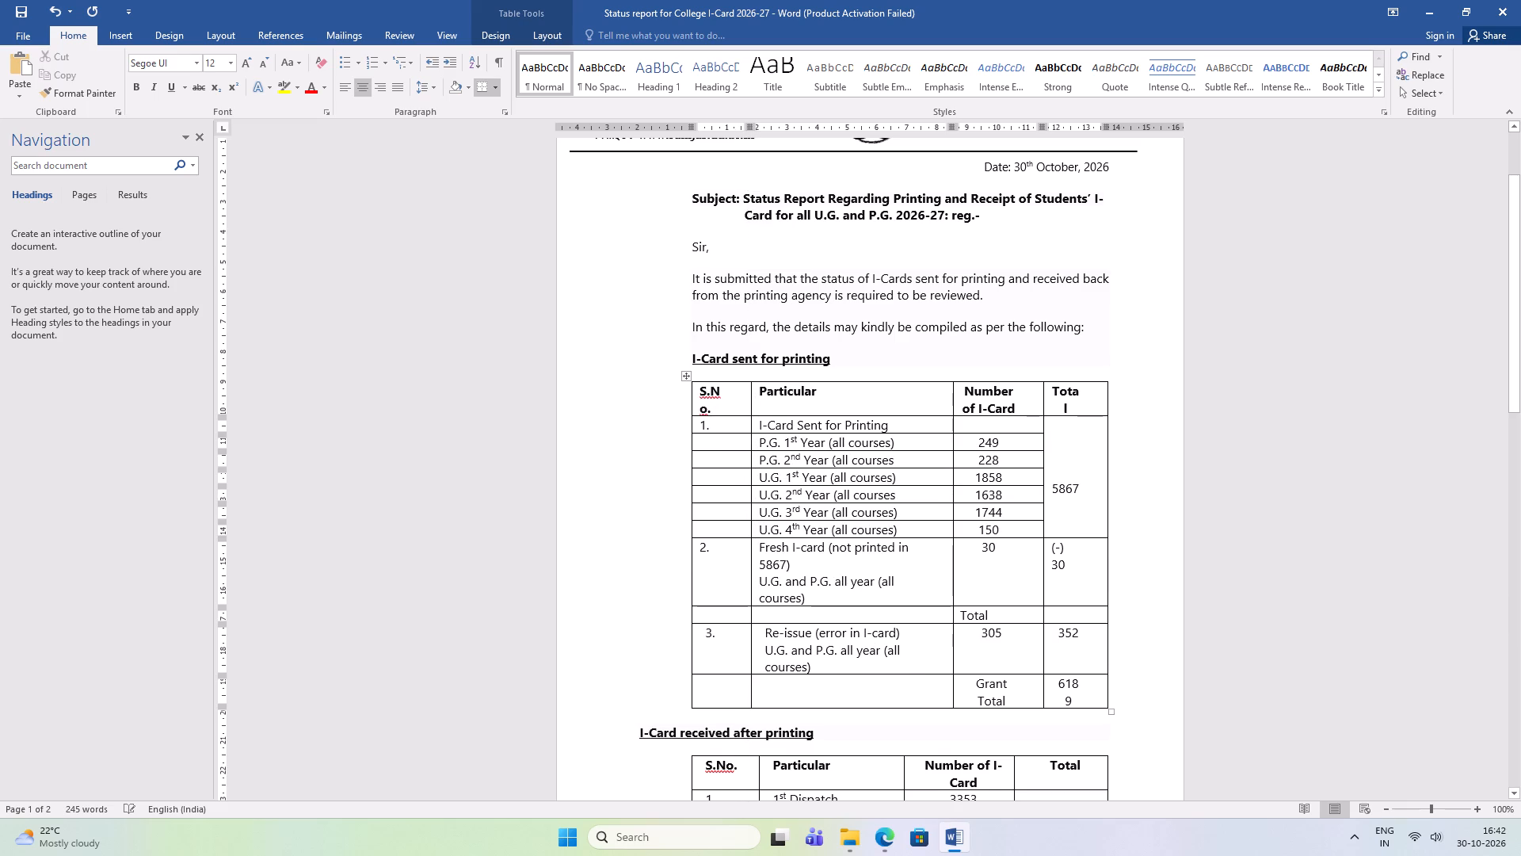
Adjust the left indent of the S.No. header cell in the sent-for-printing table.
{"action": "left_click", "coordinate": [698, 411]}
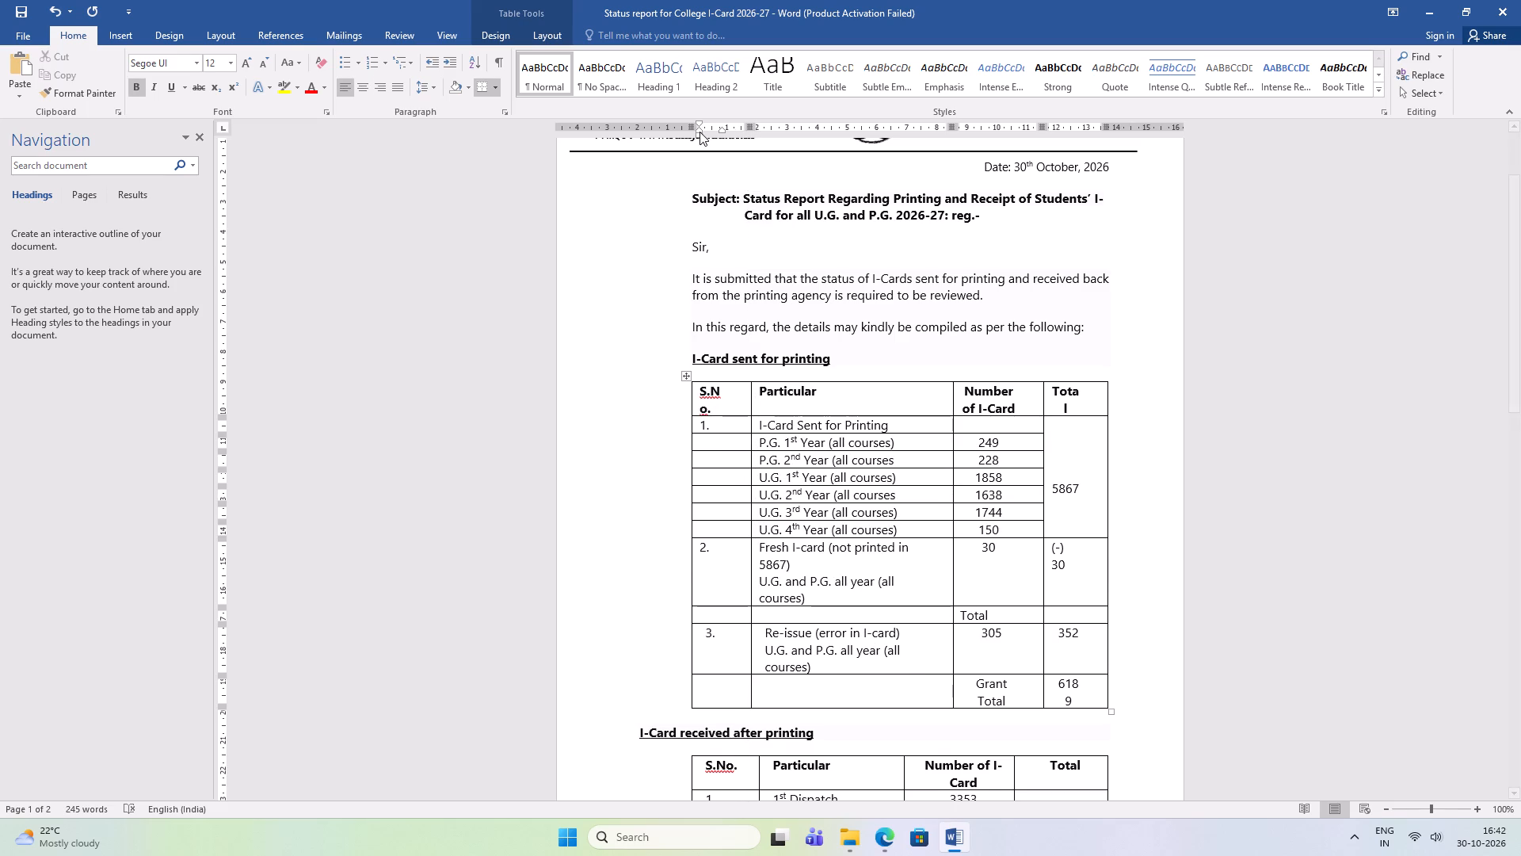
{"action": "left_click_drag", "start_coordinate": [700, 132], "coordinate": [707, 136]}
Move the right indent of the S.No. header cell in the sent-for-printing table outward so the heading fits on one line.
{"action": "left_click_drag", "start_coordinate": [699, 131], "coordinate": [714, 132]}
{"action": "left_click_drag", "start_coordinate": [720, 129], "coordinate": [730, 132]}
{"action": "left_click_drag", "start_coordinate": [730, 132], "coordinate": [738, 136]}
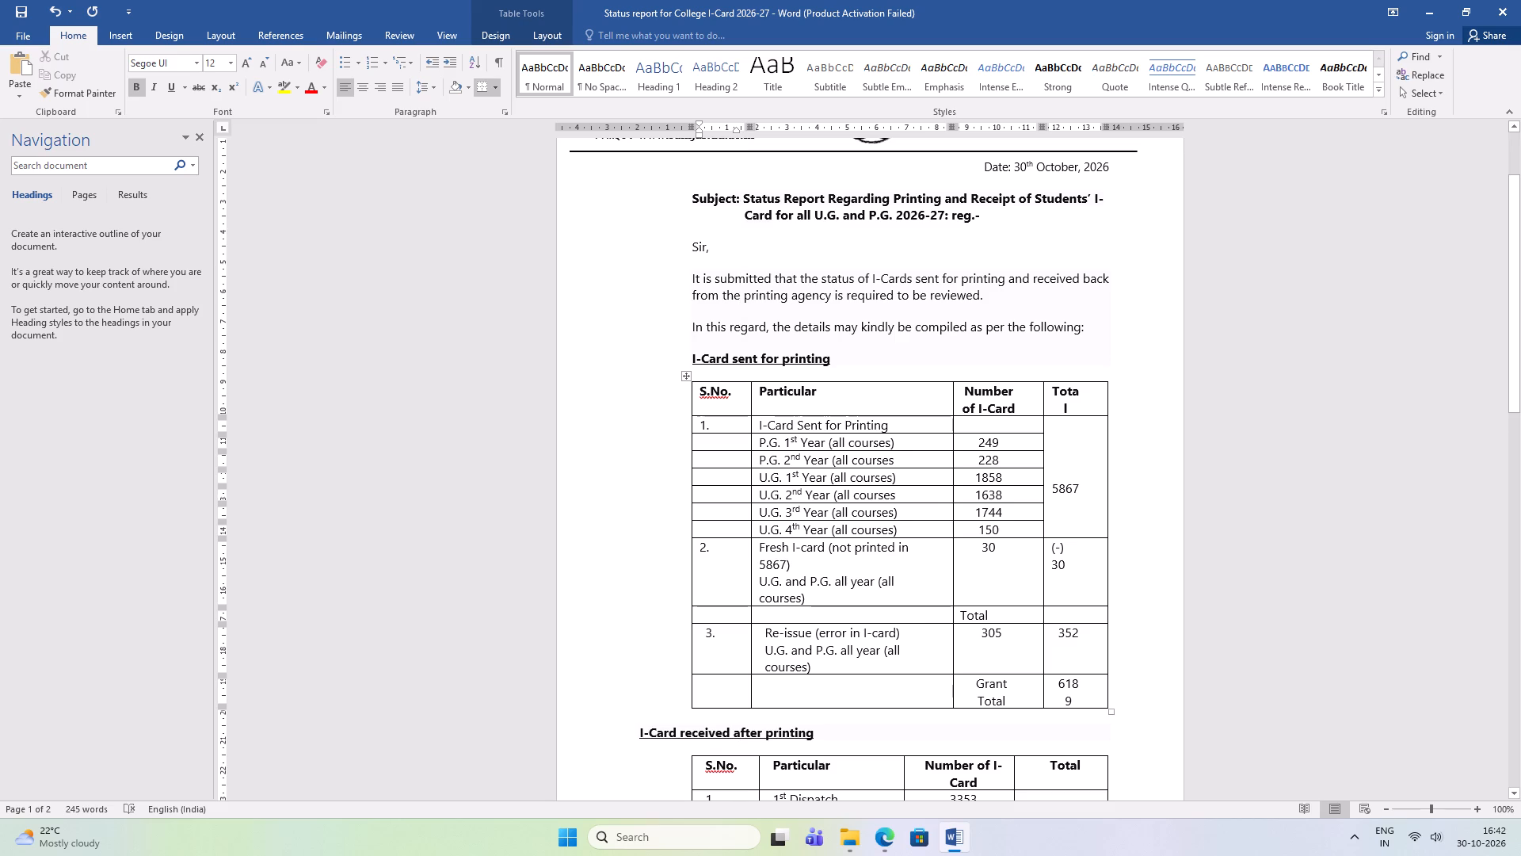
Narrow the sent-for-printing table's S.No. column further and extend its header's right indent to fit S.No. on one line.
{"action": "left_click_drag", "start_coordinate": [749, 411], "coordinate": [735, 405]}
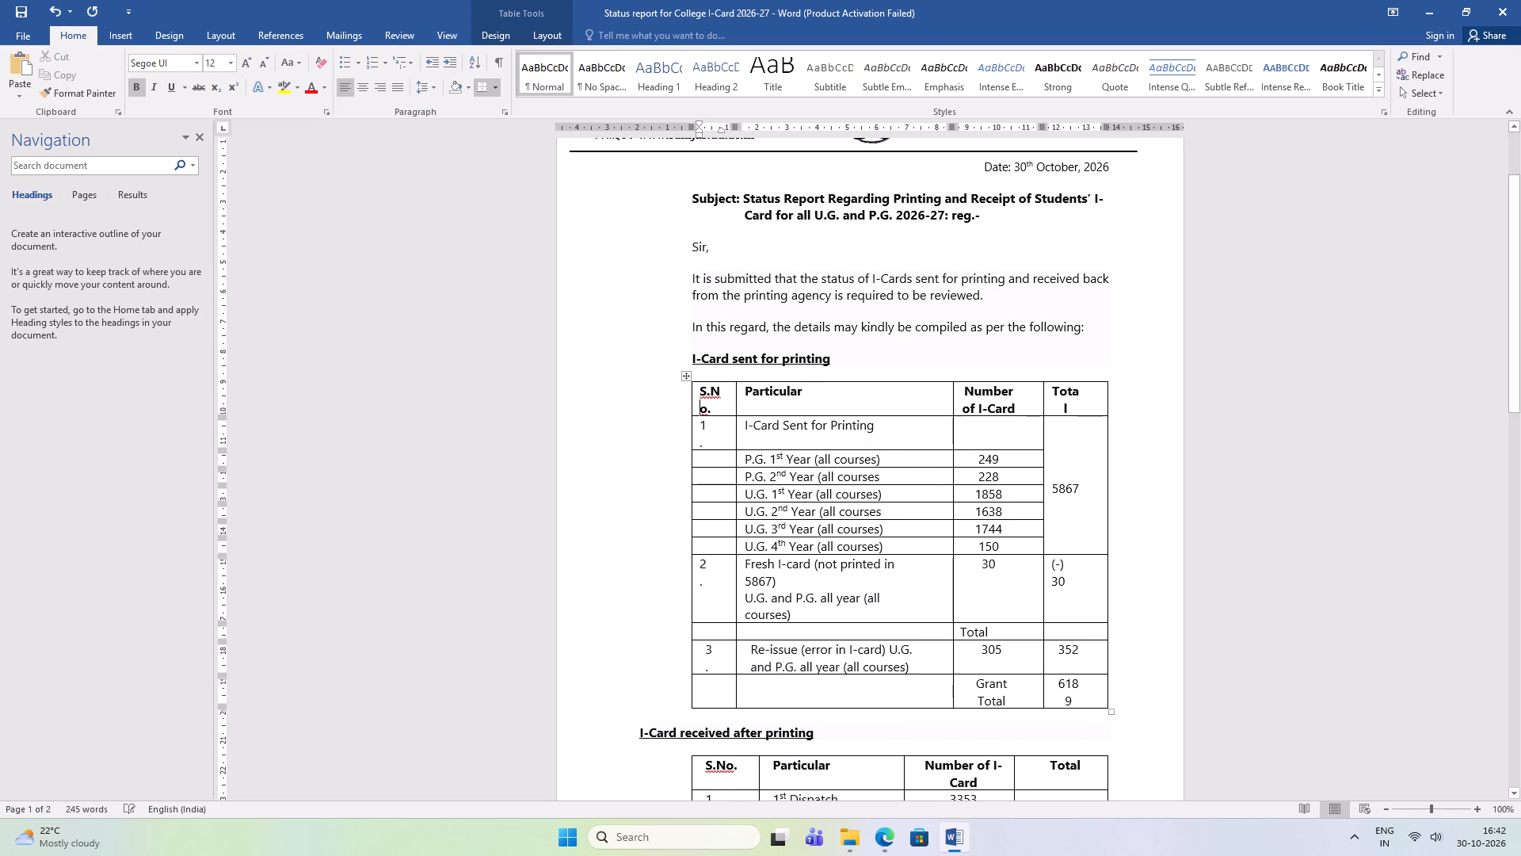
{"action": "left_click_drag", "start_coordinate": [720, 128], "coordinate": [754, 134]}
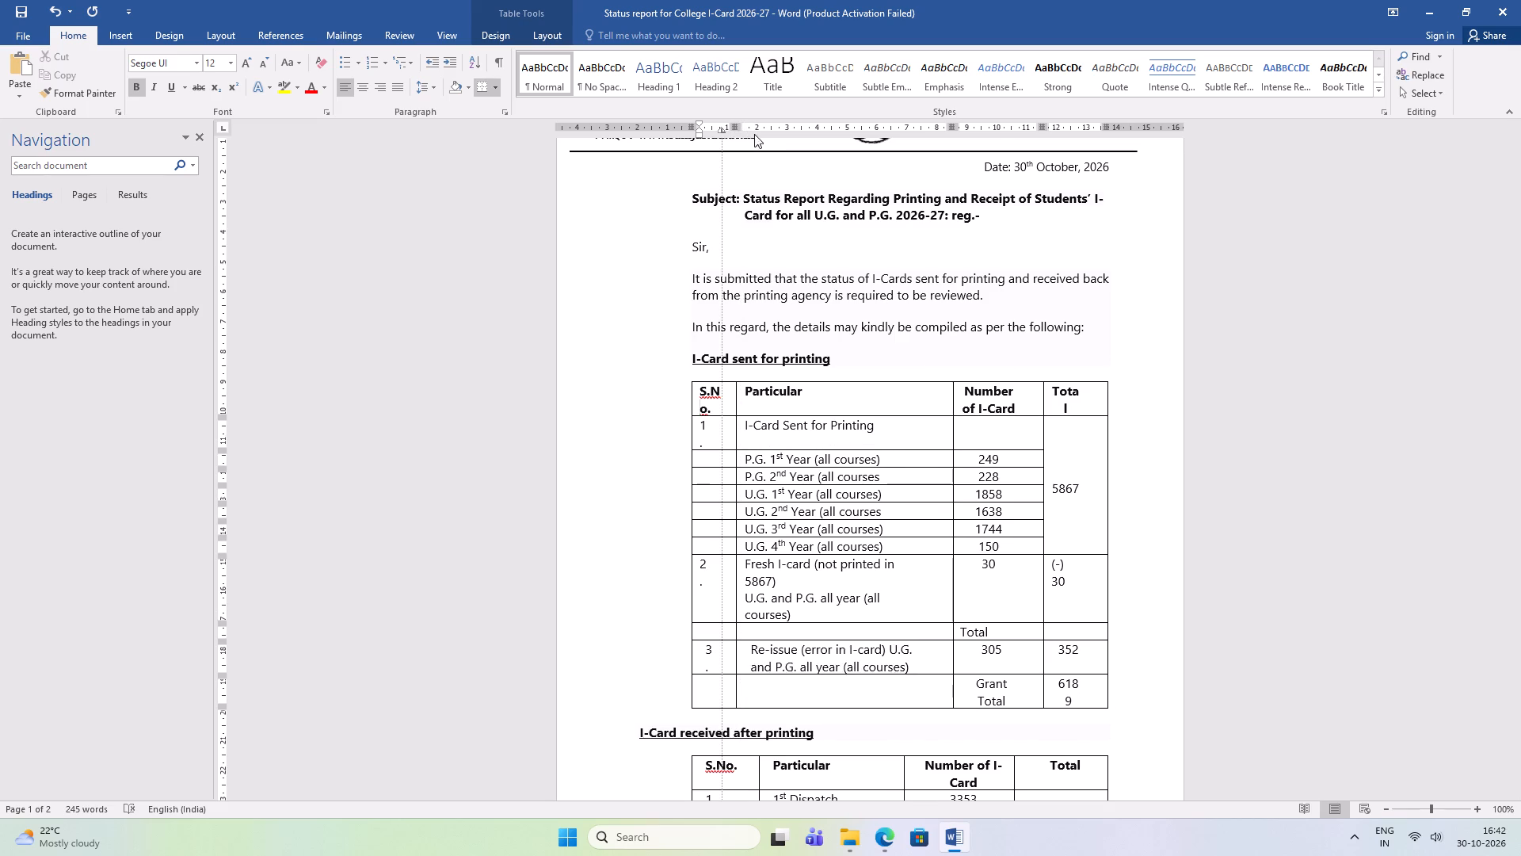
{"action": "left_click_drag", "start_coordinate": [754, 134], "coordinate": [769, 138]}
{"action": "left_click_drag", "start_coordinate": [718, 132], "coordinate": [745, 133]}
Save the status report document.
{"action": "key", "text": "ctrl+s"}
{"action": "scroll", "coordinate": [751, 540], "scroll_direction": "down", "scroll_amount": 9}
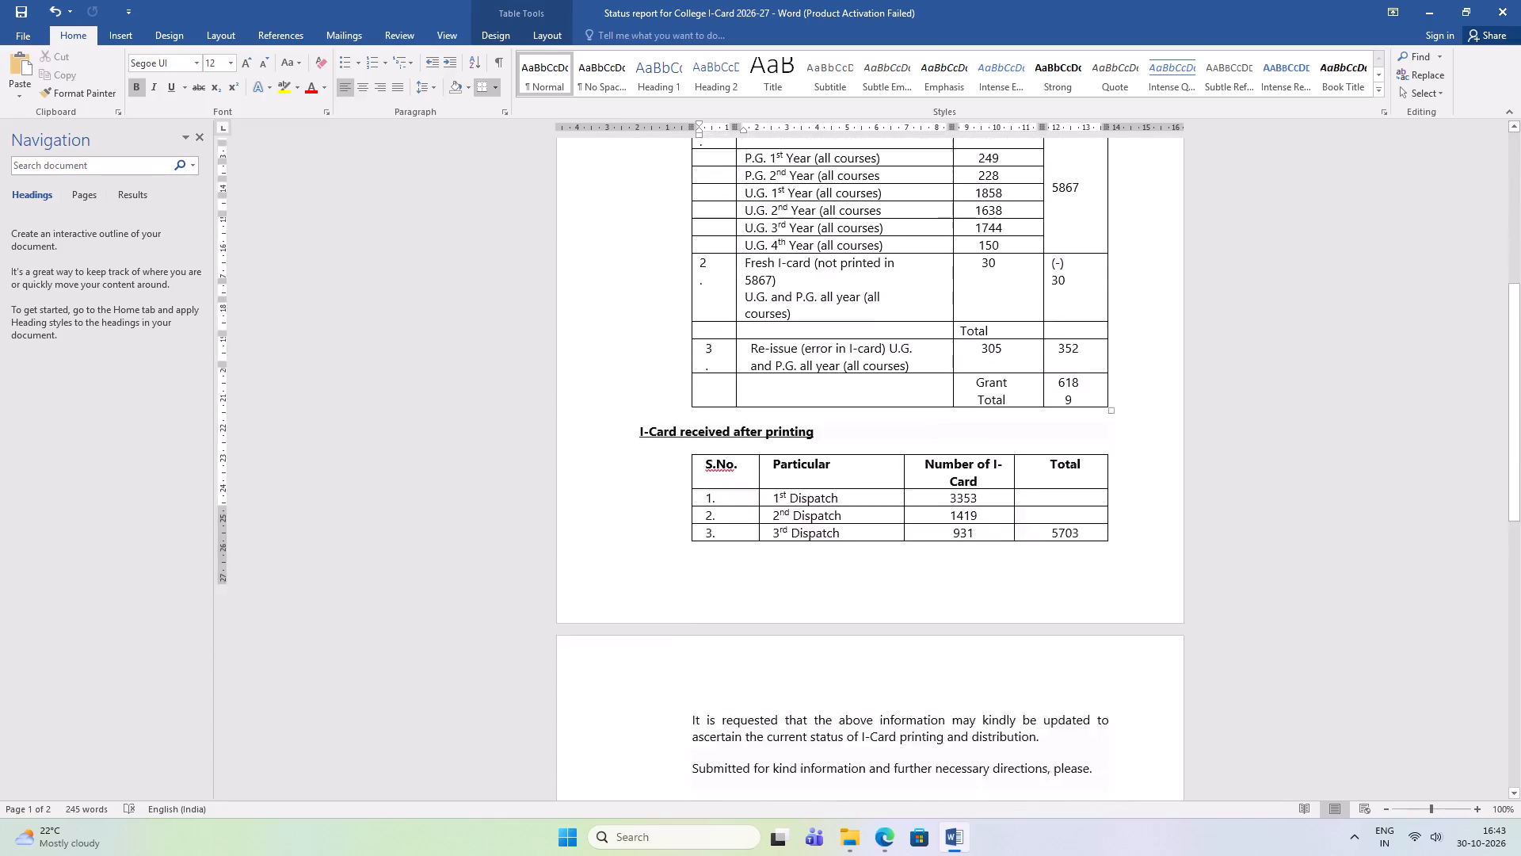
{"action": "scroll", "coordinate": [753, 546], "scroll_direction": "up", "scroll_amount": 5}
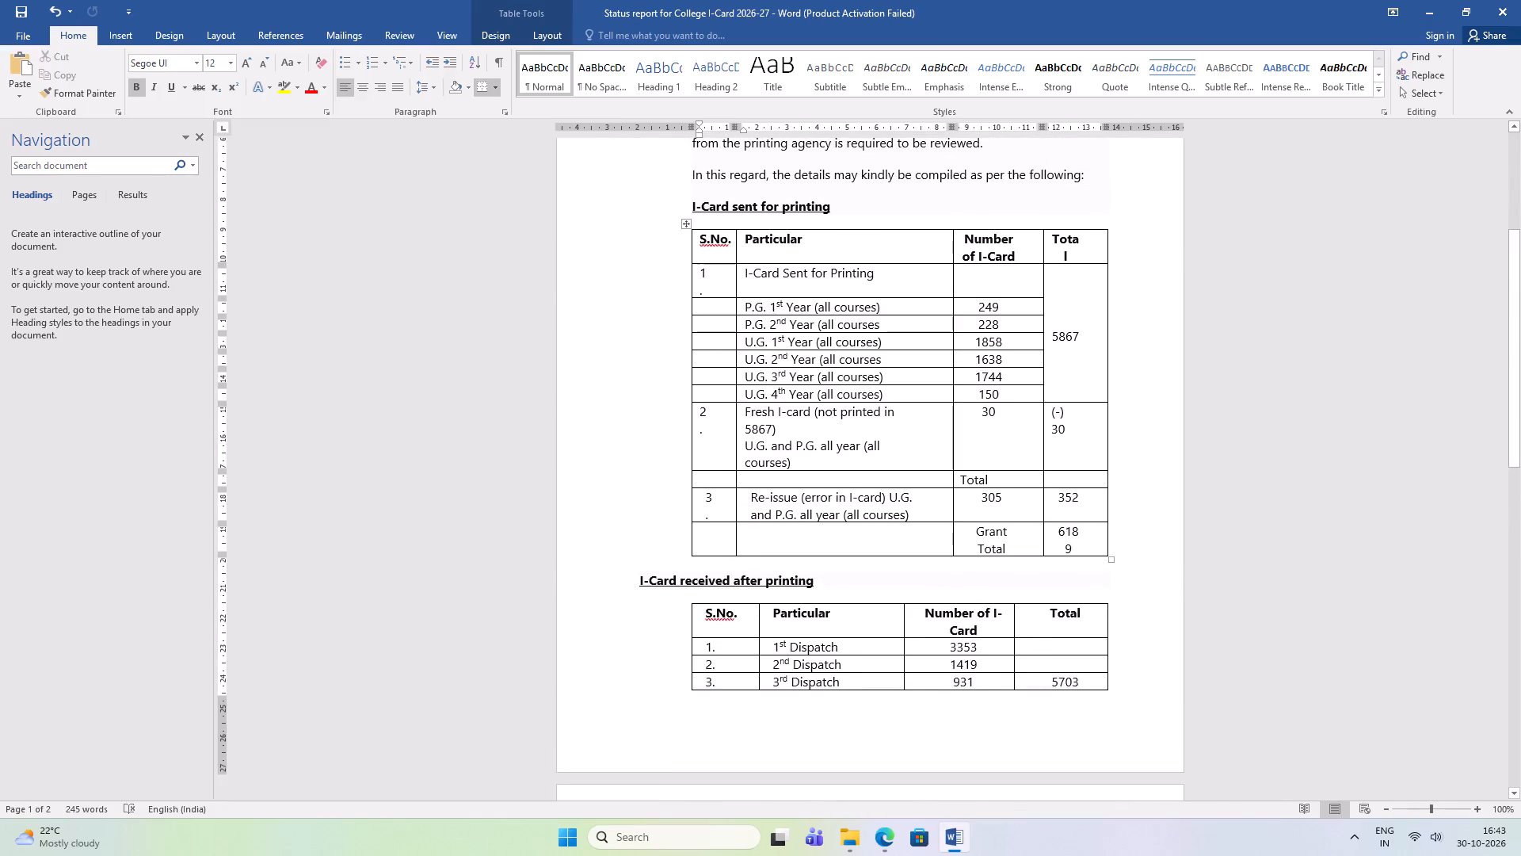
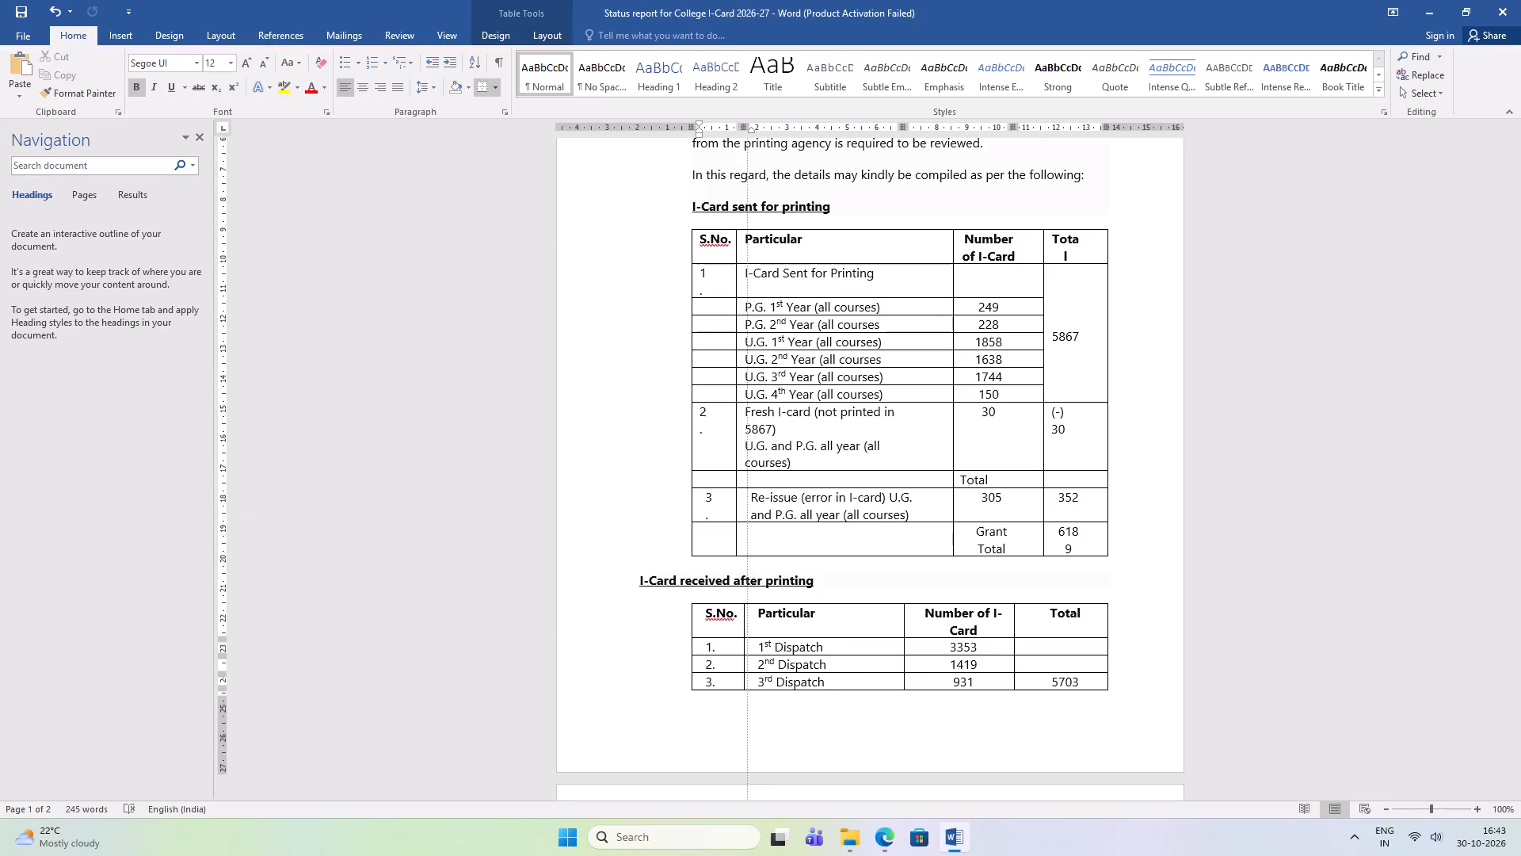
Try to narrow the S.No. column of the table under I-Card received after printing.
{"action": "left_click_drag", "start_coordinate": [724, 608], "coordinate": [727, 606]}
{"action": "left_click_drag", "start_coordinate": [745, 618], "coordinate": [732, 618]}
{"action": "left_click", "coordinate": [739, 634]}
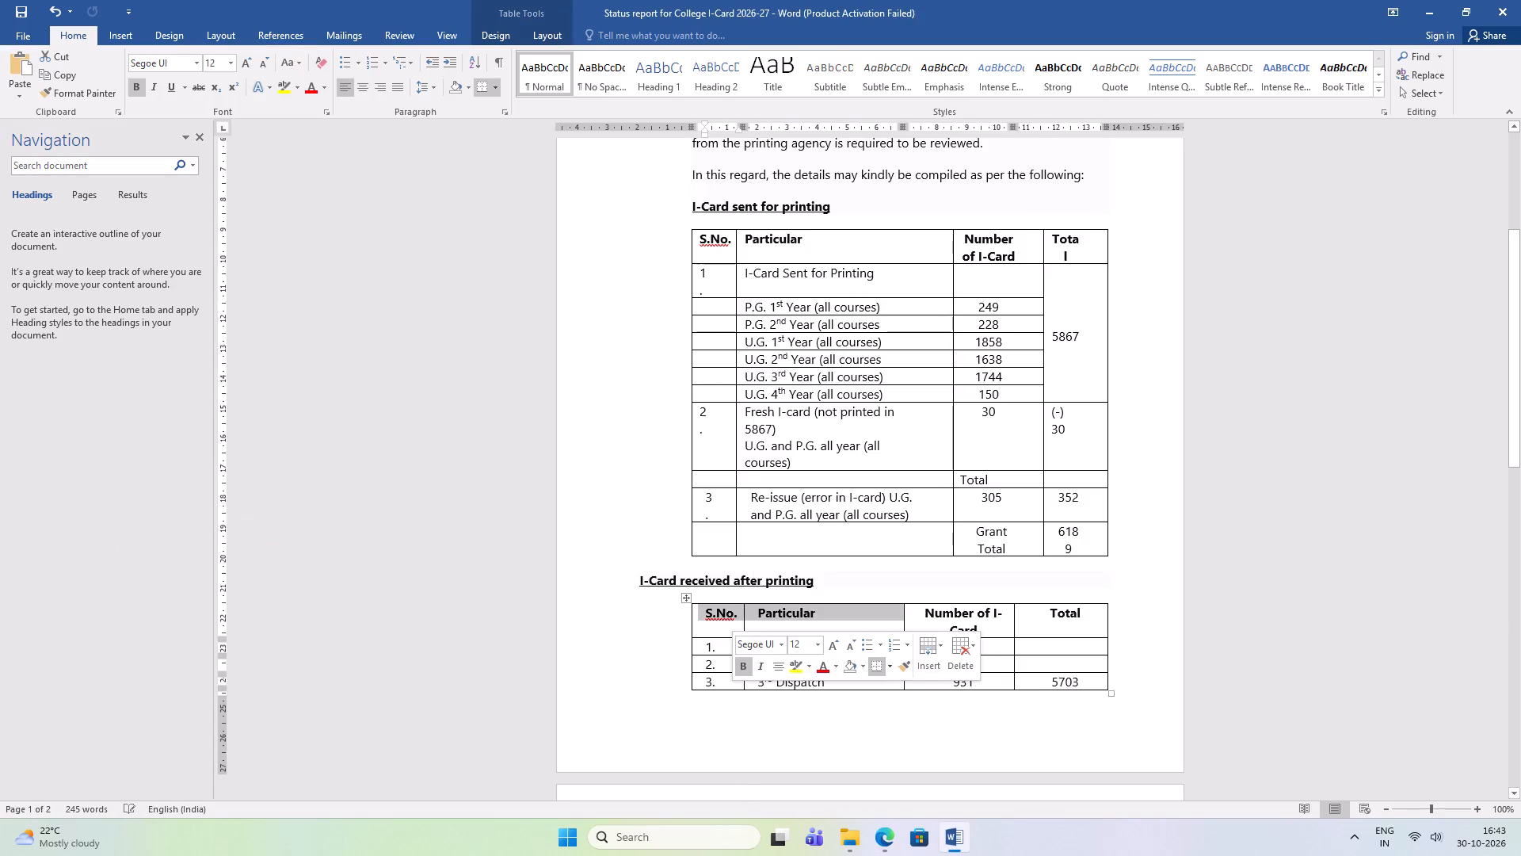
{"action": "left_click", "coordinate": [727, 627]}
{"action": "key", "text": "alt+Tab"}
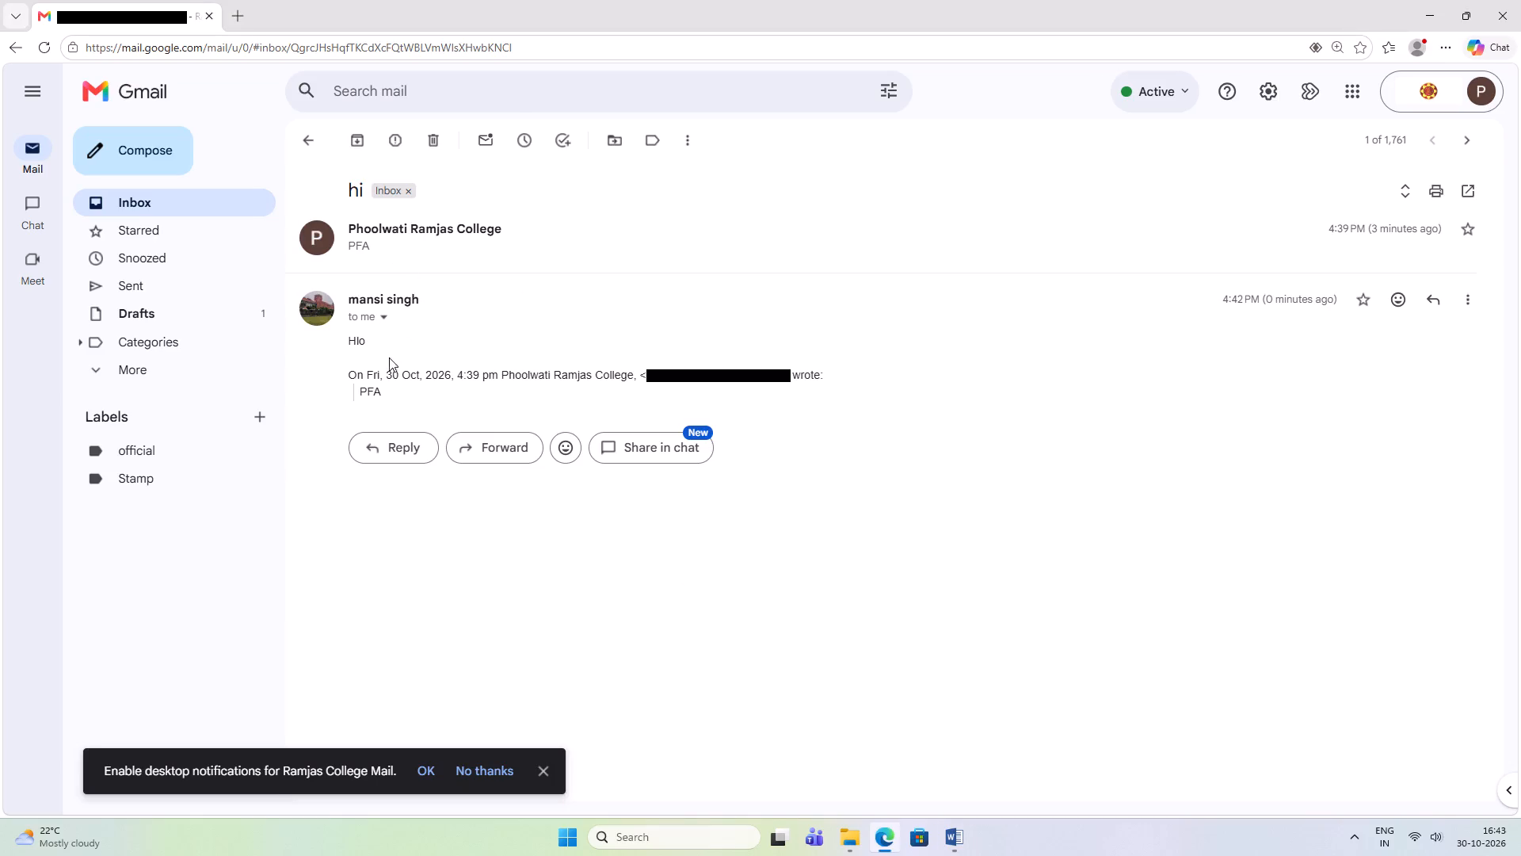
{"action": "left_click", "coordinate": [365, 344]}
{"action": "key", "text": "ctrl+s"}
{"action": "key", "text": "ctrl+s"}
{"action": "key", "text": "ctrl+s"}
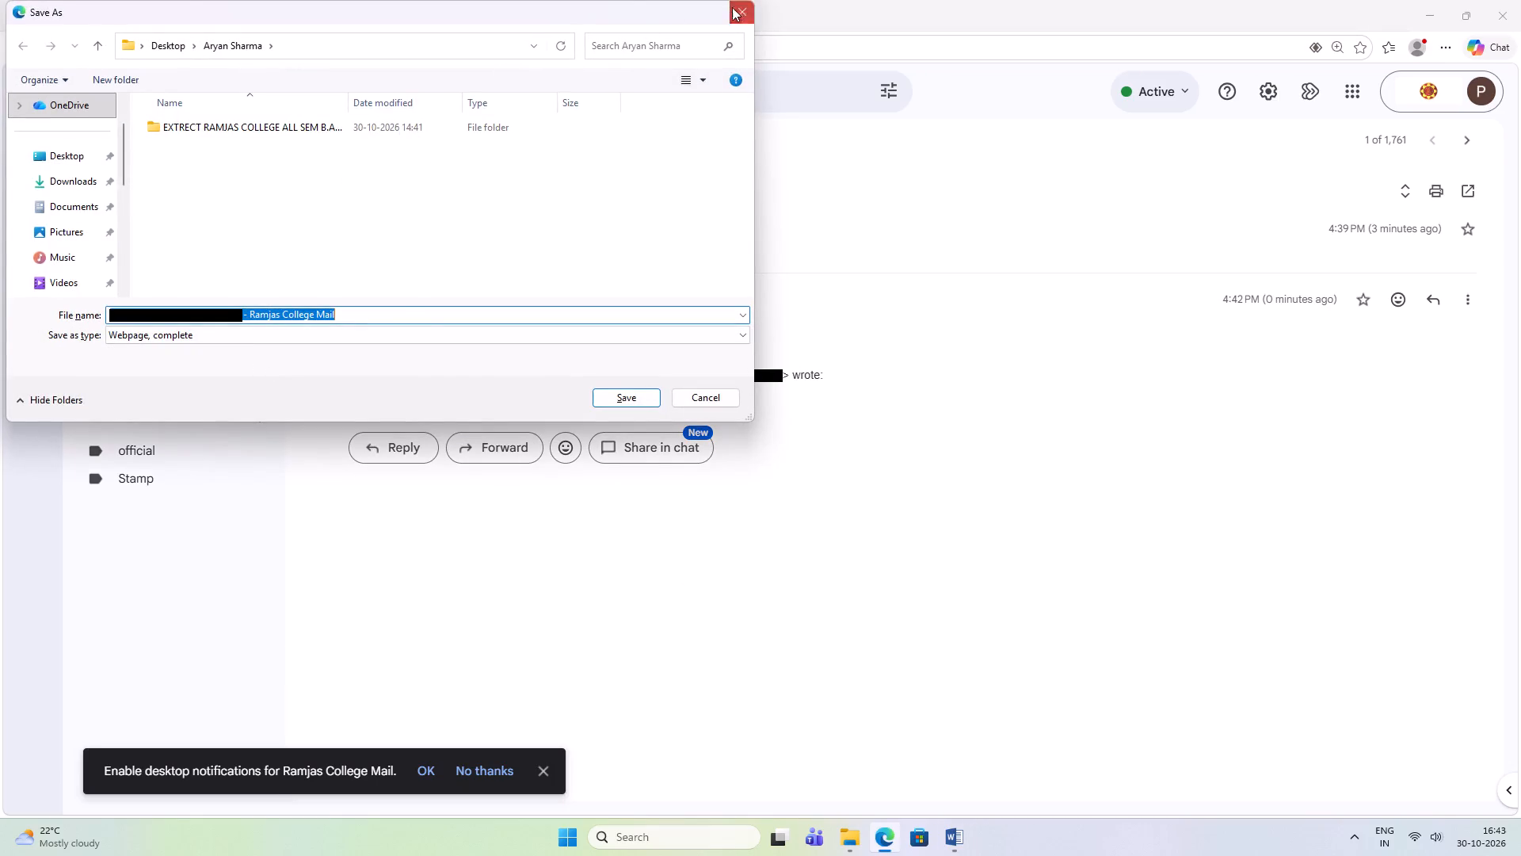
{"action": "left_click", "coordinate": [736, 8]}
Switch to Word and save the College I-Card 2026-27 status report.
{"action": "key", "text": "alt+Tab"}
{"action": "key", "text": "ctrl+s"}
{"action": "key", "text": "ctrl+s"}
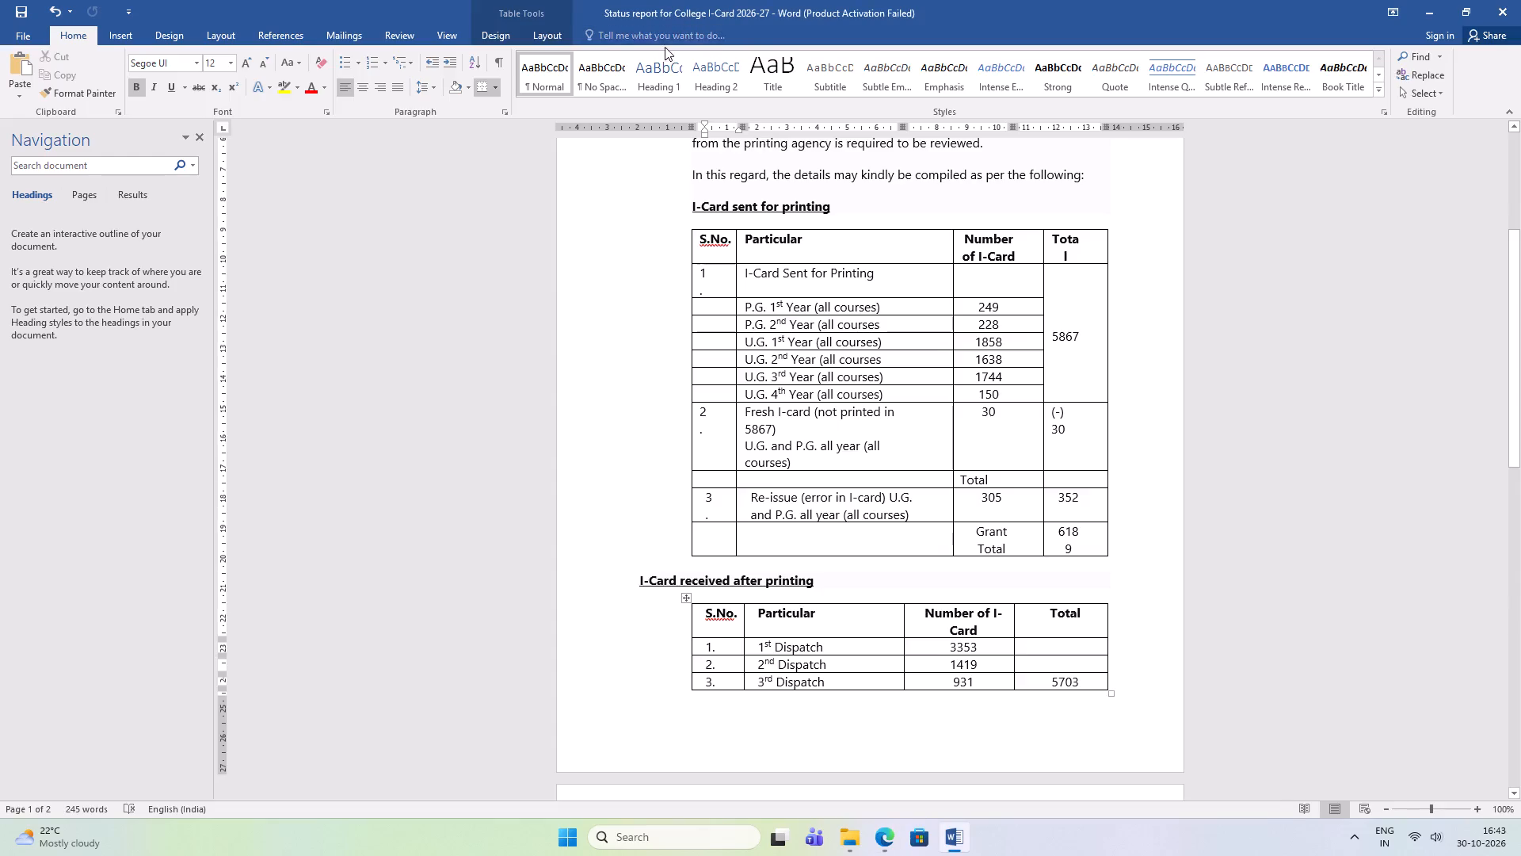
Switch to Gmail in Edge and open the Google account options for the signed-in college account.
{"action": "key", "text": "alt+Tab"}
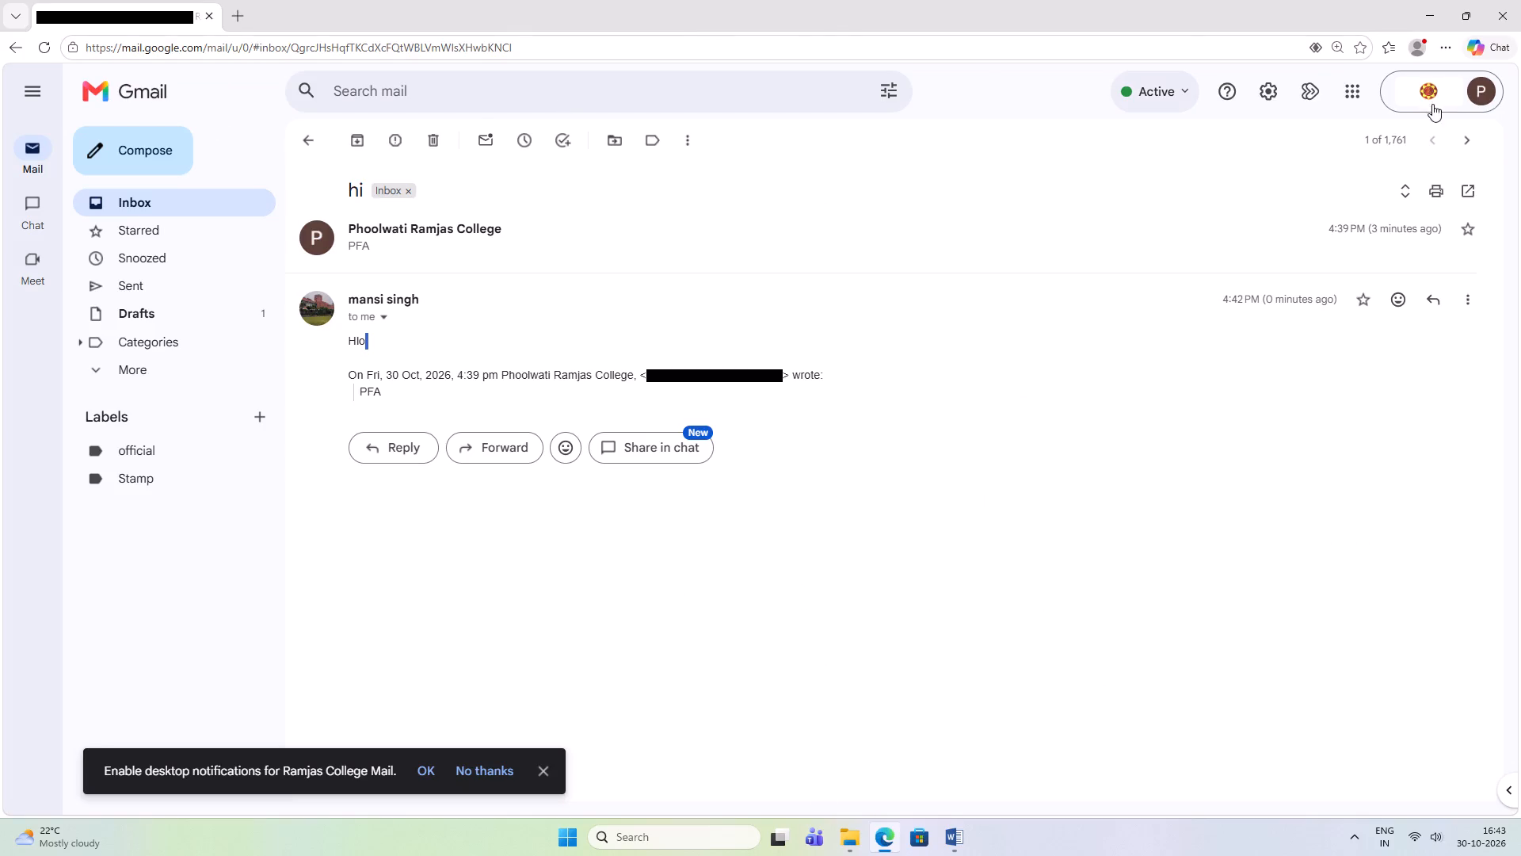
{"action": "left_click", "coordinate": [1486, 91]}
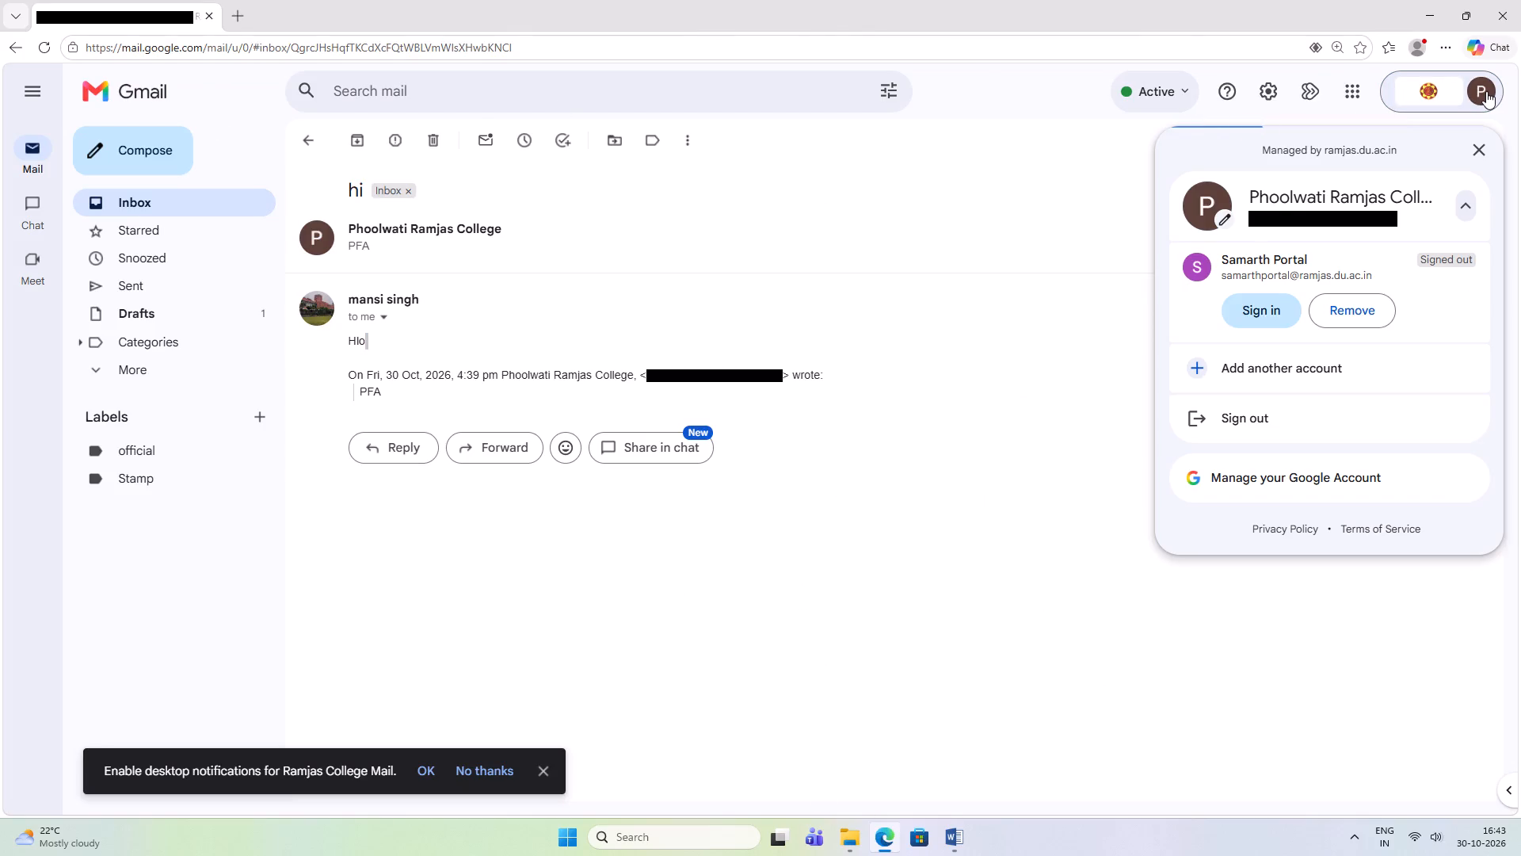
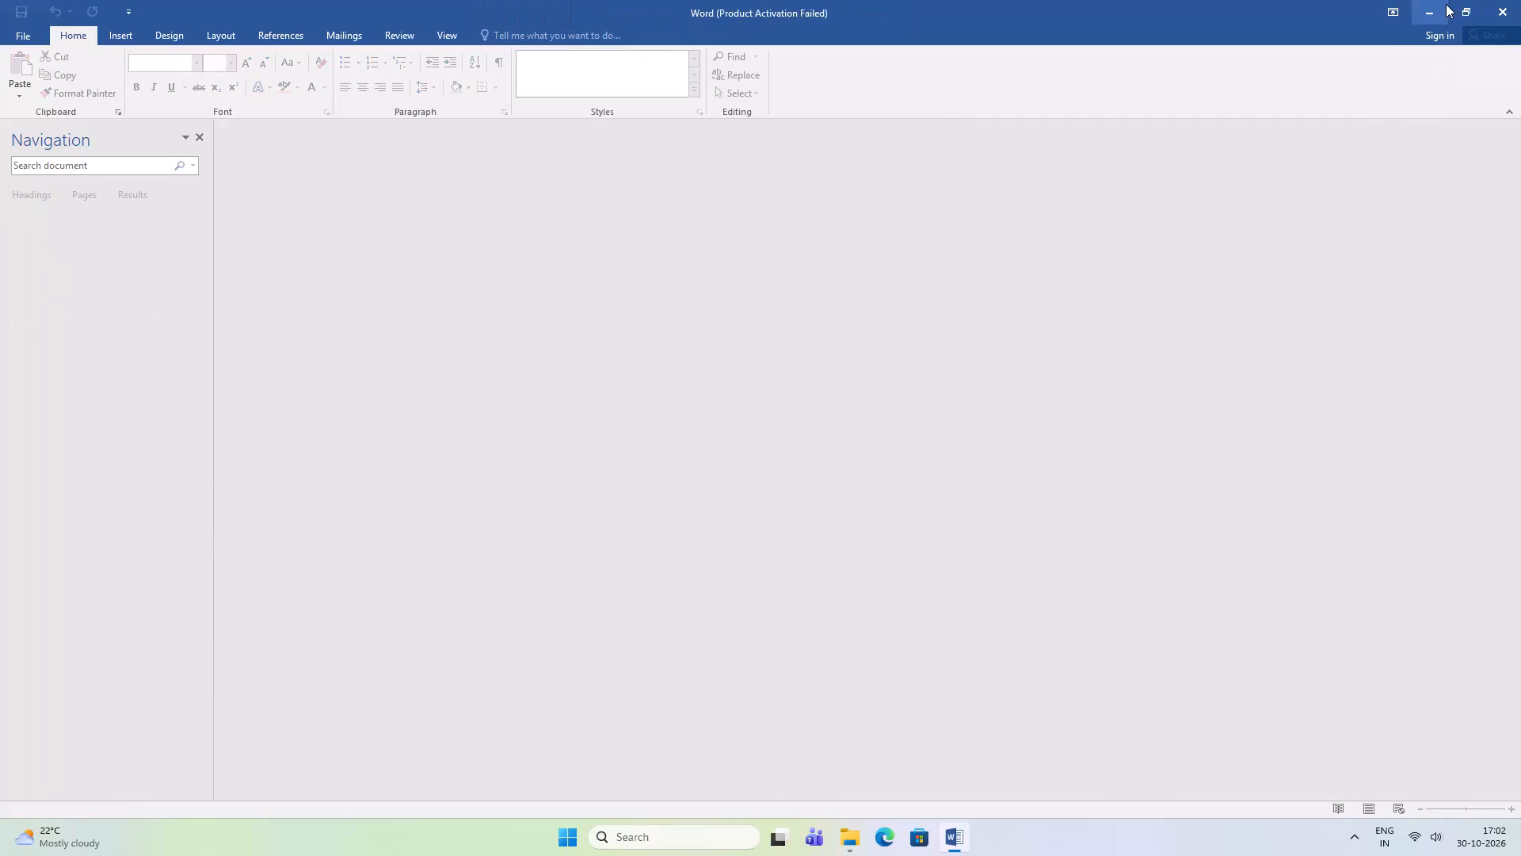
Close the empty Word window and the Phoolwati Mam folder window, leaving only the desktop.
{"action": "left_click", "coordinate": [1469, 9]}
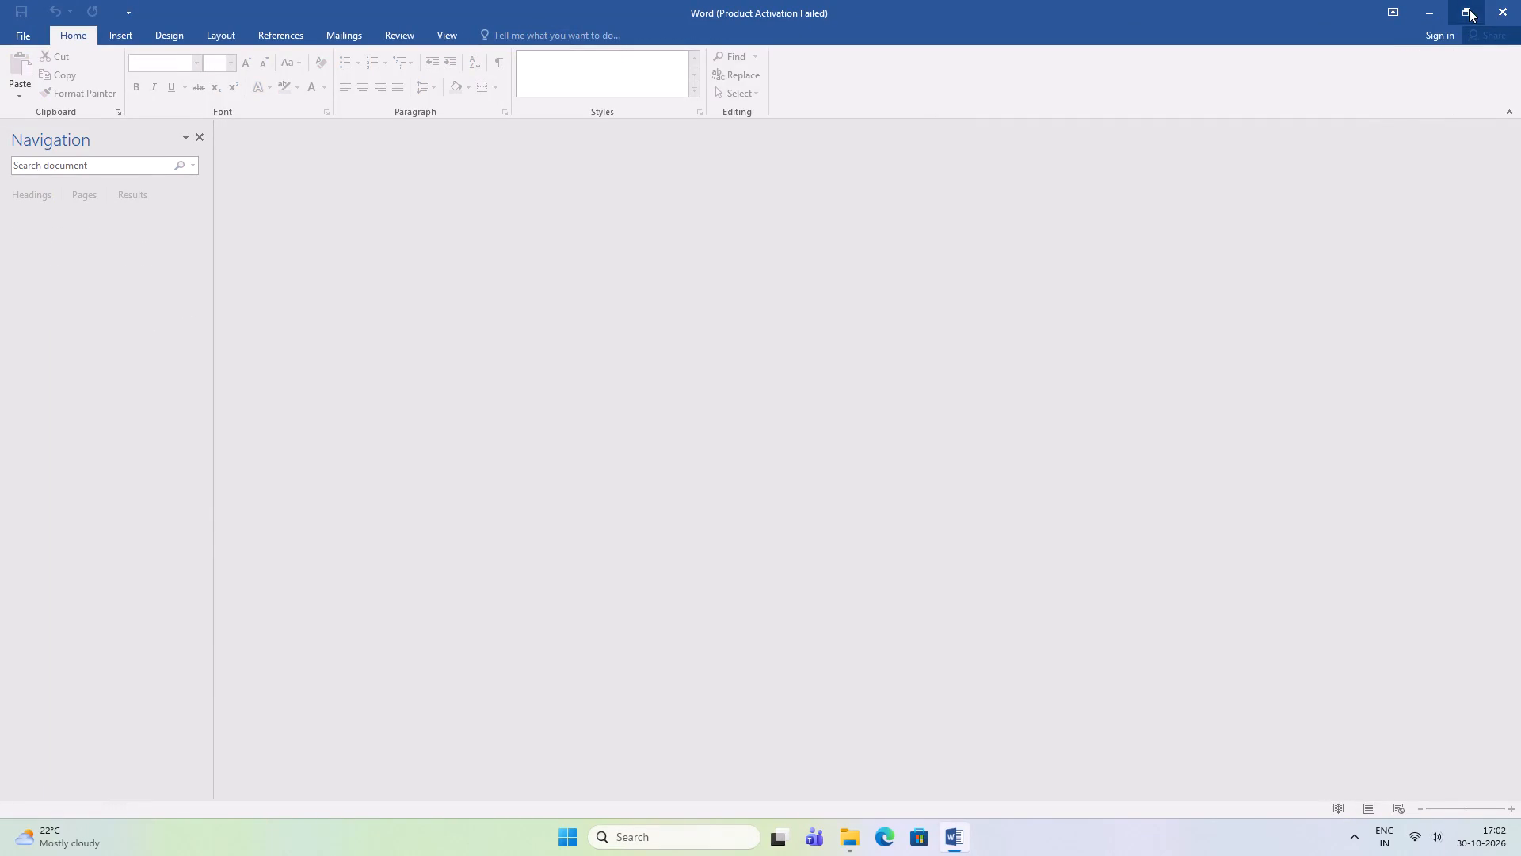
{"action": "left_click", "coordinate": [977, 210]}
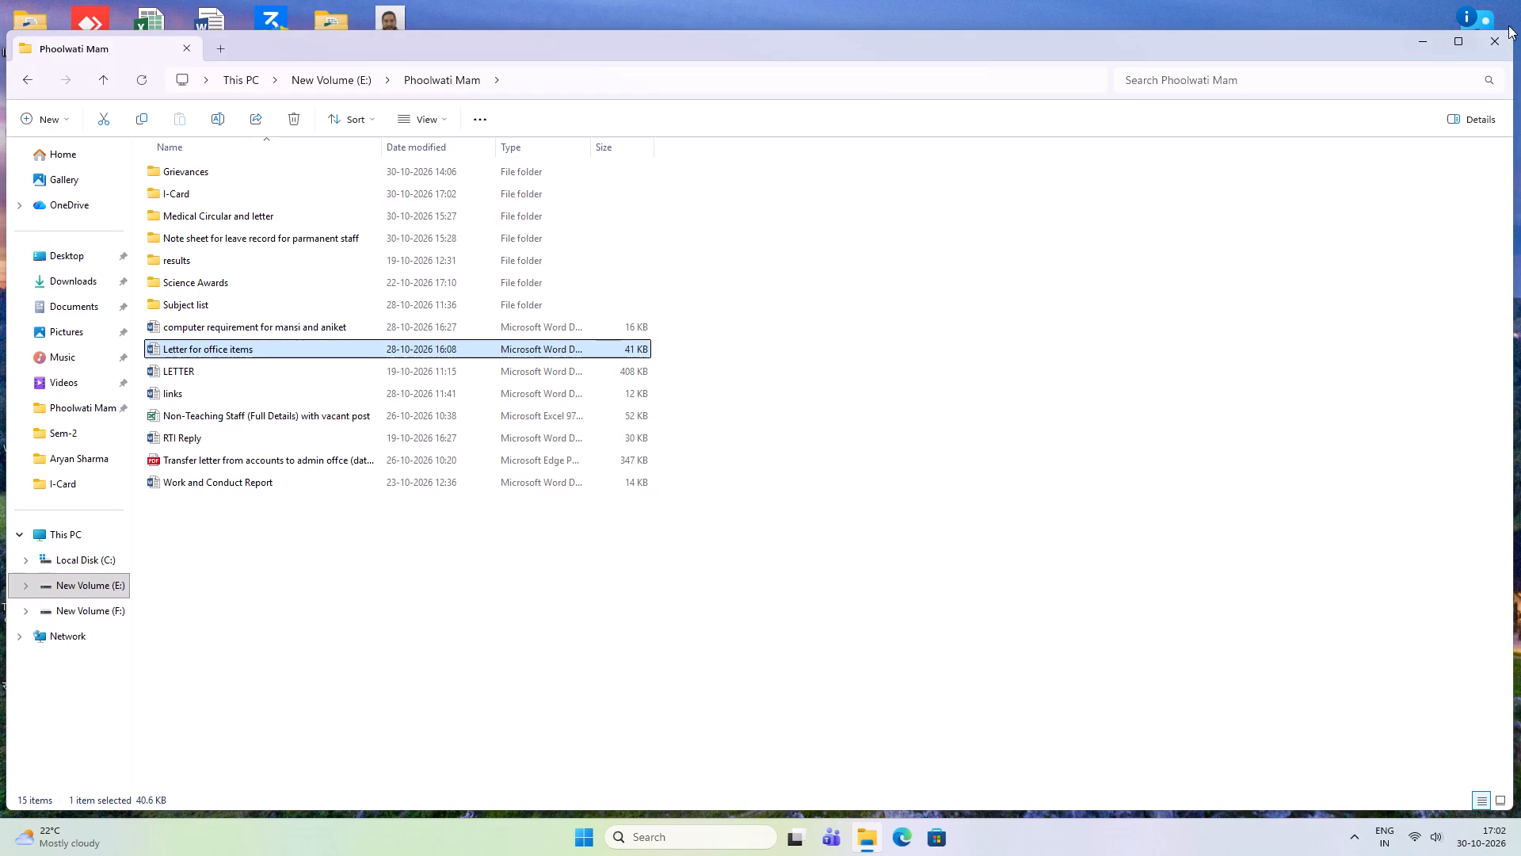
{"action": "left_click", "coordinate": [1485, 38]}
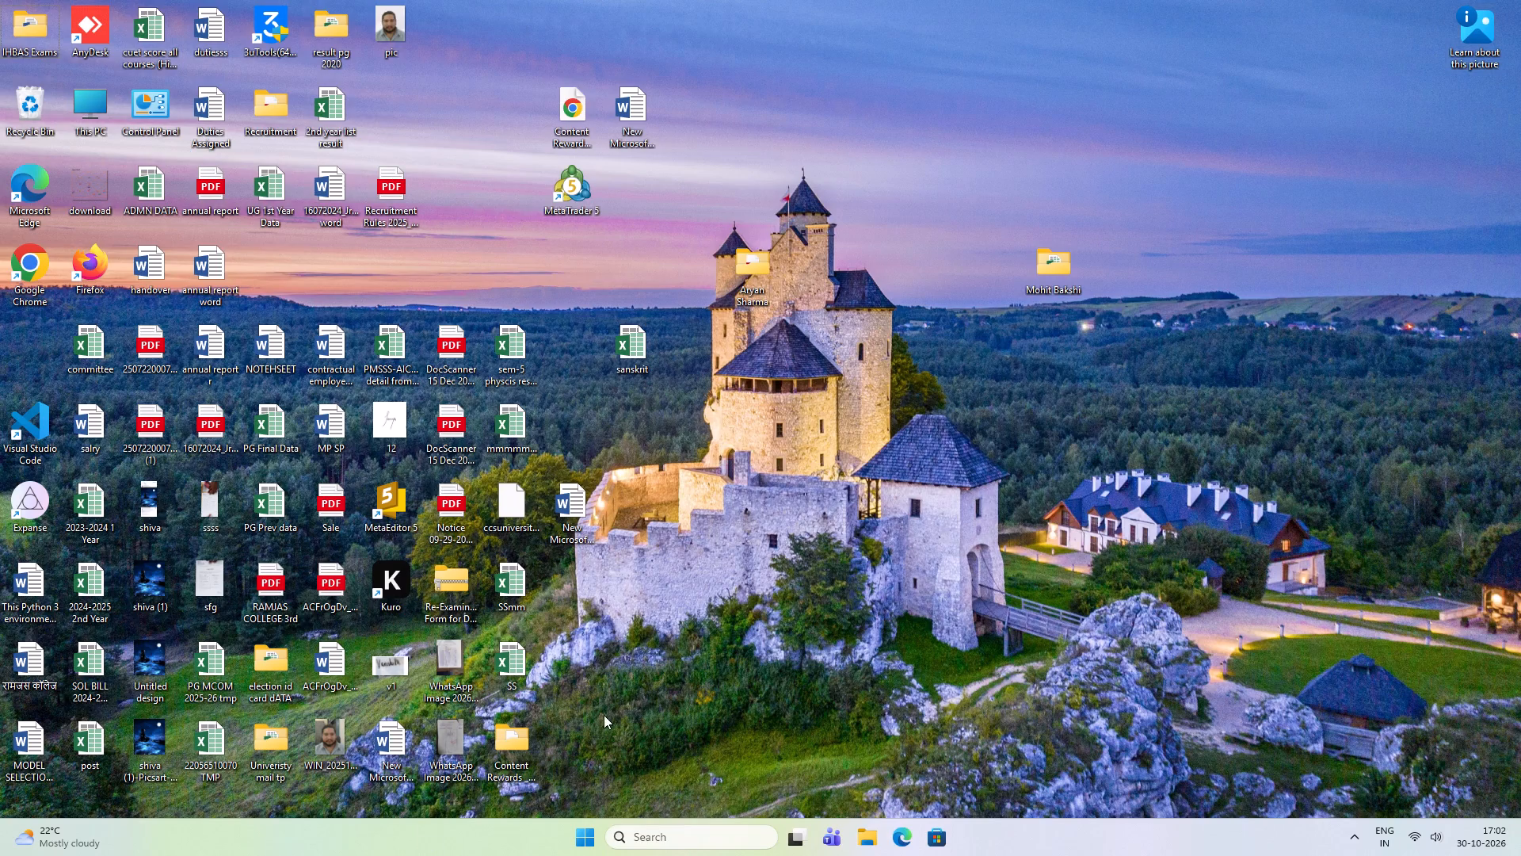
Open the computer's power options.
{"action": "left_click_drag", "start_coordinate": [578, 839], "coordinate": [589, 842]}
{"action": "left_click", "coordinate": [920, 784]}
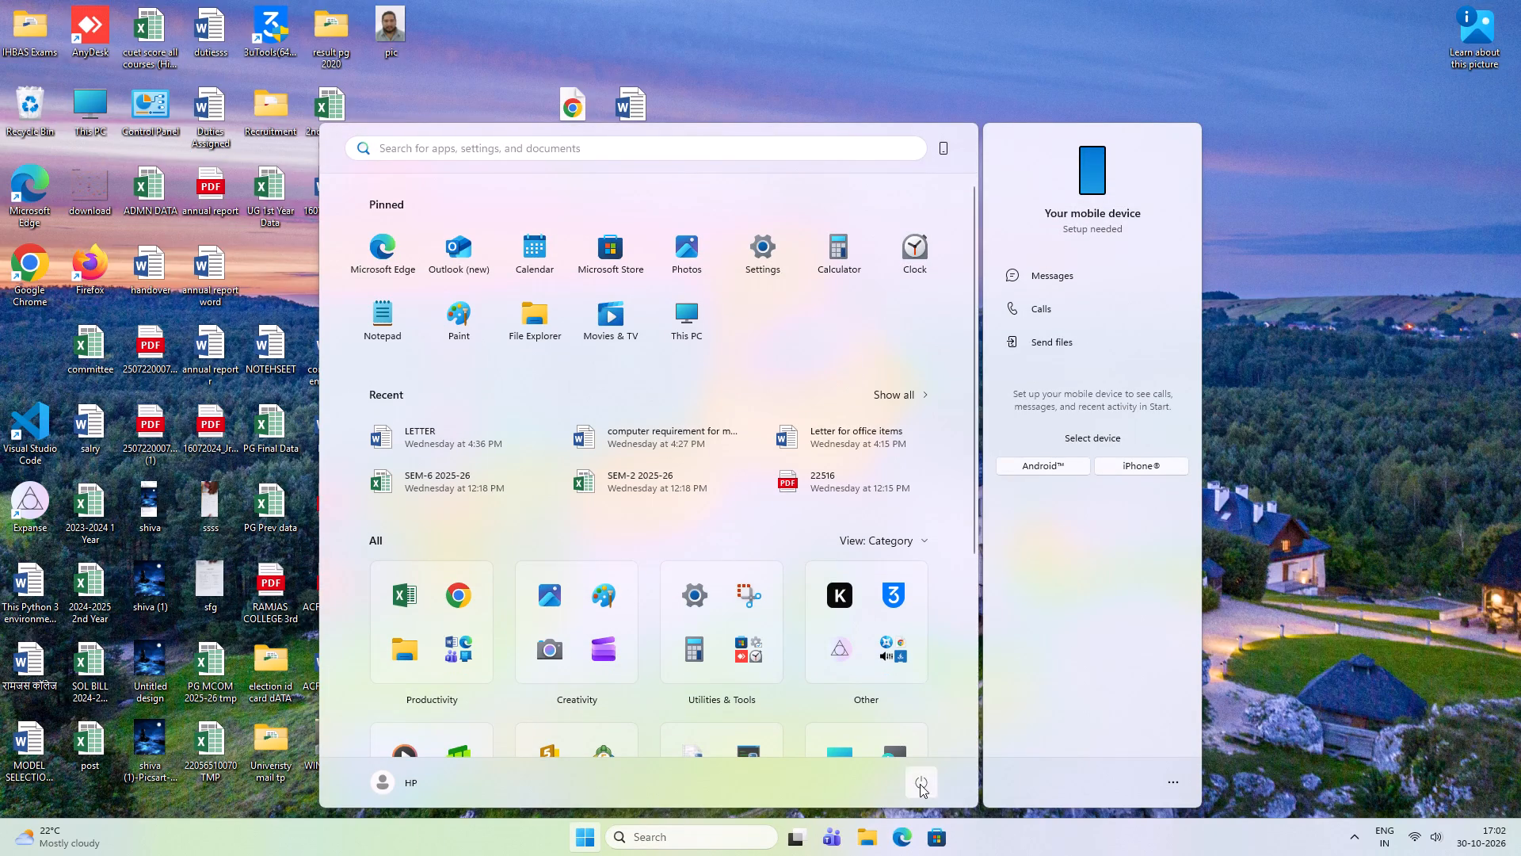